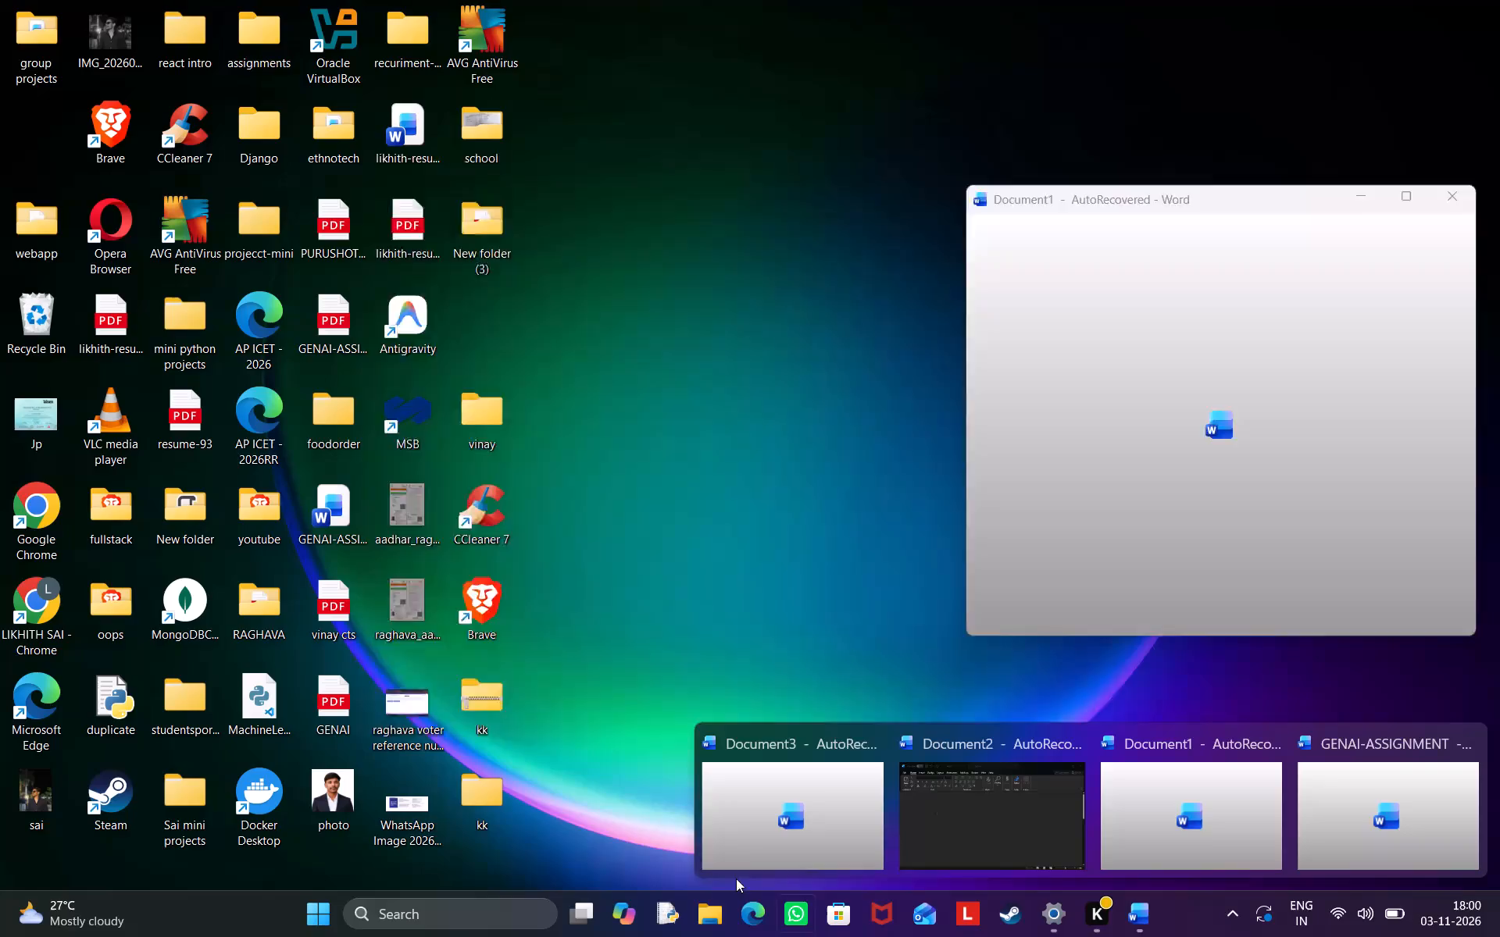
Switch to the auto-recovered Document2 in Word, dismiss its viewing notice, maximize the window and close the document.
click(955, 837)
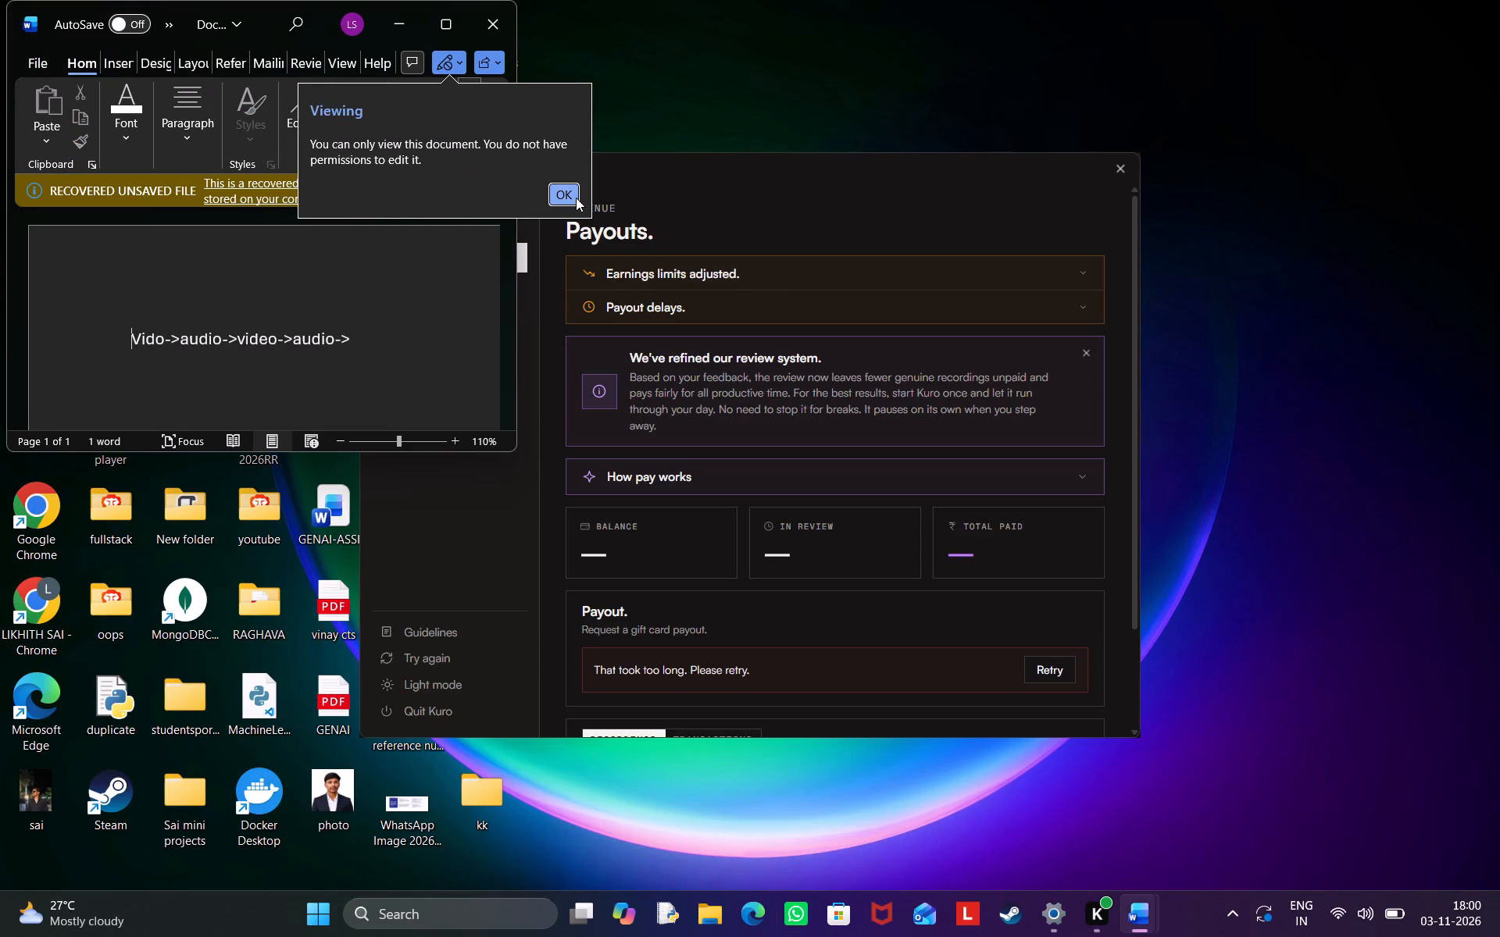
click(576, 198)
click(441, 20)
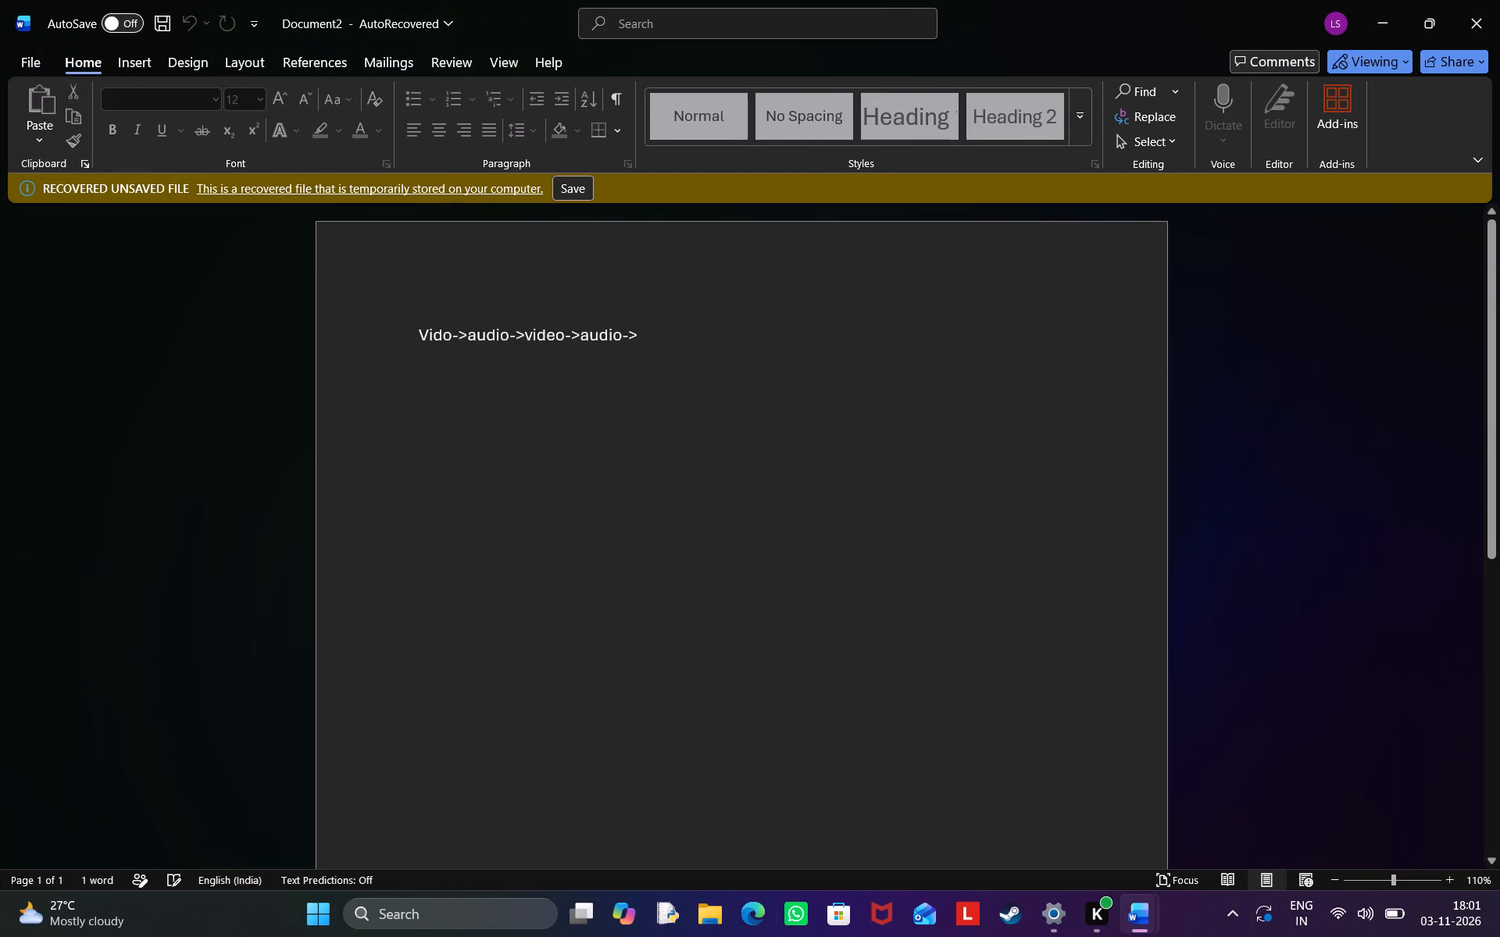
click(1499, 0)
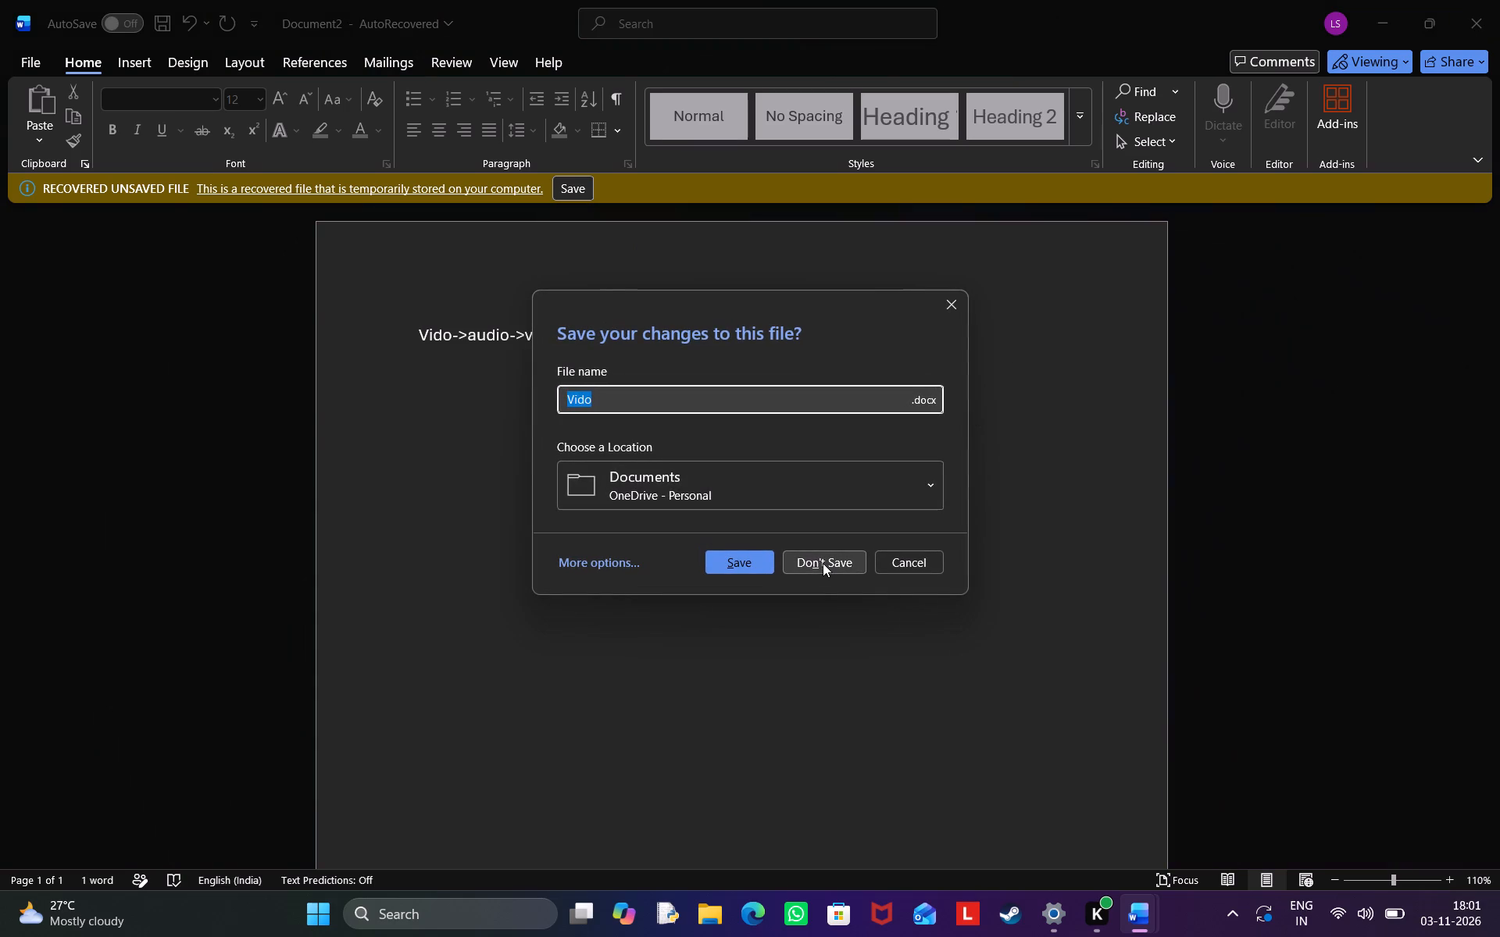
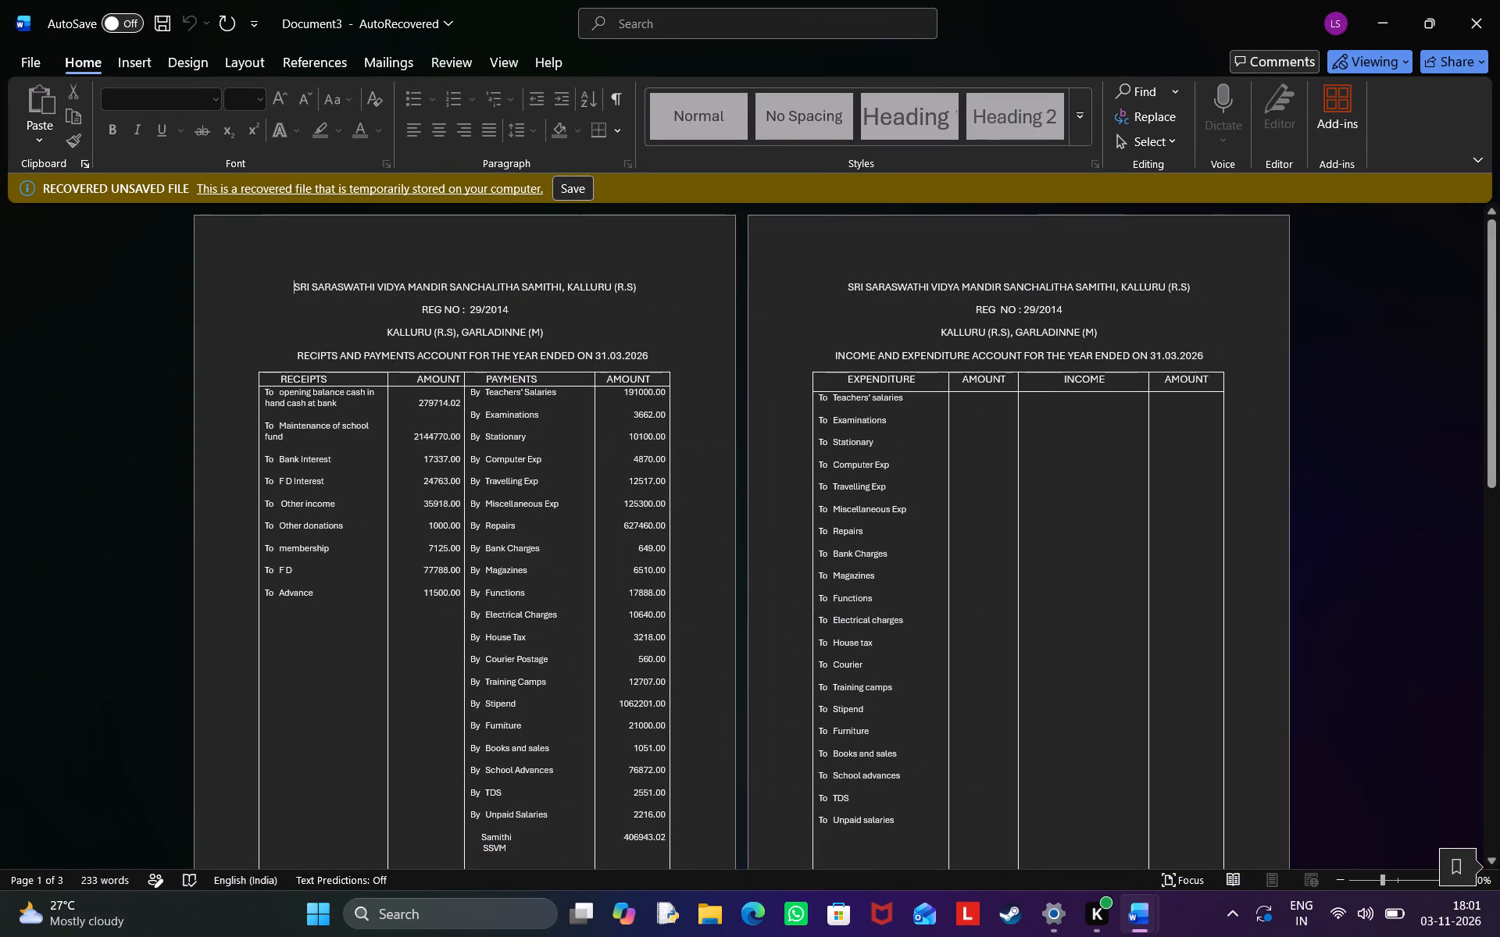
Look through the recovered Document3, examining its receipts and payments account and its income and expenditure account.
scroll(577, 593, down, 2)
scroll(577, 593, left, 1)
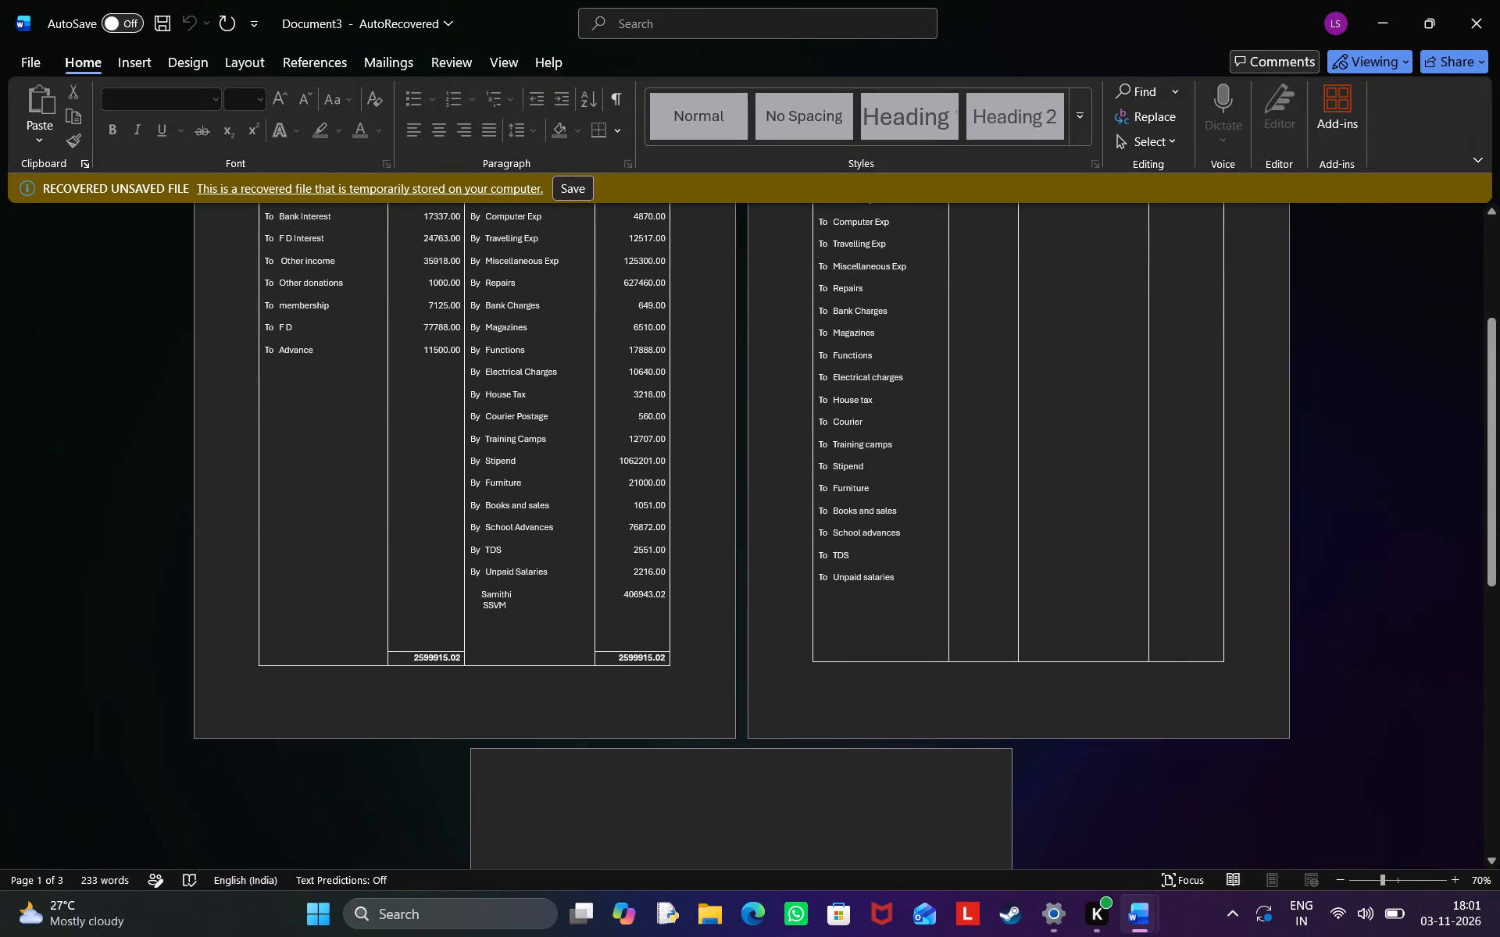
scroll(577, 593, left, 1)
scroll(973, 529, up, 1)
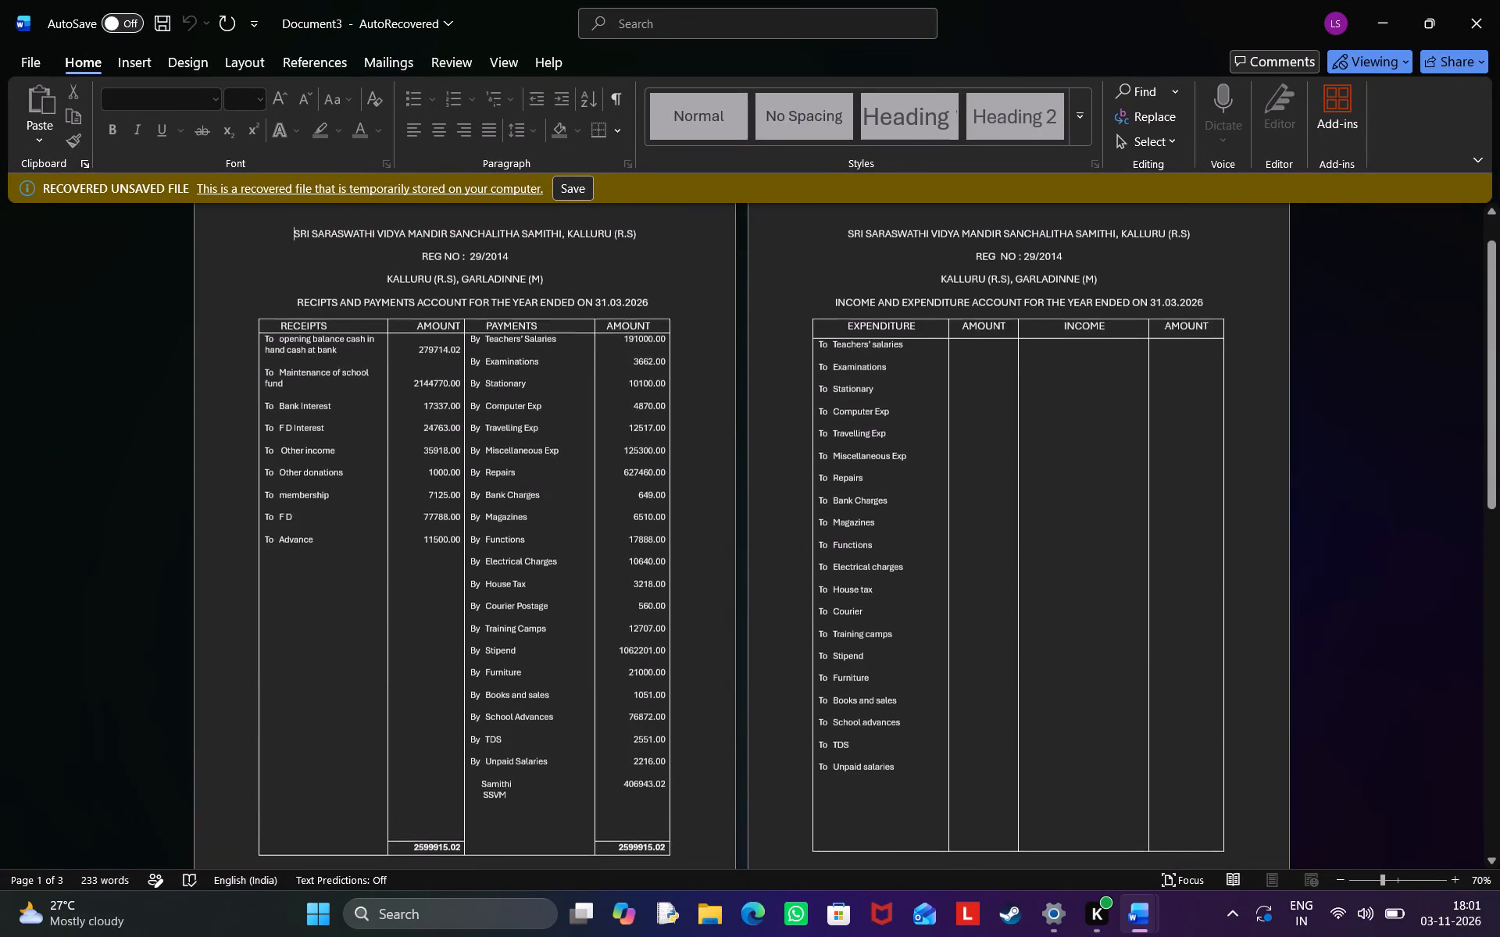
scroll(973, 529, up, 1)
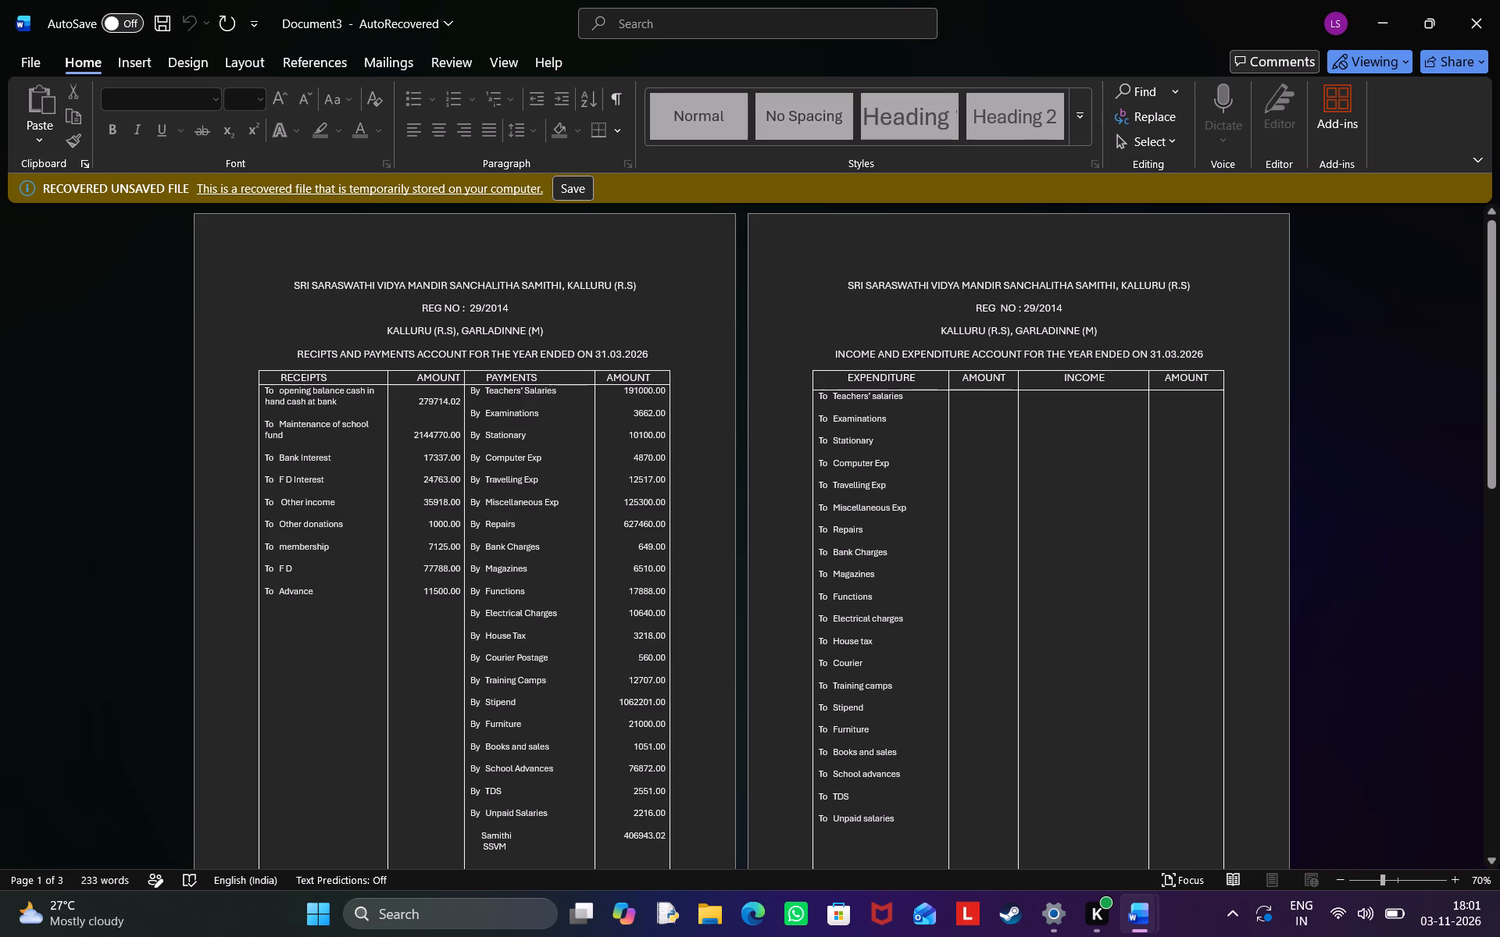
click(981, 412)
scroll(1008, 408, up, 1)
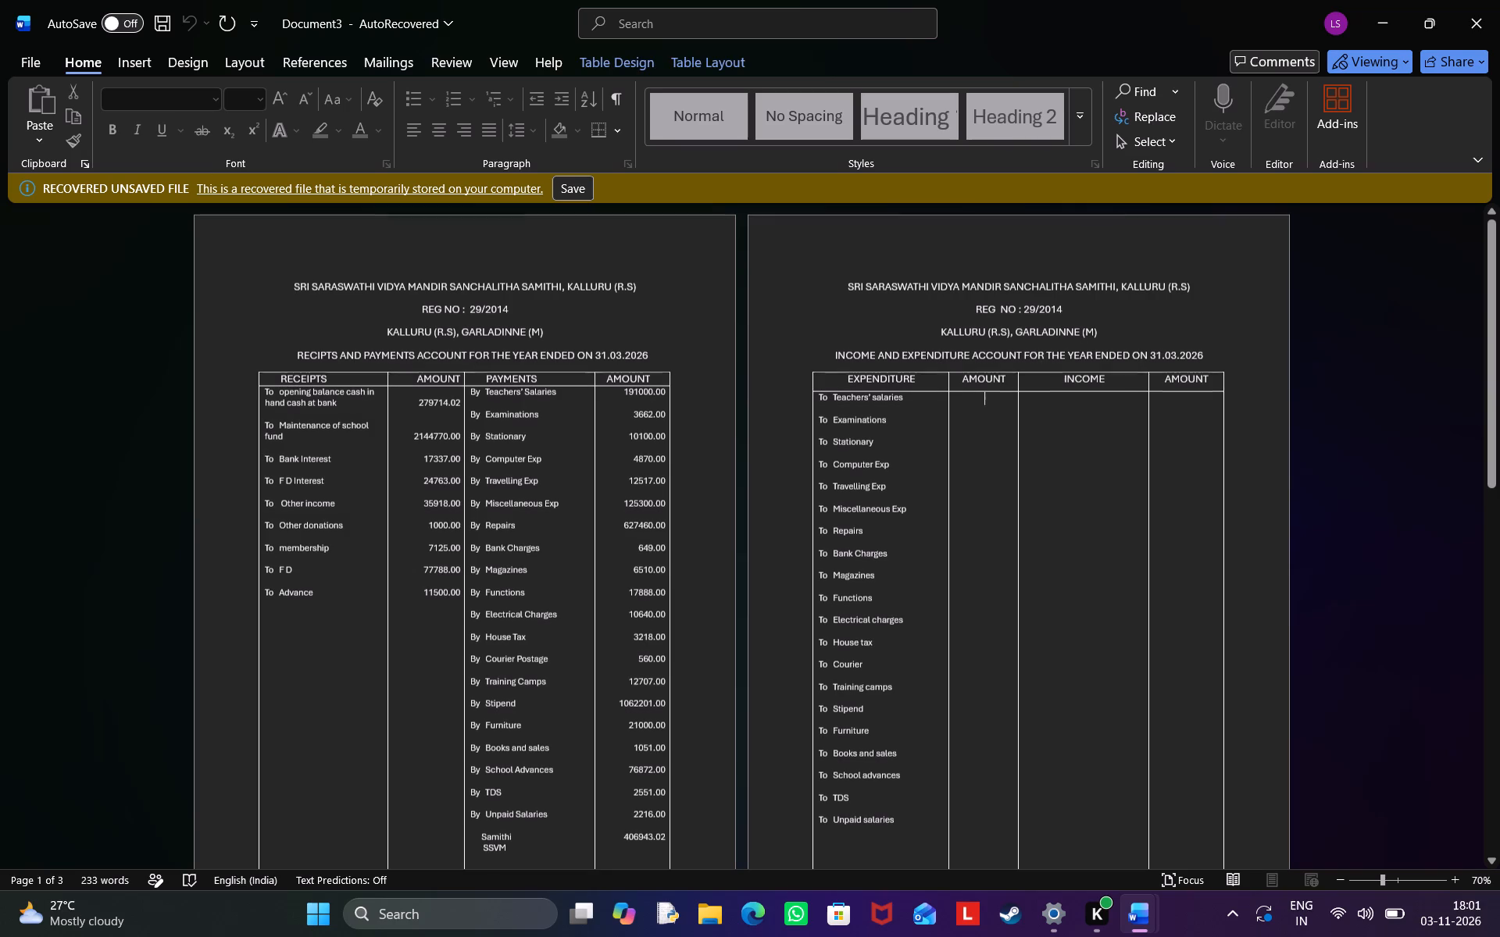
scroll(1008, 408, up, 3)
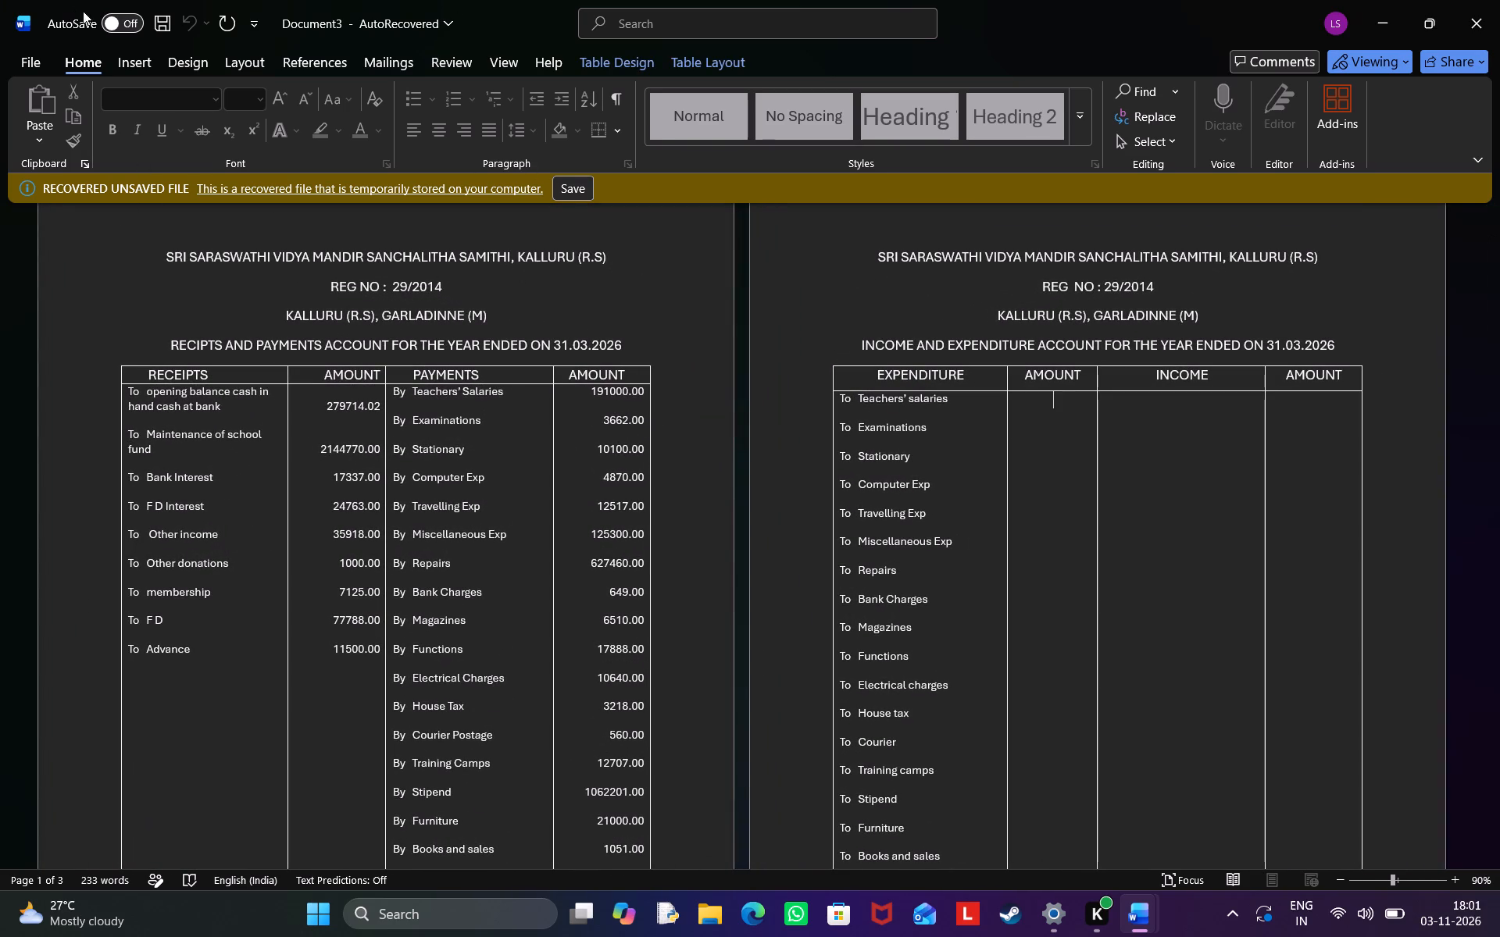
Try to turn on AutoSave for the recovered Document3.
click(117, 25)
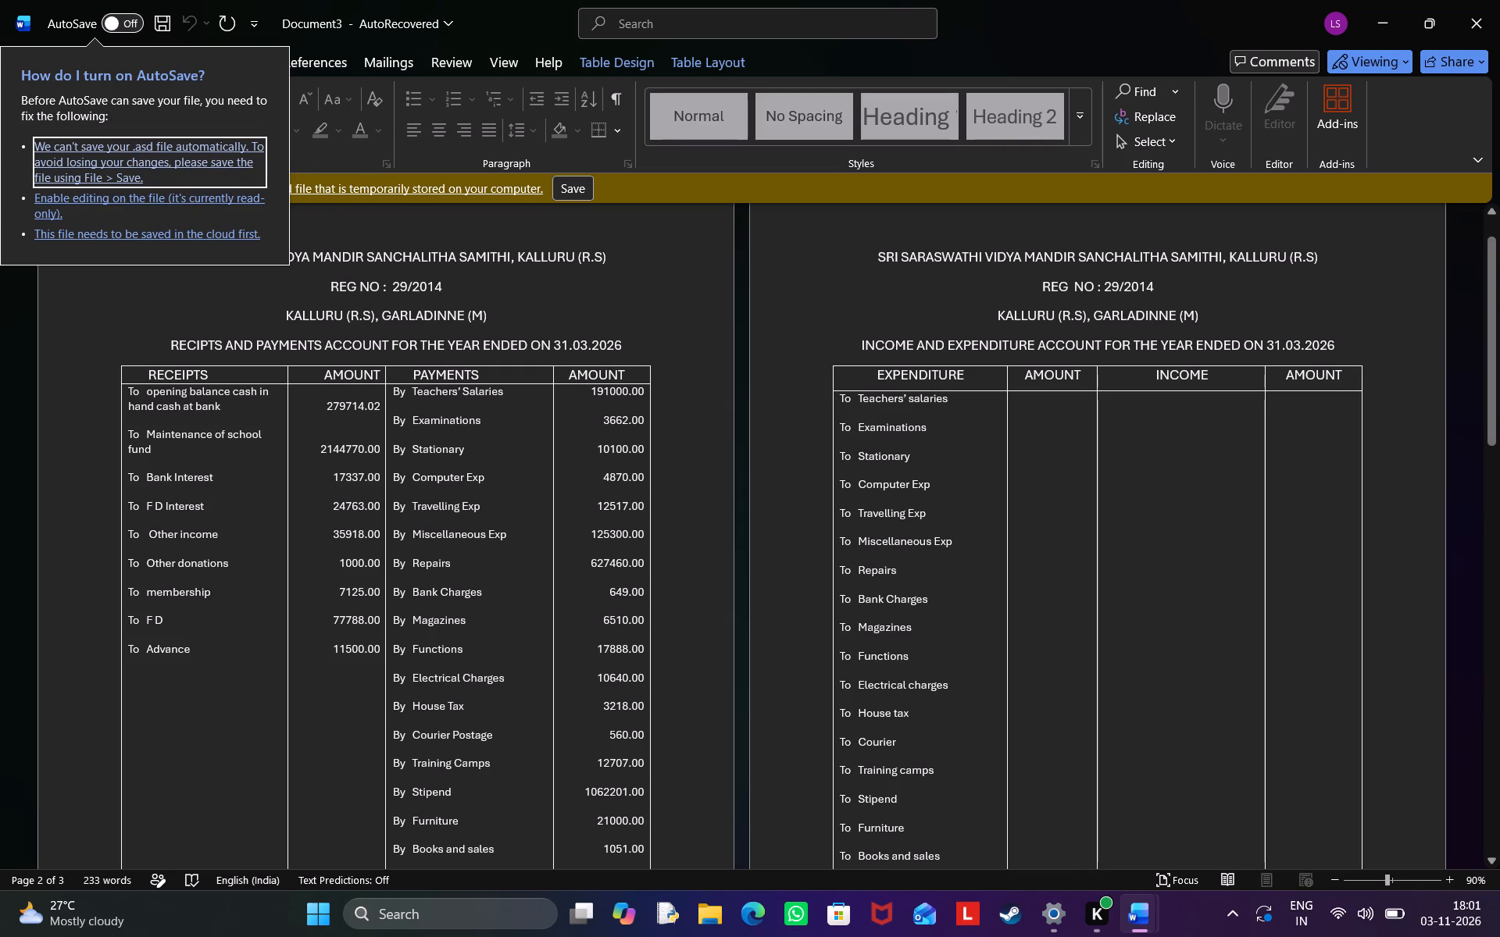
Save the recovered document under the file name ACCOUNTS in the OneDrive - Personal Documents folder.
click(580, 189)
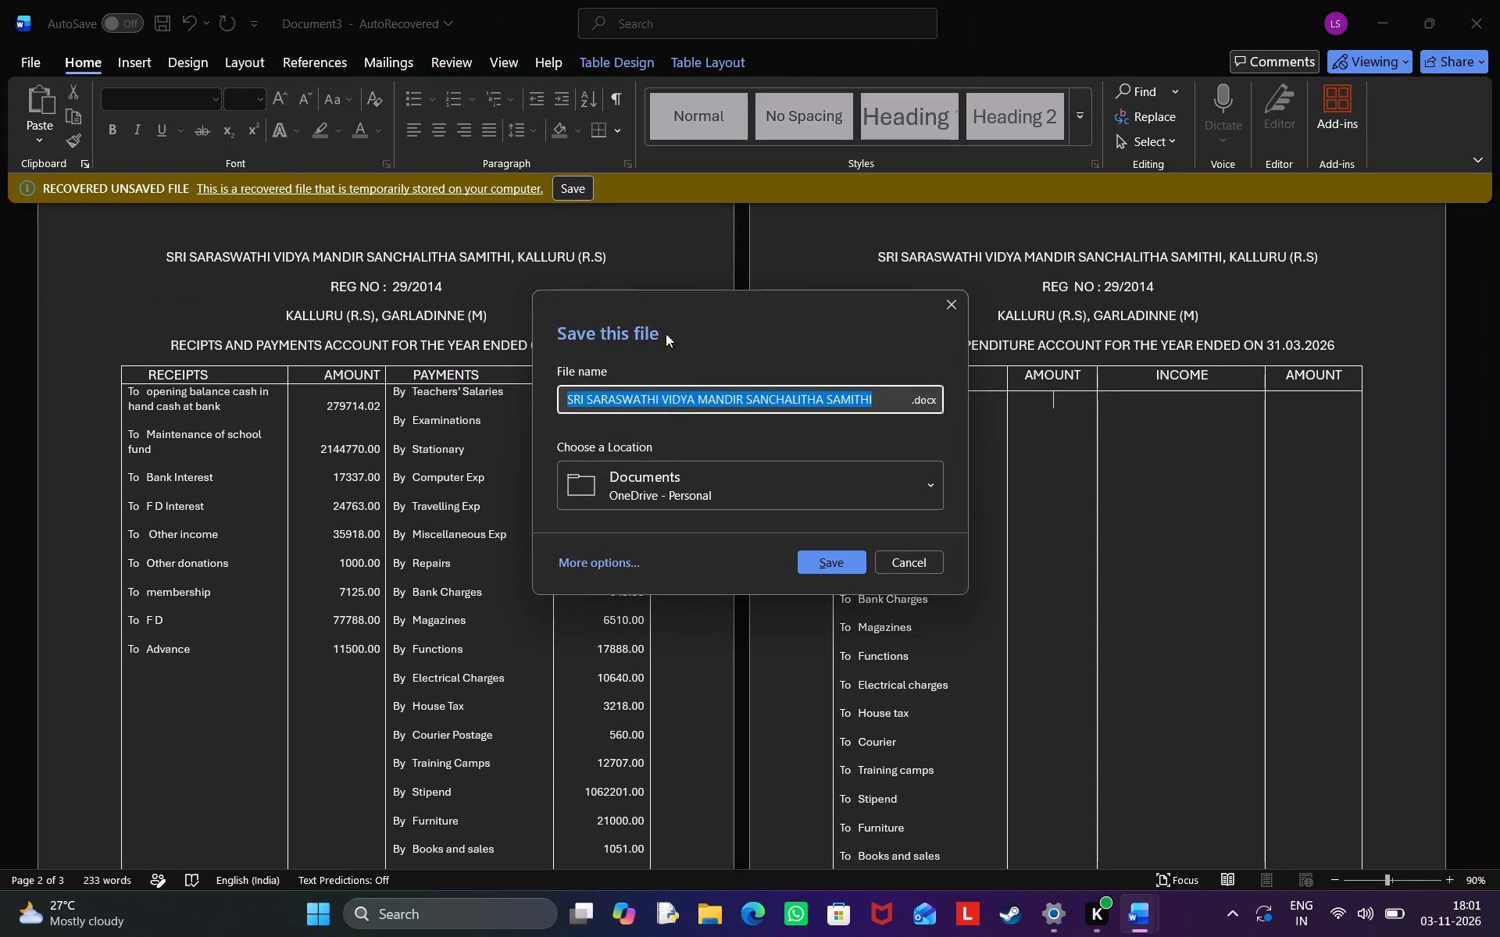
click(877, 403)
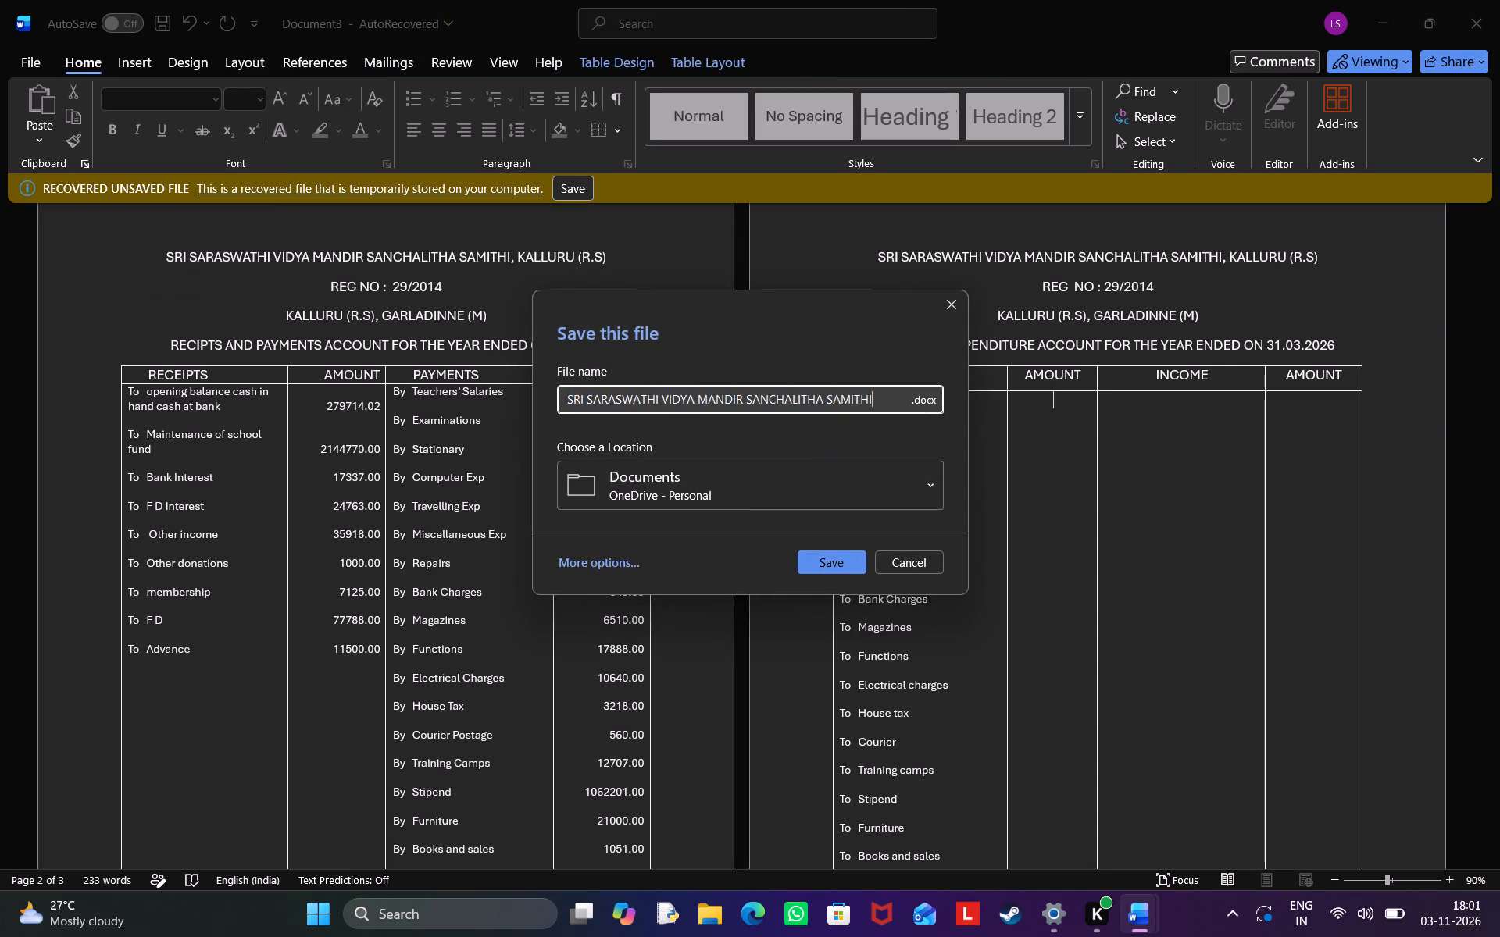
key(BackSpace)
key(BackSpace)
key(BackSpace)
key(BackSpace)
key(BackSpace)
key(BackSpace)
key(BackSpace)
key(BackSpace)
key(BackSpace)
key(BackSpace)
key(BackSpace)
key(BackSpace)
key(BackSpace)
key(BackSpace)
key(BackSpace)
key(BackSpace)
key(BackSpace)
key(BackSpace)
key(BackSpace)
key(BackSpace)
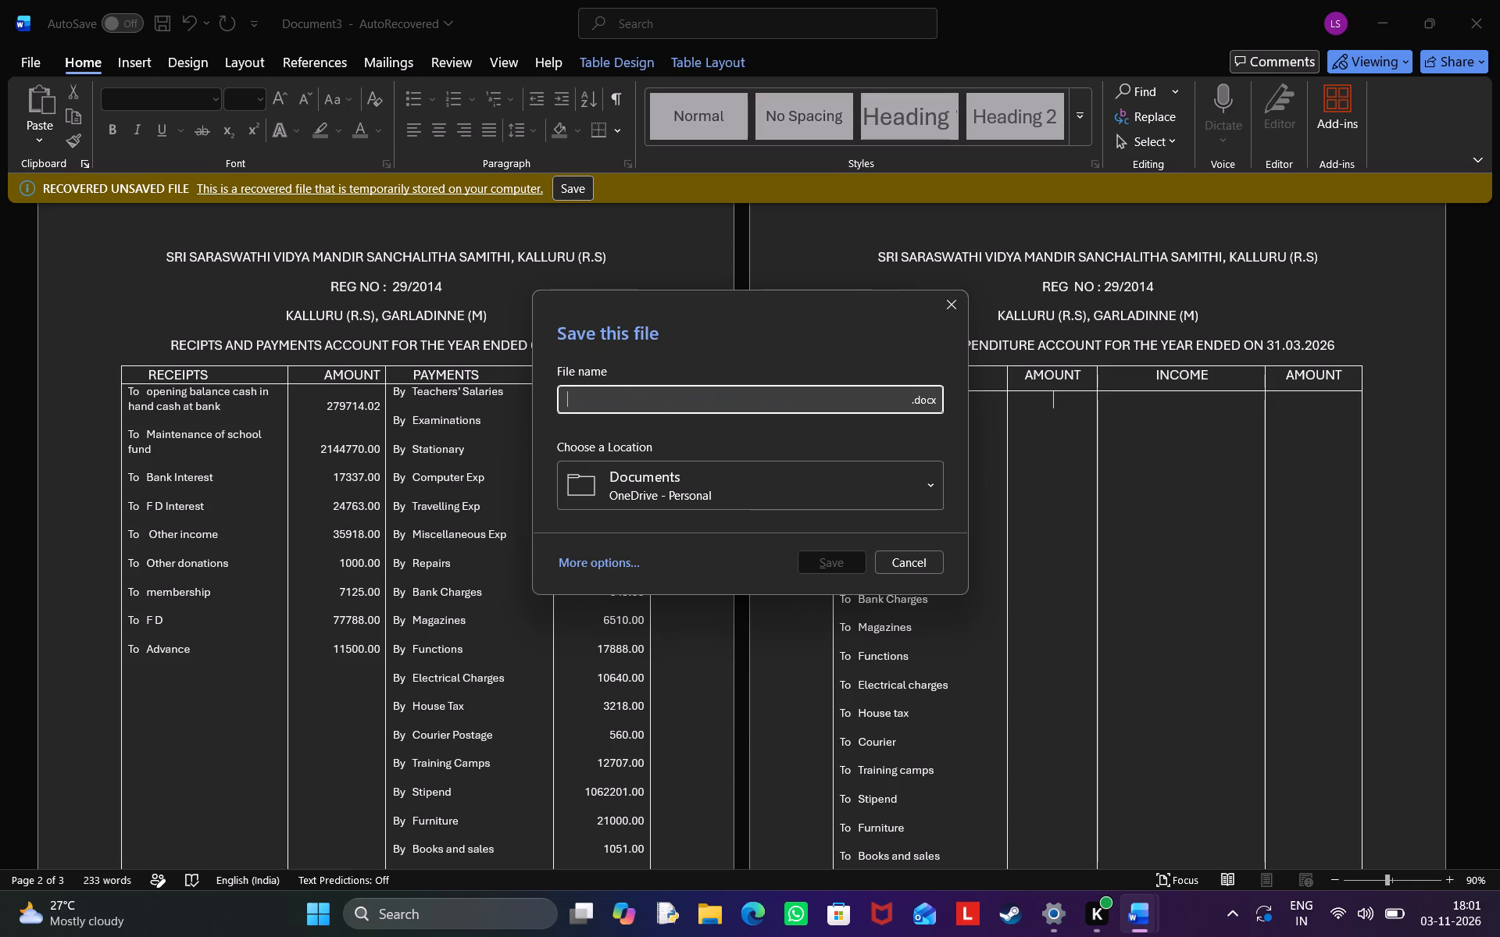
text(ACC)
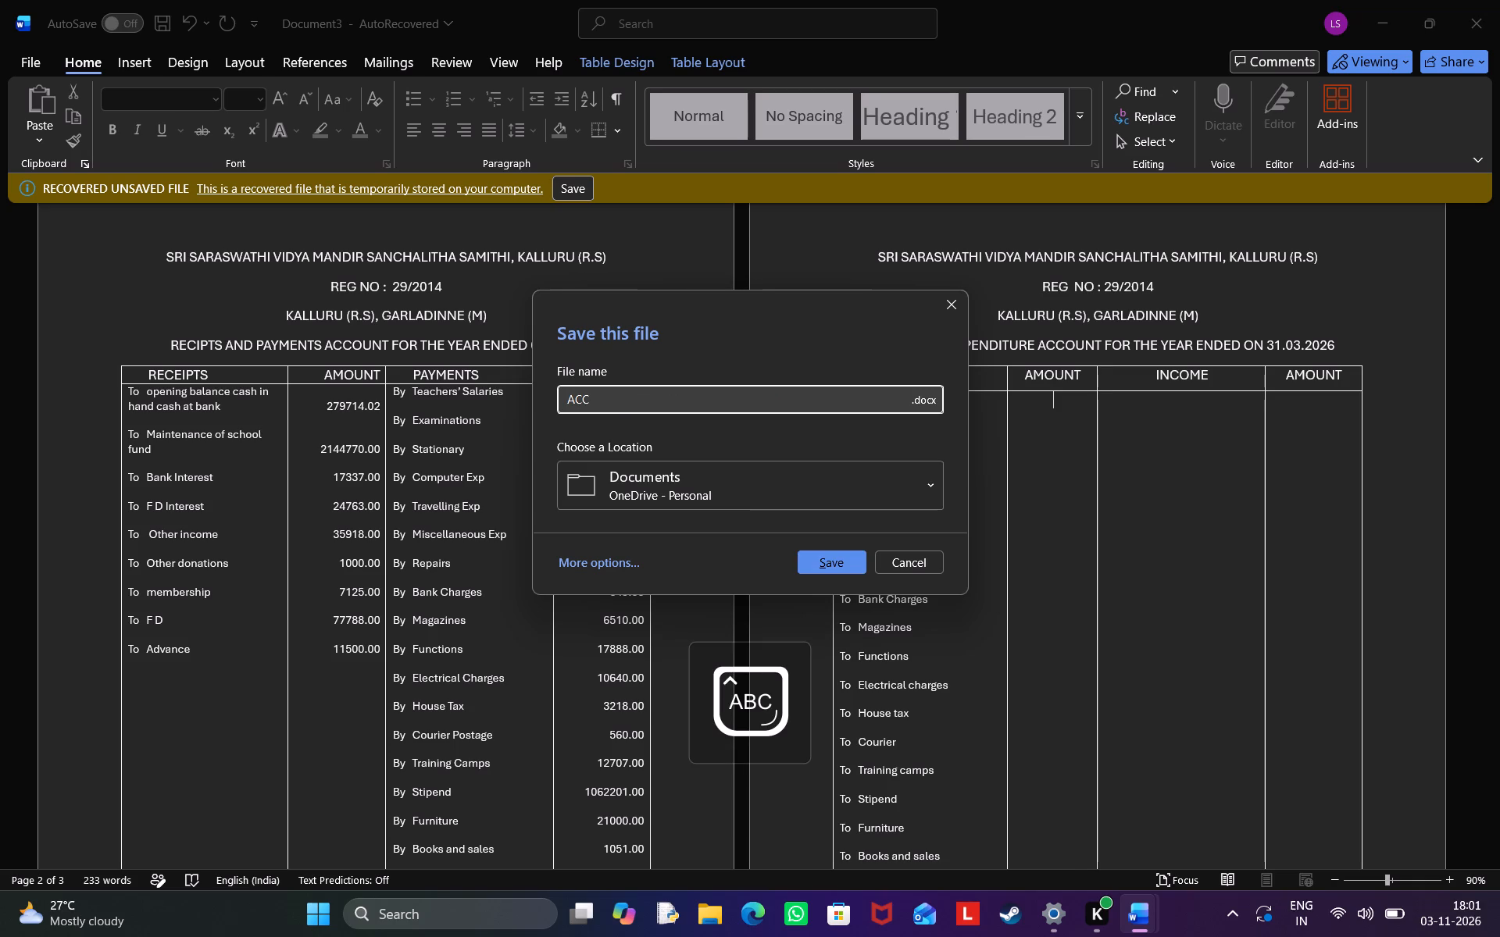
text(OUNTS)
click(843, 565)
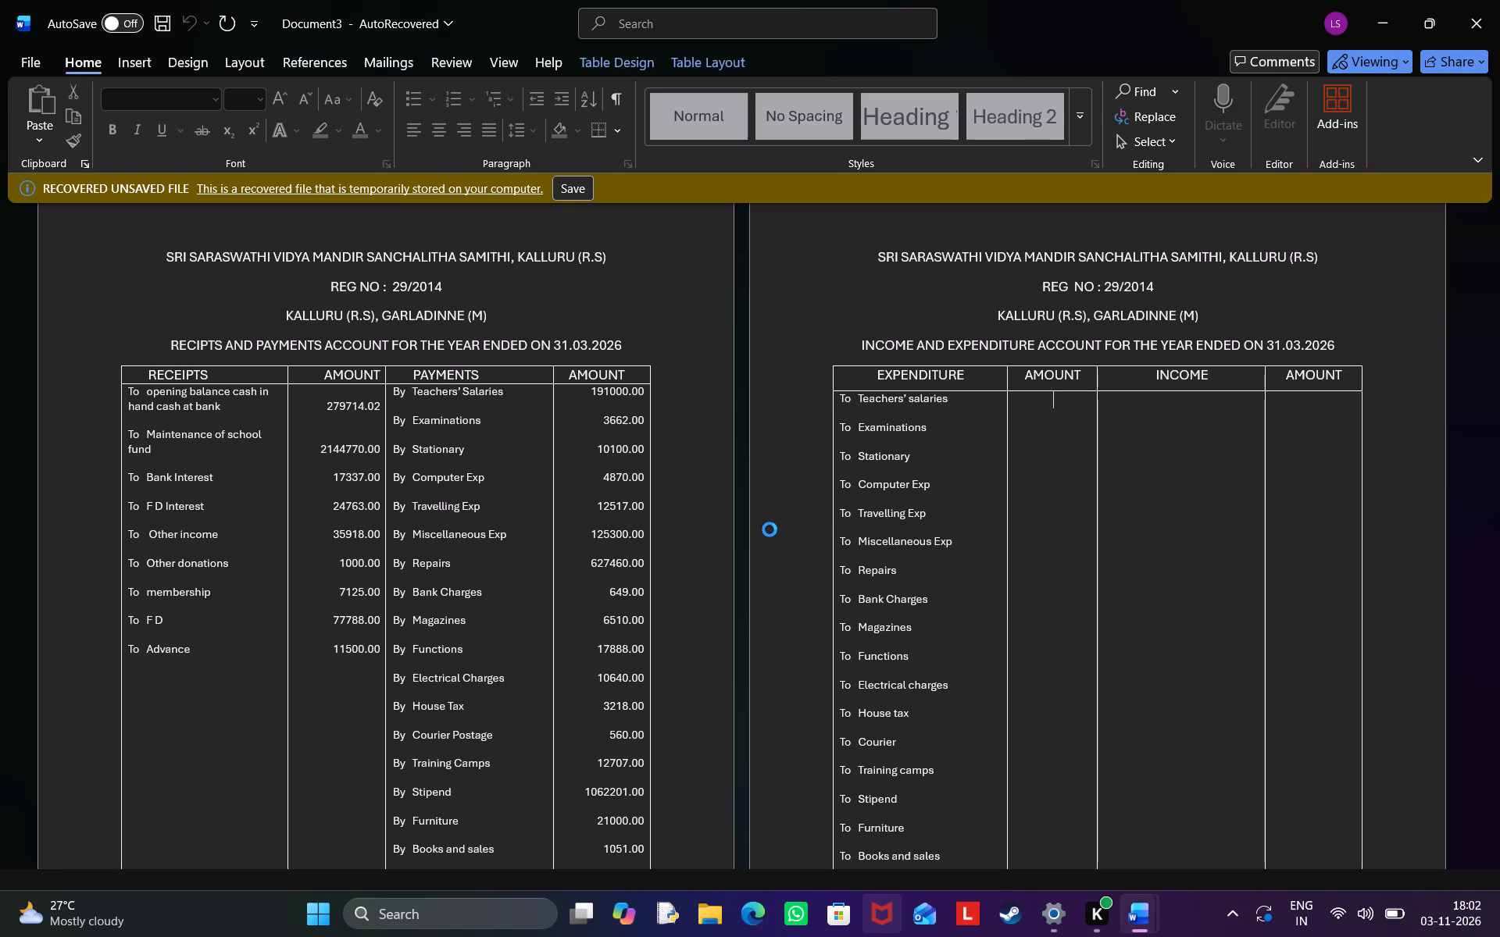
Place the cursor in the expenditure Amount column beside Teachers' salaries in the income and expenditure account.
click(1062, 413)
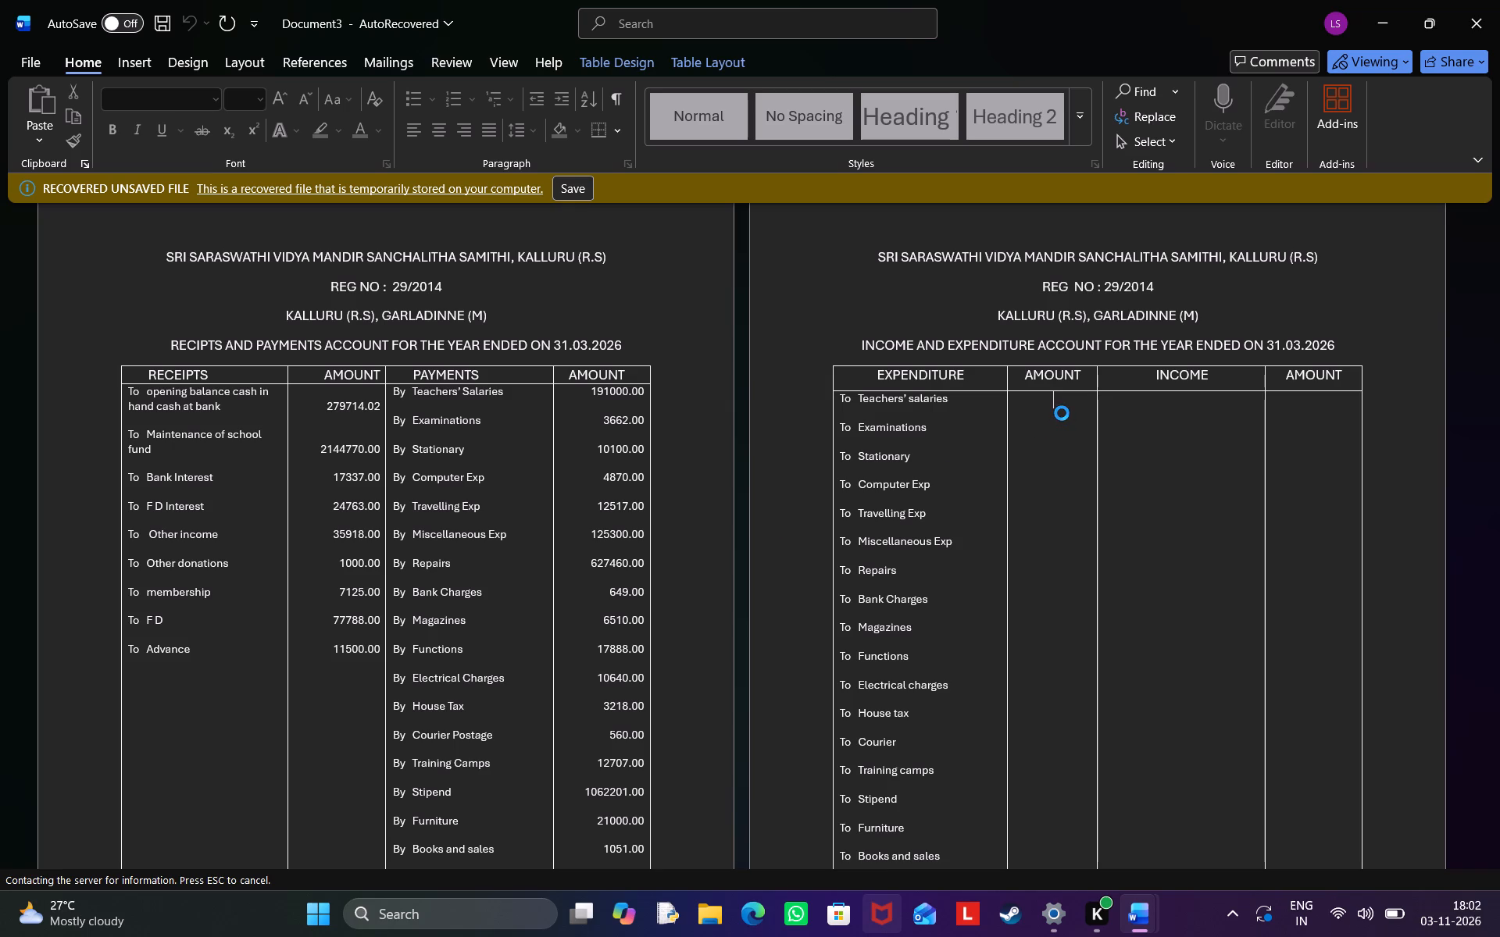
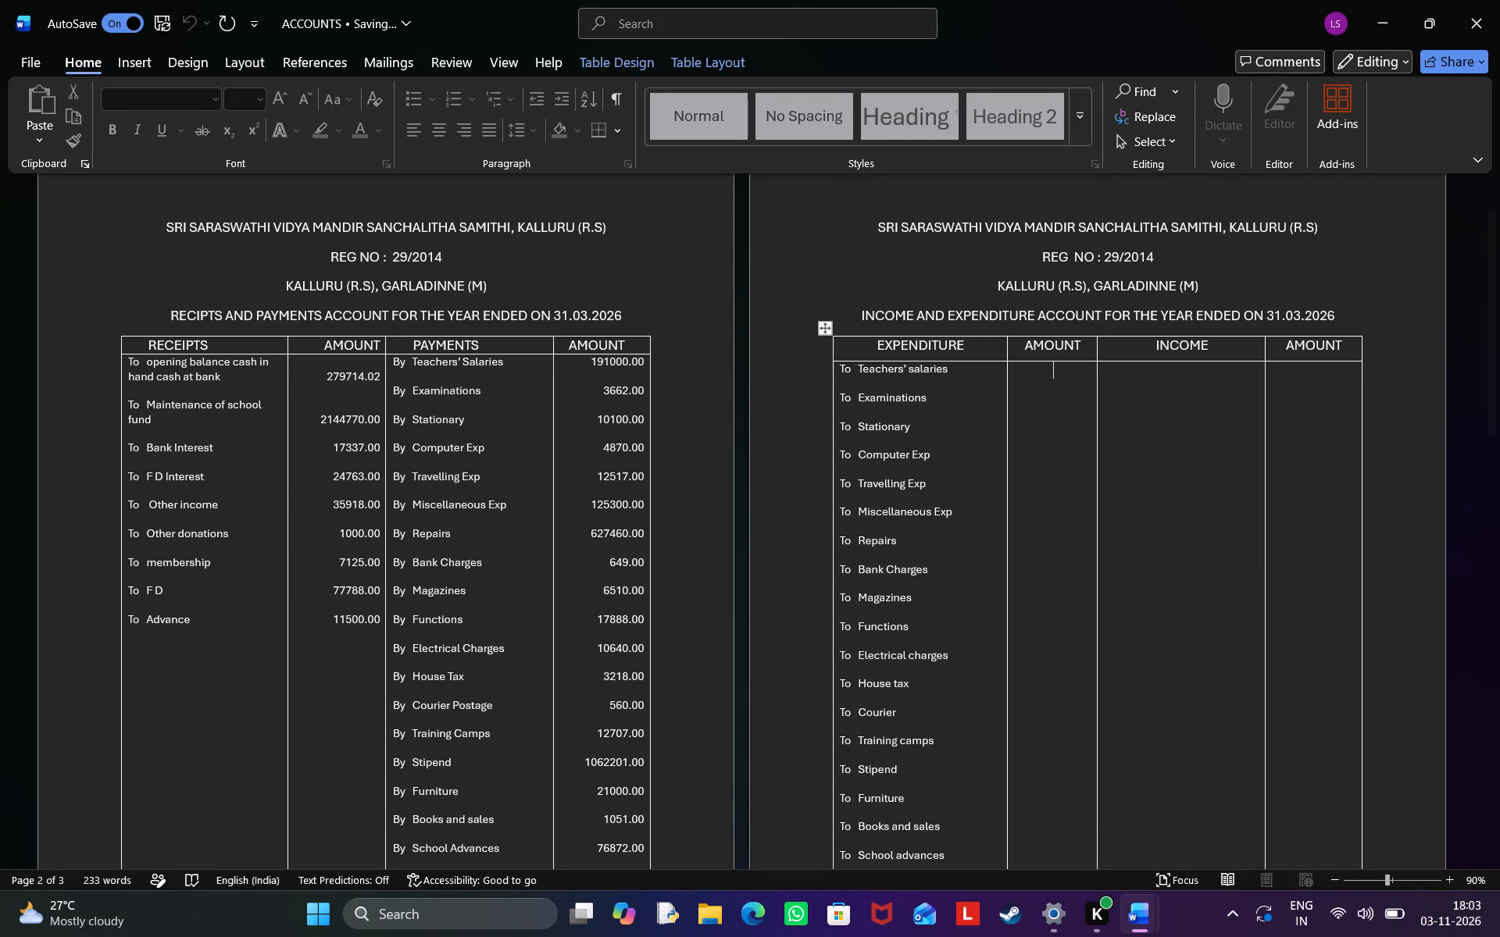
Enter 191000 as the Teachers' salaries amount in the expenditure column, left-aligned at font size 10.
text(19)
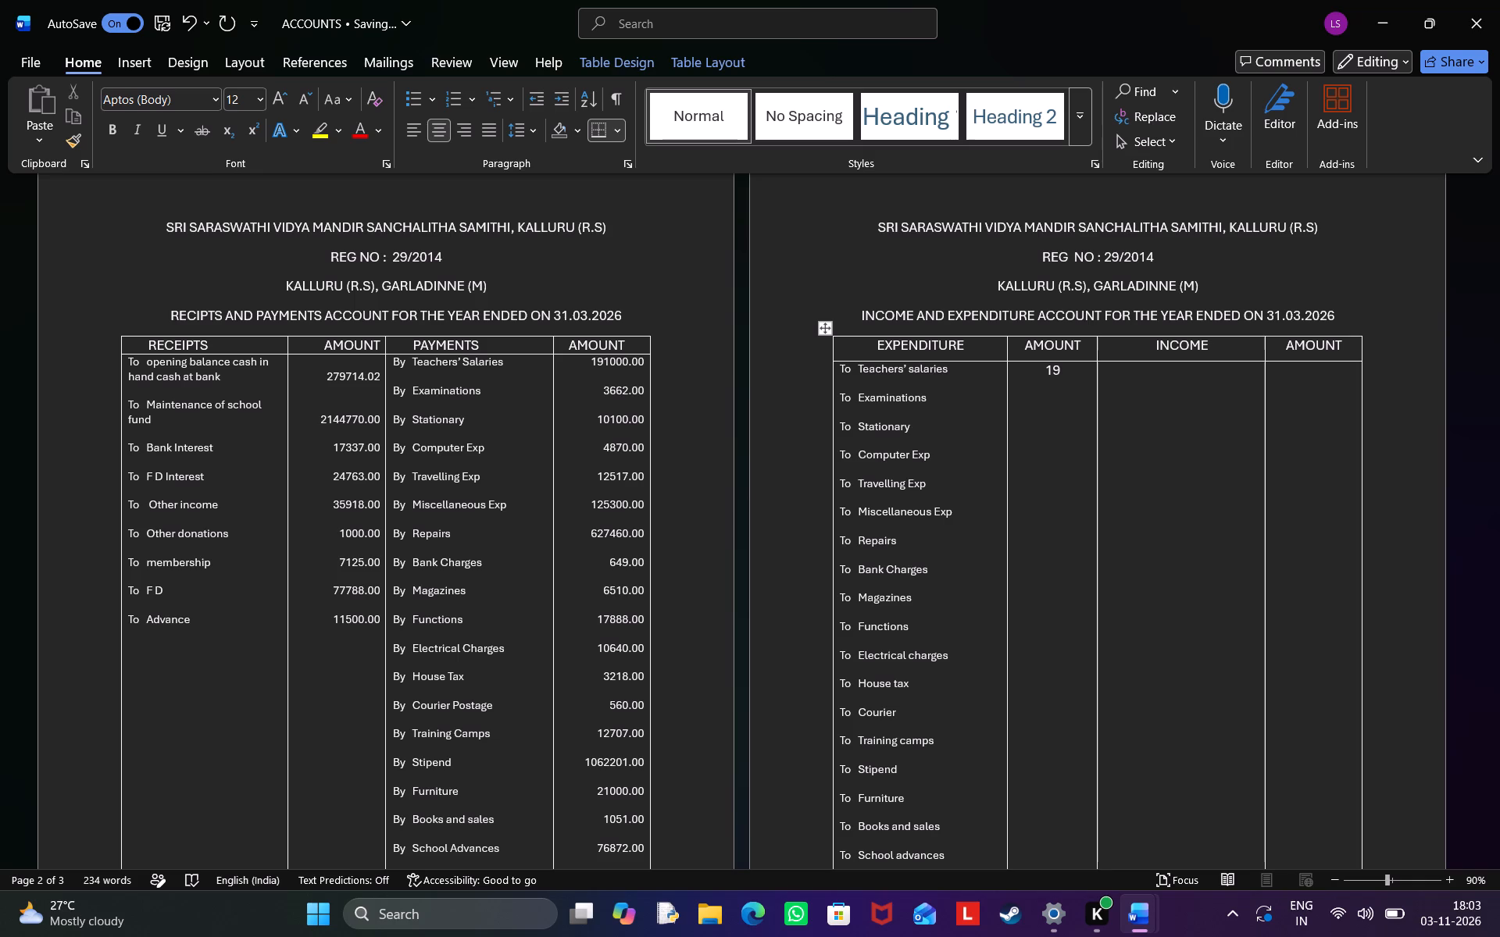
key(1)
click(259, 98)
click(253, 166)
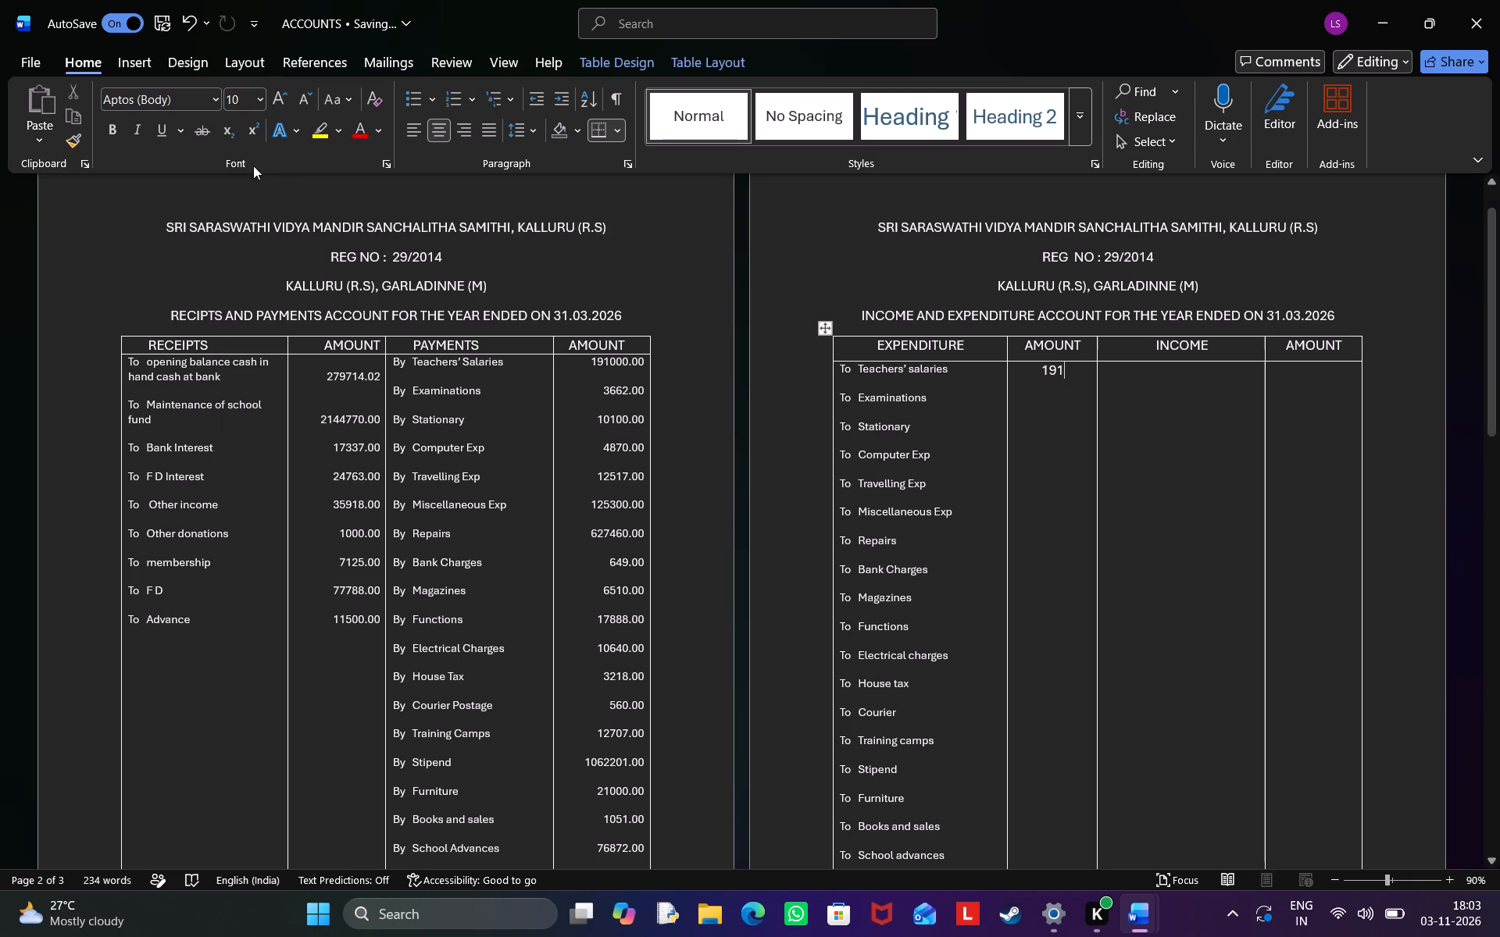
click(1066, 376)
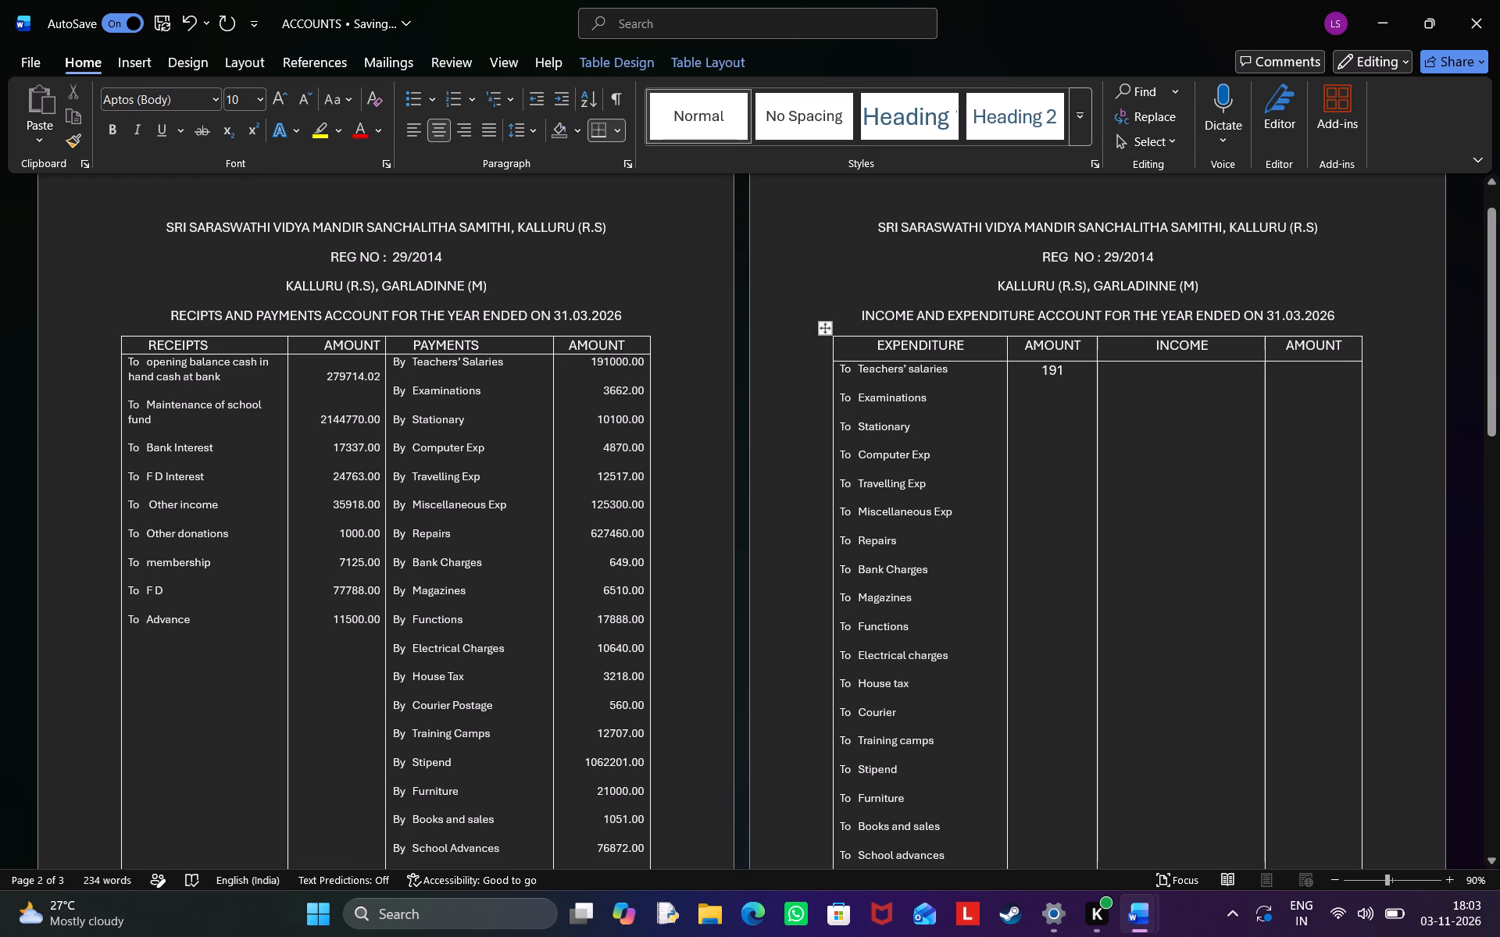
key(BackSpace)
key(BackSpace)
key(BackSpace)
key(BackSpace)
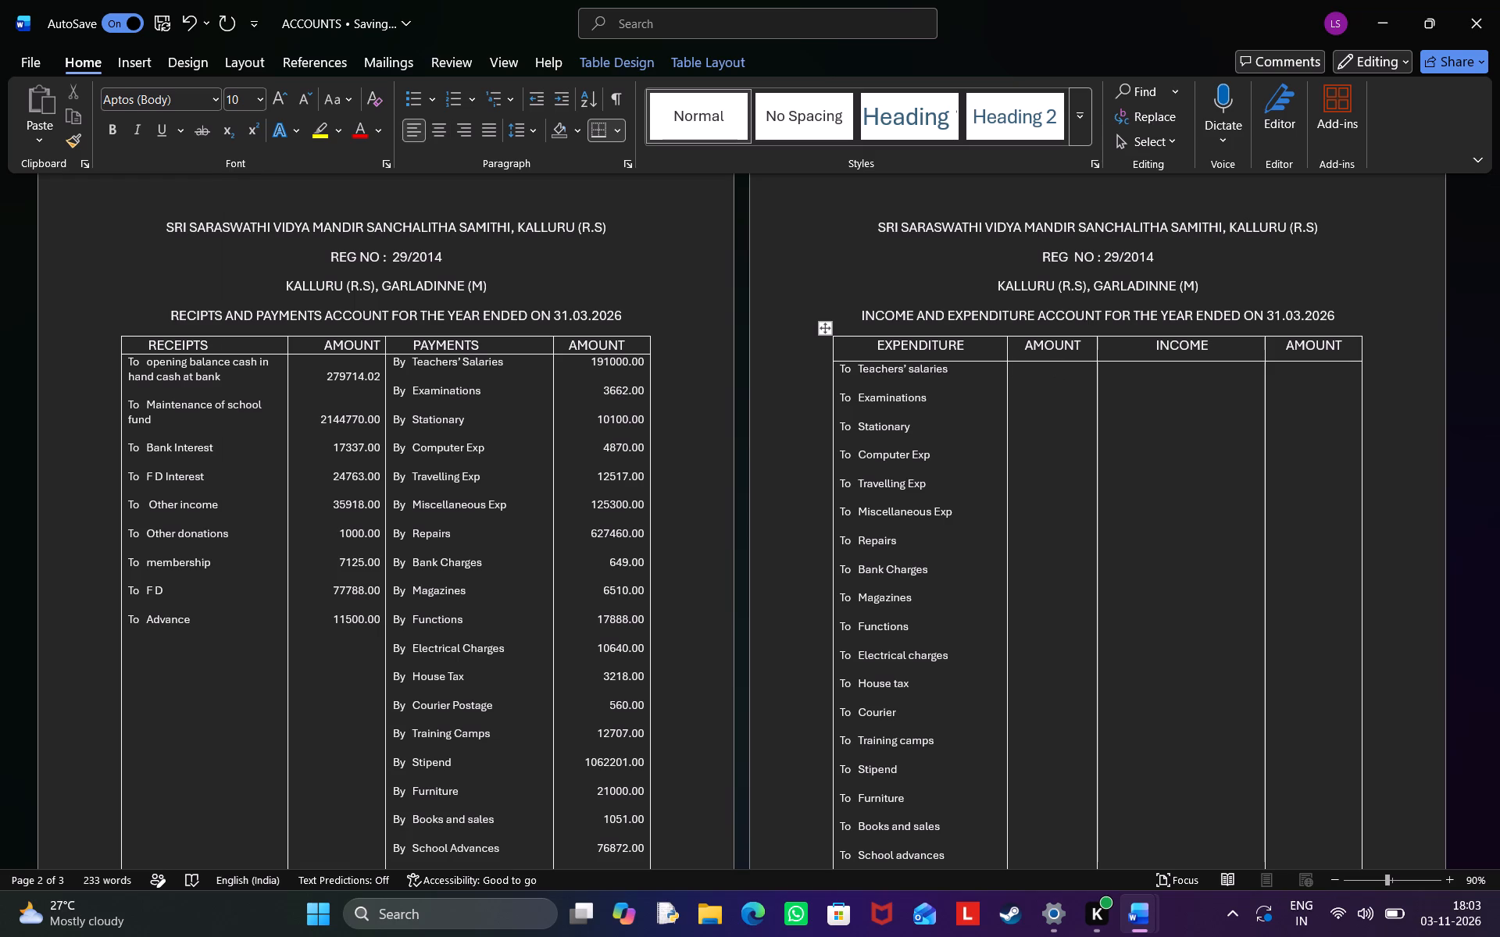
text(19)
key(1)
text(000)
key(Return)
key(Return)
Enter the expenditure amounts 3662 for Examinations and 10100 for Stationary, each beside its item.
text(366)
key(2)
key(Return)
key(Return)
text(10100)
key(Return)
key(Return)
Enter the expenditure amounts 4870 for Computer Exp and 12517 for Travelling Exp.
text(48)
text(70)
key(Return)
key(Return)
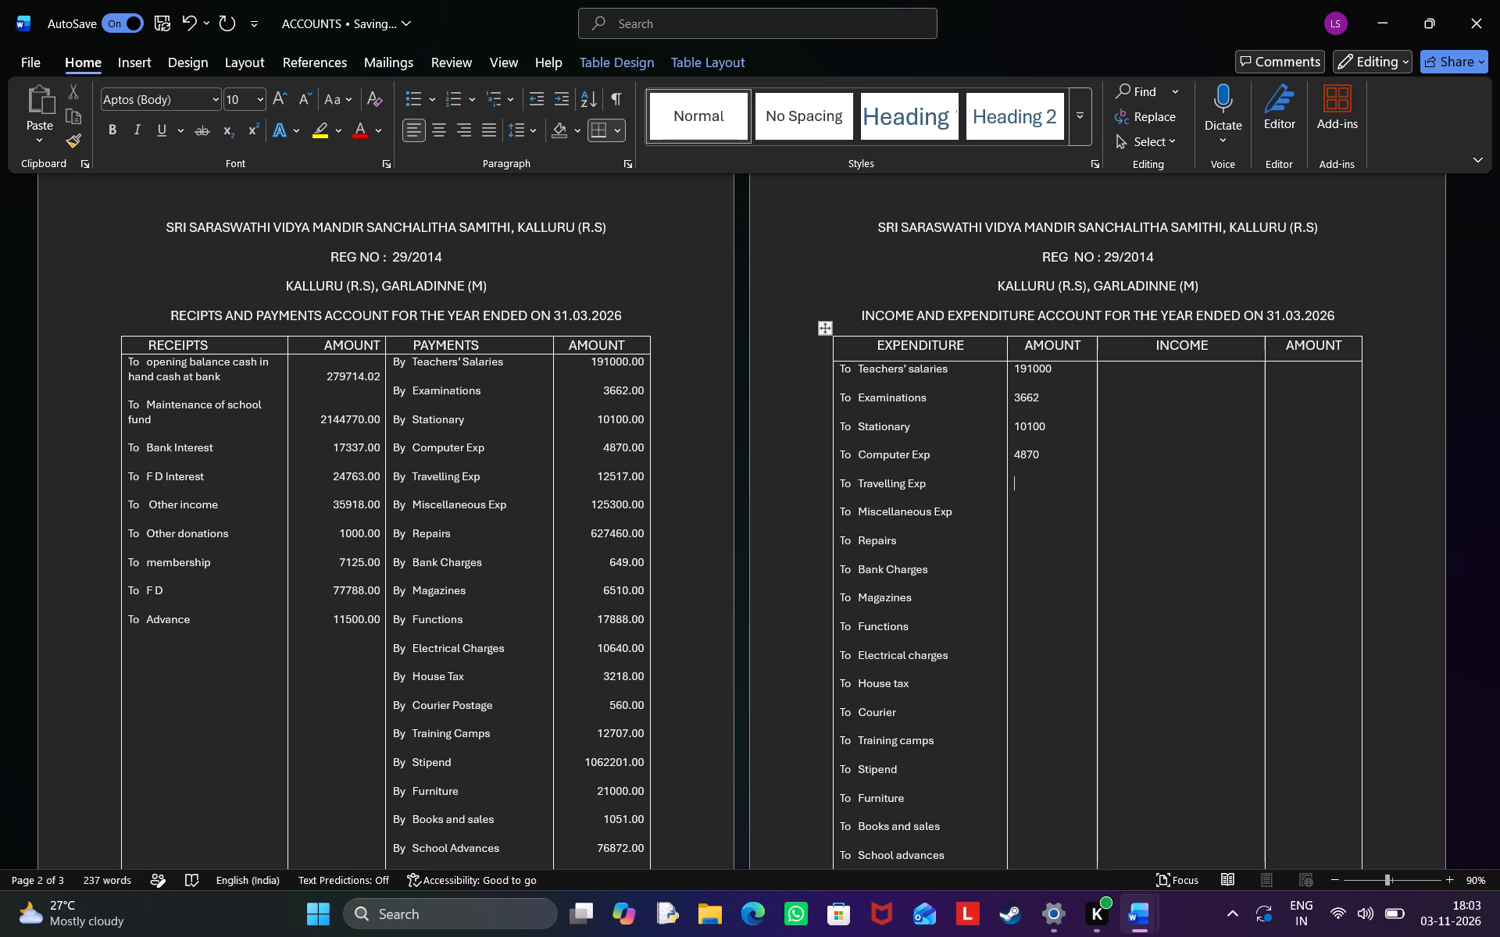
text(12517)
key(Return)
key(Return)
Enter the expenditure amounts 125300 for Miscellaneous Exp and 627460 for Repairs.
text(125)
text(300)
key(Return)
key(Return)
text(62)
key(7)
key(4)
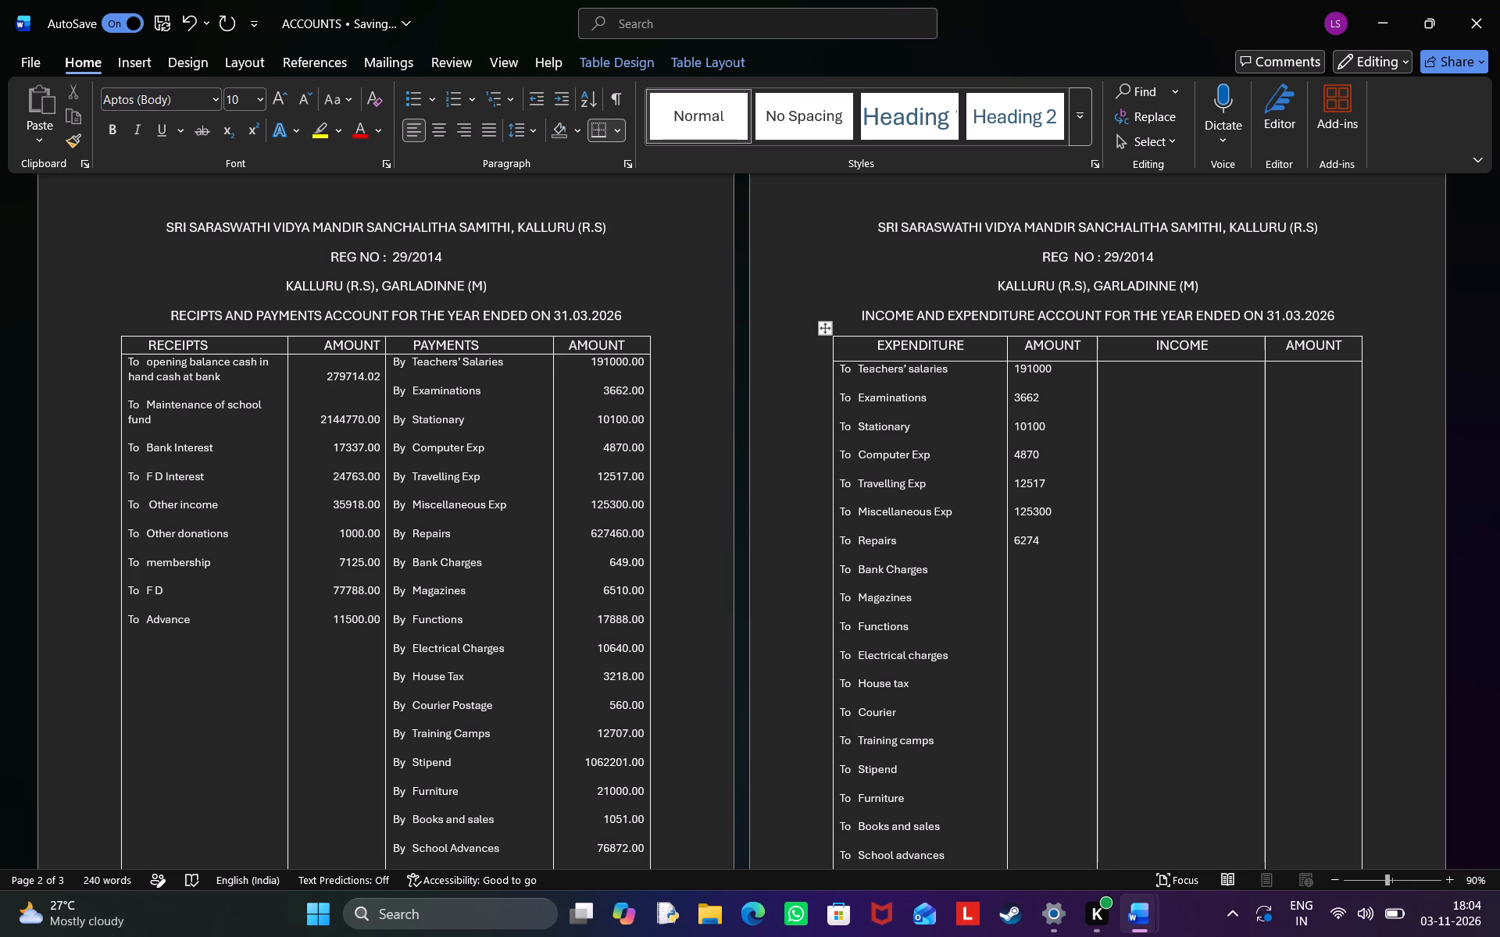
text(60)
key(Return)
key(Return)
Enter the expenditure amounts 649 for Bank Charges and 6510 for Magazines.
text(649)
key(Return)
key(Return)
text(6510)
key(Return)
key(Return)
Enter the expenditure amounts 17888 for Functions and 10640 for Electrical charges.
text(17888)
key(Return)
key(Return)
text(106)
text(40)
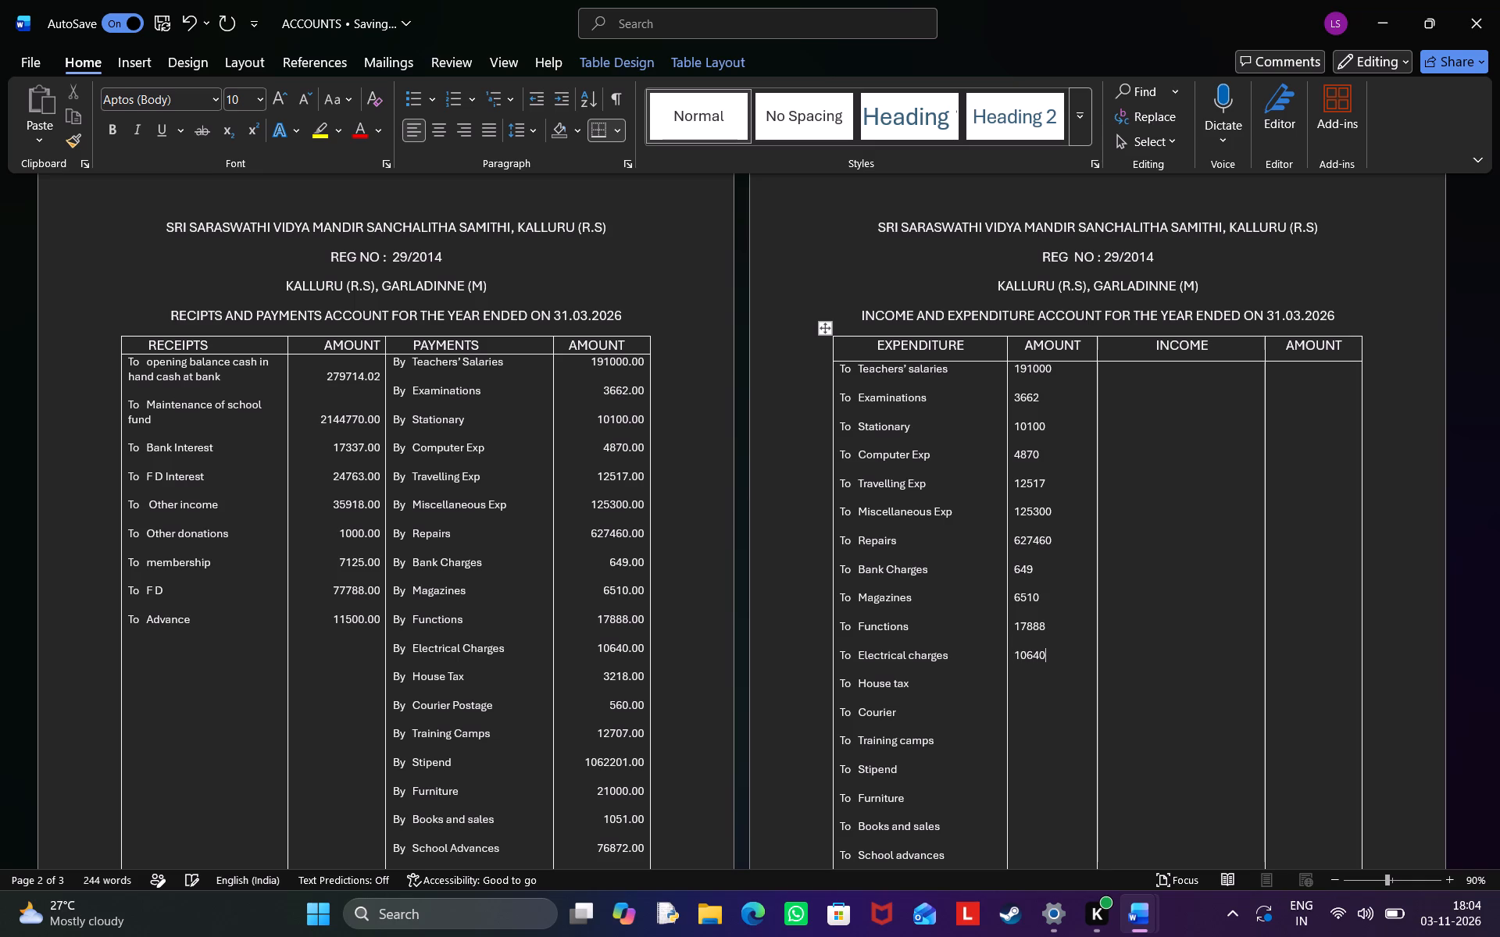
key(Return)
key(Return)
Enter the expenditure amounts 3218 for House tax and 560 for Courier.
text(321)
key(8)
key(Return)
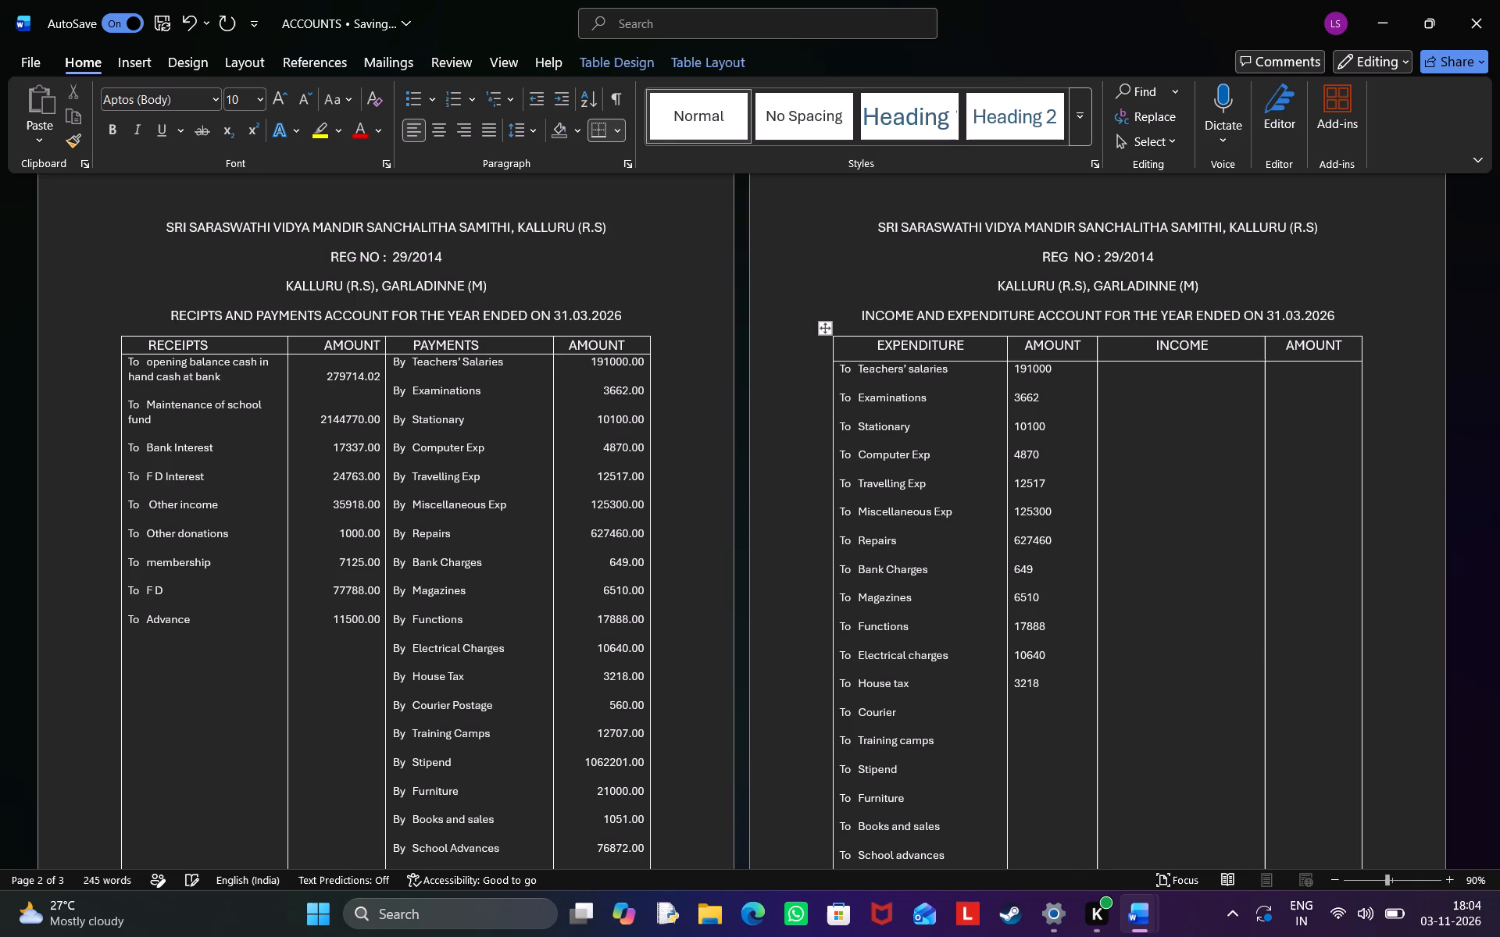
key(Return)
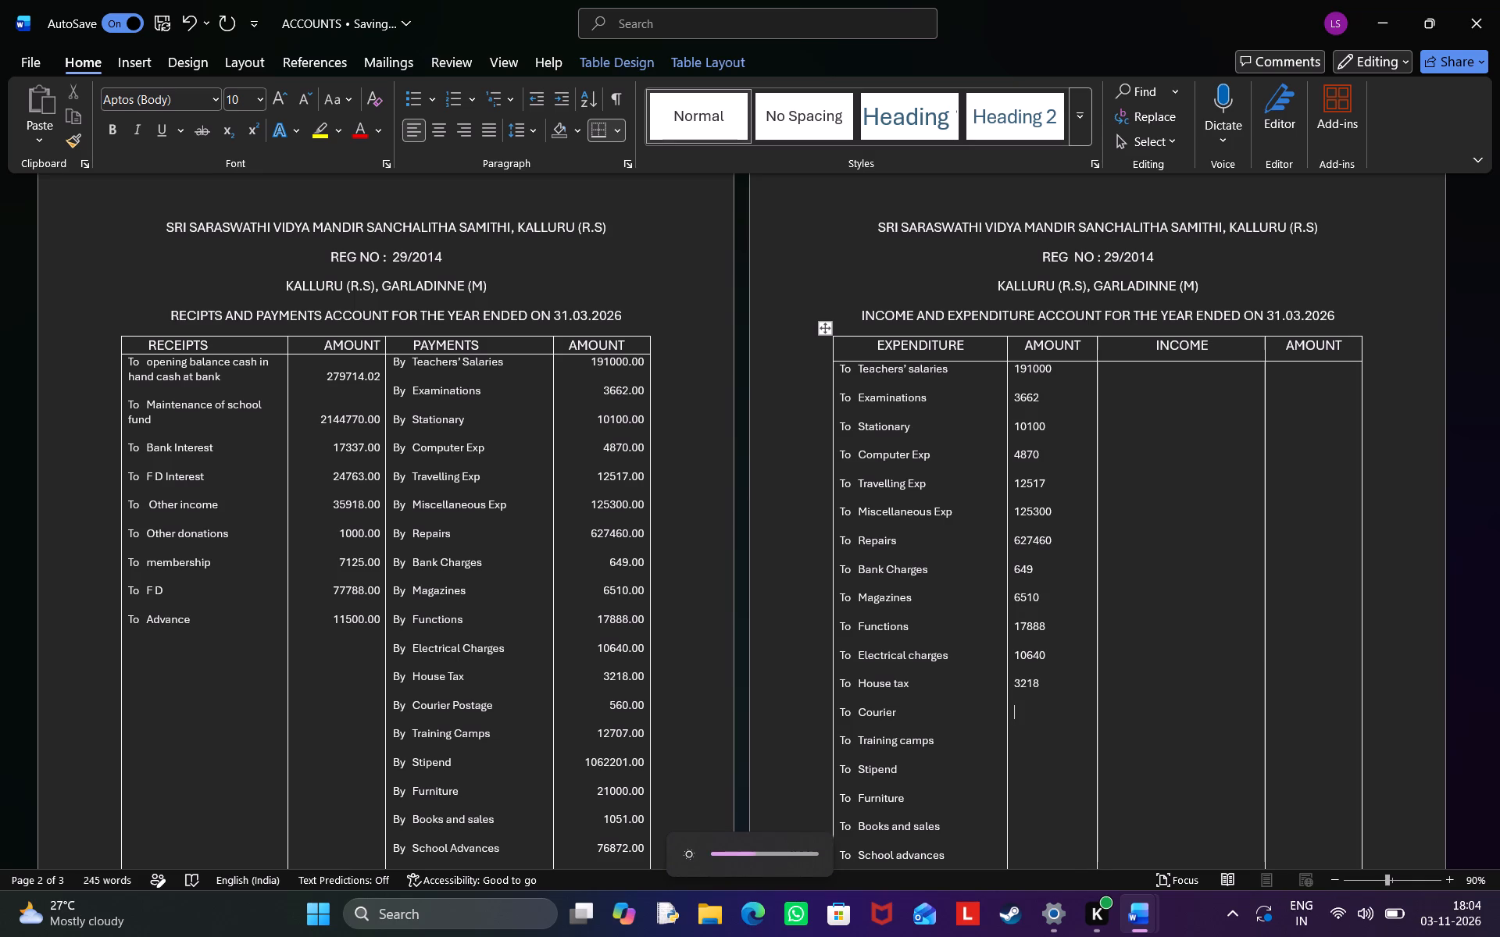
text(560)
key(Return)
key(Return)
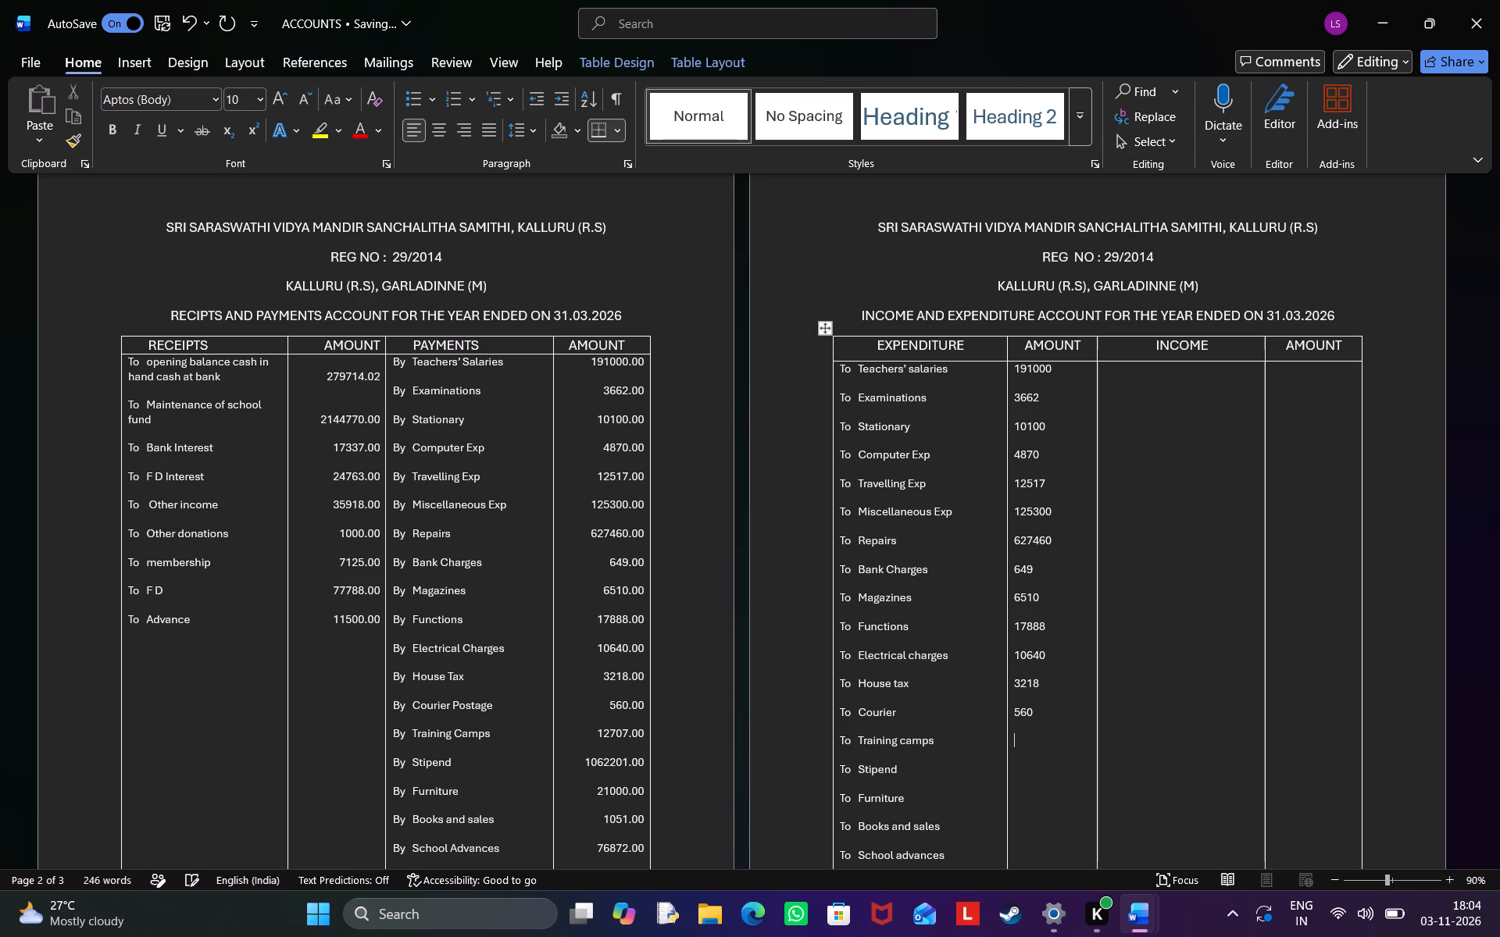
Enter the expenditure amounts 12707 for Training camps and 1062201 for Stipend.
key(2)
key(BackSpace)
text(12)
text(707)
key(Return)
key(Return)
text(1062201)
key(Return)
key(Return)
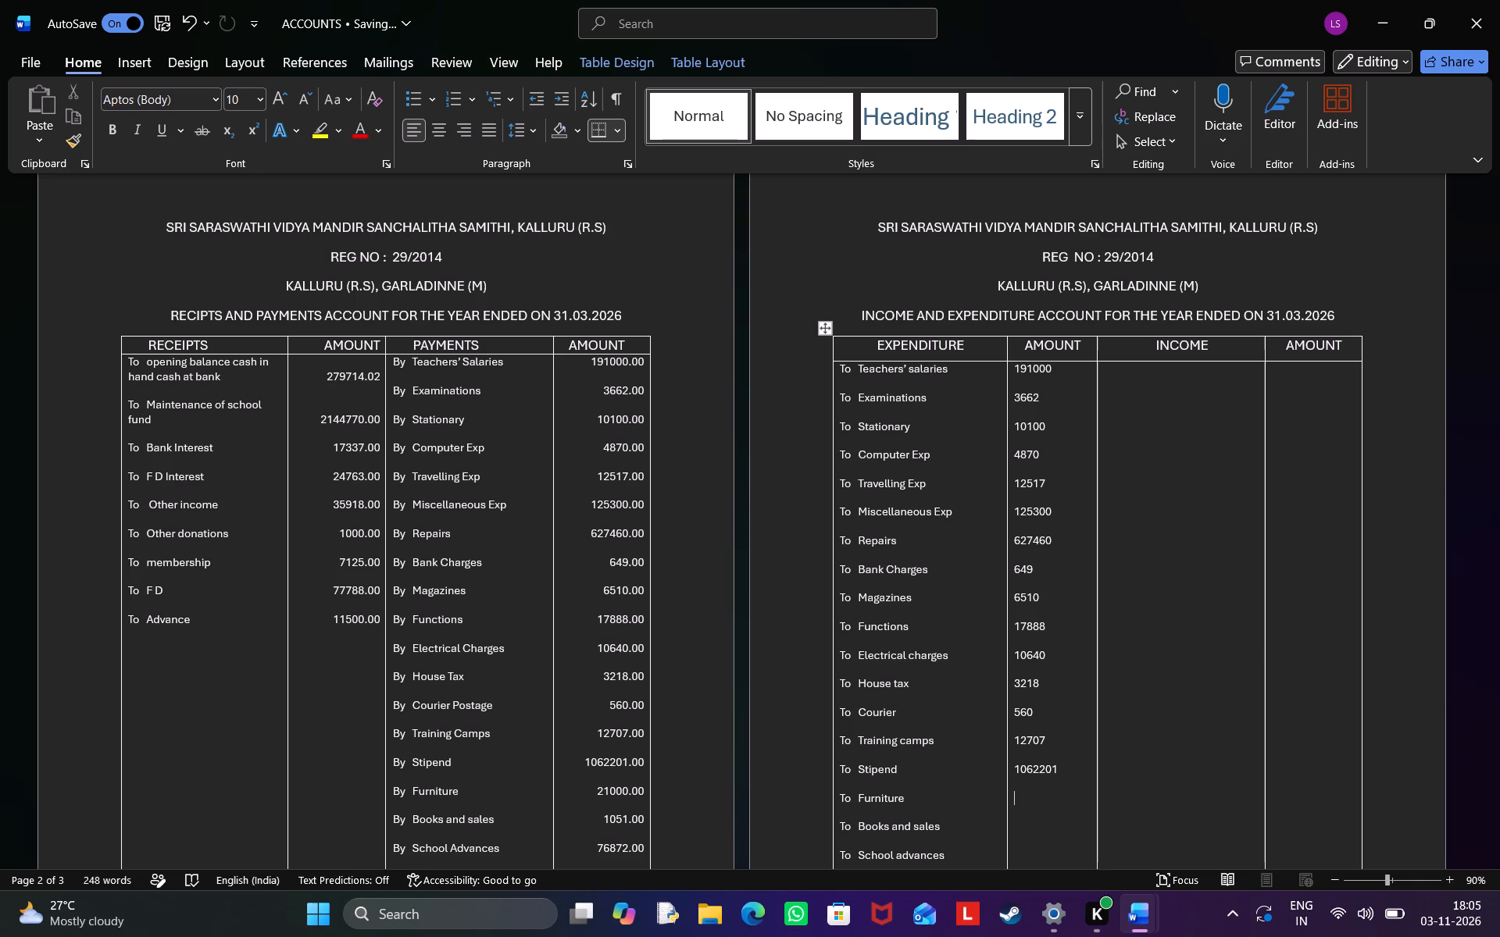
Enter the expenditure amounts 21000 for Furniture and 1051 for Books and sales.
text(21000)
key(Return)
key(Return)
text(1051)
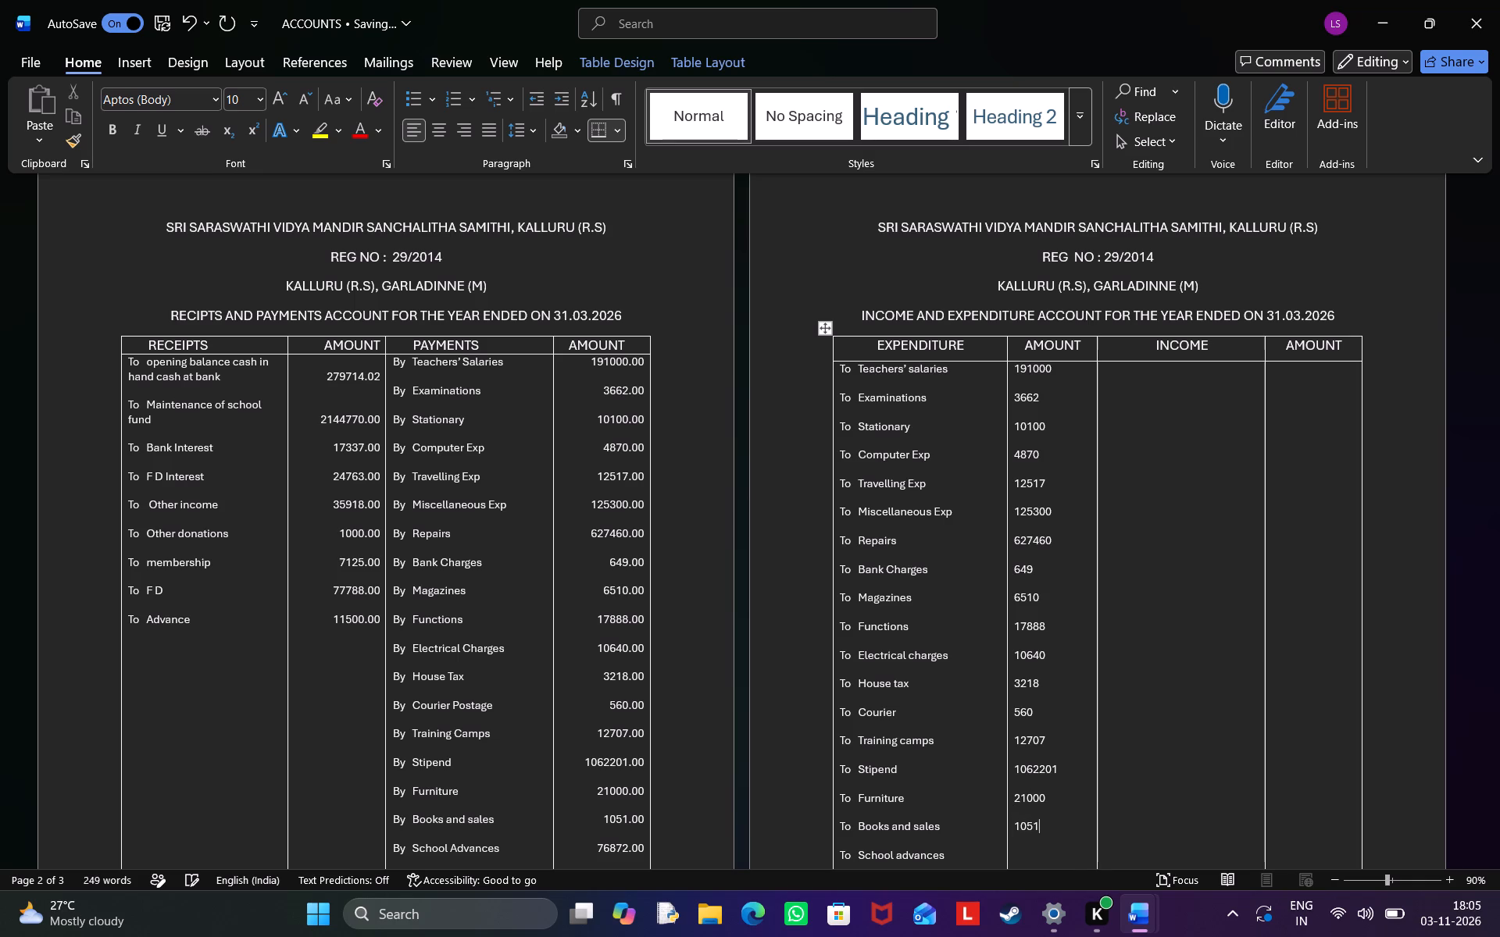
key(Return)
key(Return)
Enter 76872 as the School advances amount and move on to the TDS line.
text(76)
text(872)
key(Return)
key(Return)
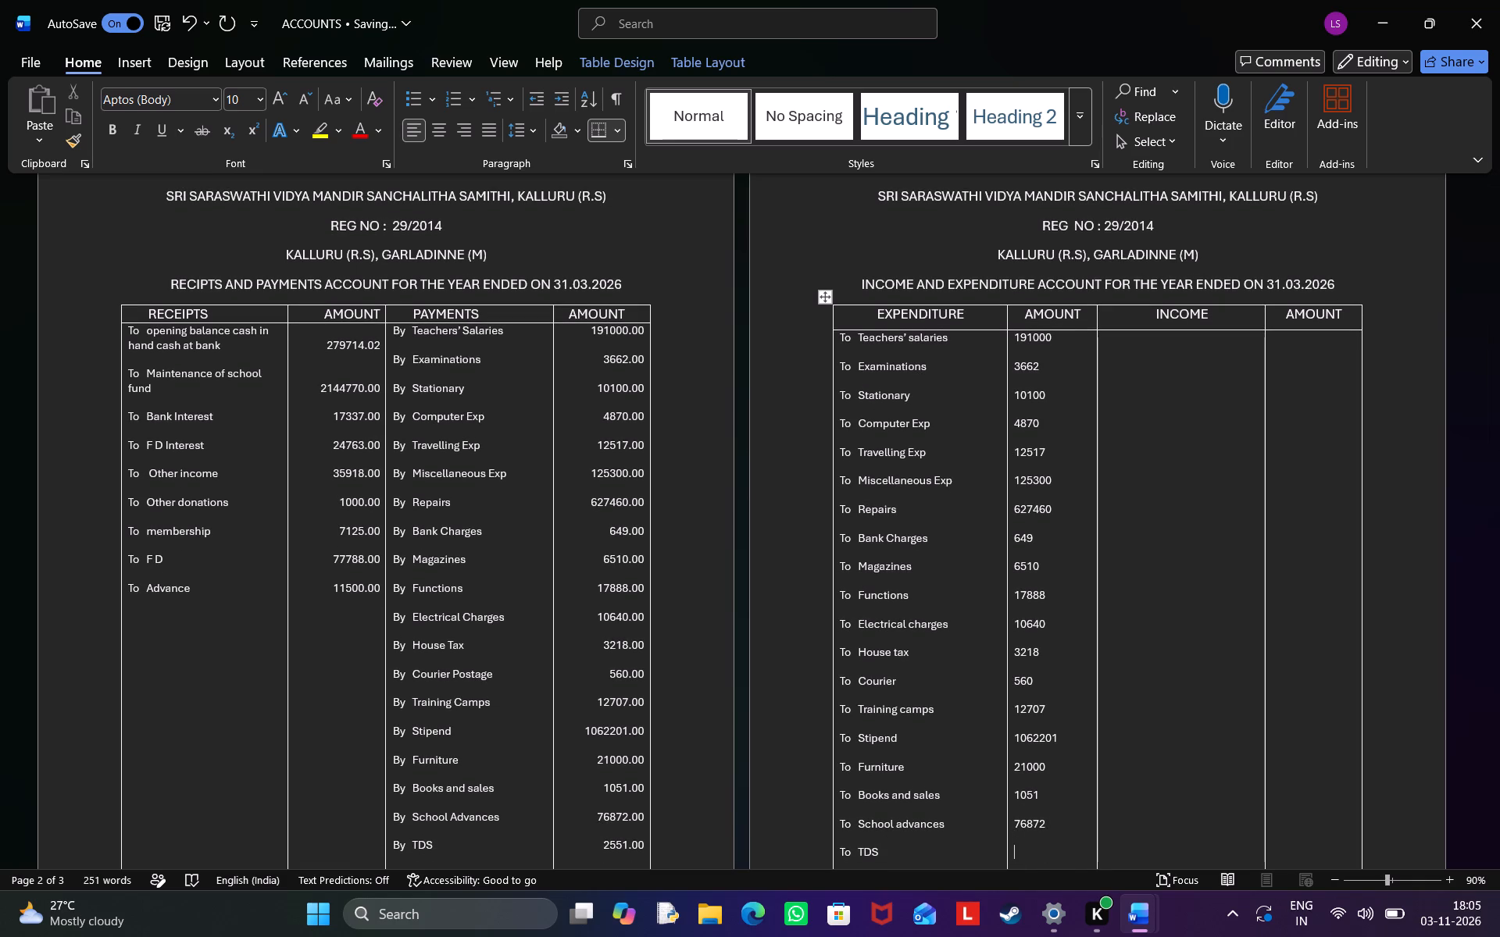
Enter the expenditure amounts 2551 for TDS and 2261 for Unpaid salaries.
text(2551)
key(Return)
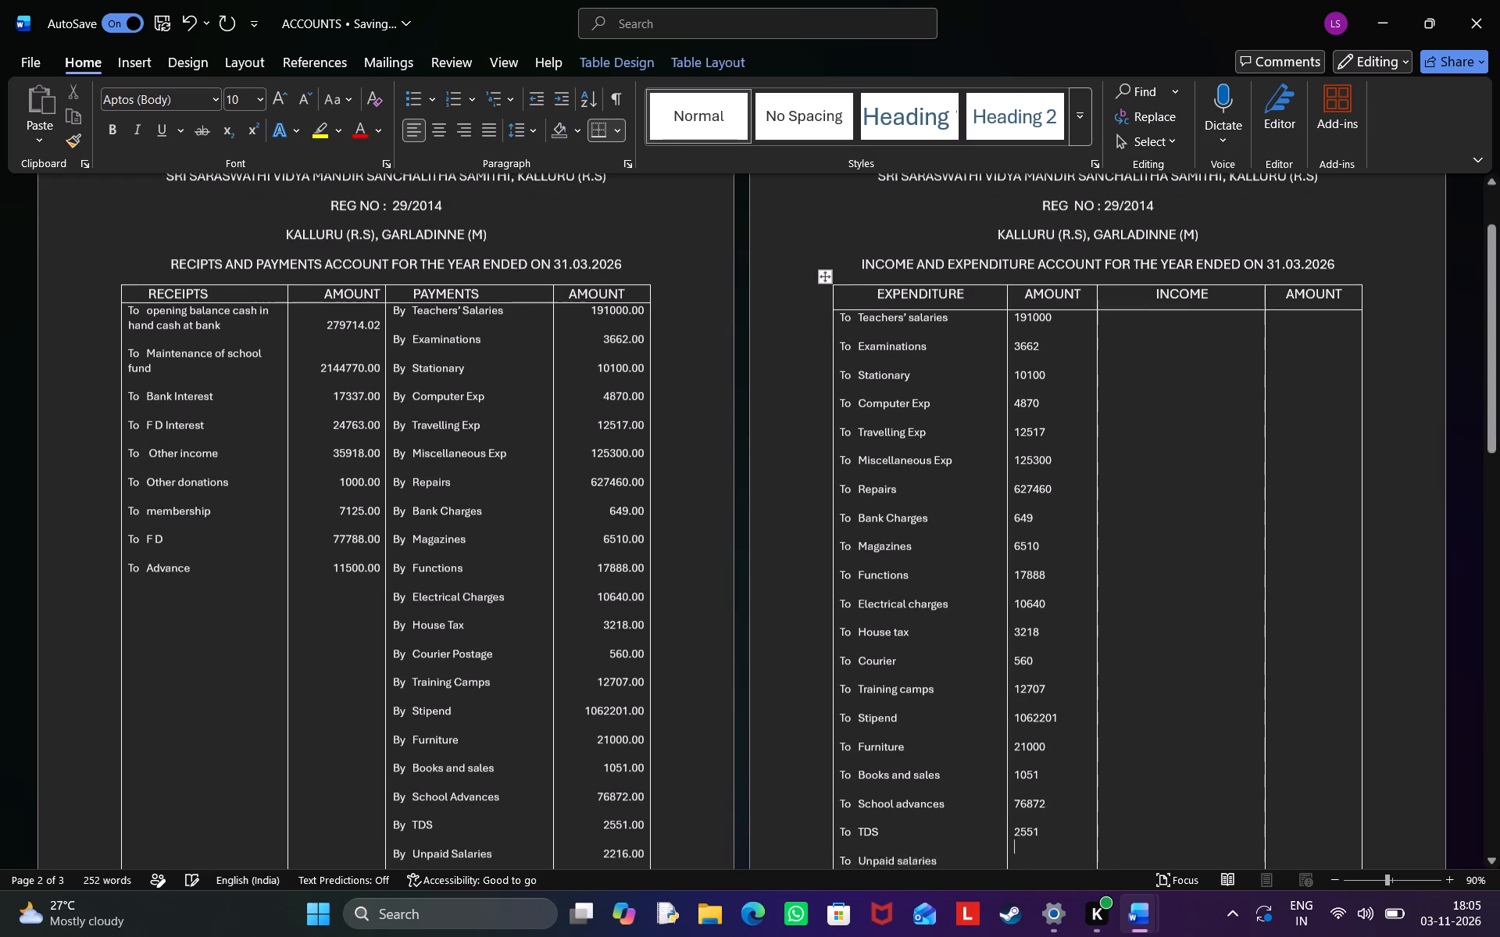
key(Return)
text(22)
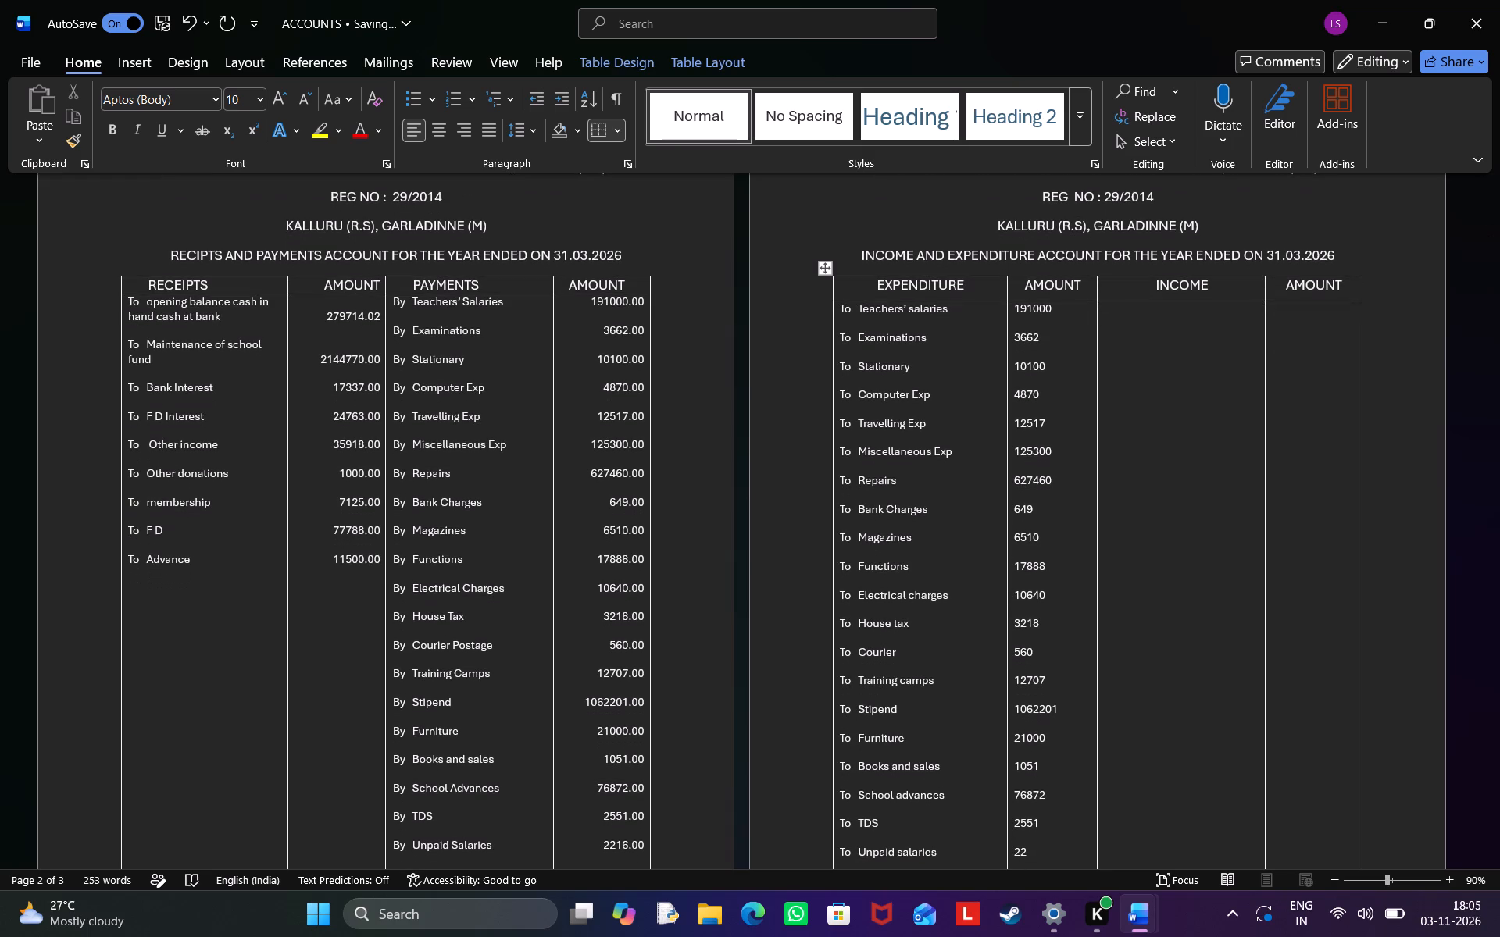
text(61)
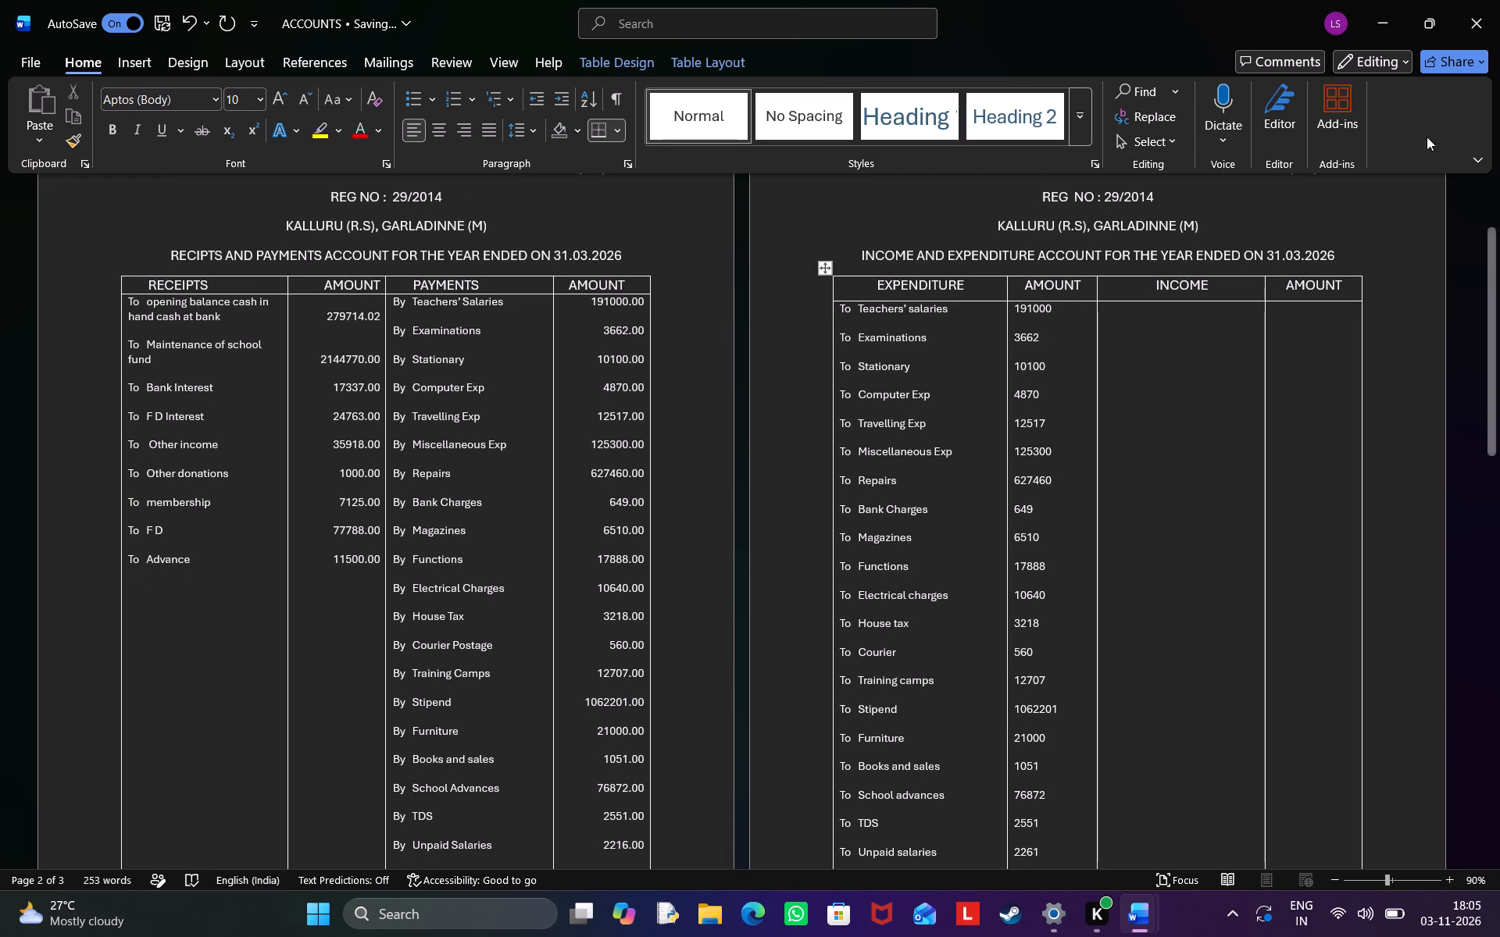
Add the decimals .00 to the expenditure amounts for Teachers' salaries, Examinations and Stationary.
click(1065, 306)
text(.00)
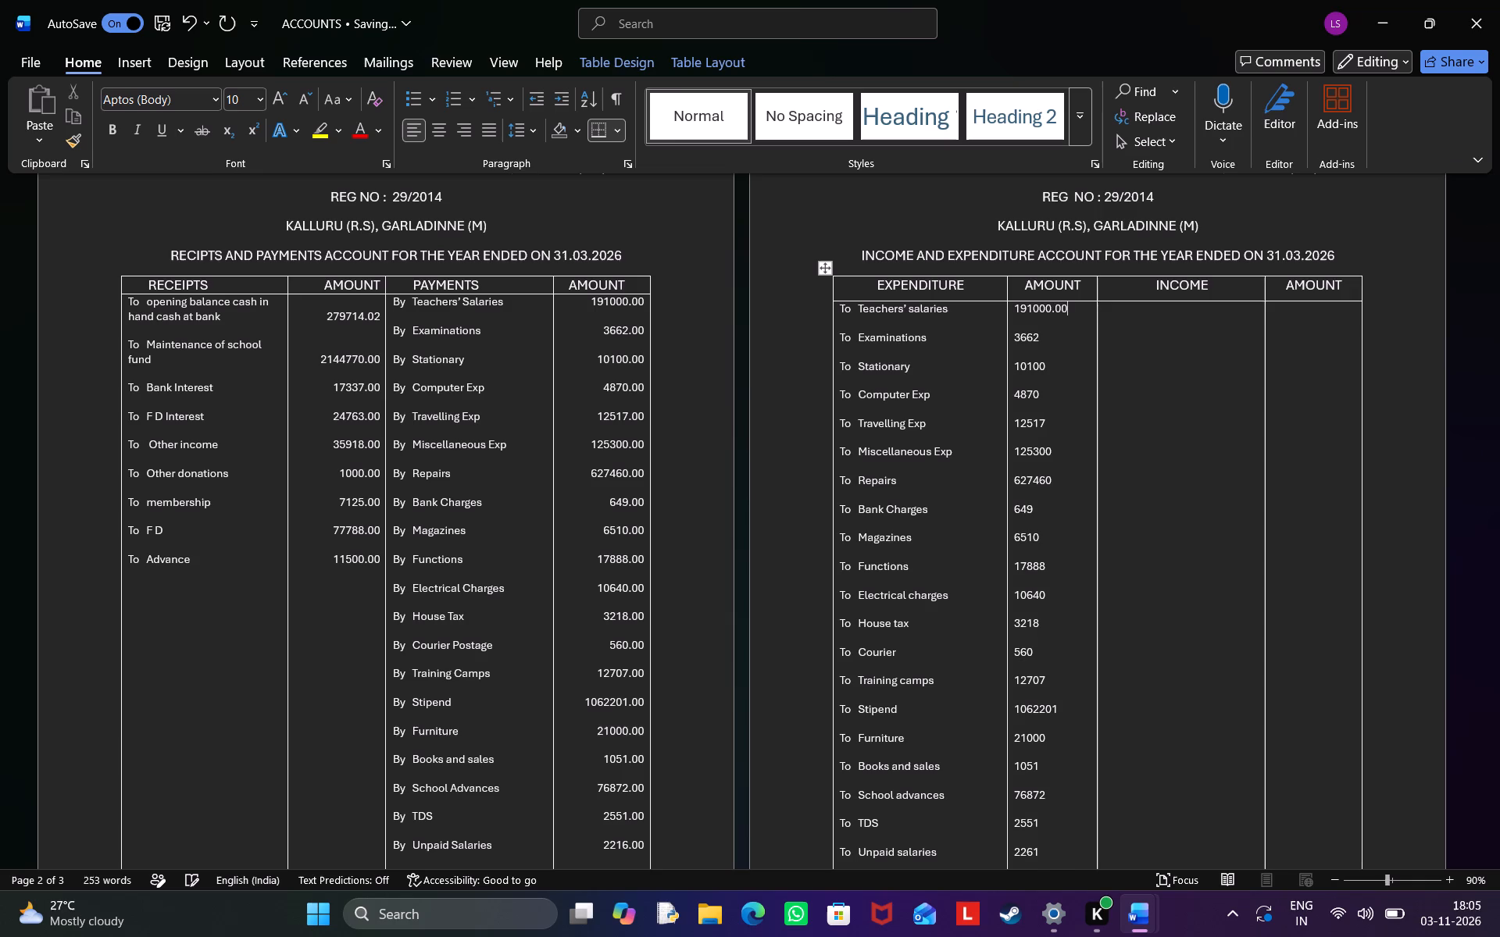
key(Return)
key(Return)
key(BackSpace)
key(BackSpace)
key(Down)
key(Down)
text(.00)
key(Down)
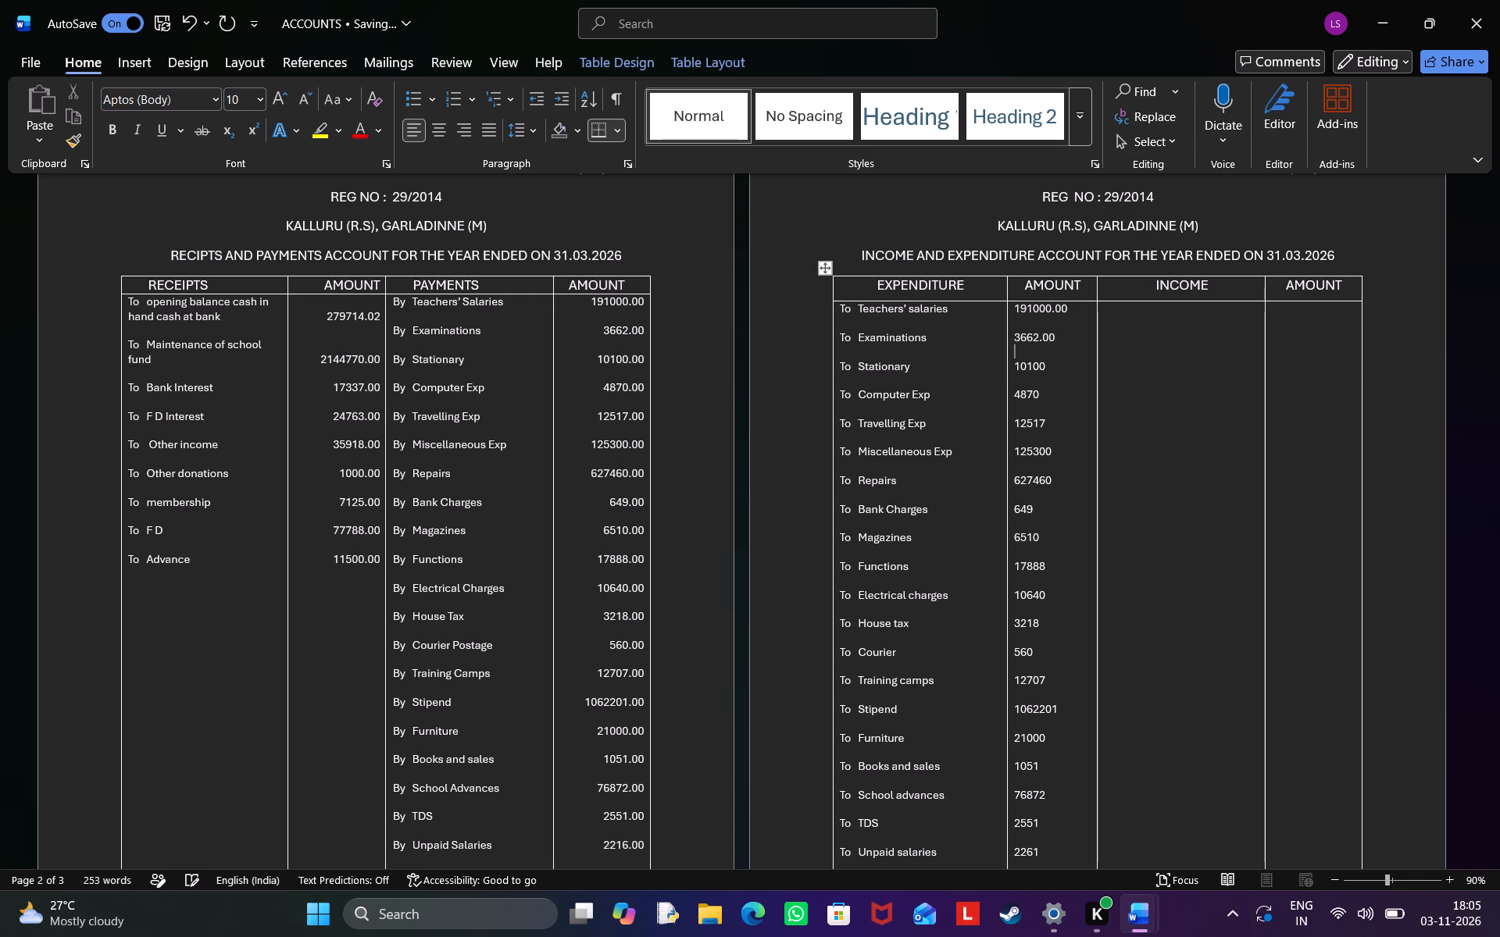
key(Down)
text(.00)
Add the decimals .00 to the expenditure amounts for Computer Exp, Travelling Exp and Miscellaneous Exp.
key(Down)
key(Down)
text(.00)
key(Down)
key(Down)
text(.00)
key(Down)
key(Down)
text(.00)
Add the decimals .00 to the expenditure amounts for Repairs, Bank Charges, Magazines and Functions.
key(Down)
key(Down)
text(.00)
key(Down)
key(Down)
text(.00)
key(Down)
key(Down)
text(.00)
key(Down)
key(Down)
text(.00)
Add the decimals .00 to the expenditure amounts for Electrical charges, House tax and Courier.
key(Down)
key(Down)
text(.00)
key(Down)
key(Down)
text(.00)
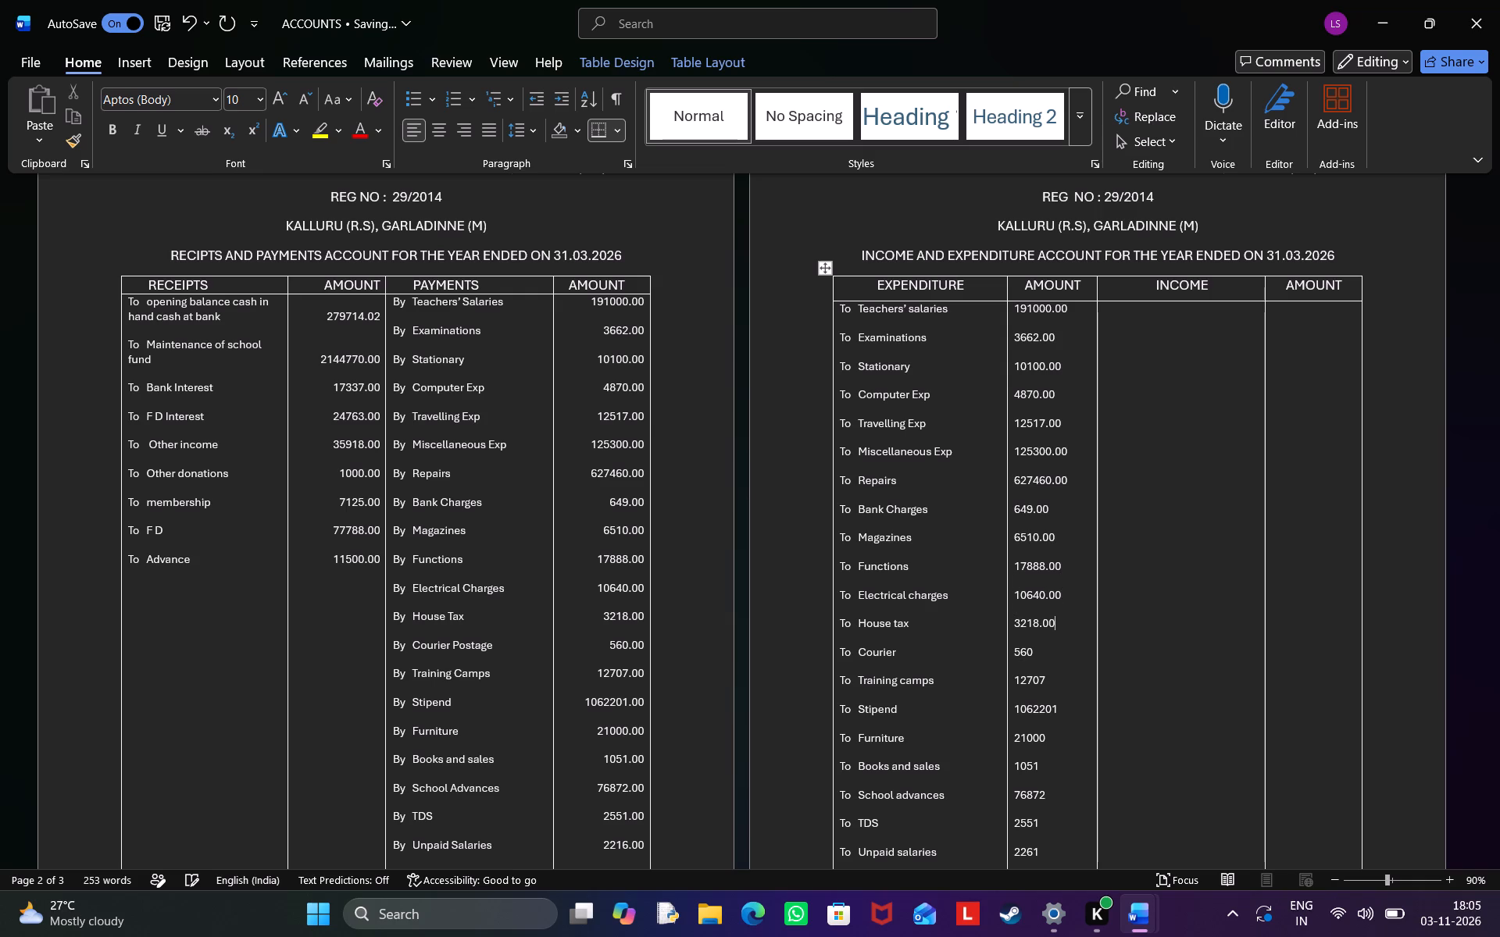
key(Down)
key(Down)
key(0)
key(BackSpace)
text(.00)
key(Return)
key(BackSpace)
Add the decimals .00 to the expenditure amounts for Training camps, Stipend, Furniture and Books and sales.
key(Down)
key(Down)
text(.00)
key(Down)
key(Down)
text(.00)
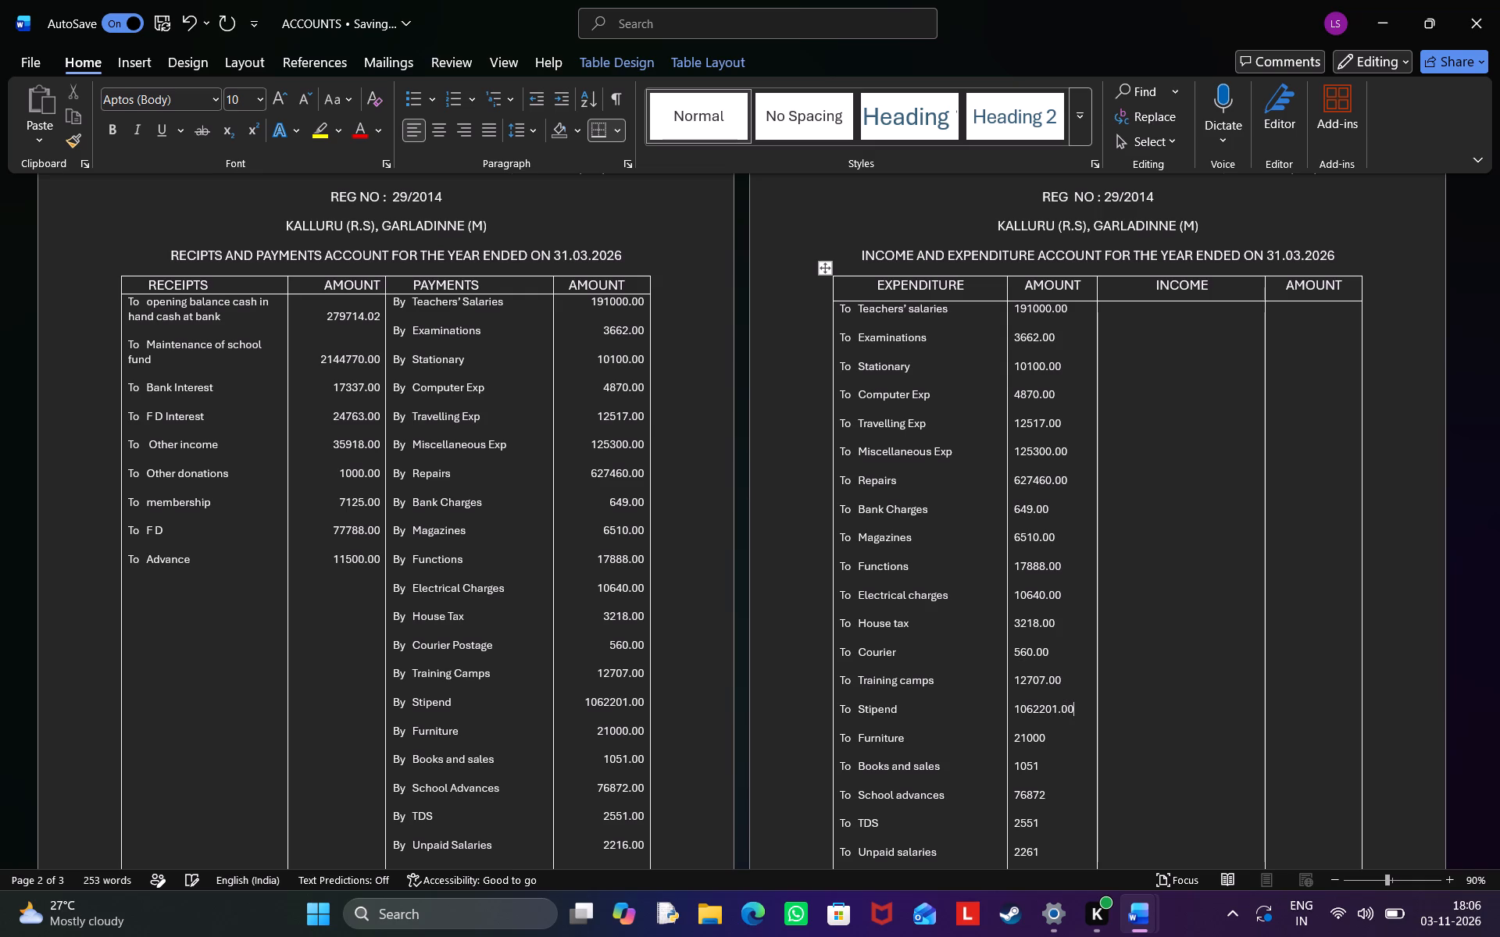
key(Down)
key(Down)
text(.00)
key(Down)
key(Down)
text(.00)
Add the decimals .00 to the expenditure amounts for School advances, TDS and Unpaid salaries.
key(Down)
key(Down)
text(.00)
key(Down)
key(Down)
text(.00)
key(Down)
key(Down)
text(.00)
key(Down)
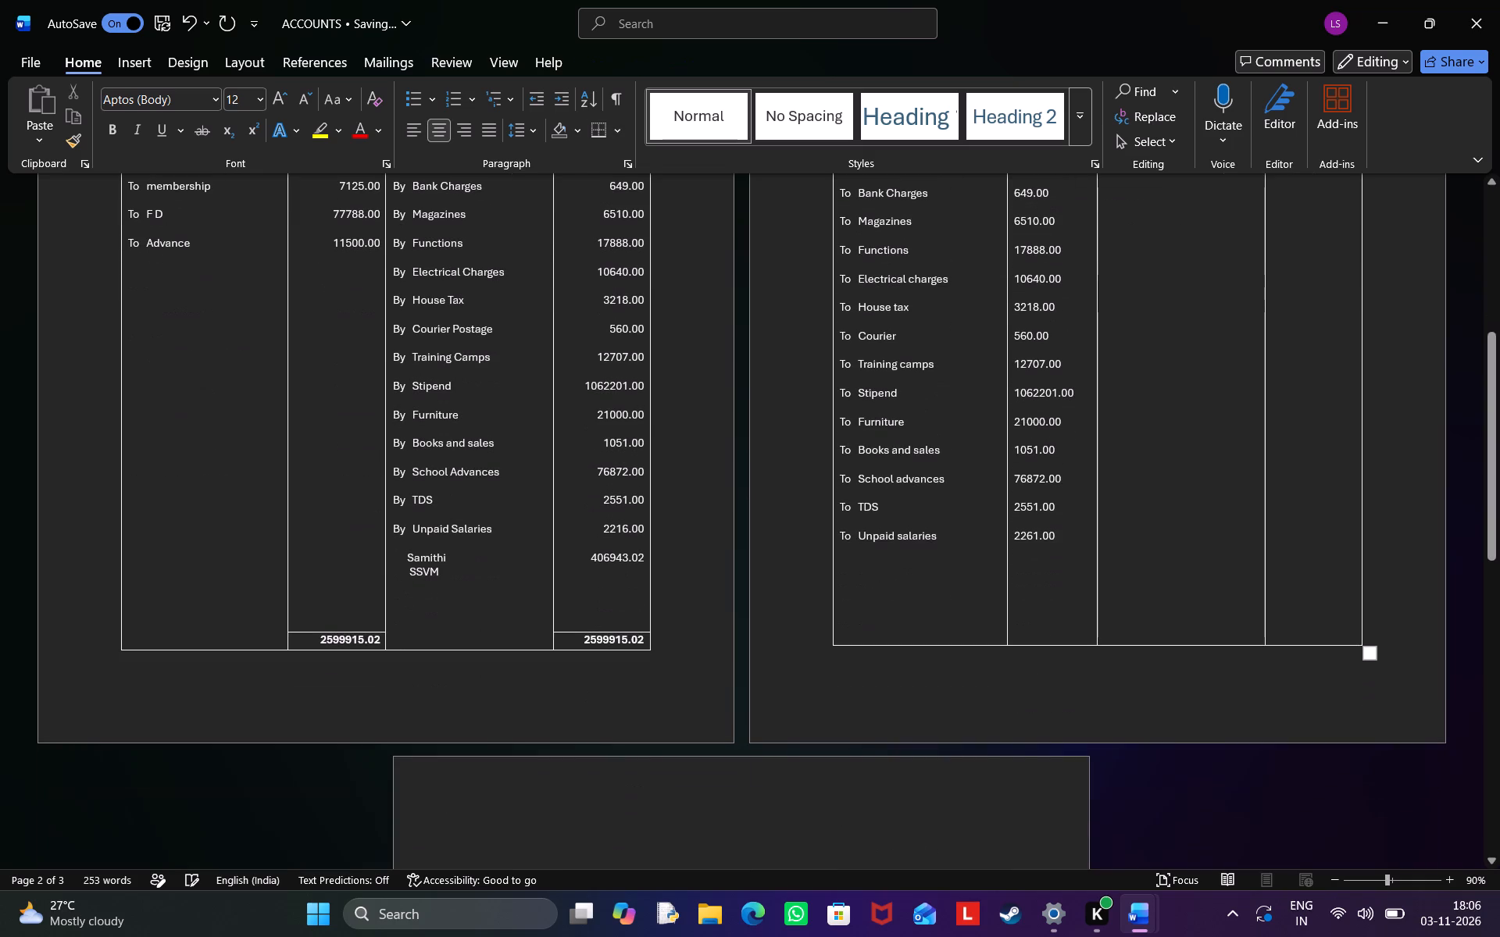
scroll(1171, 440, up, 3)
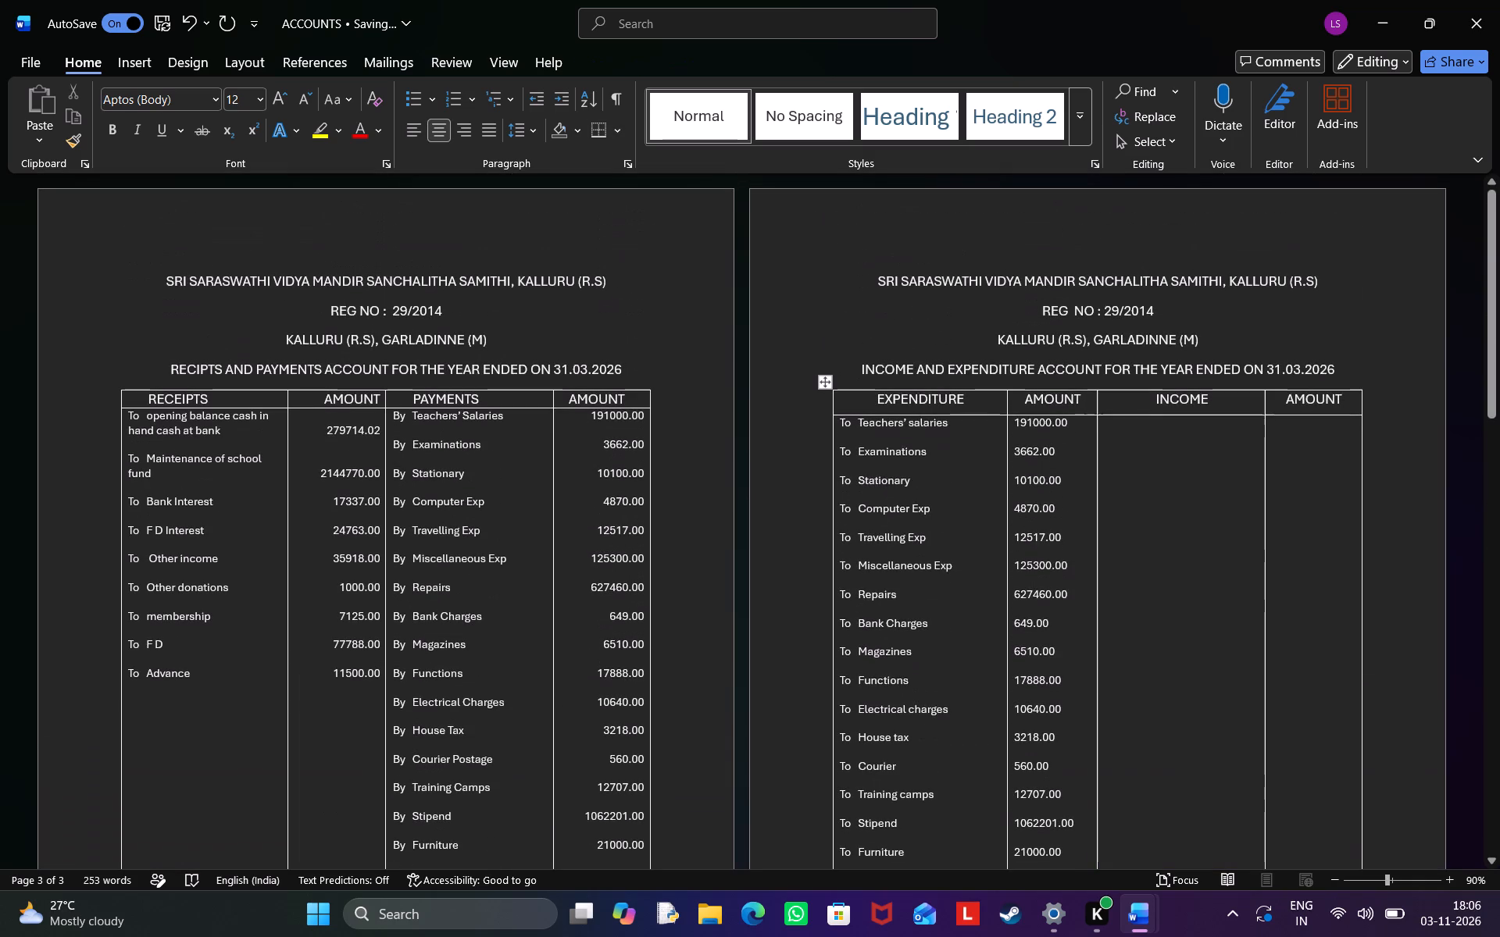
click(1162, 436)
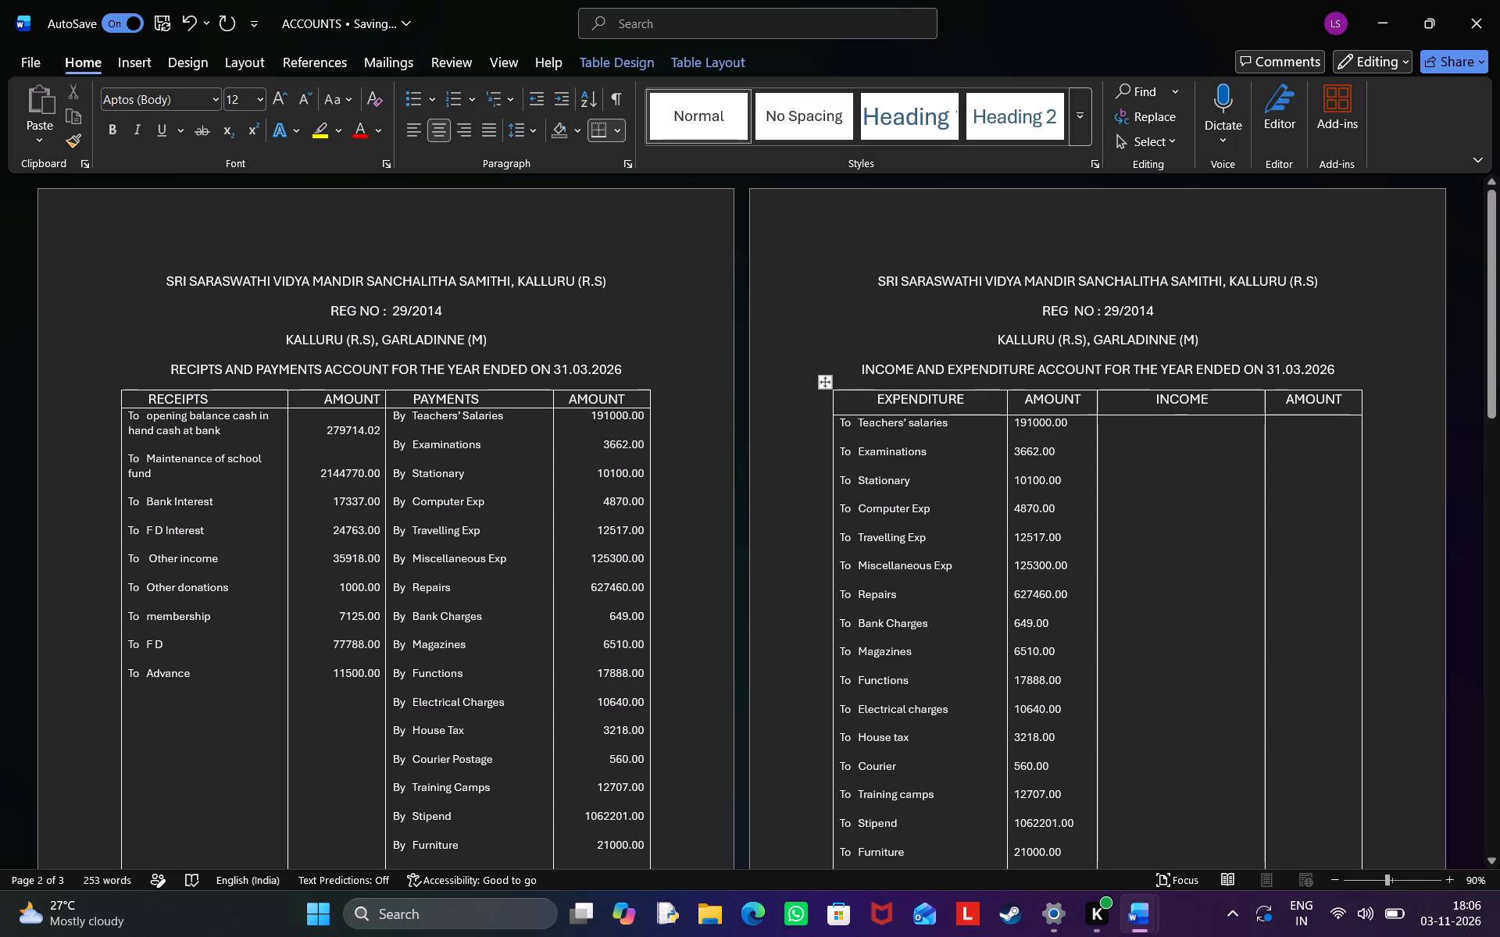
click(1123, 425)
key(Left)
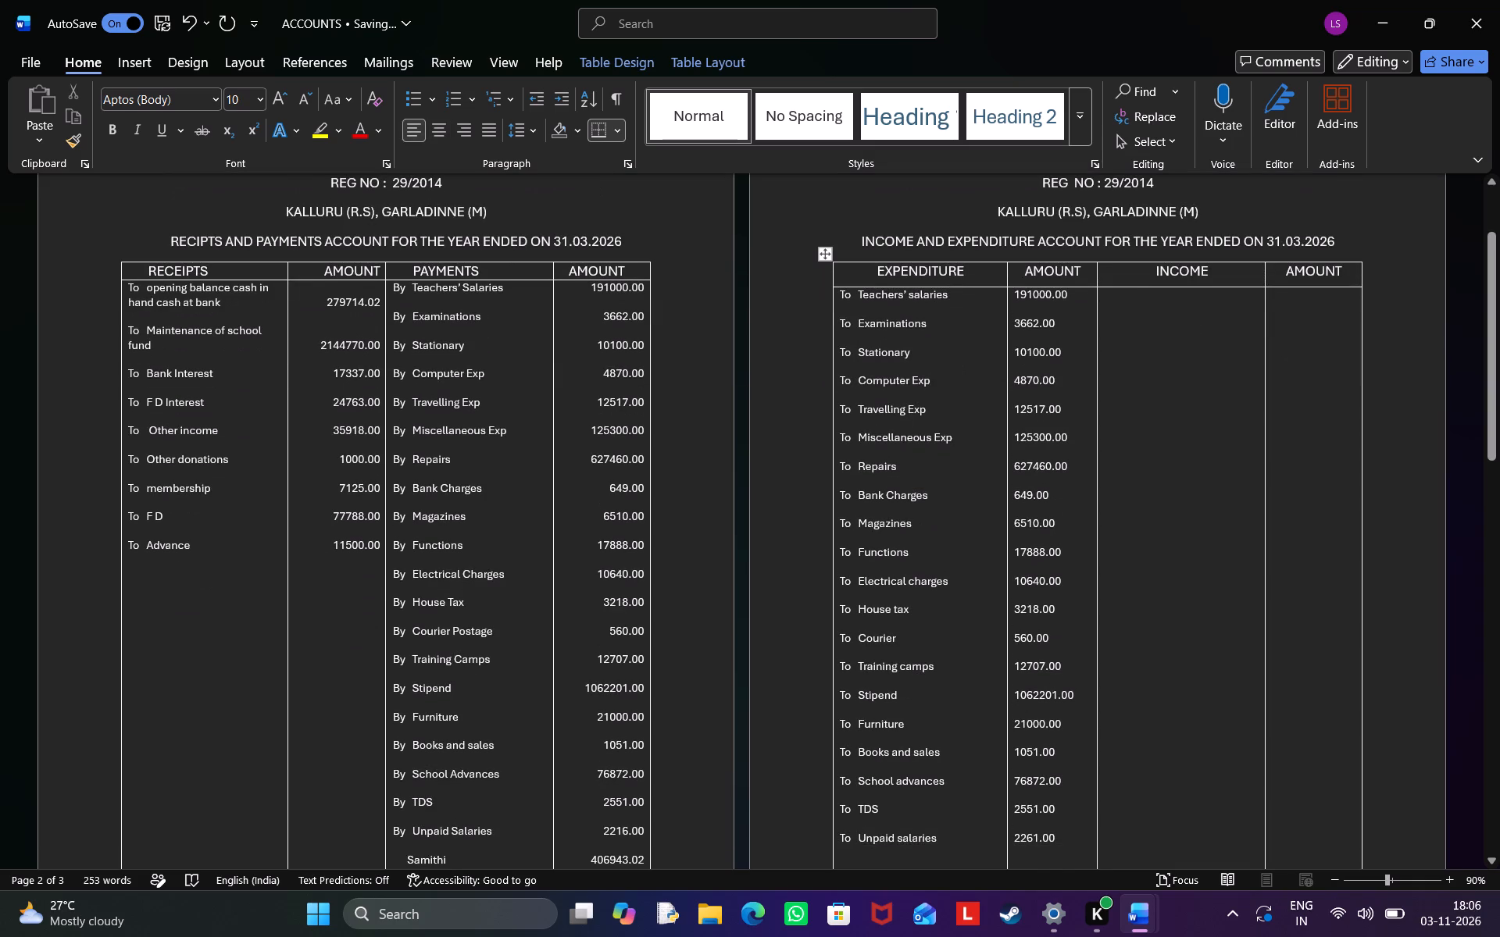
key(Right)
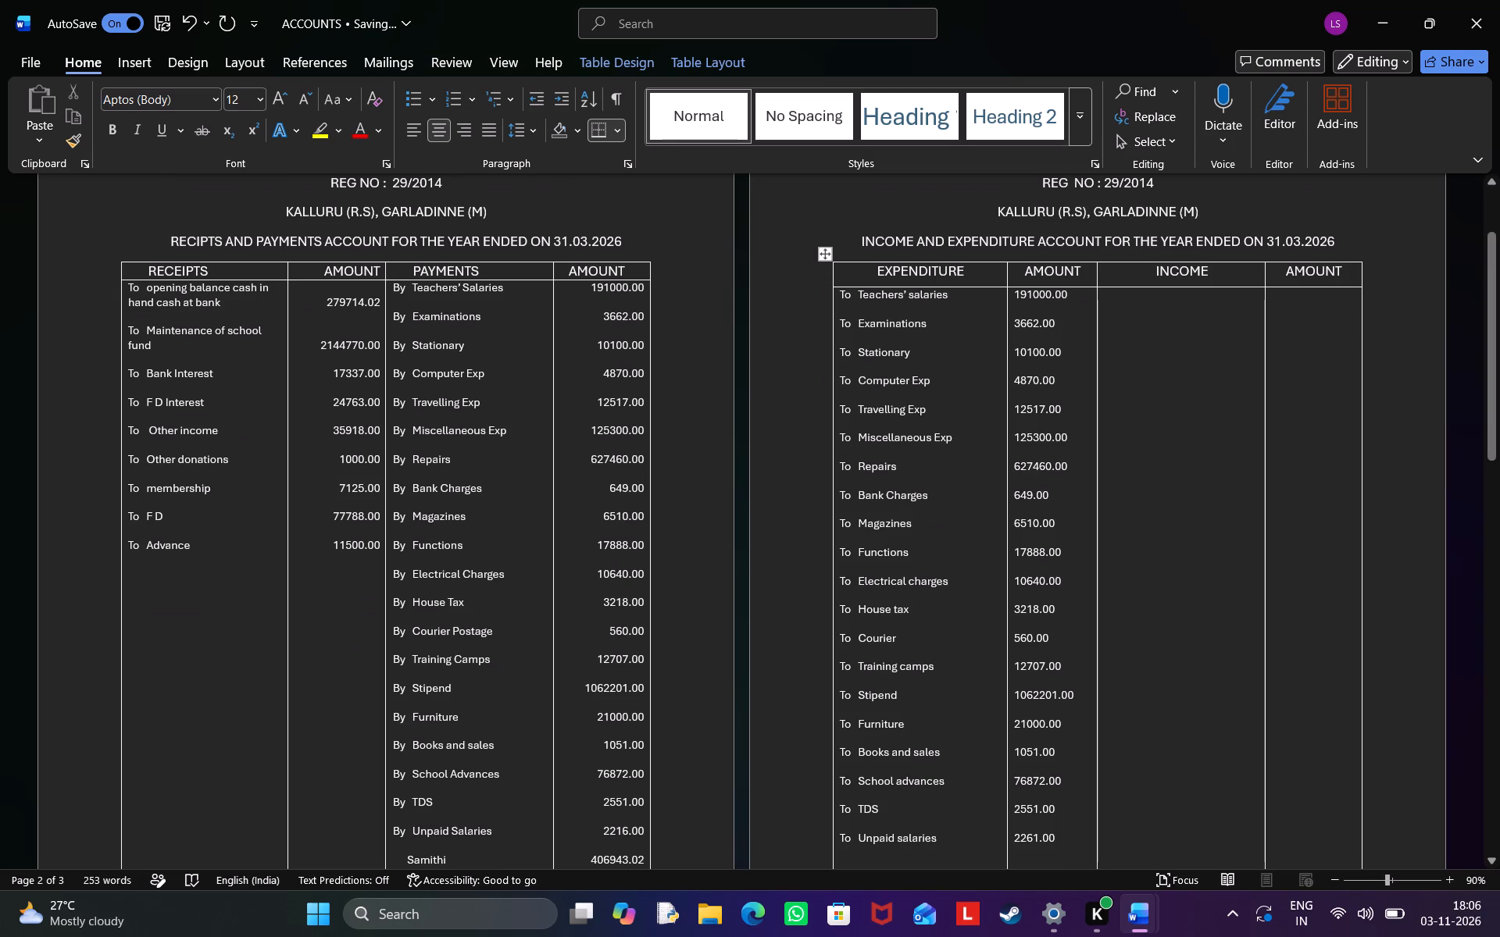
Right-align all the expenditure amounts below the AMOUNT heading in the income and expenditure table.
drag(1056, 837, 1000, 515)
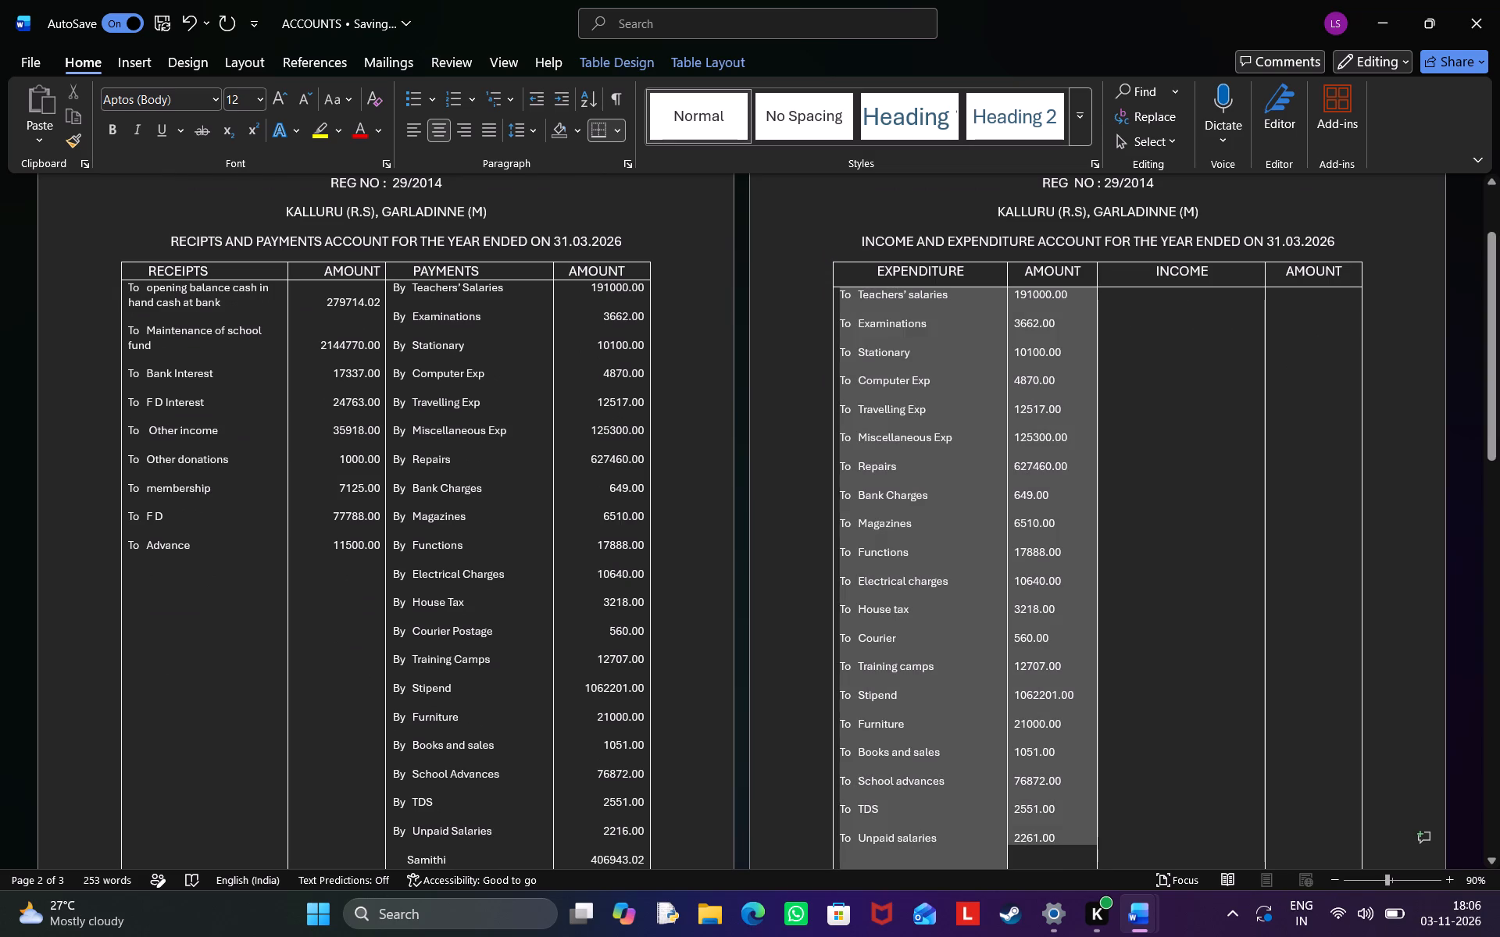
drag(1000, 515, 1014, 275)
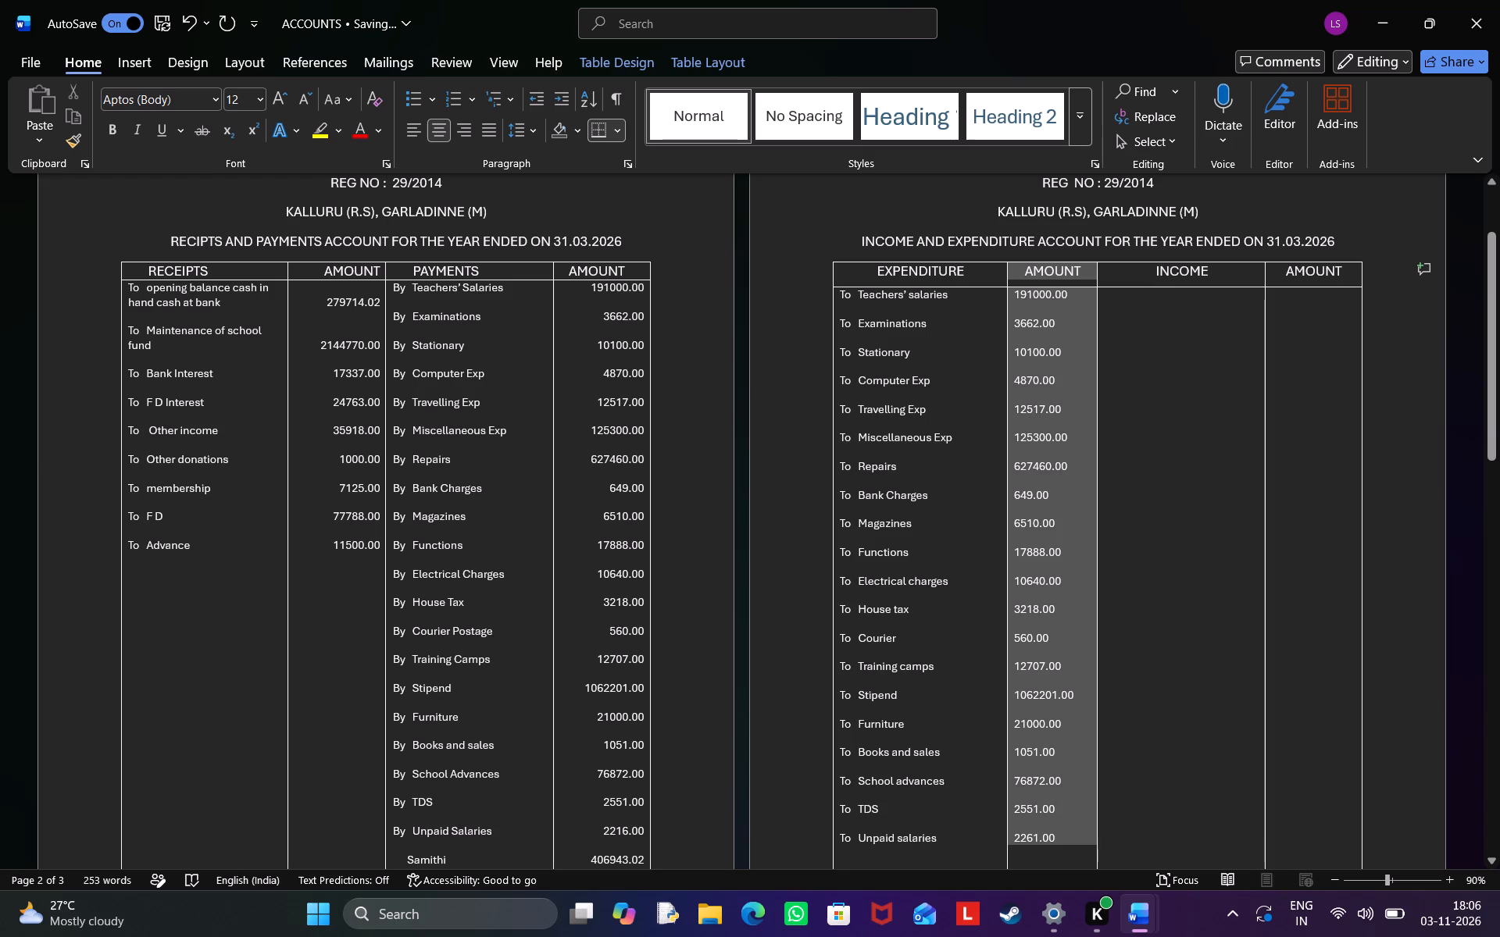
drag(1014, 275, 1013, 296)
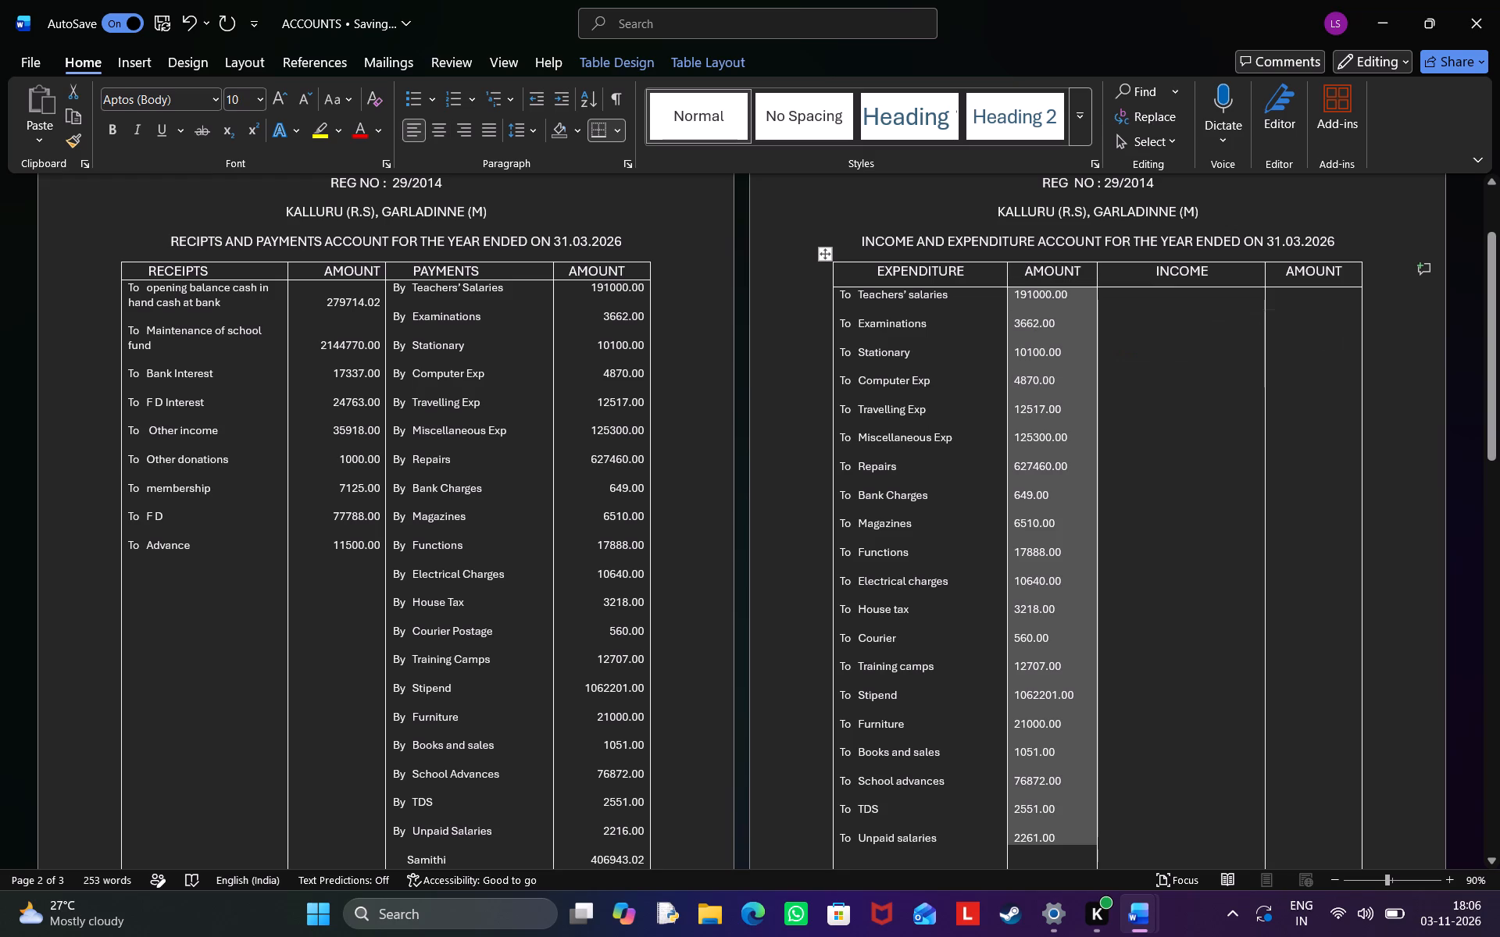
click(466, 126)
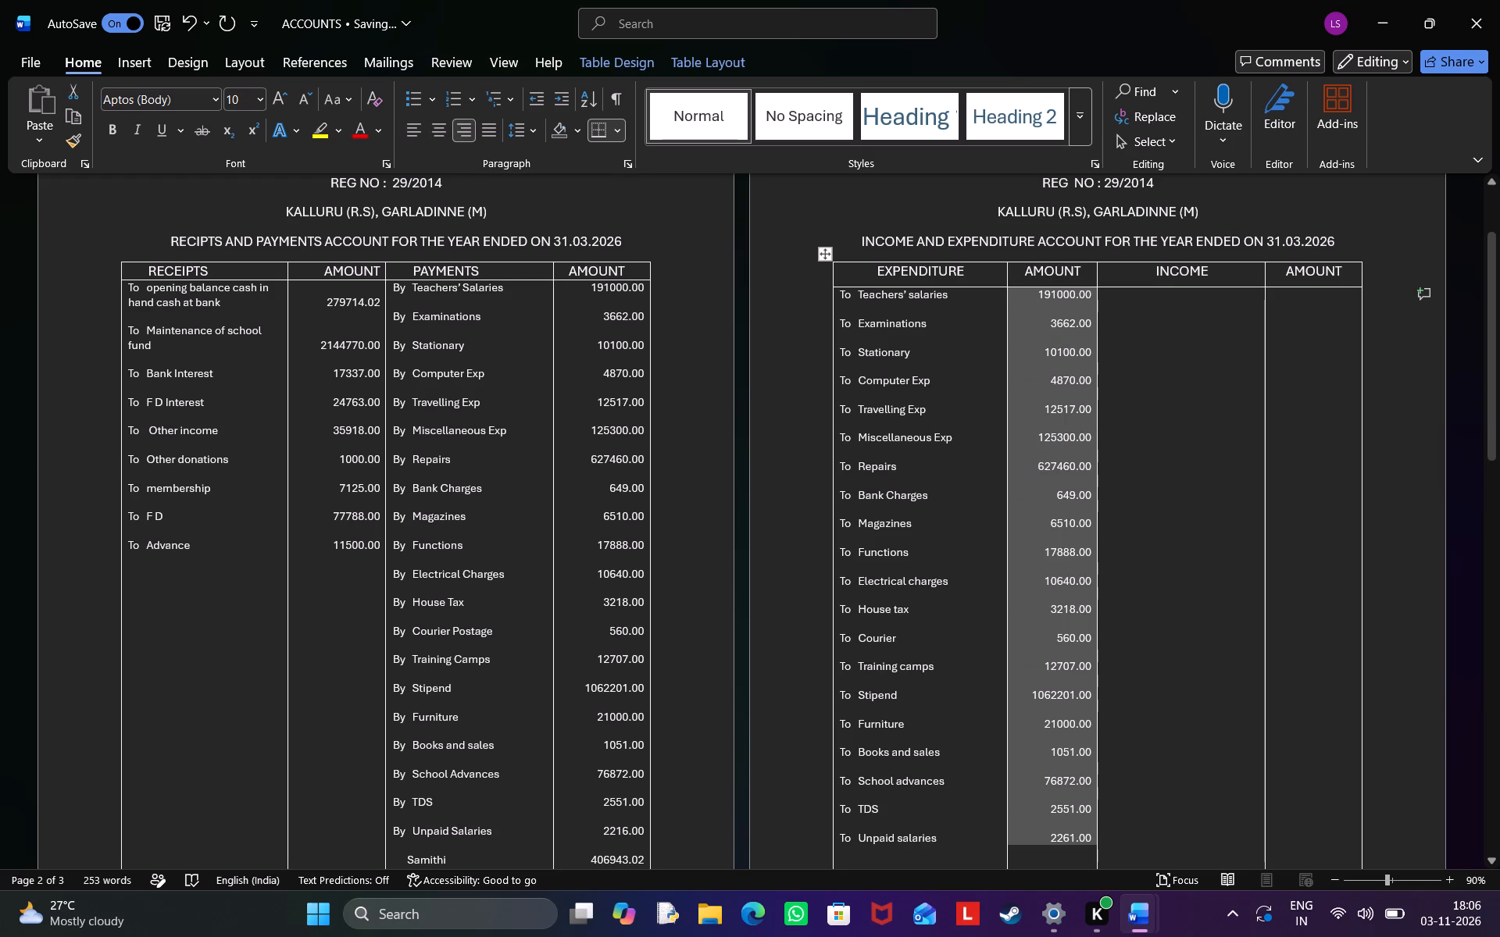
Left-align the empty cell below the INCOME heading in the income and expenditure table.
click(1149, 385)
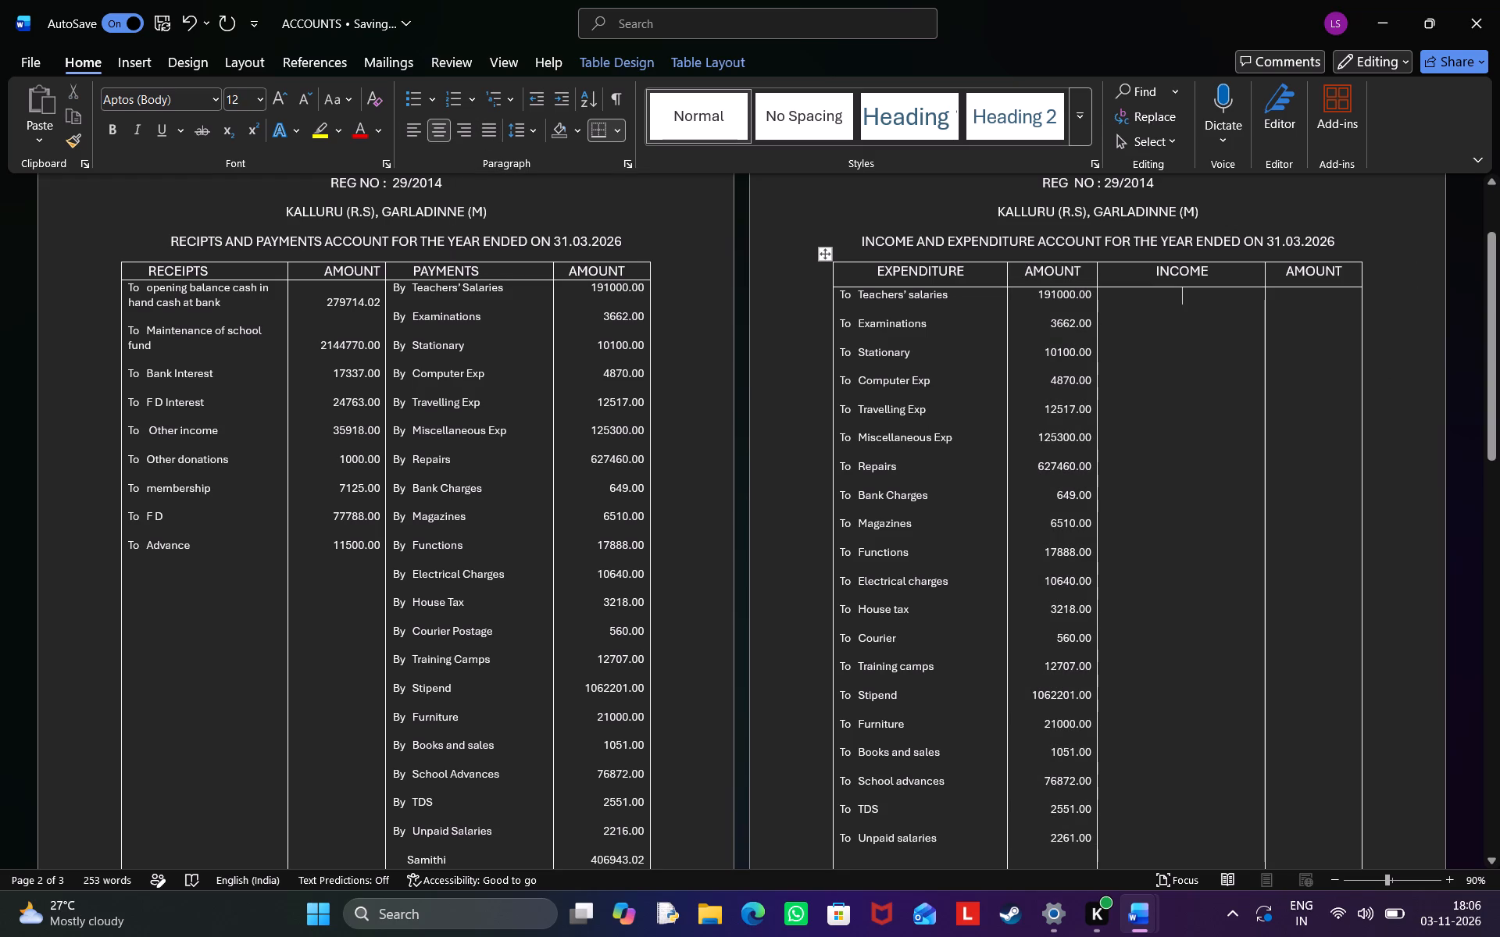
click(438, 135)
Start the first entry below the INCOME heading with the prefix "By" followed by spacing.
text(By)
key(space)
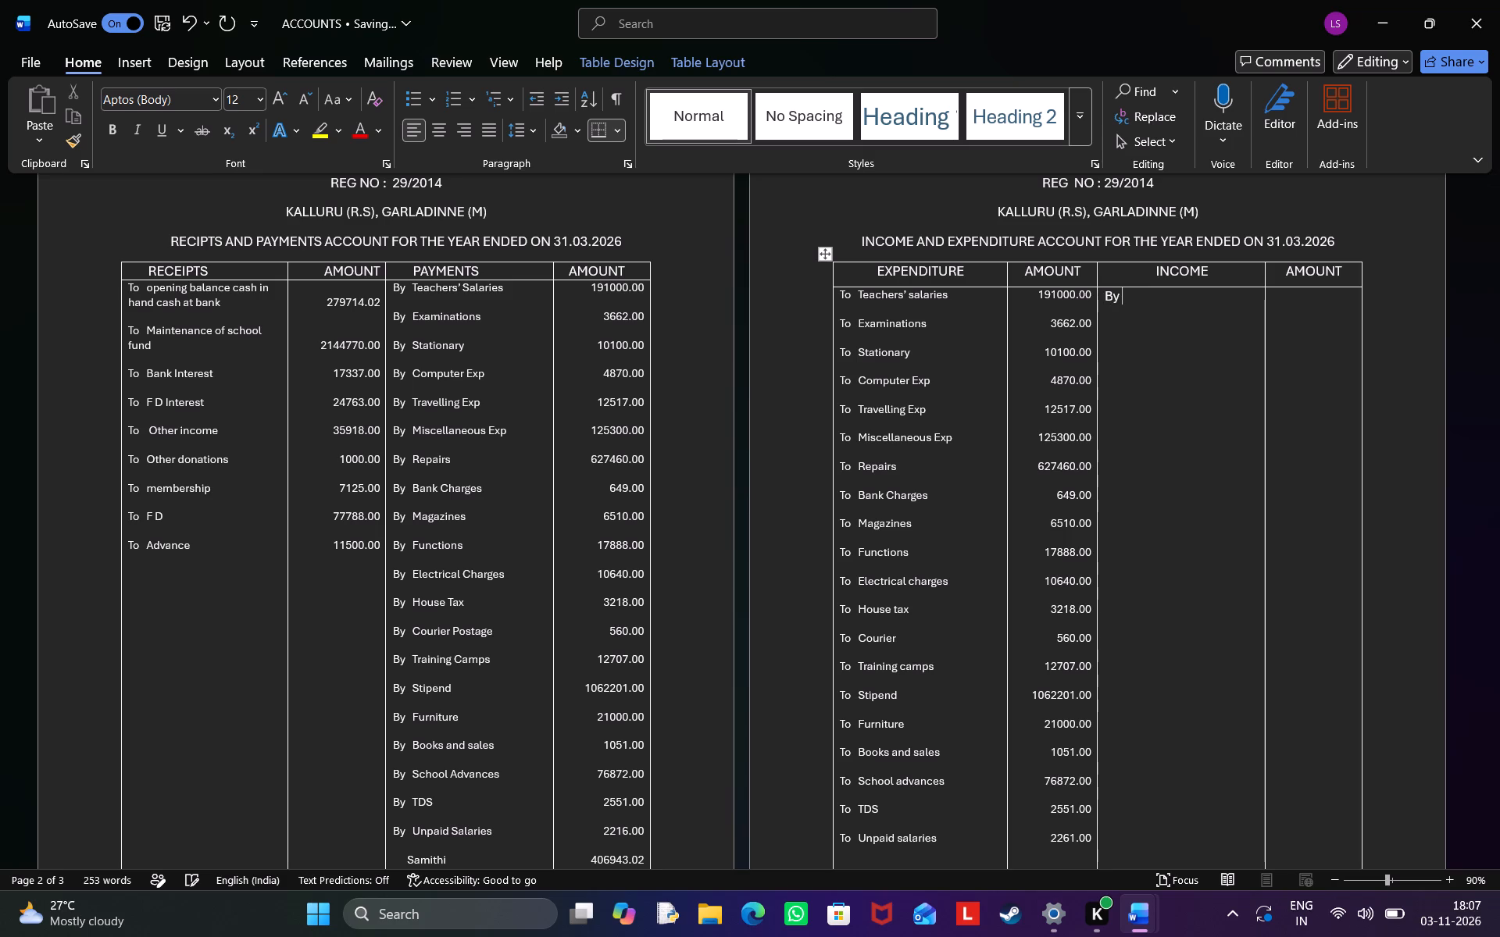
text(Sc)
key(BackSpace)
key(BackSpace)
key(space)
key(space)
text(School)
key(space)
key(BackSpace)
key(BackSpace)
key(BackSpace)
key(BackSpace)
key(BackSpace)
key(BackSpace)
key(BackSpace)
Enter "Maintanance of school fund" after the "By" prefix in the first income entry.
text(Main)
text(tanance)
key(space)
text(of)
key(space)
text(school fund)
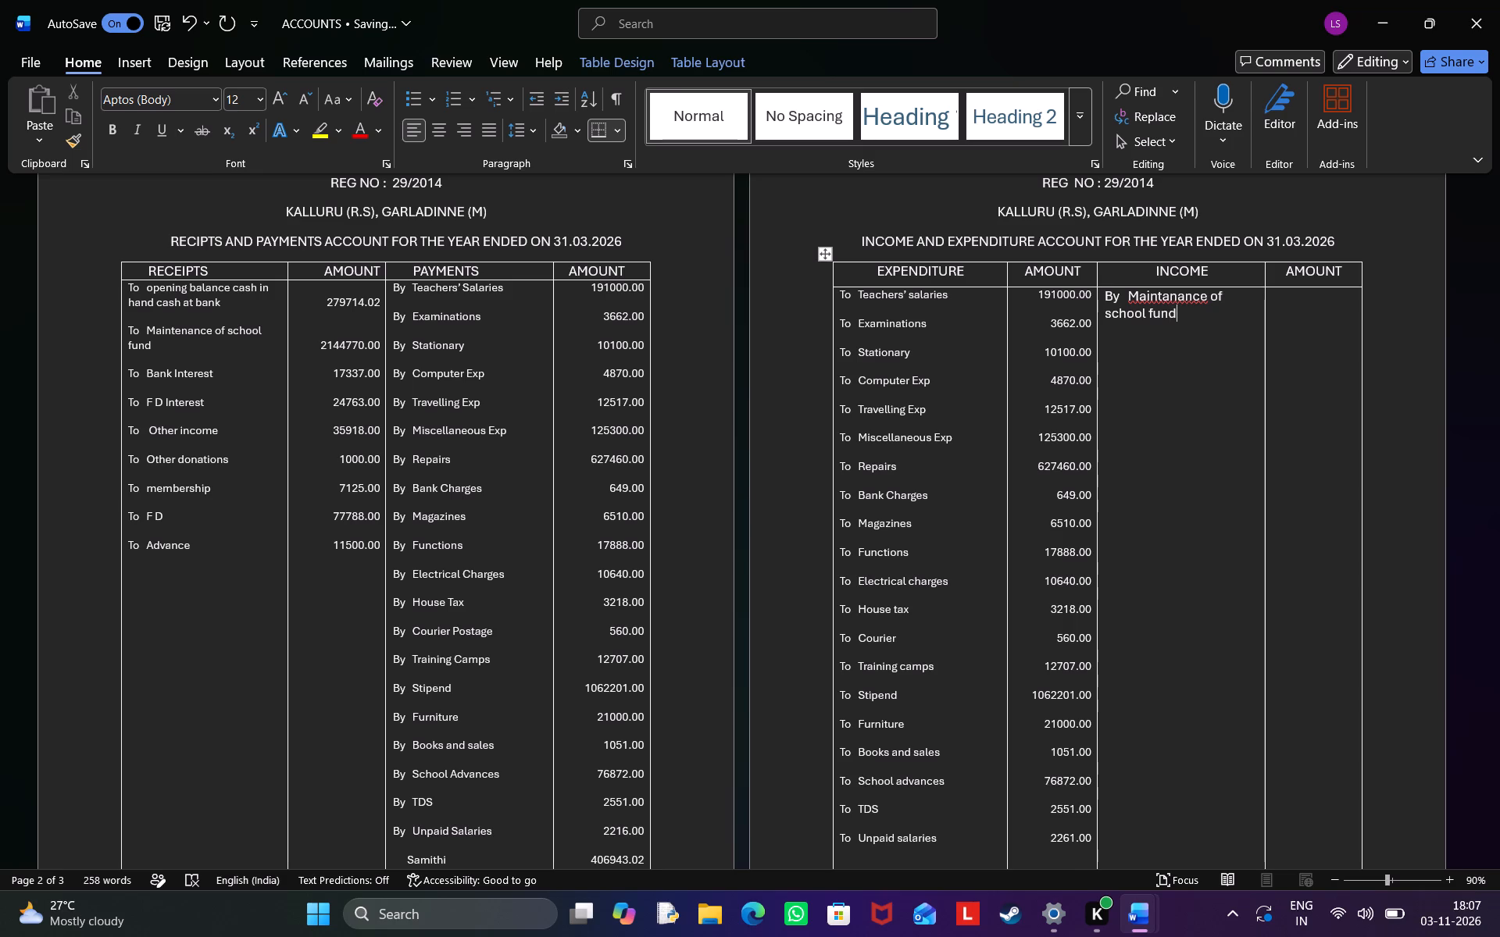
Set the font size of the whole school fund entry in the INCOME column to 10.
drag(1198, 328, 1102, 300)
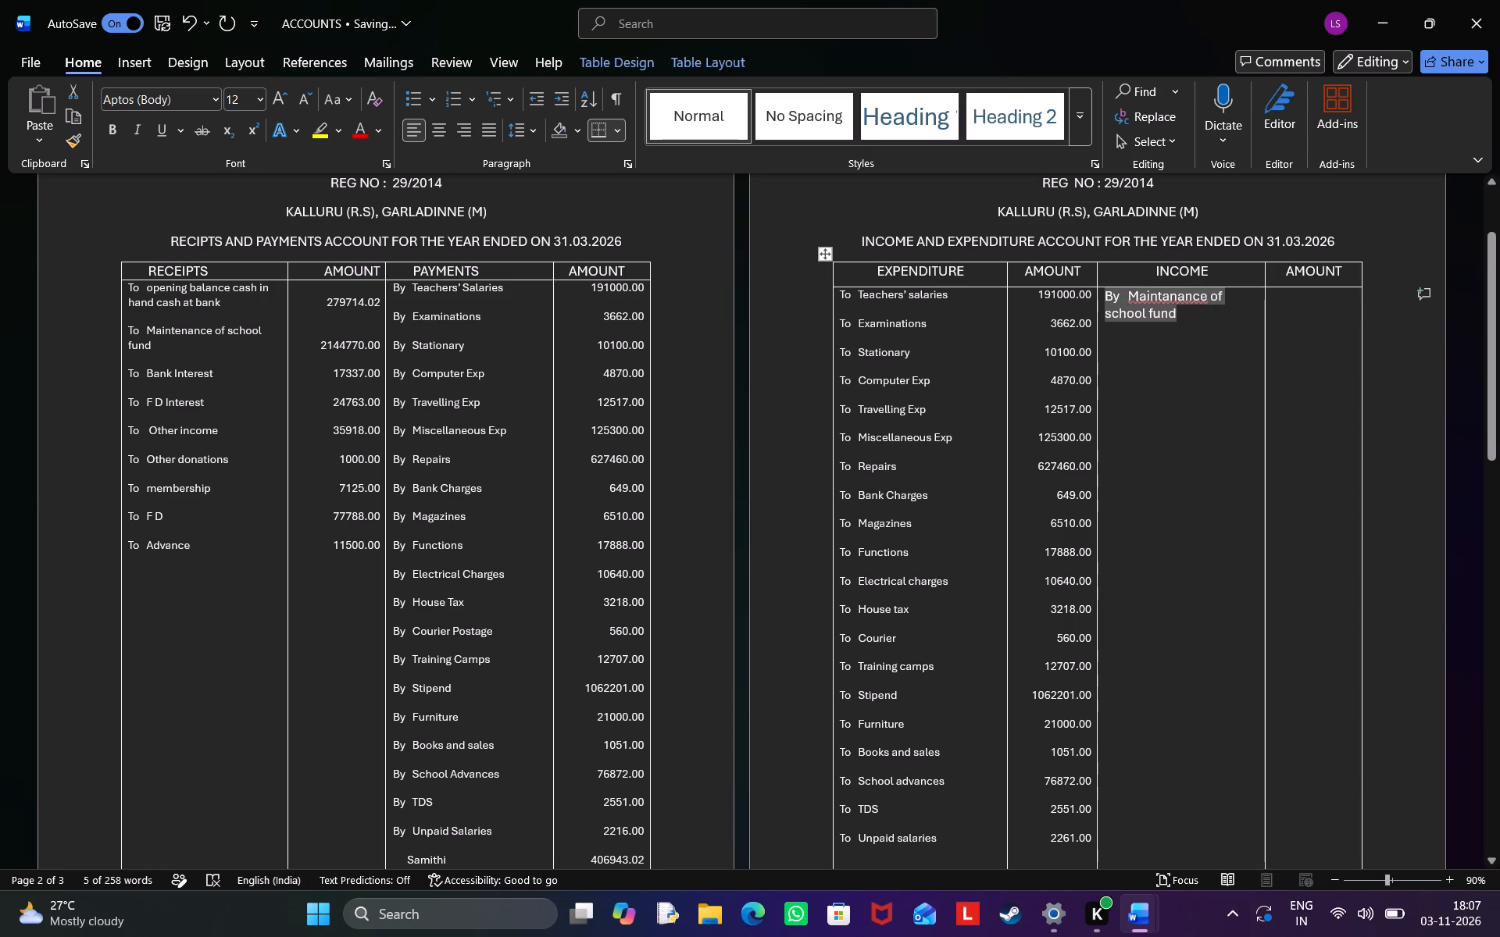
click(263, 96)
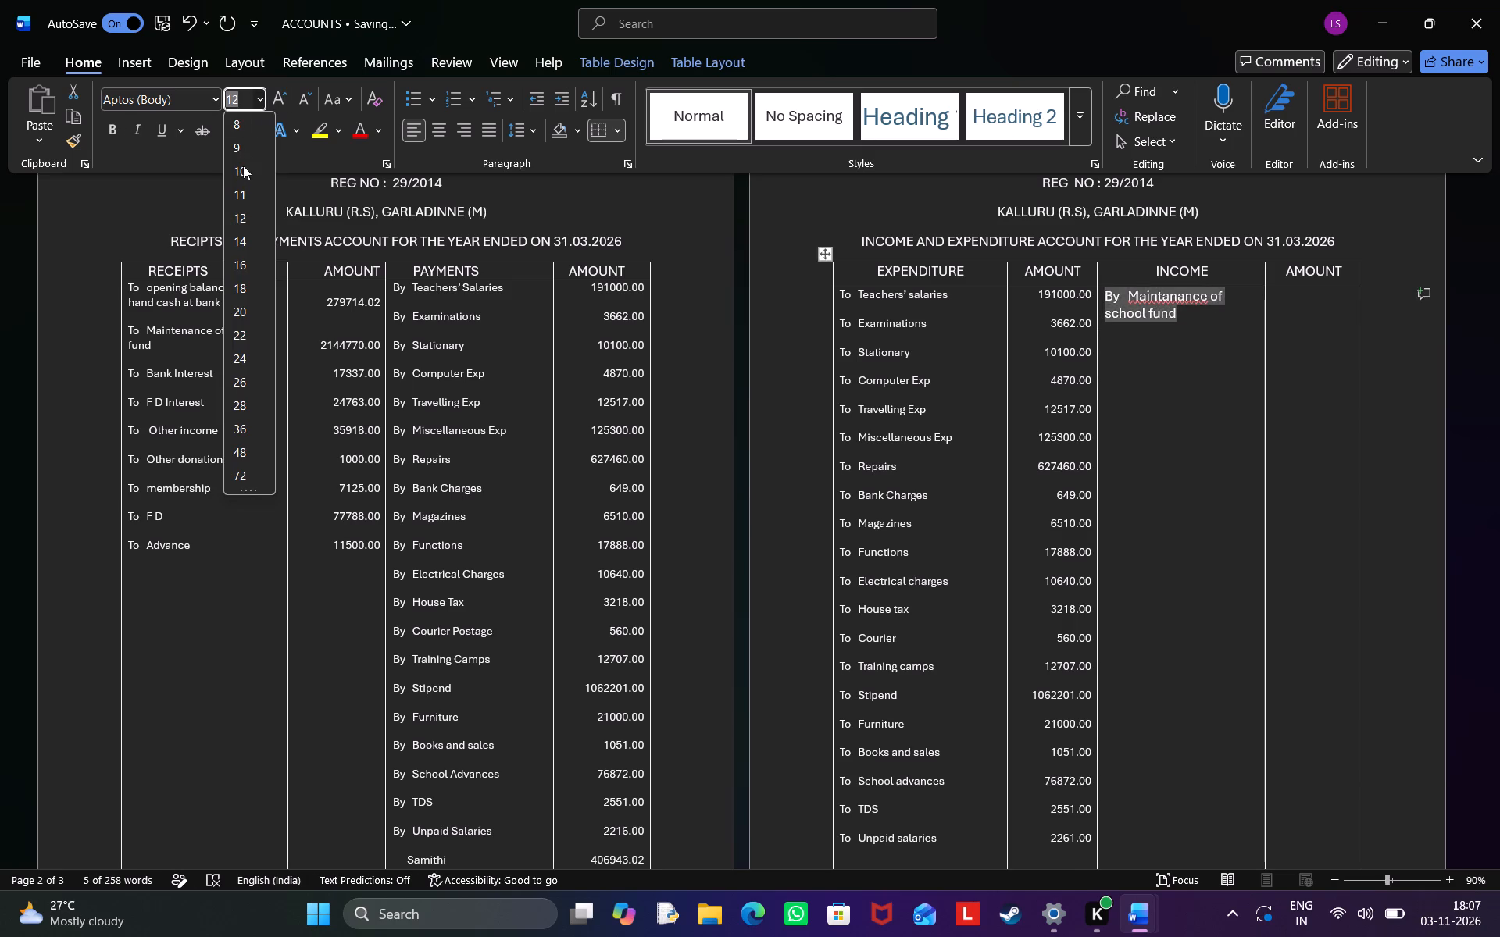
click(244, 170)
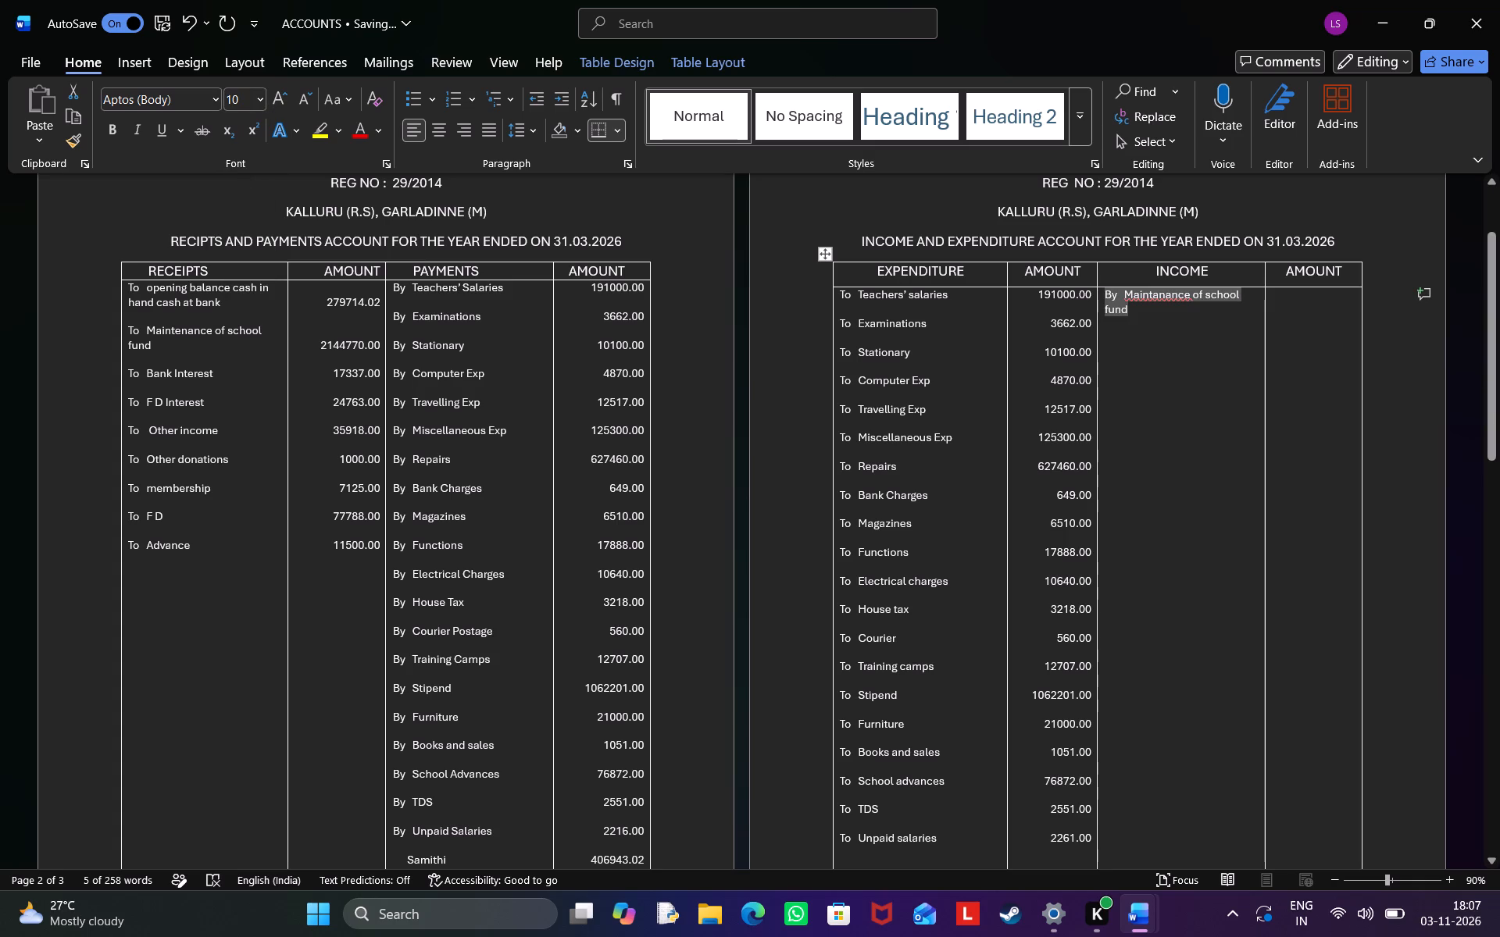
click(1094, 388)
click(1170, 346)
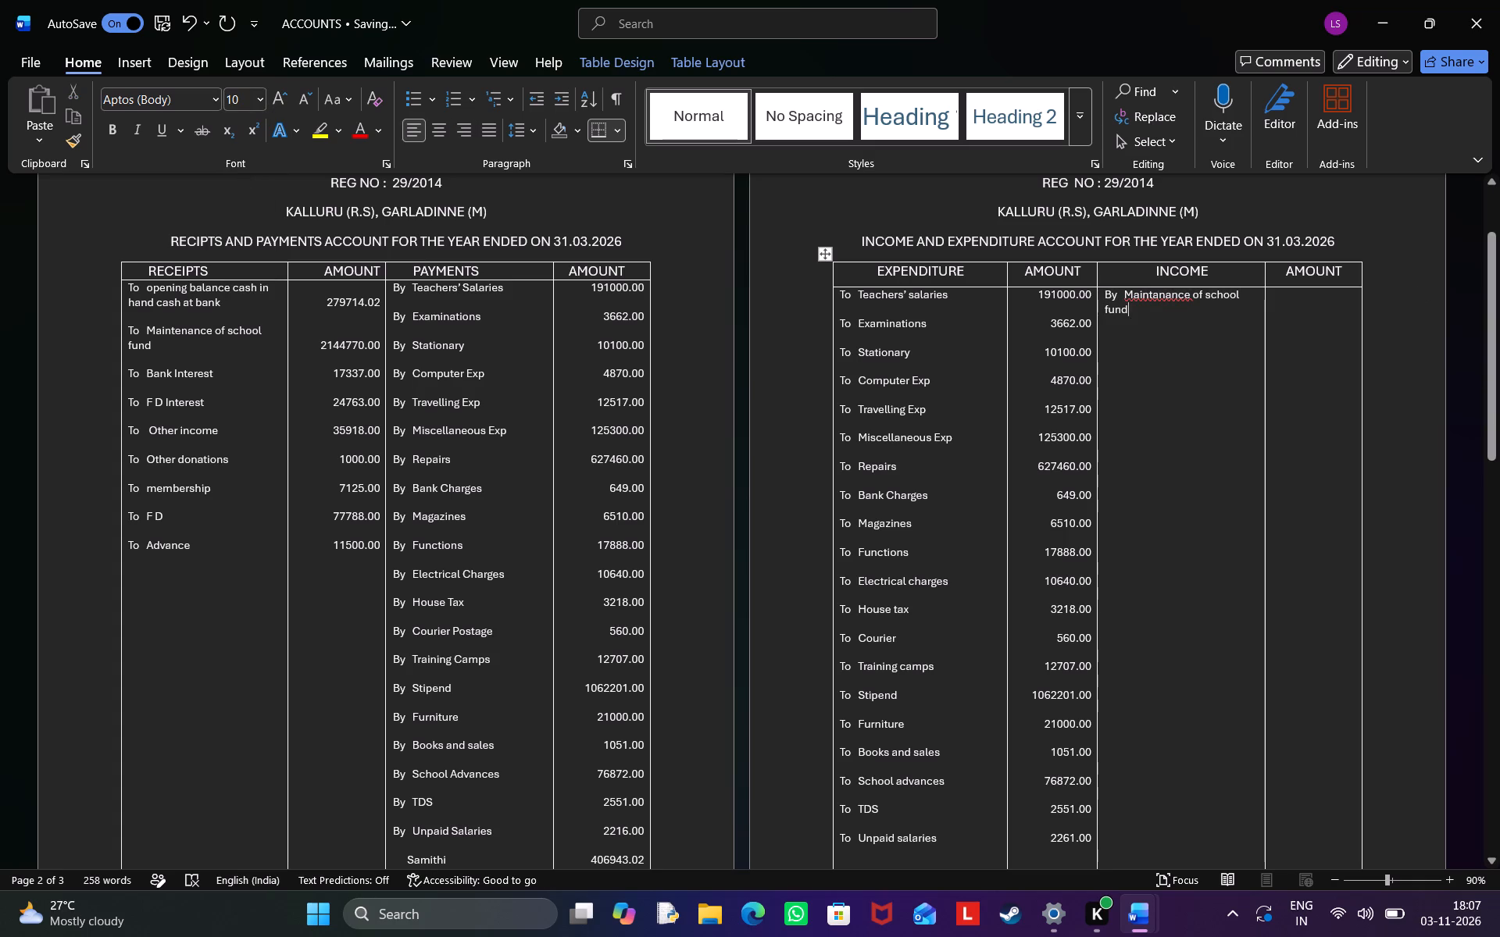
Correct the misspelled word in the school fund income entry to the suggested spelling "Maintenance".
click(1166, 301)
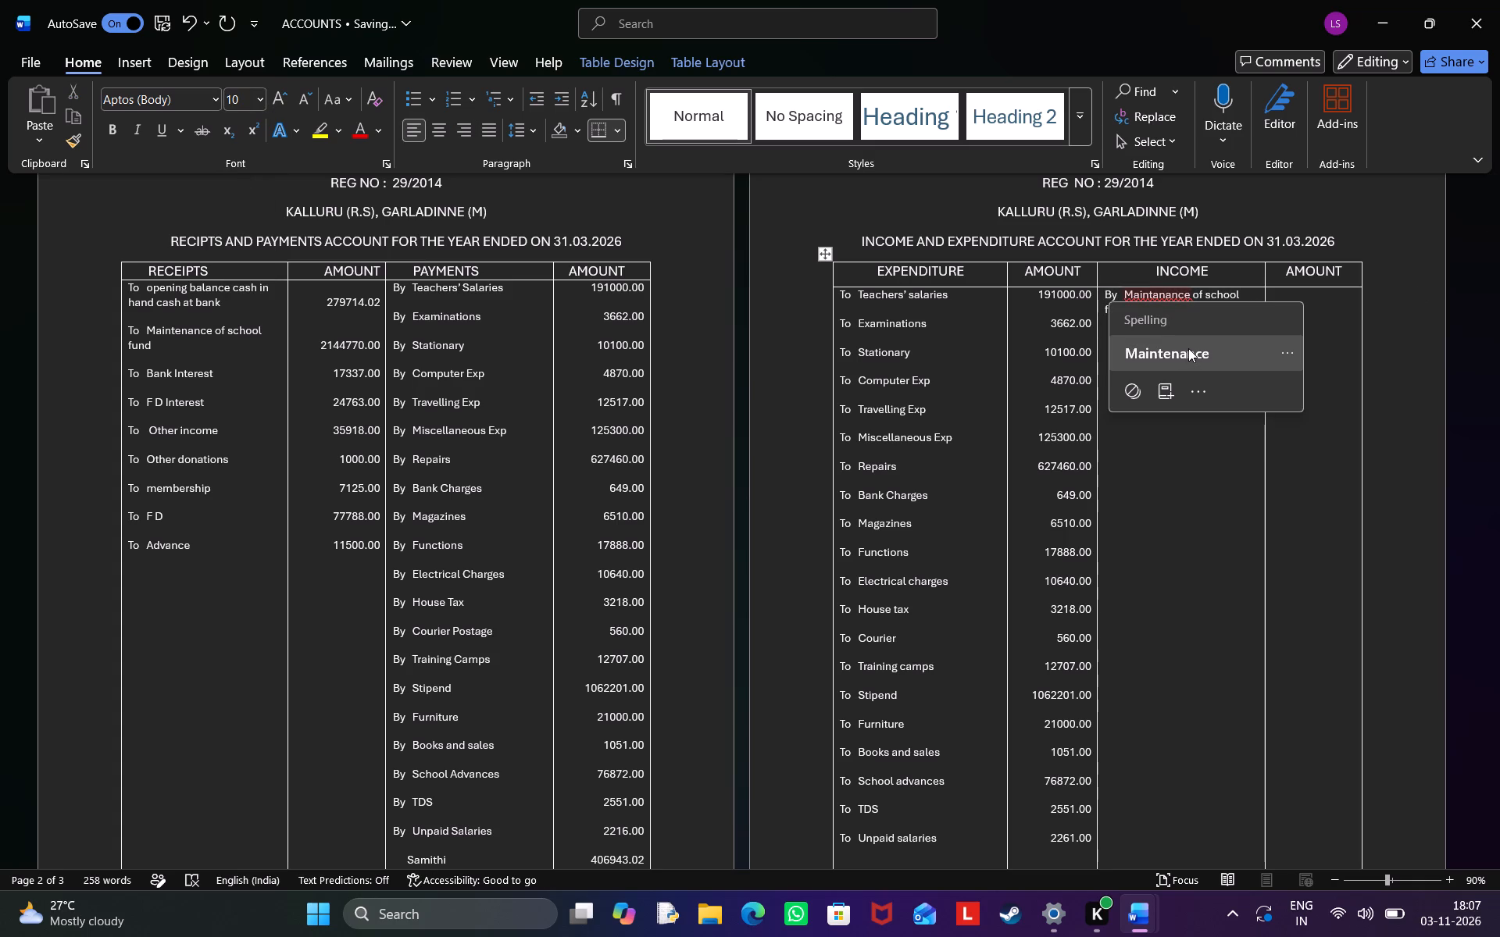
click(1188, 348)
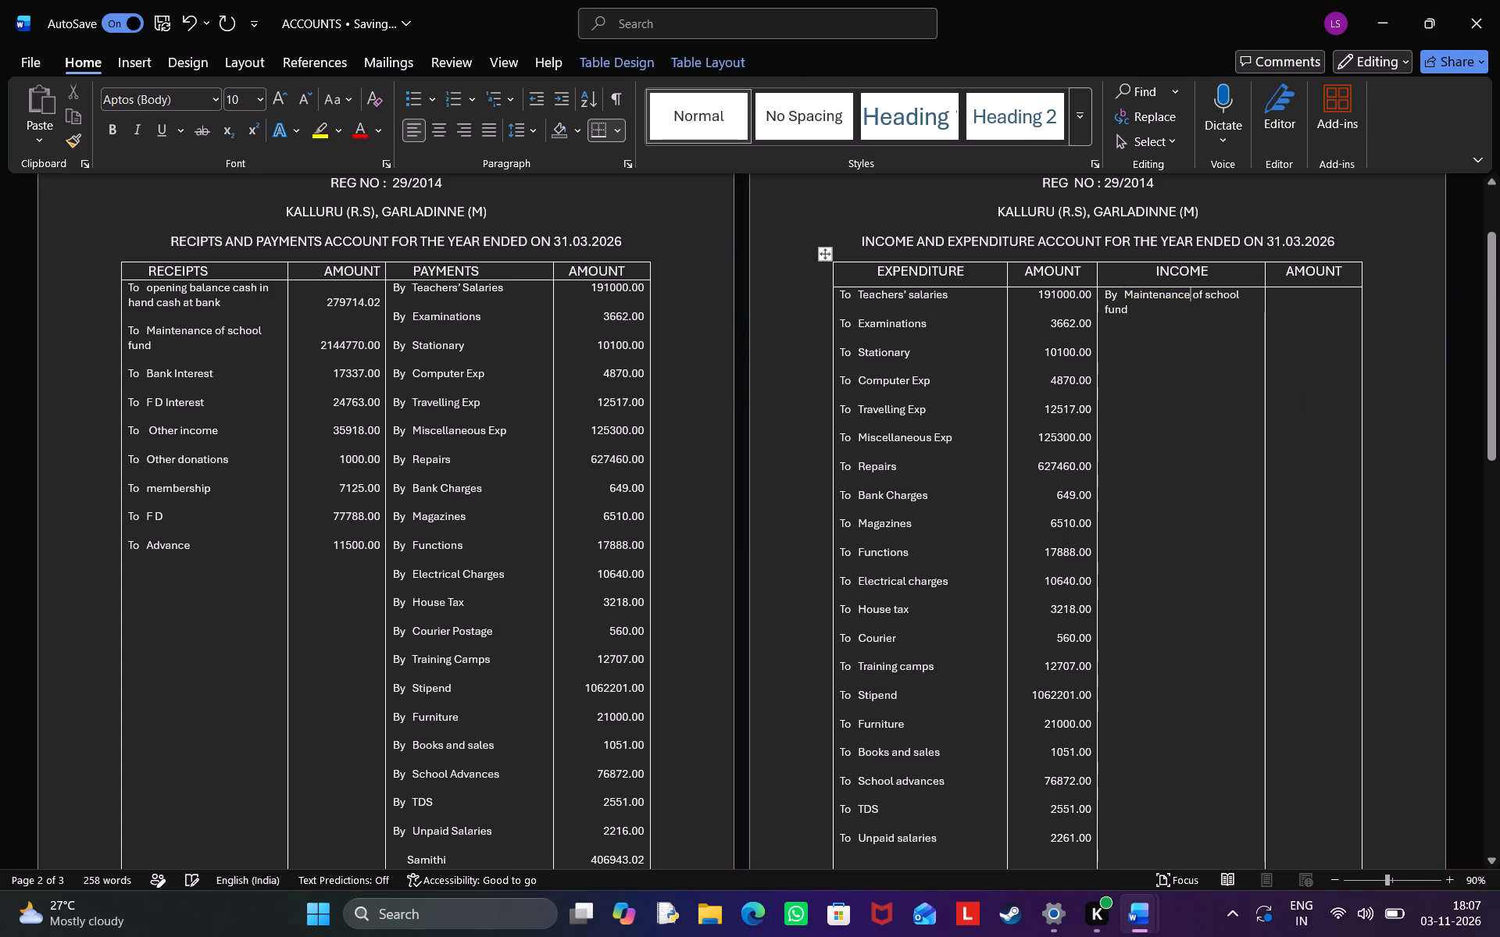
click(1154, 322)
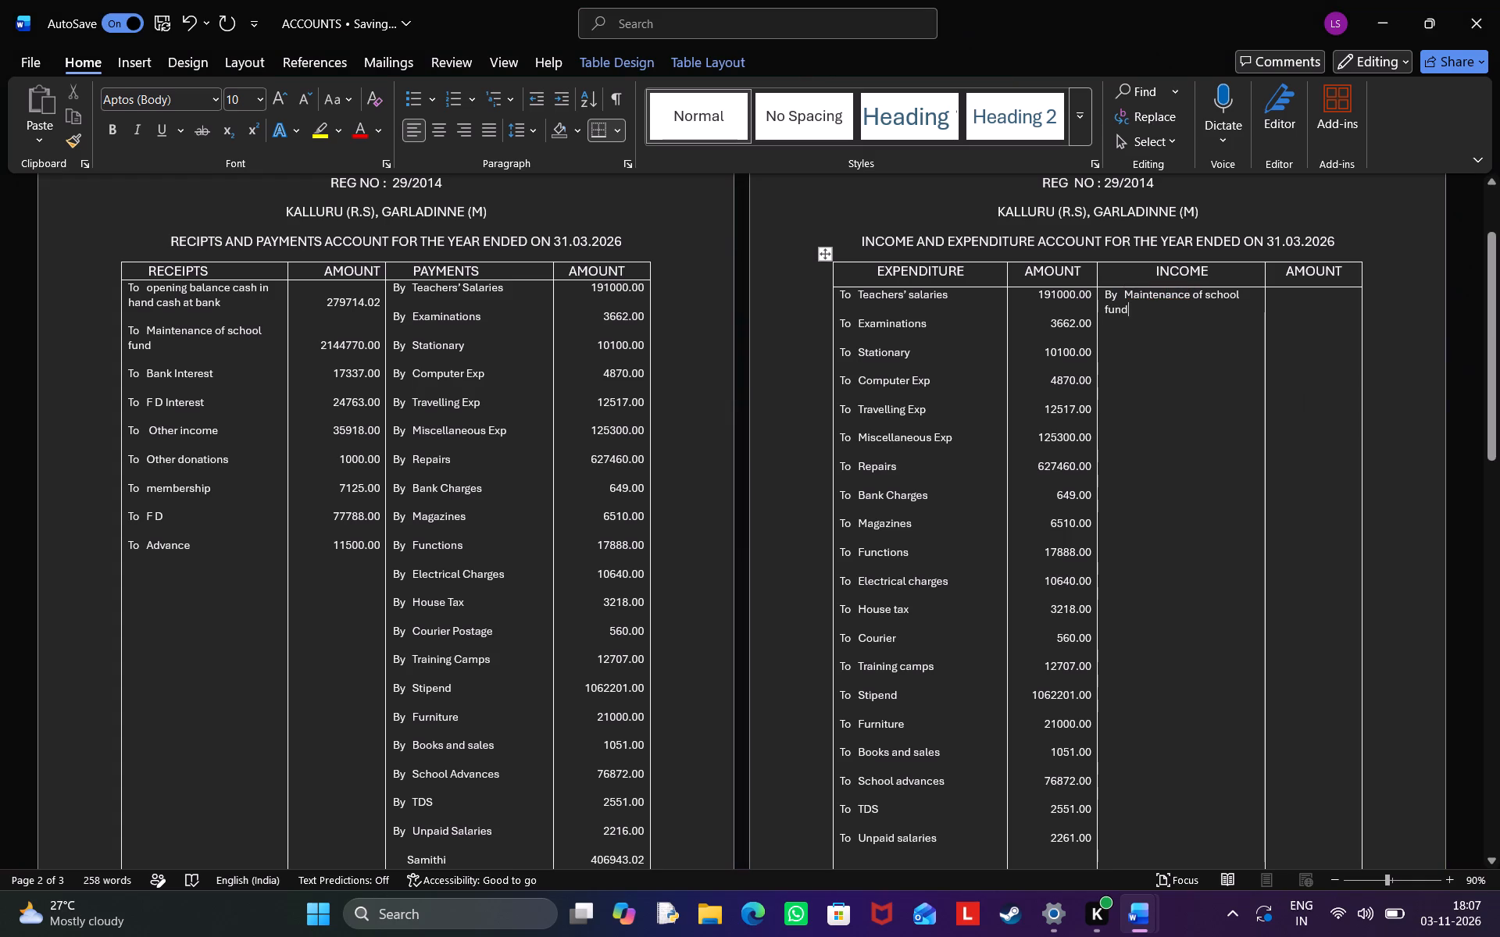
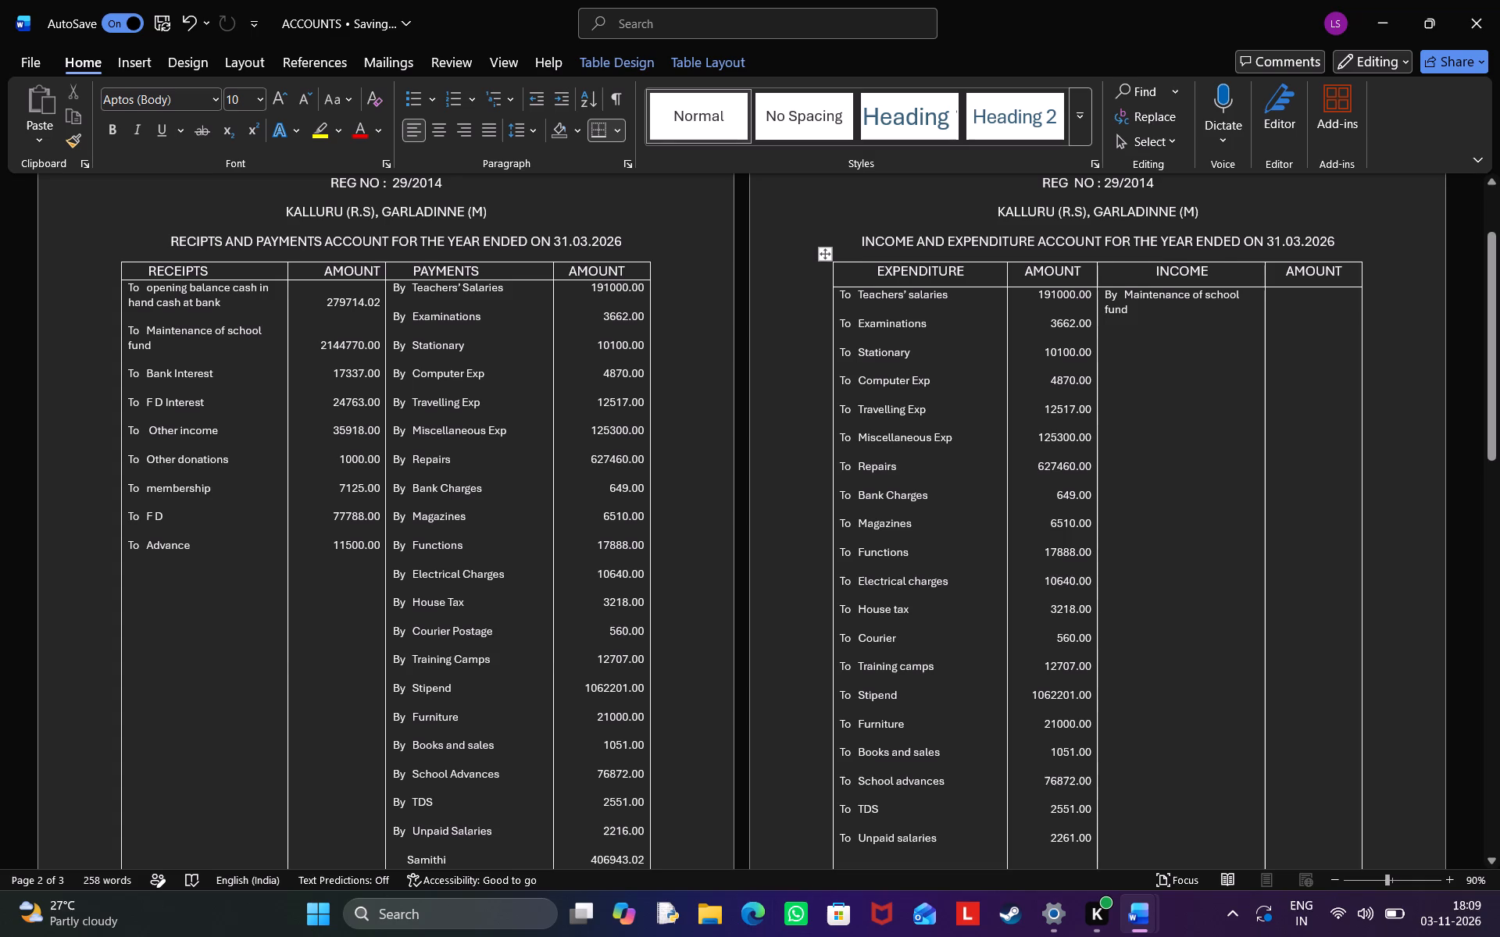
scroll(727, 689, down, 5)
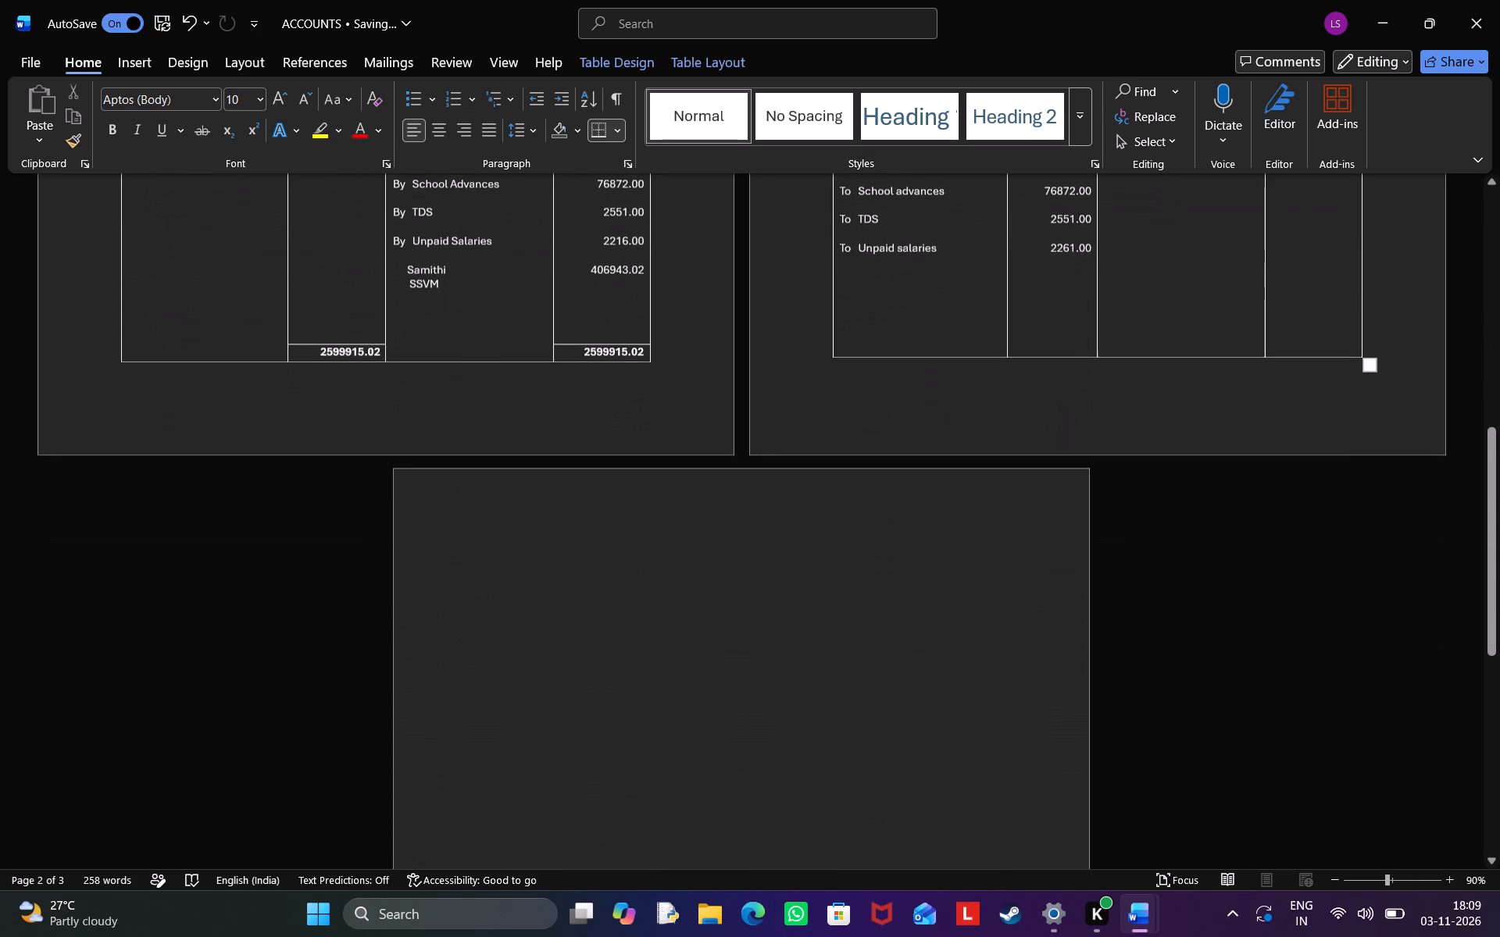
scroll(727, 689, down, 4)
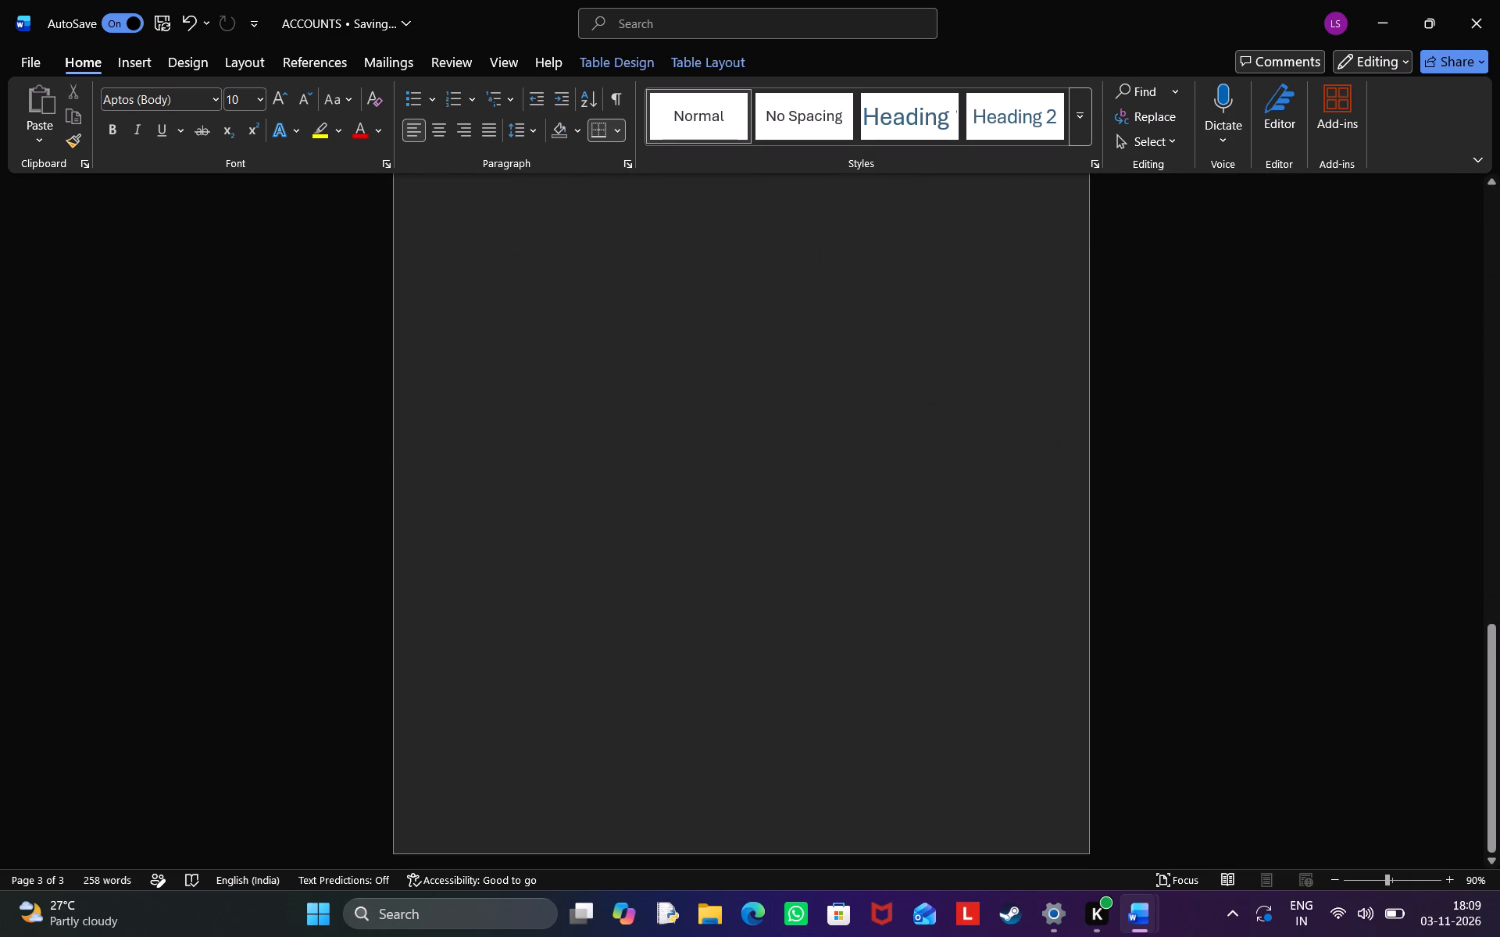
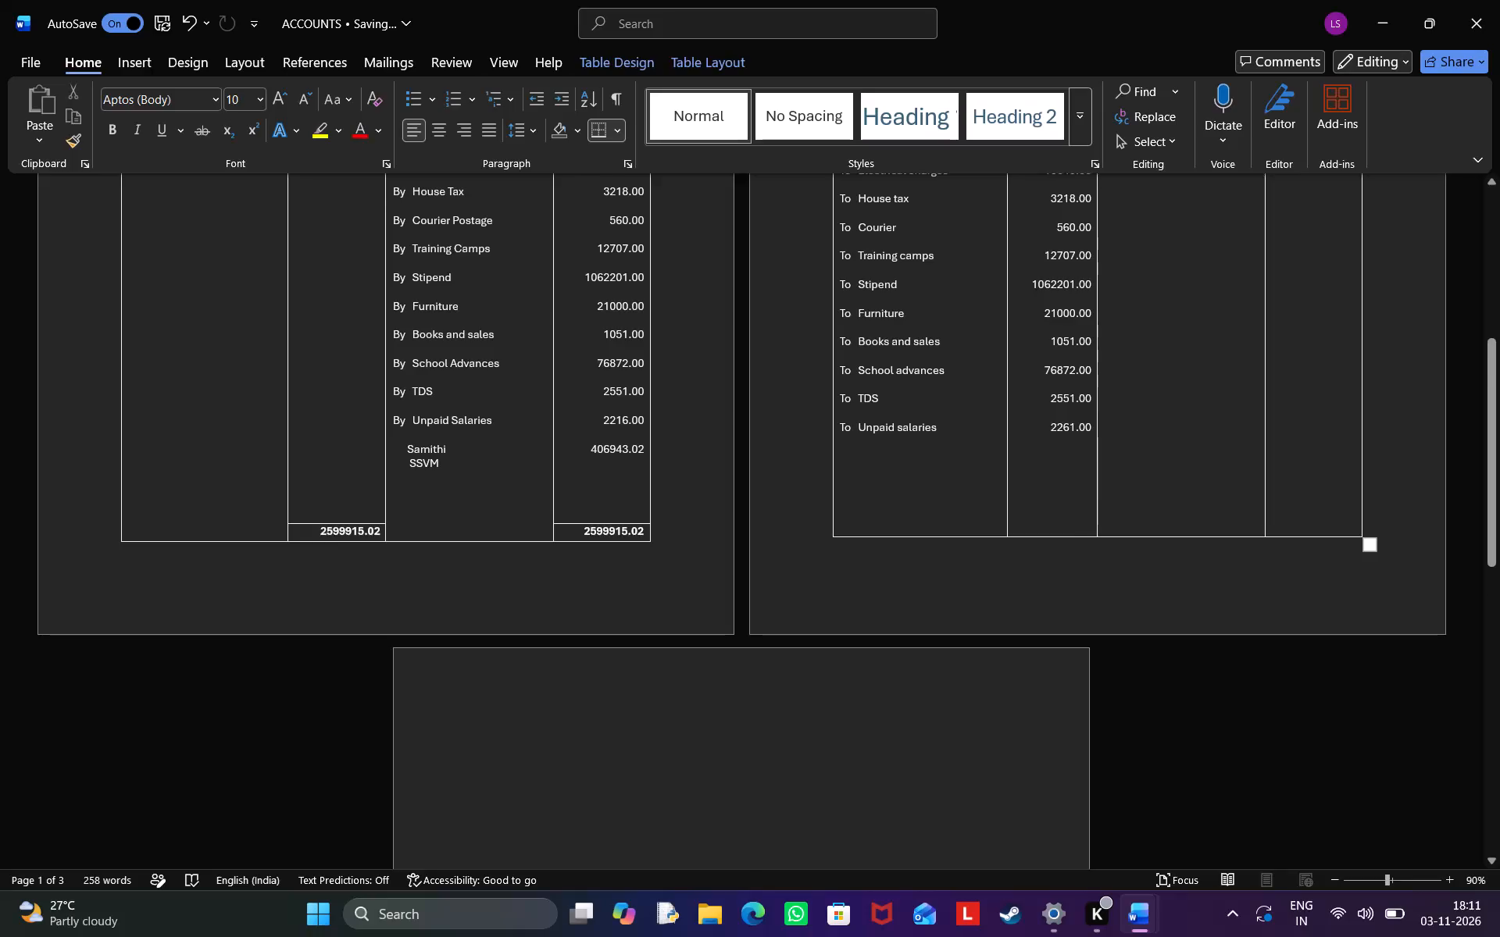
Add the entry "By Bank interest" to the INCOME column below the Maintenance of school fund entry, leaving a blank line after it.
scroll(1219, 513, up, 1)
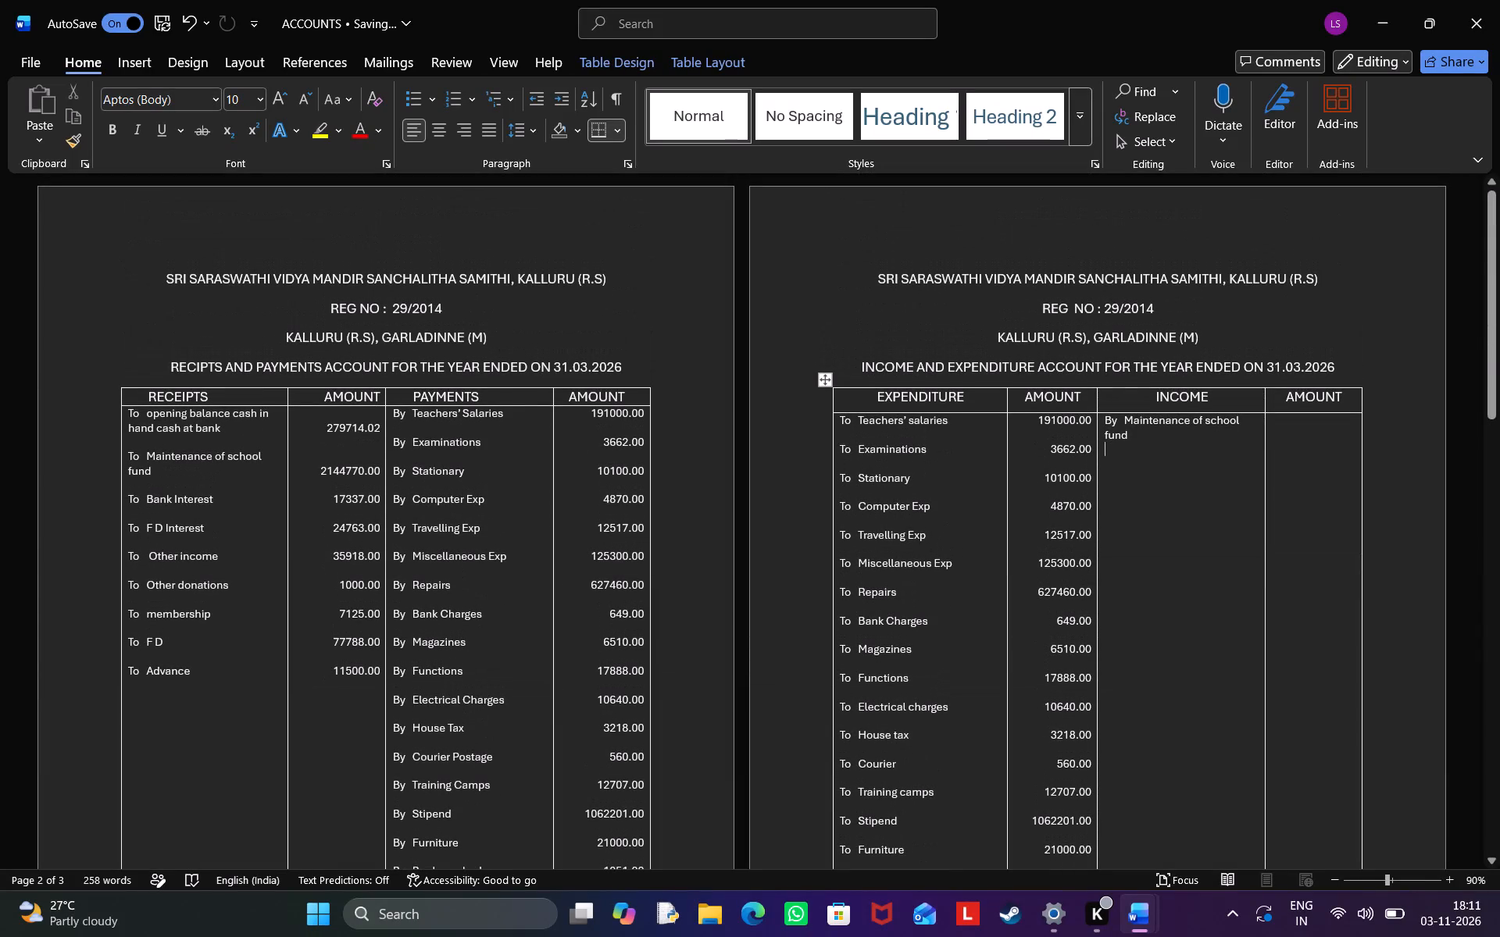
text(By)
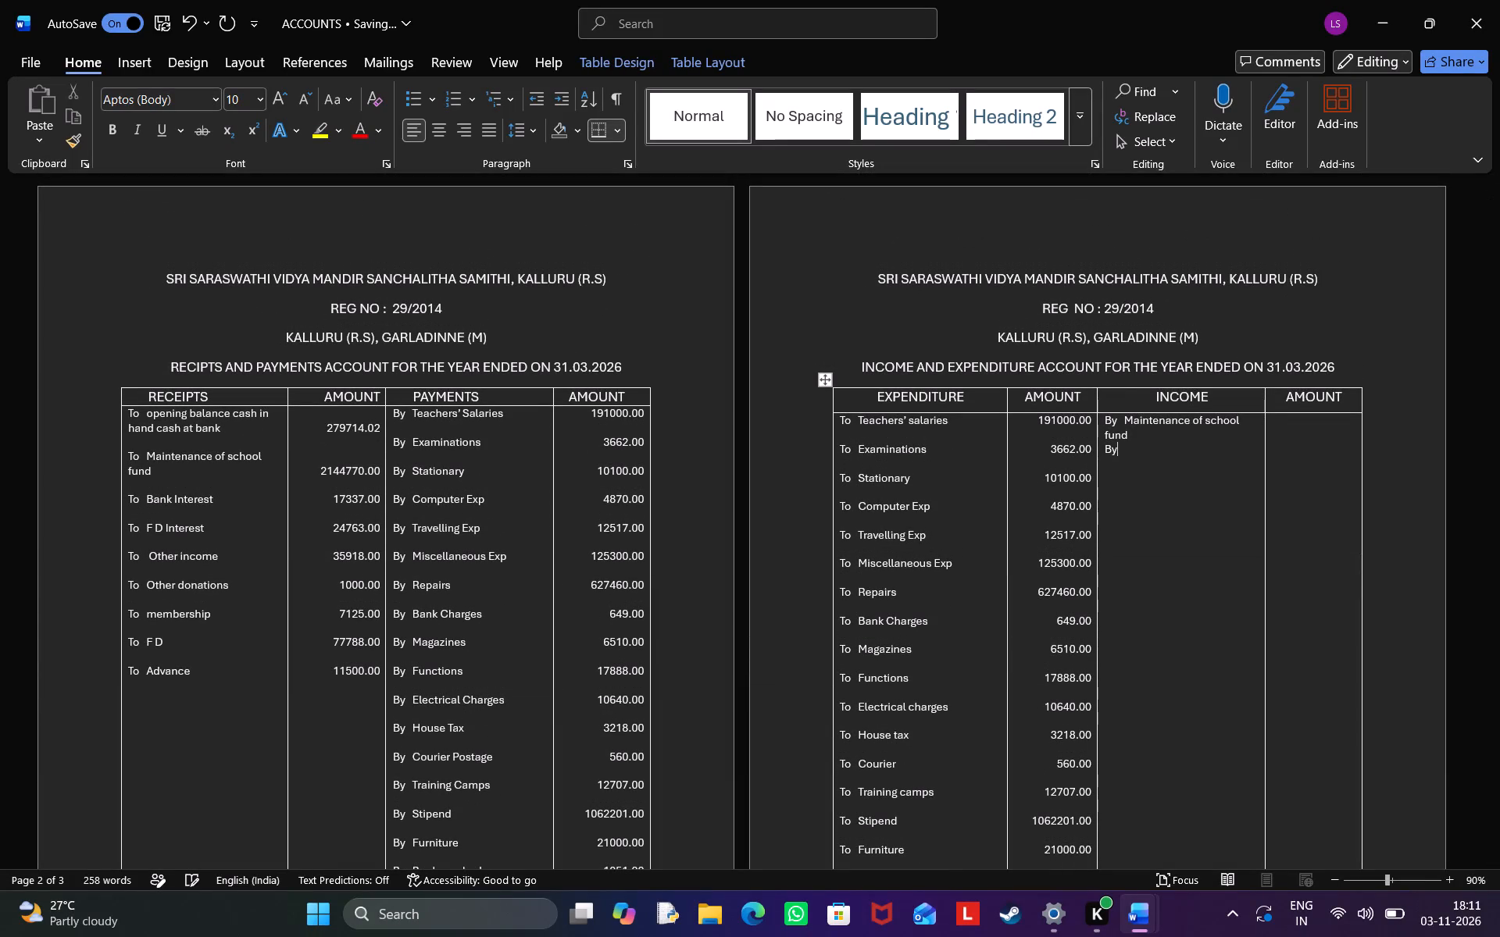
key(space)
key(space)
key(space)
text(Book)
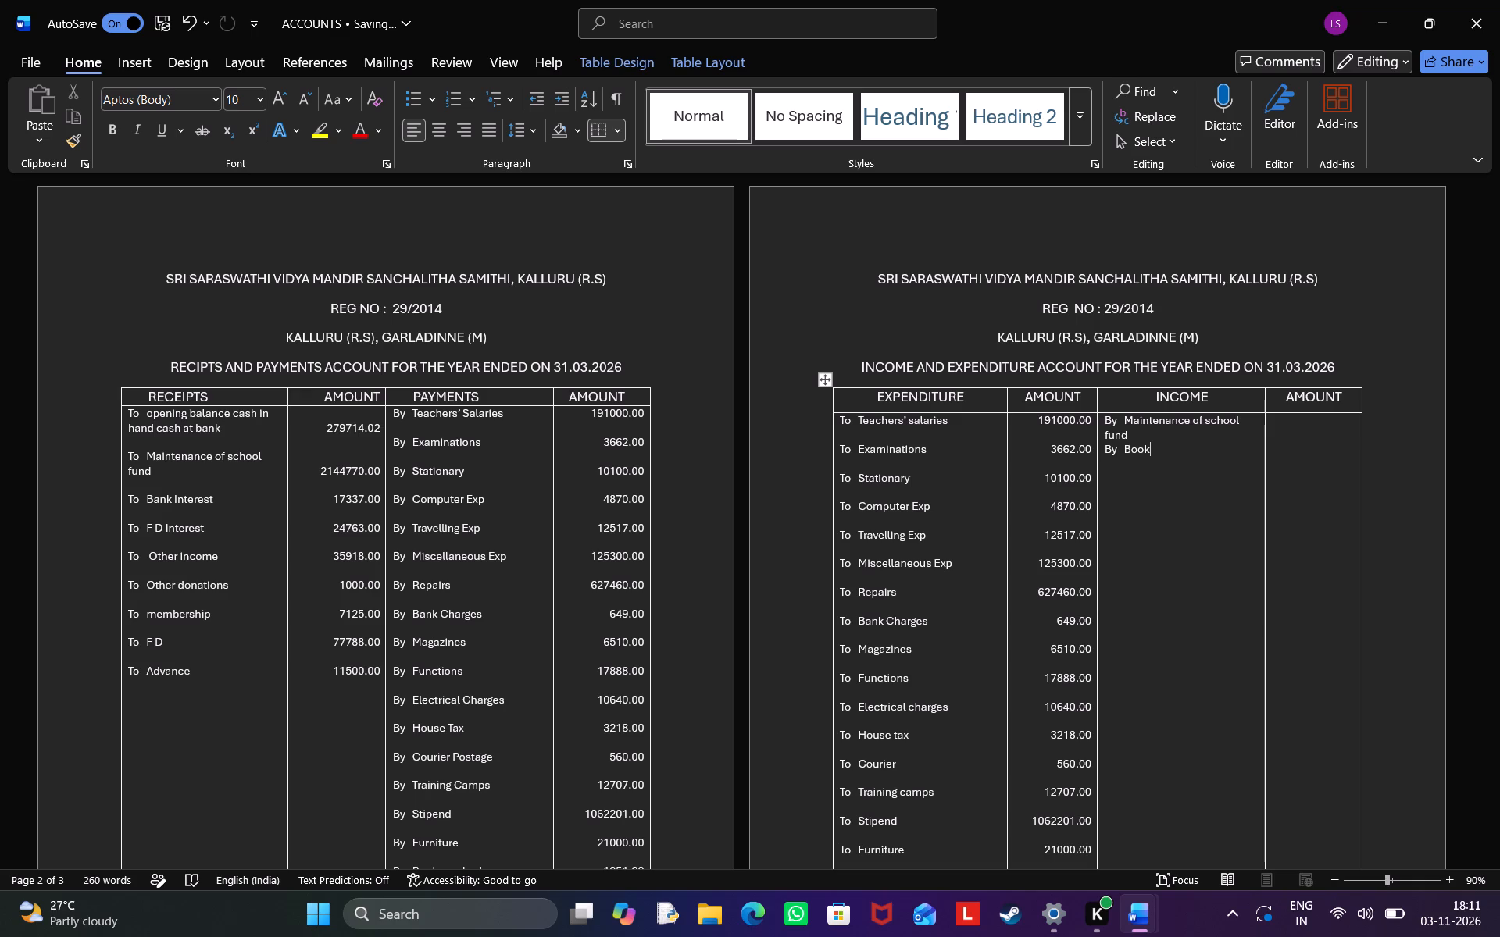
key(BackSpace)
key(BackSpace)
key(BackSpace)
text(ank)
key(space)
text(int)
text(re)
text(st)
key(Return)
key(Return)
Add the entry "By FD interest" below Bank interest in the INCOME column, matching the spacing after "By", with a blank line after it.
text(By)
key(space)
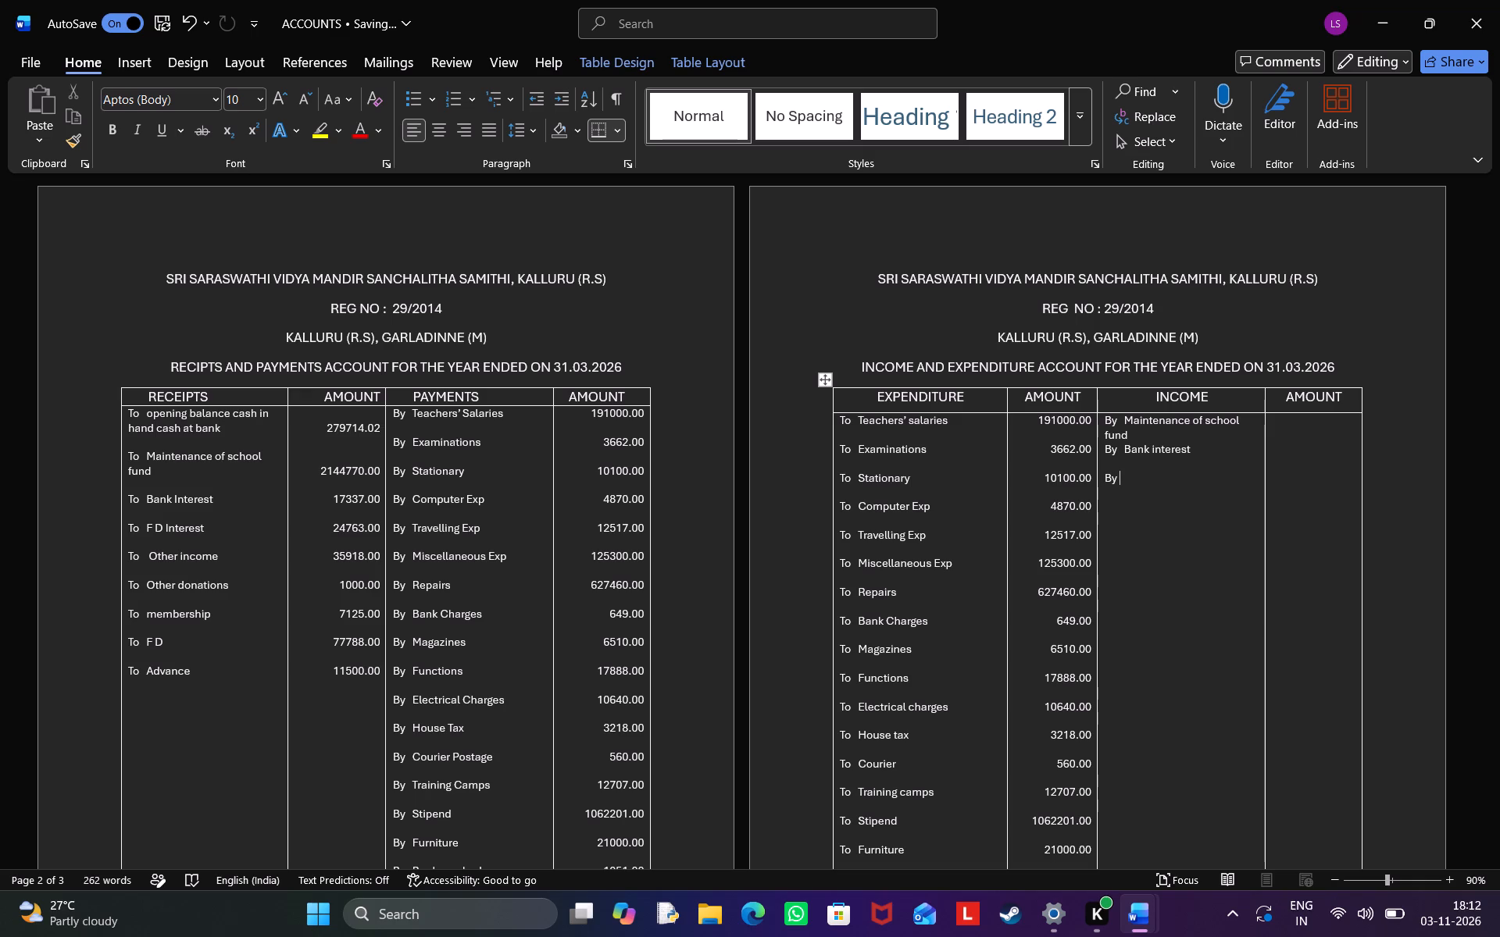
key(shift+f)
key(shift+d)
key(Left)
key(Left)
key(BackSpace)
key(space)
key(space)
key(space)
key(Right)
key(Right)
key(Right)
key(Left)
key(space)
text(in)
text(tre)
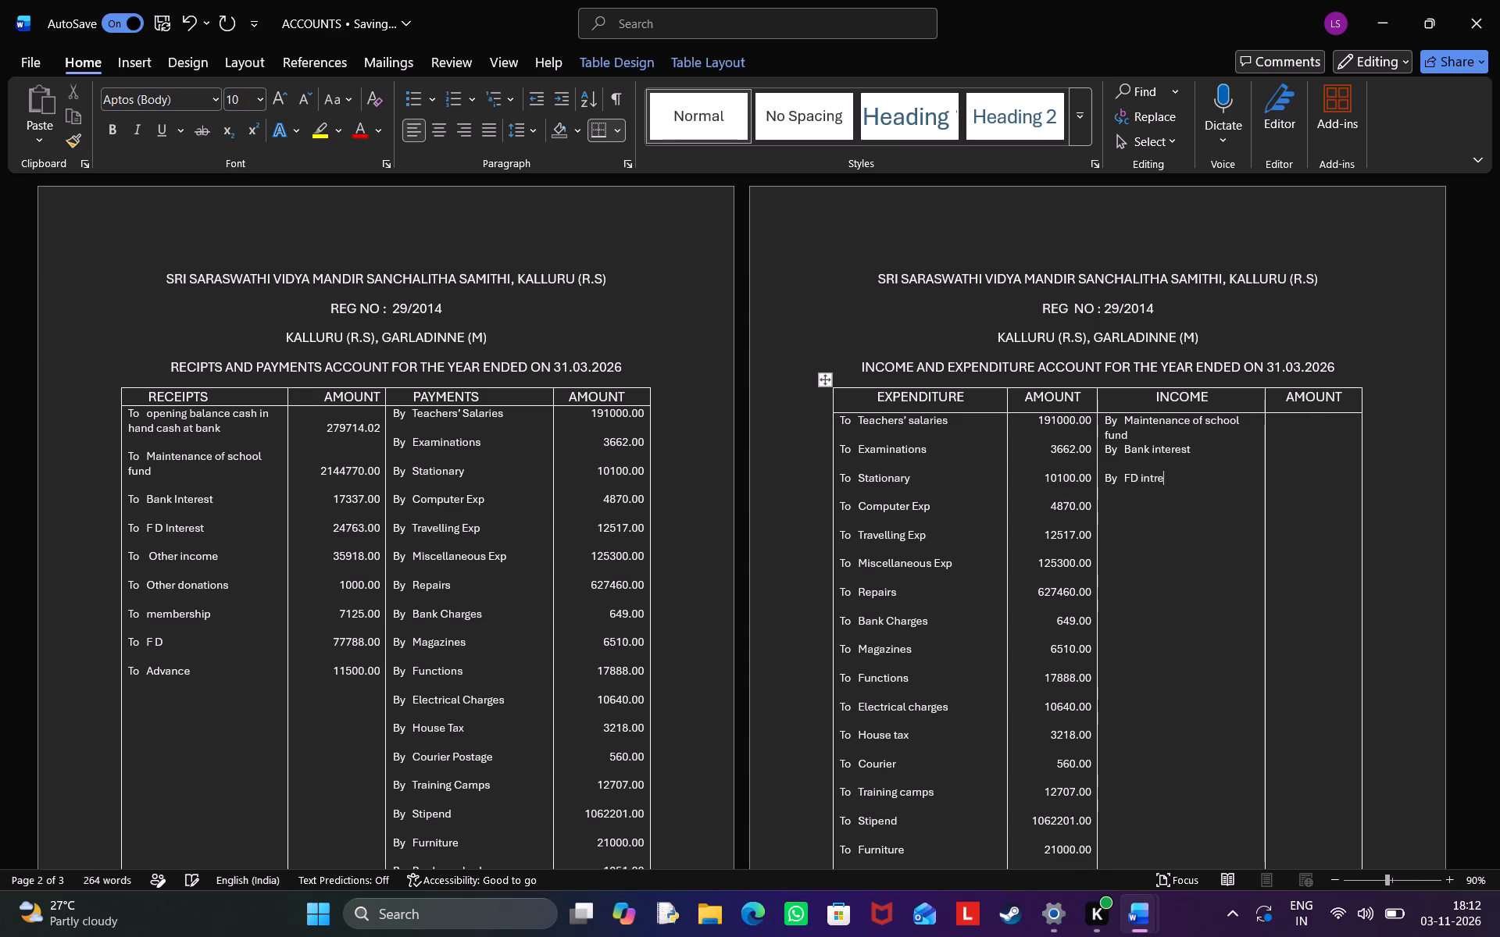
text(set)
key(Return)
key(Return)
Add the entry "By Other income" below FD interest in the INCOME column, followed by a blank line.
text(By)
key(space)
key(space)
key(space)
text(Oy)
key(BackSpace)
text(ther)
key(space)
text(income)
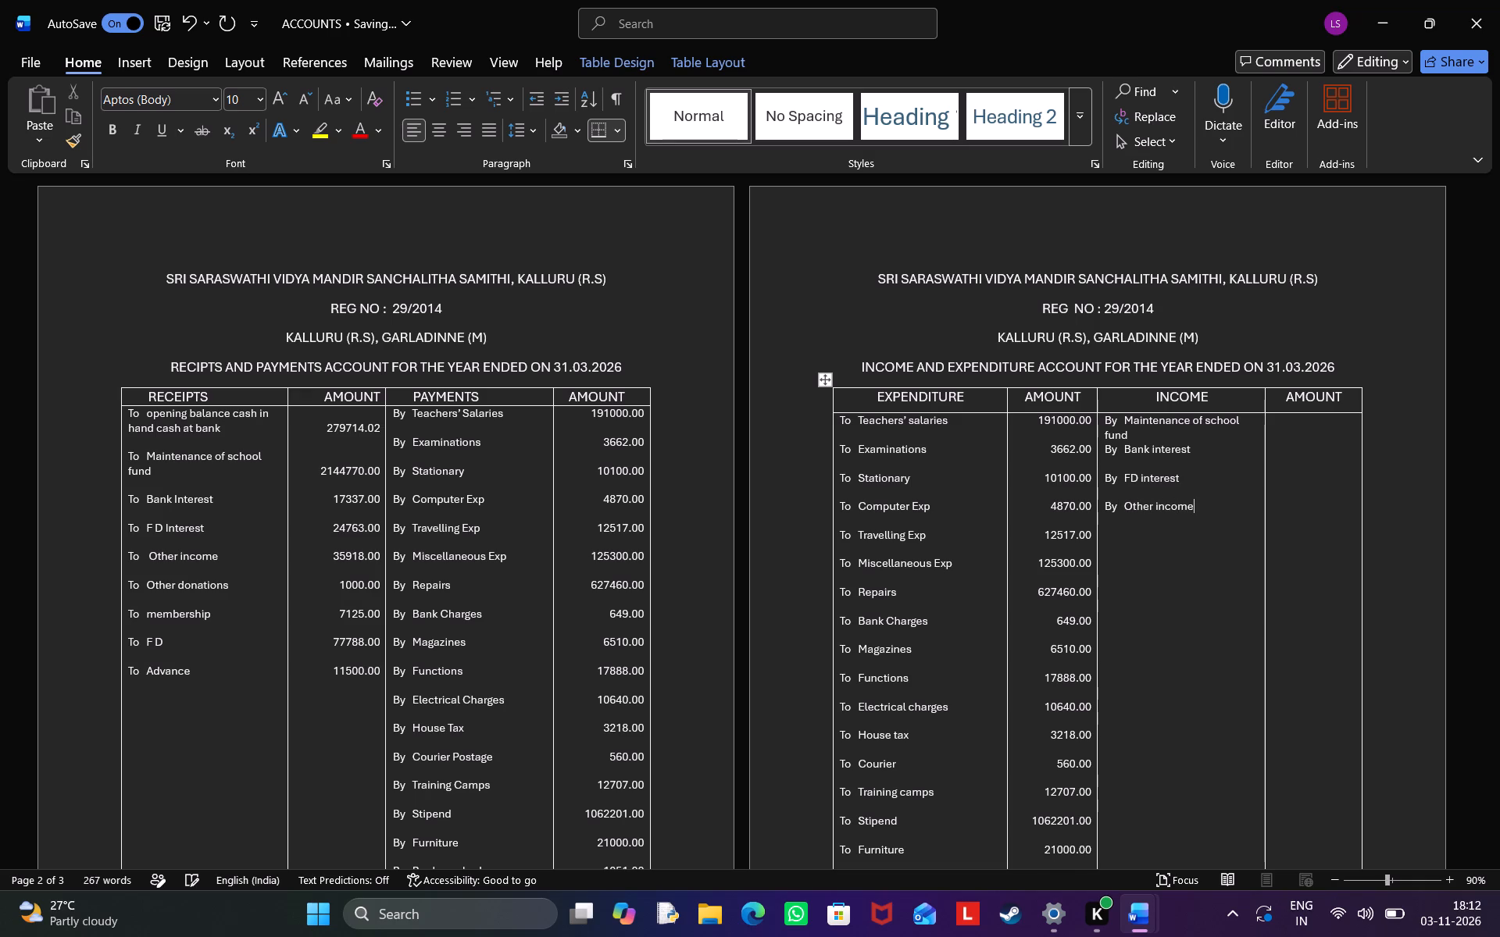
key(Return)
key(Return)
Add the entry "By Other donations" below Other income in the INCOME column, followed by a blank line.
text(By)
key(space)
key(space)
key(space)
key(shift+o)
text(ther)
key(space)
text(donations)
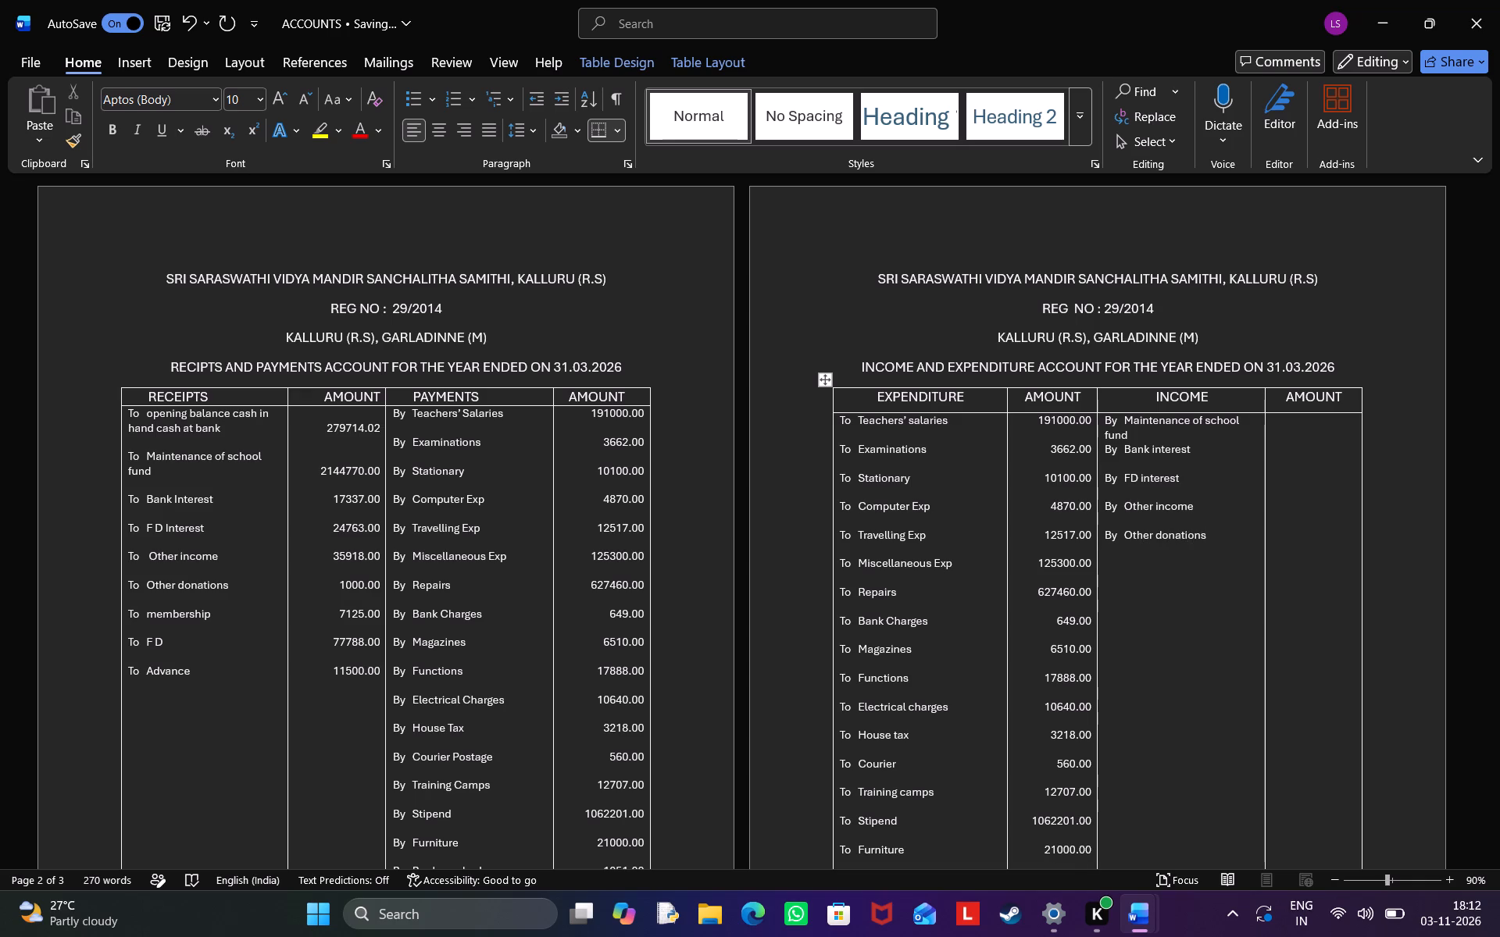
key(Return)
key(Return)
Add the entry "By Membership" below Other donations in the INCOME column, followed by a blank line.
text(By Mem)
text(bership)
key(Return)
key(Return)
Add the entry "By FD" below Membership in the INCOME column, followed by a blank line.
text(By)
key(space)
key(space)
key(space)
key(shift+f)
key(shift+d)
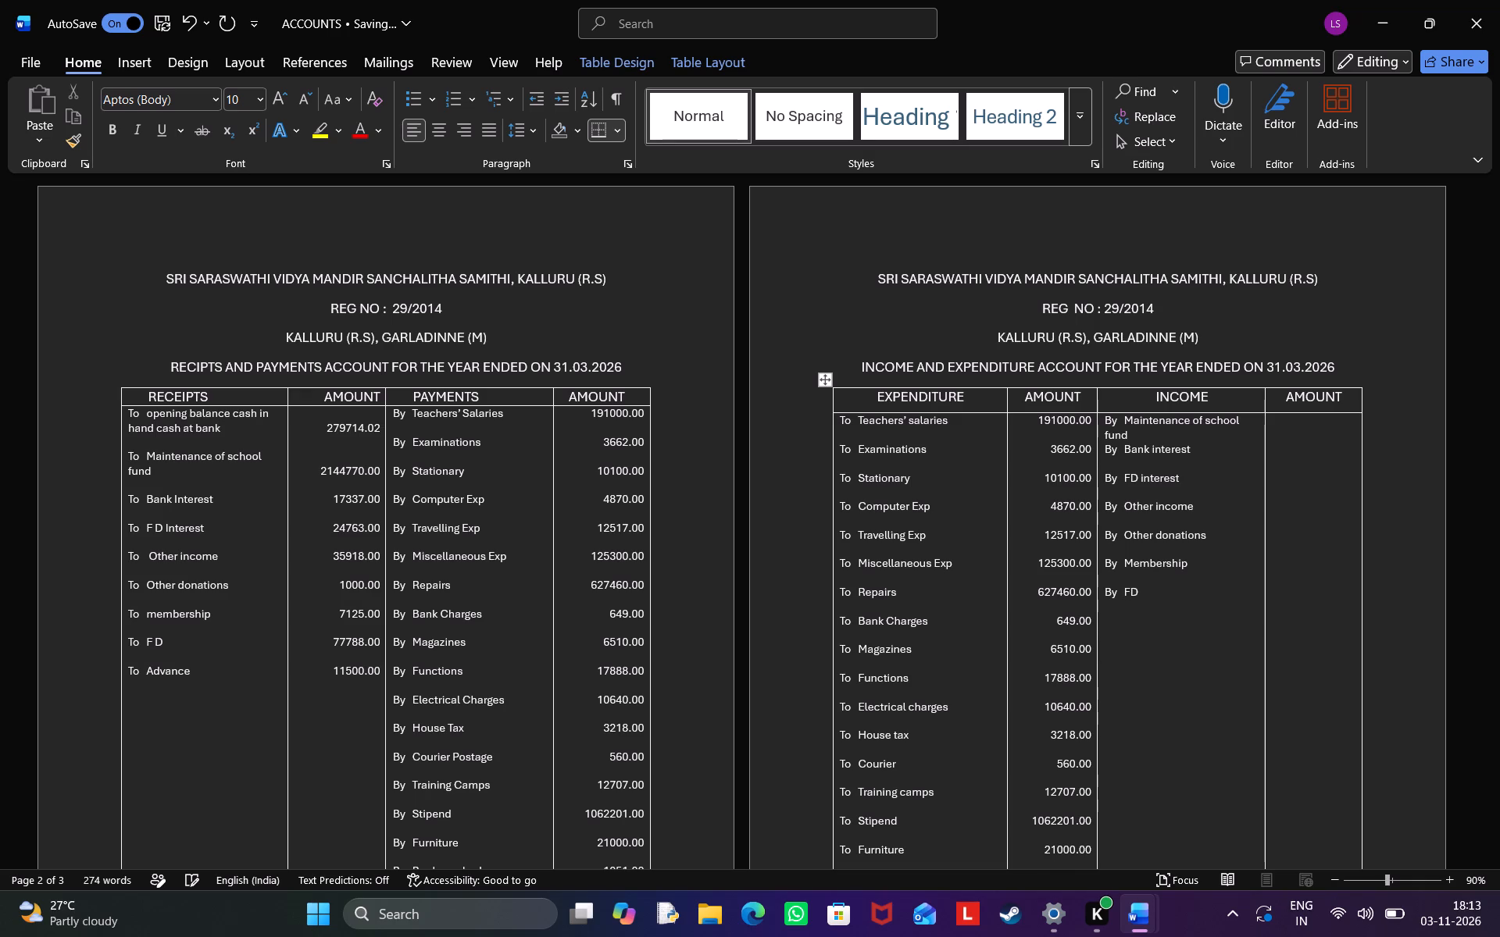
key(Return)
key(Return)
Add the entry "By Advance" below the FD entry in the INCOME column.
text(By)
key(space)
key(space)
key(space)
text(Advance)
key(space)
key(space)
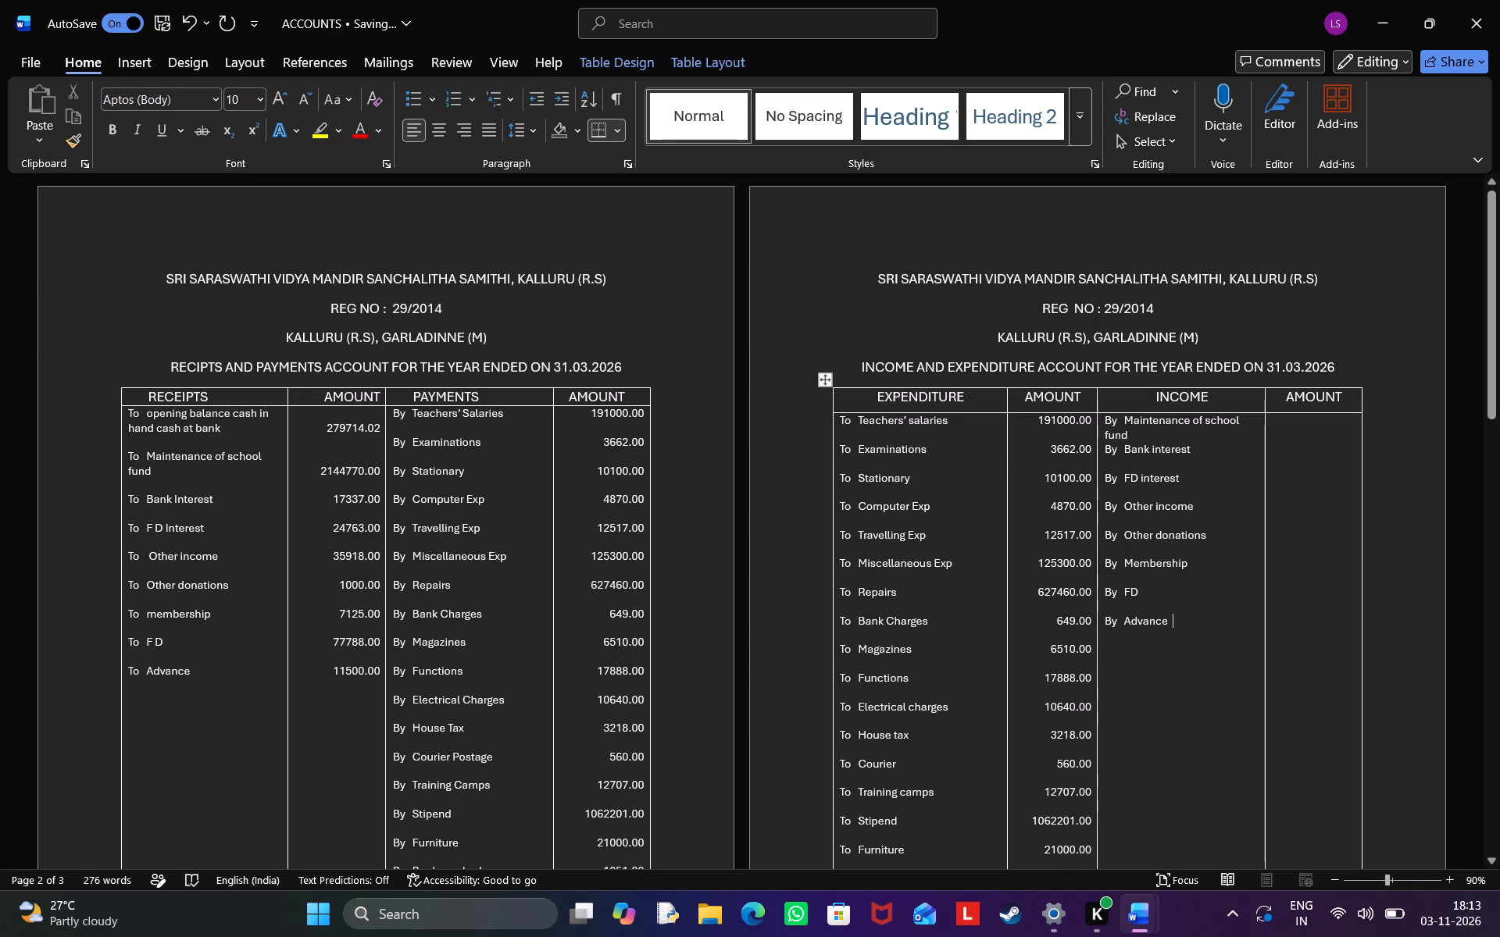
Left-align the empty AMOUNT cell beside INCOME and enter 2144770.00 for Maintenance of school fund.
click(1311, 435)
click(412, 137)
key(2)
text(144)
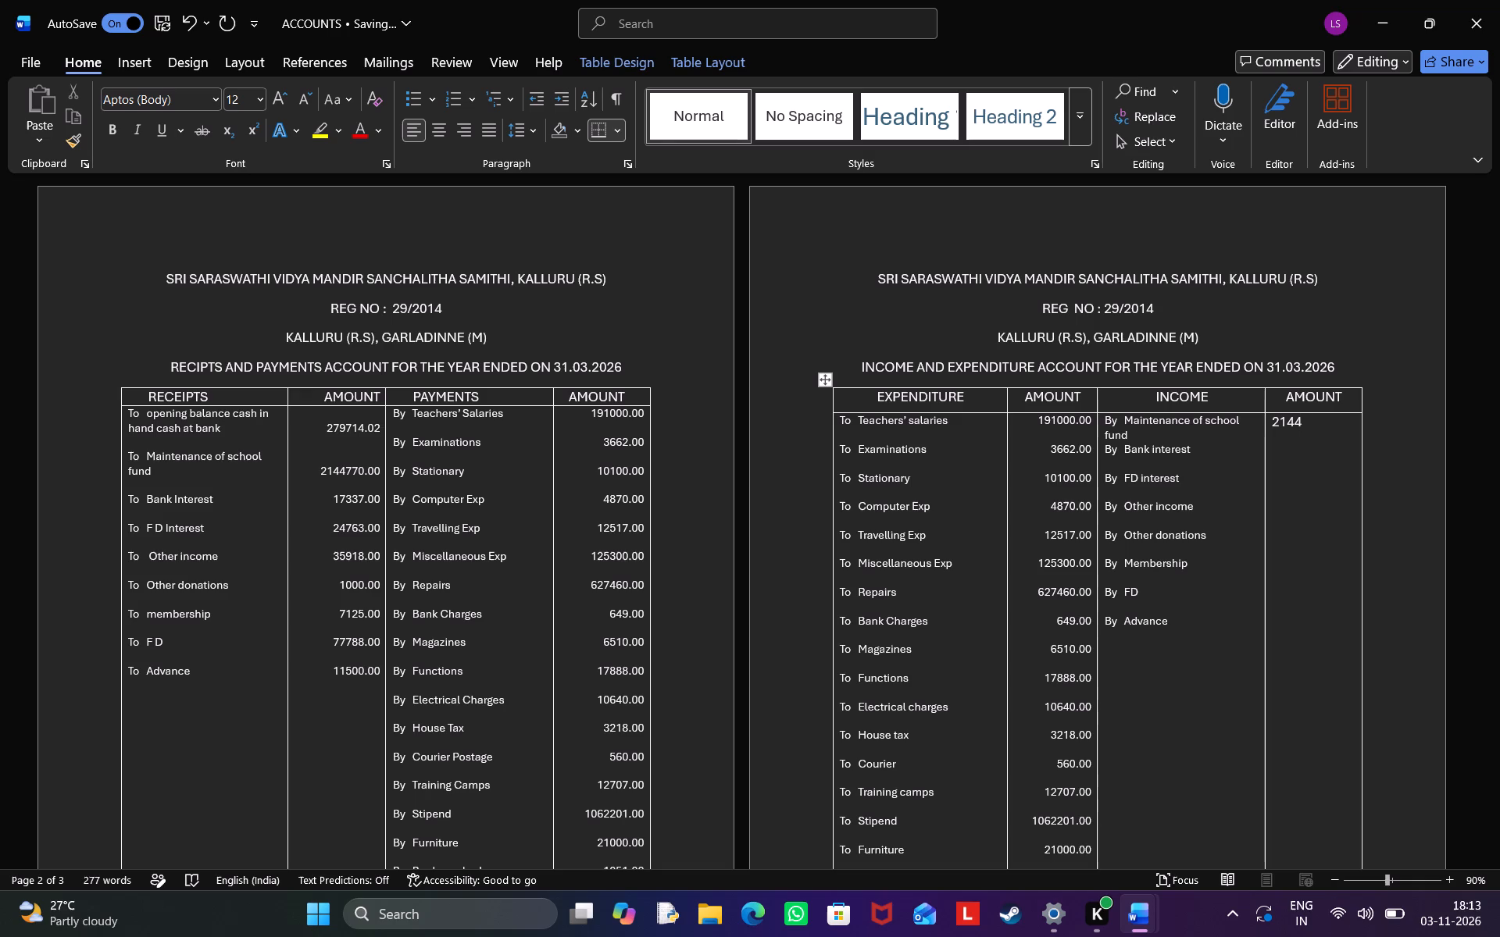
text(770)
text(.00)
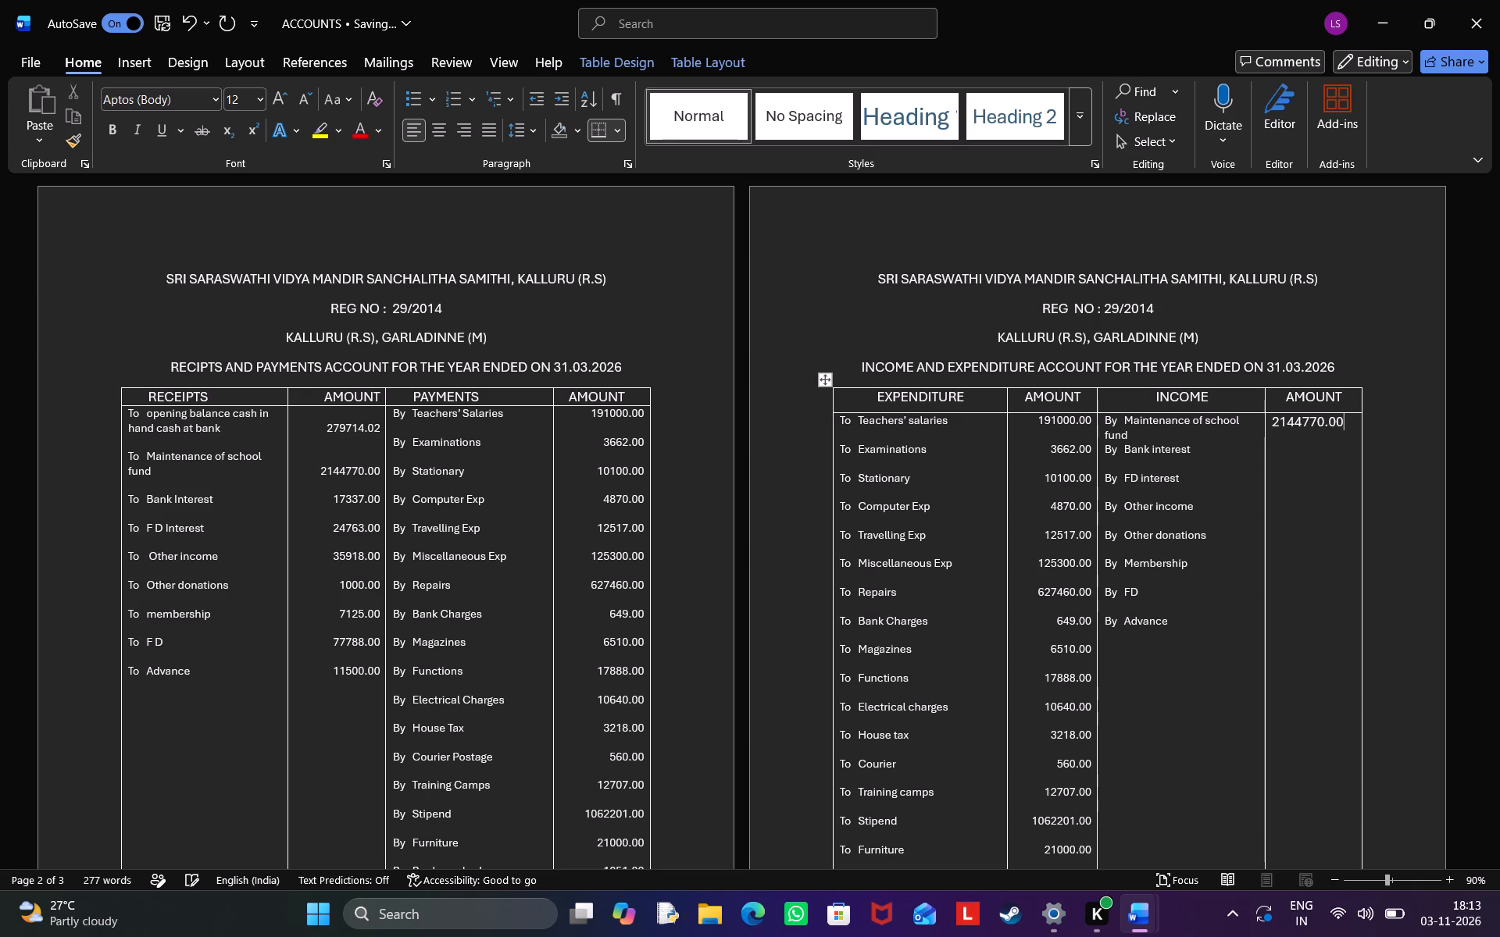
key(Return)
key(Return)
key(BackSpace)
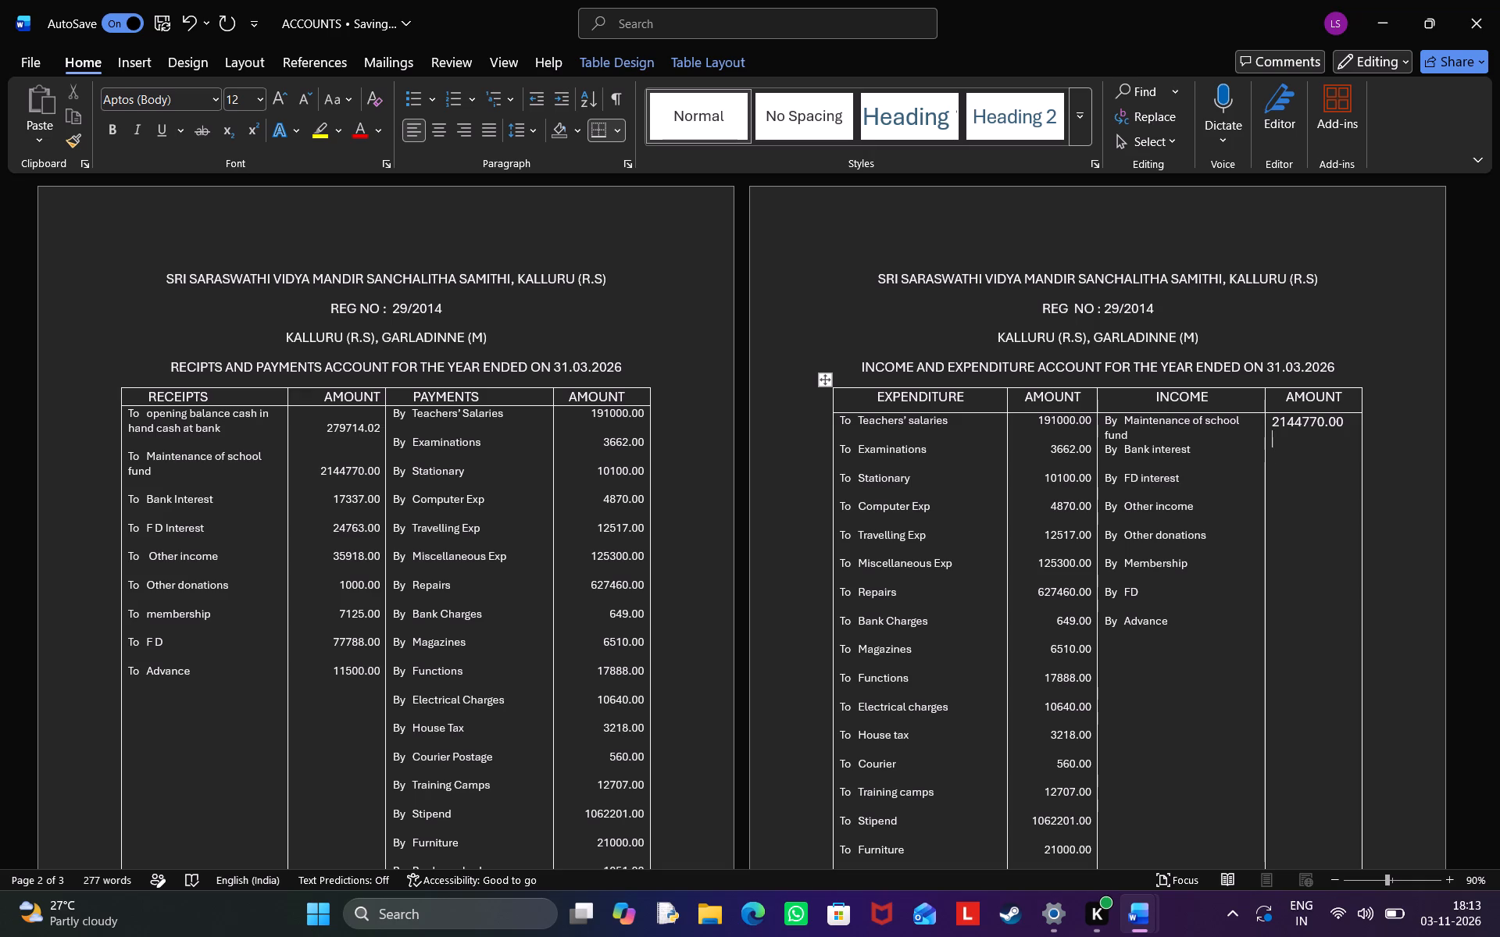
key(BackSpace)
Insert a blank line above 2144770.00 in the income AMOUNT column and leave a blank line below it.
key(Left)
key(Left)
key(Left)
key(Left)
key(Left)
key(Left)
key(Left)
key(Left)
key(Left)
key(Left)
key(Left)
key(Left)
key(Right)
key(Right)
key(Return)
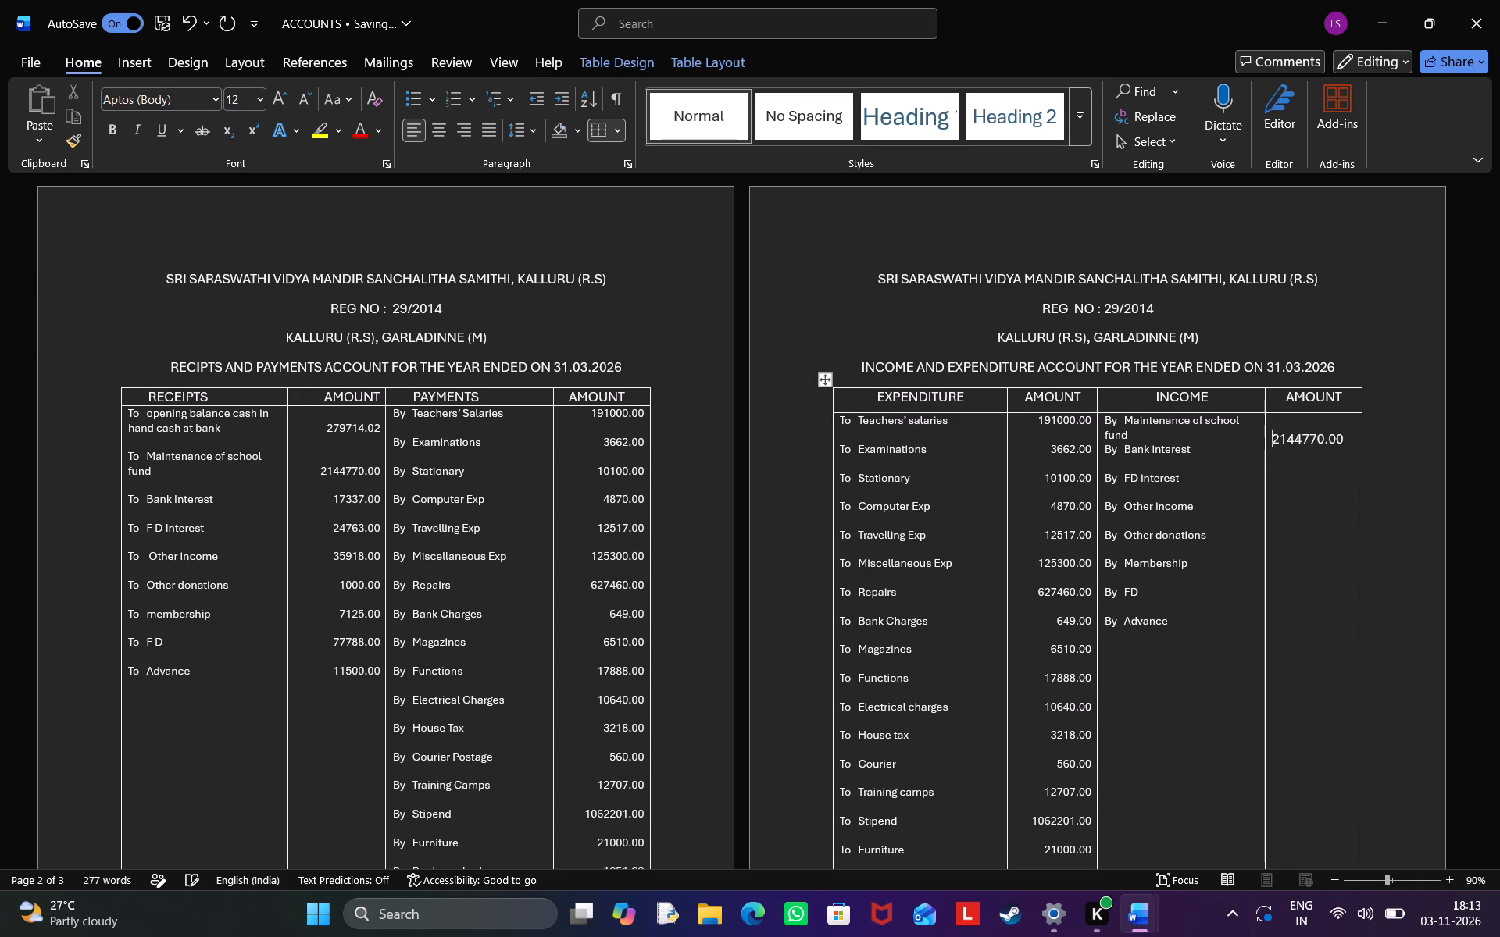
key(Right)
key(Right)
key(Right)
key(Right)
key(Right)
key(Right)
key(Right)
key(Right)
key(Right)
key(Right)
key(Return)
key(Return)
Enter the Bank interest amount 17337.00 below 2144770.00 in the income AMOUNT column, followed by a blank line.
text(17)
text(337)
key(Return)
key(Return)
key(BackSpace)
key(BackSpace)
text(.00)
key(Return)
key(Return)
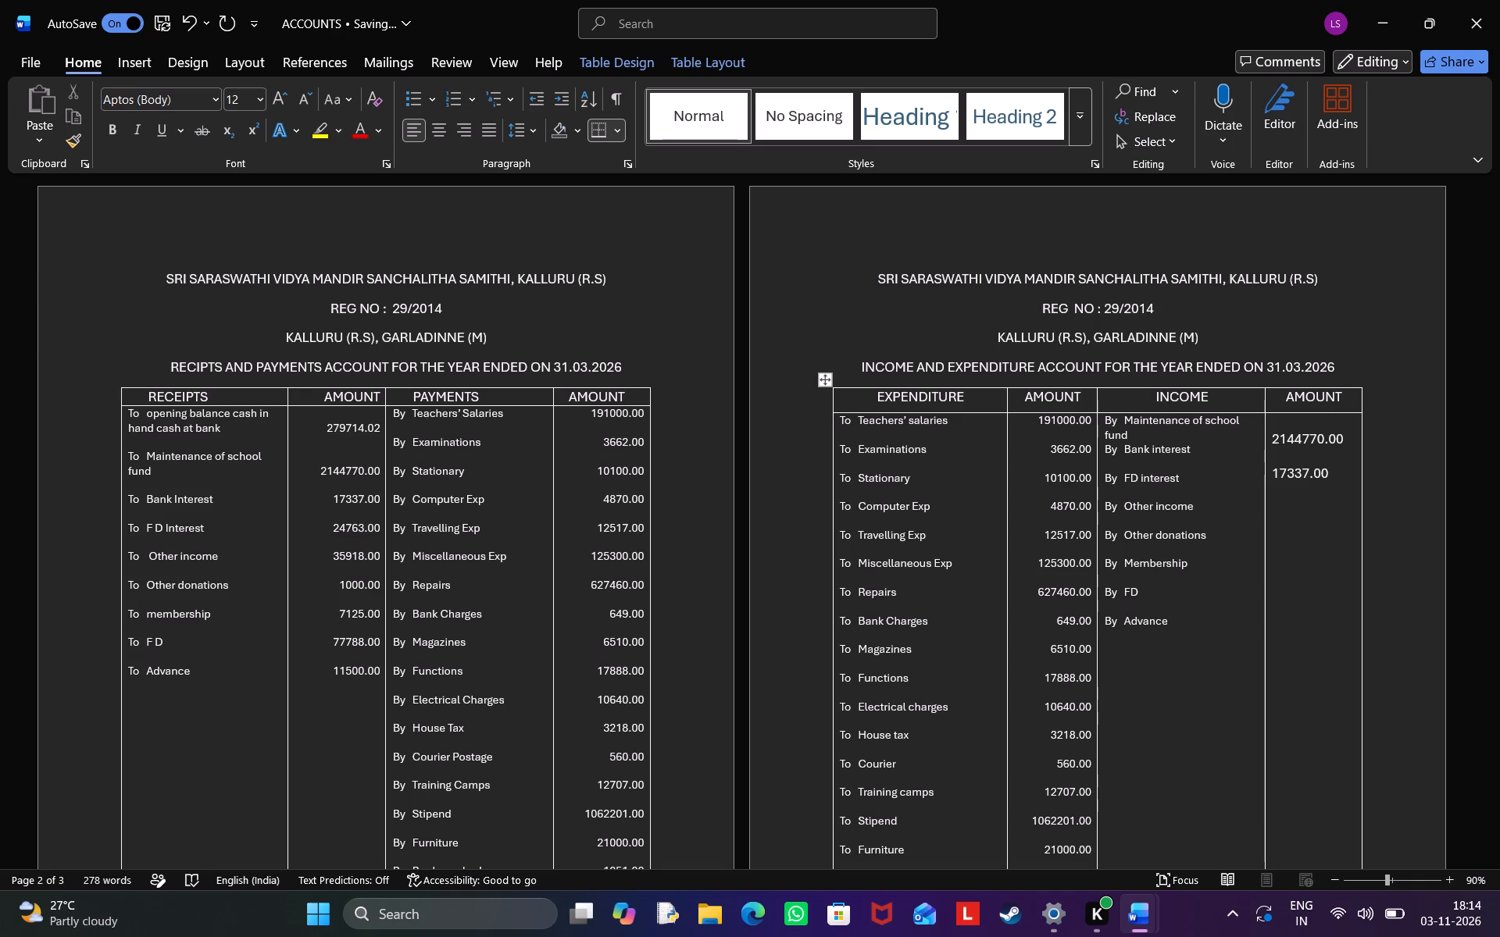
Enter the FD interest amount 24763.00 below 17337.00 in the income AMOUNT column, followed by a blank line.
text(24)
text(763)
text(.00)
key(Return)
key(Return)
Enter the Other income amount 35918.00 below 24763.00 in the income AMOUNT column, followed by a blank line.
text(35)
text(918)
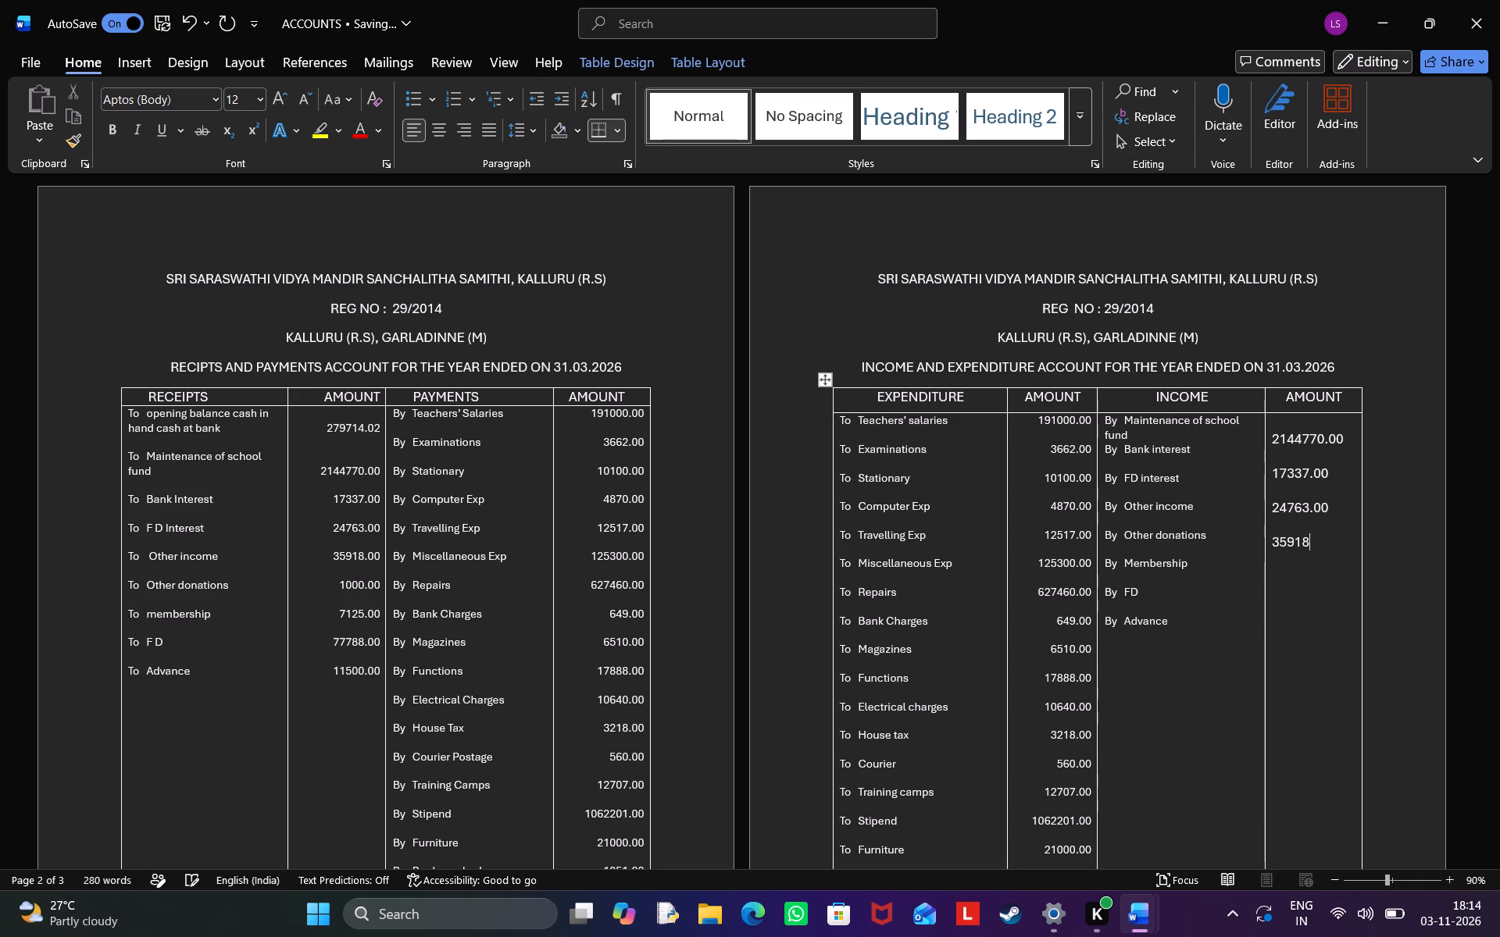
text(.00)
key(Return)
key(Return)
Enter the Other donations amount 1000.00 below 35918.00 in the income AMOUNT column, followed by a blank line.
text(1000)
text(.00)
key(Return)
key(Return)
Enter the Membership amount 7125.00 below 1000.00 in the income AMOUNT column, followed by a blank line.
text(71125)
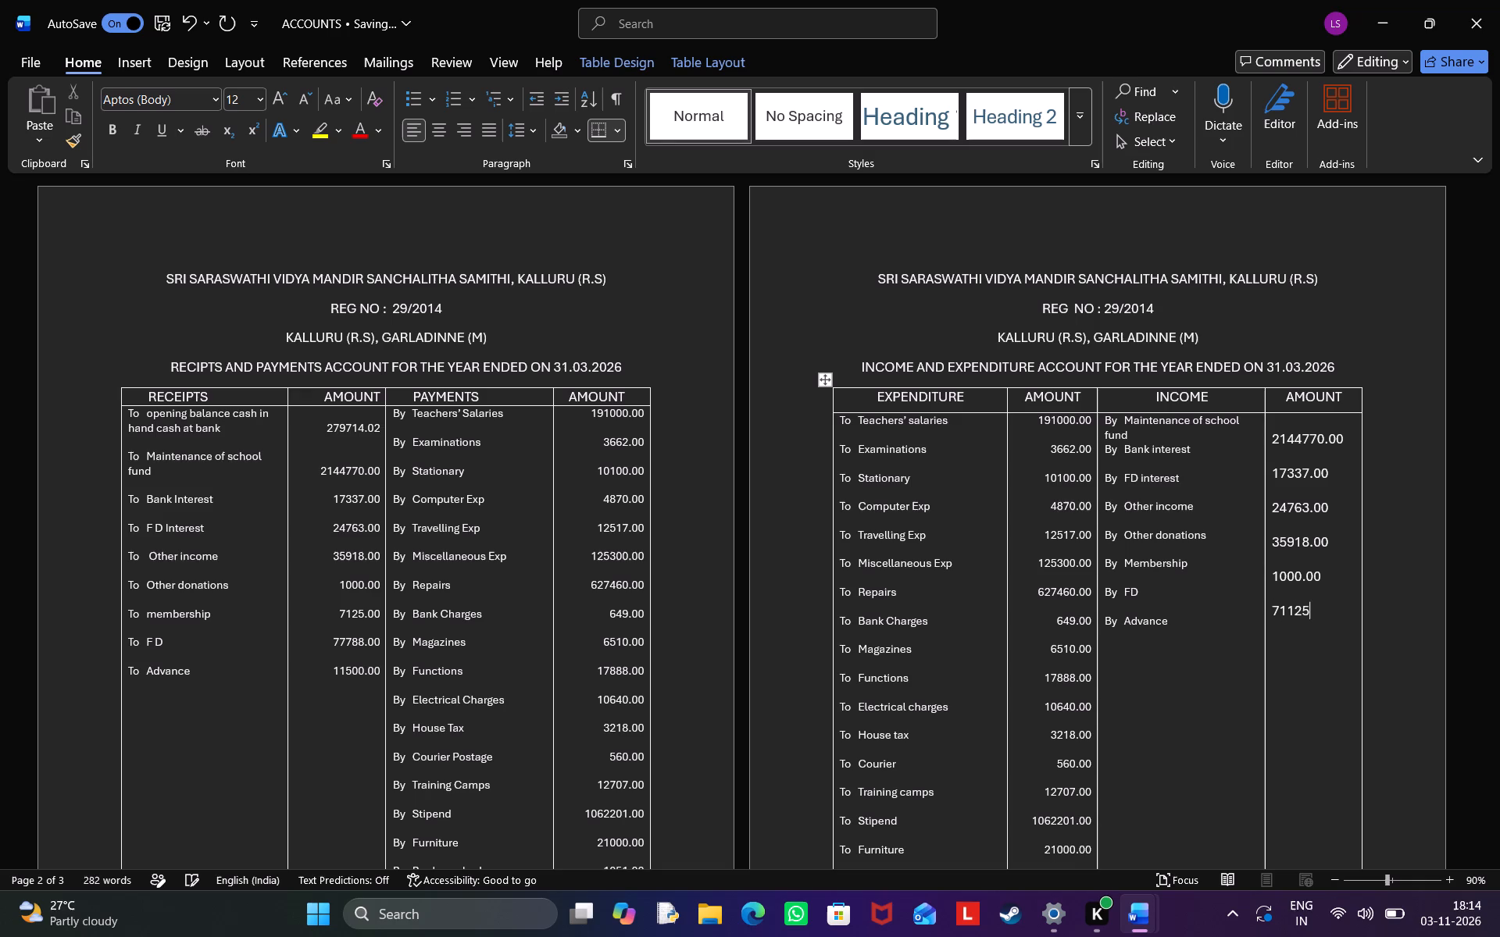
key(Left)
key(Left)
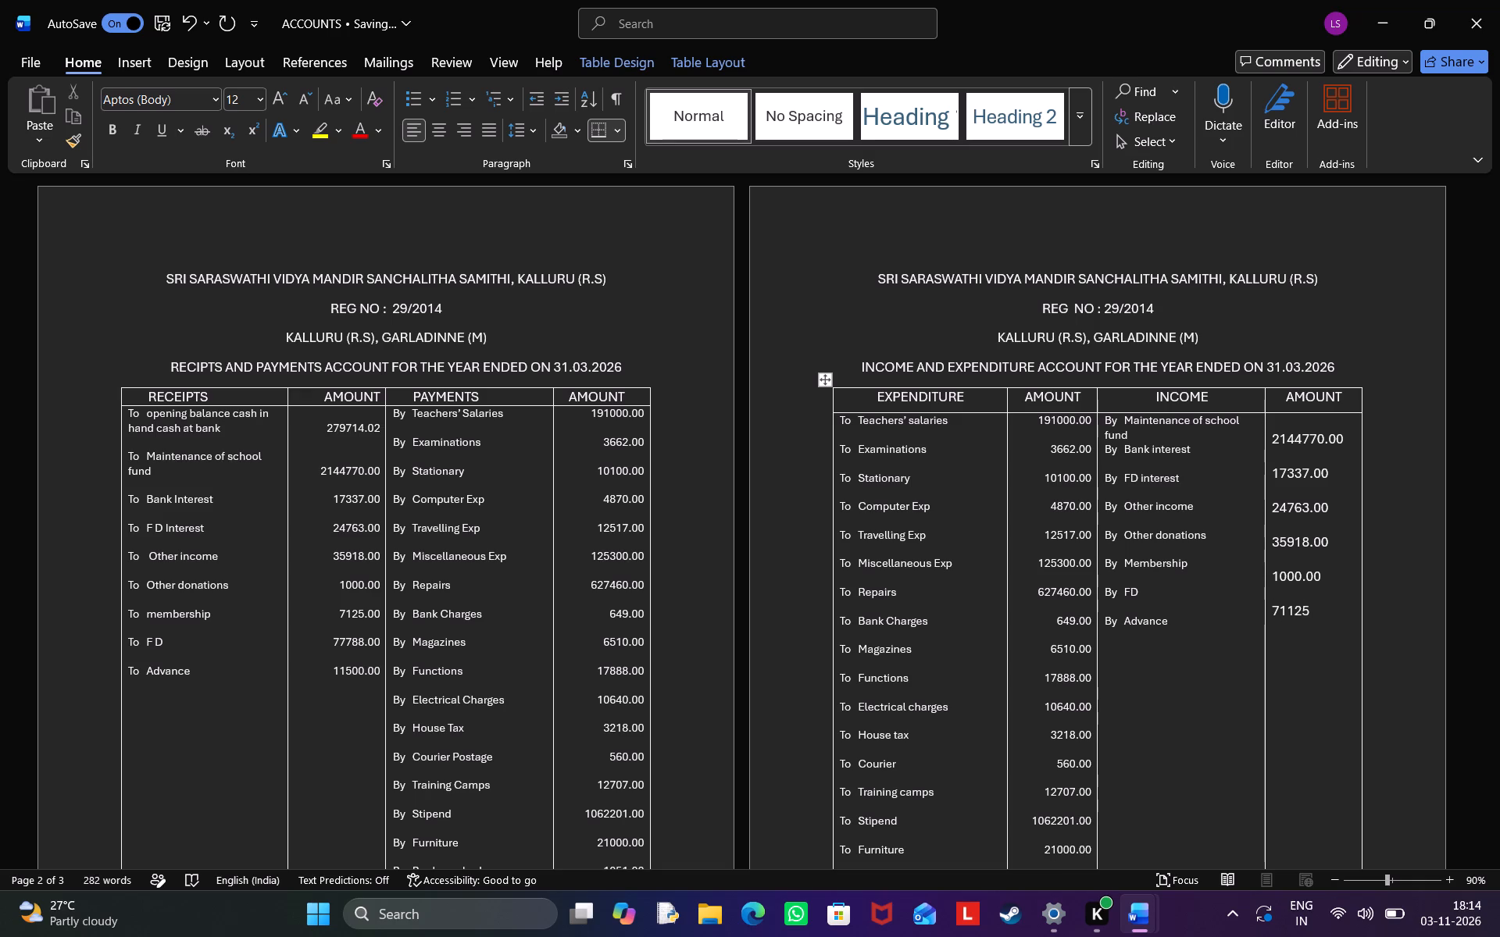
key(BackSpace)
key(Right)
key(Right)
key(Right)
key(Left)
text(.00)
key(Return)
key(Return)
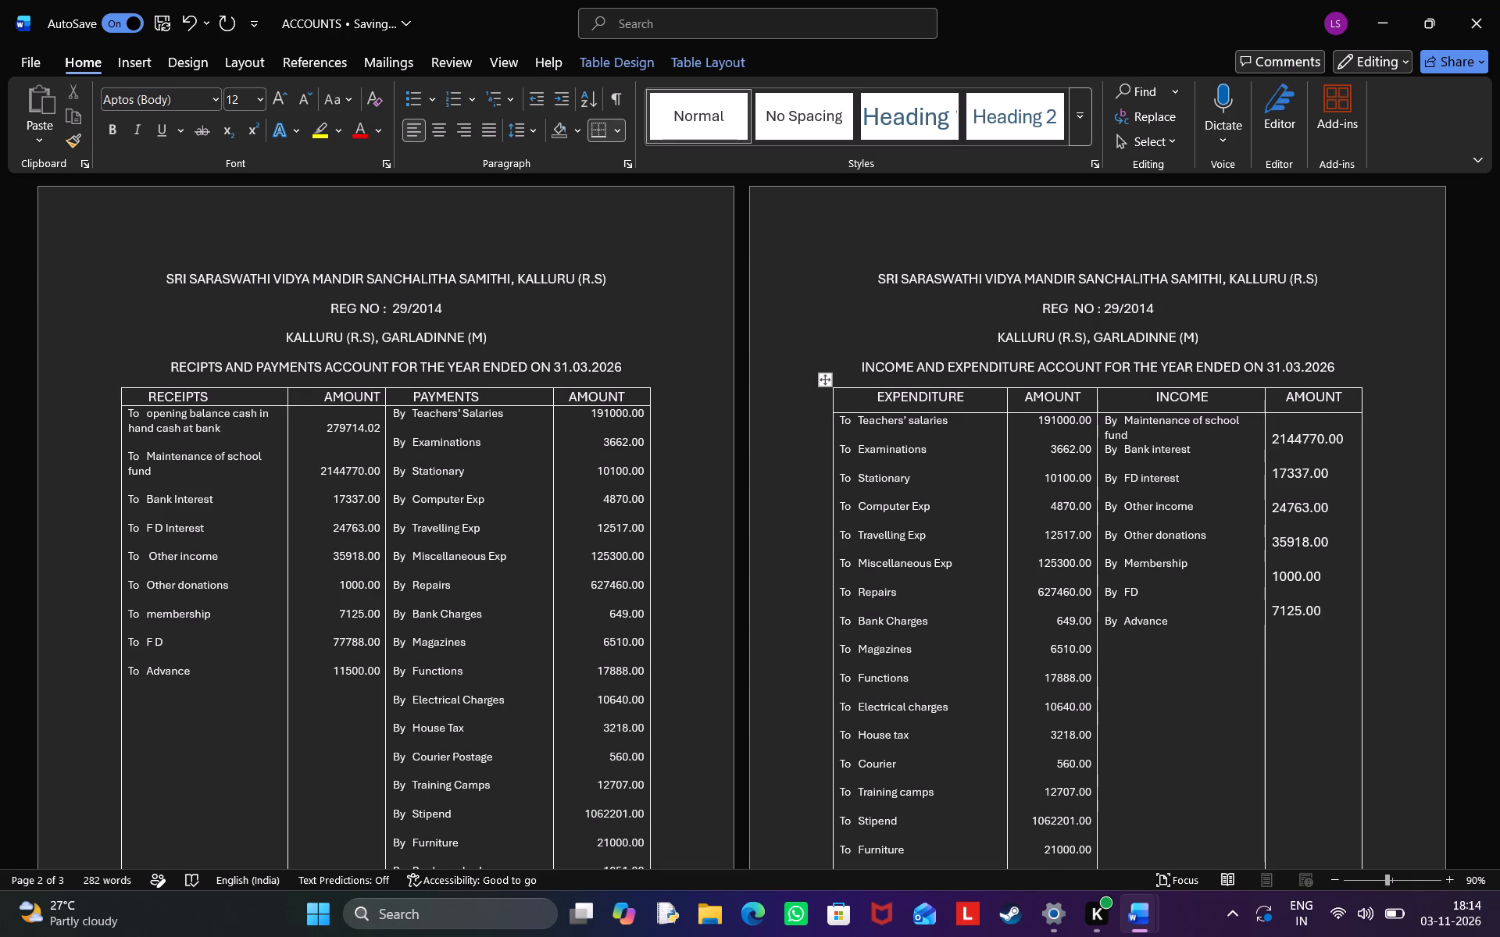
Enter the FD amount 77788.00 below 7125.00 in the income AMOUNT column, followed by a blank line.
text(777)
text(88)
text(.00)
key(Return)
key(Return)
Enter the Advance amount 11500.00 below 77788.00 in the income AMOUNT column.
text(11)
text(500.00)
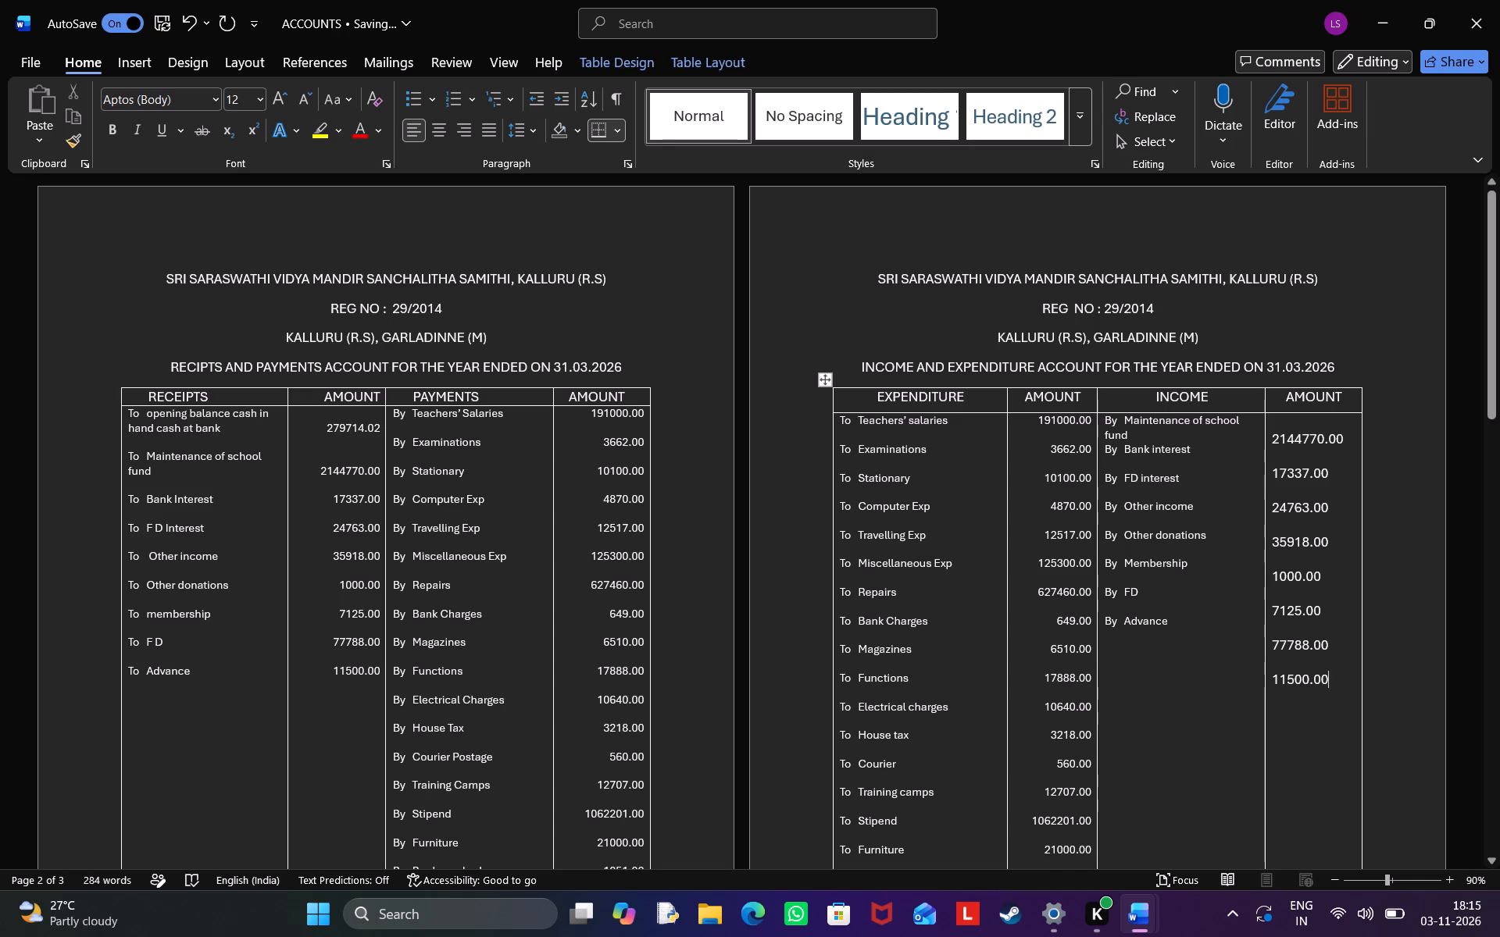
Set the font size of all the amounts in the income AMOUNT column to 10.
drag(1339, 686, 1283, 449)
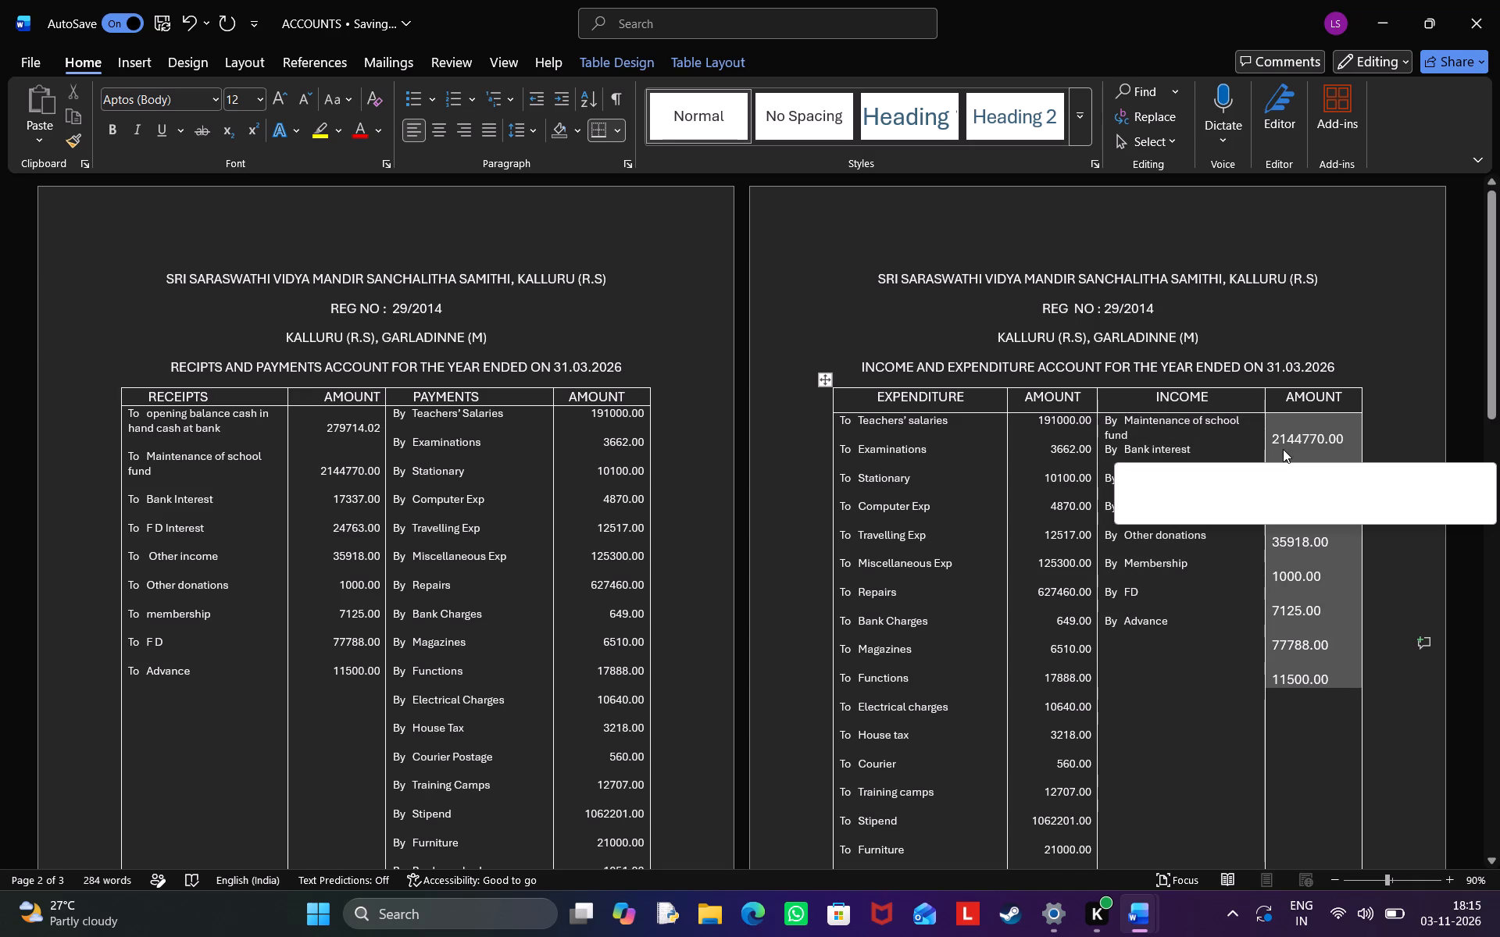
click(1231, 480)
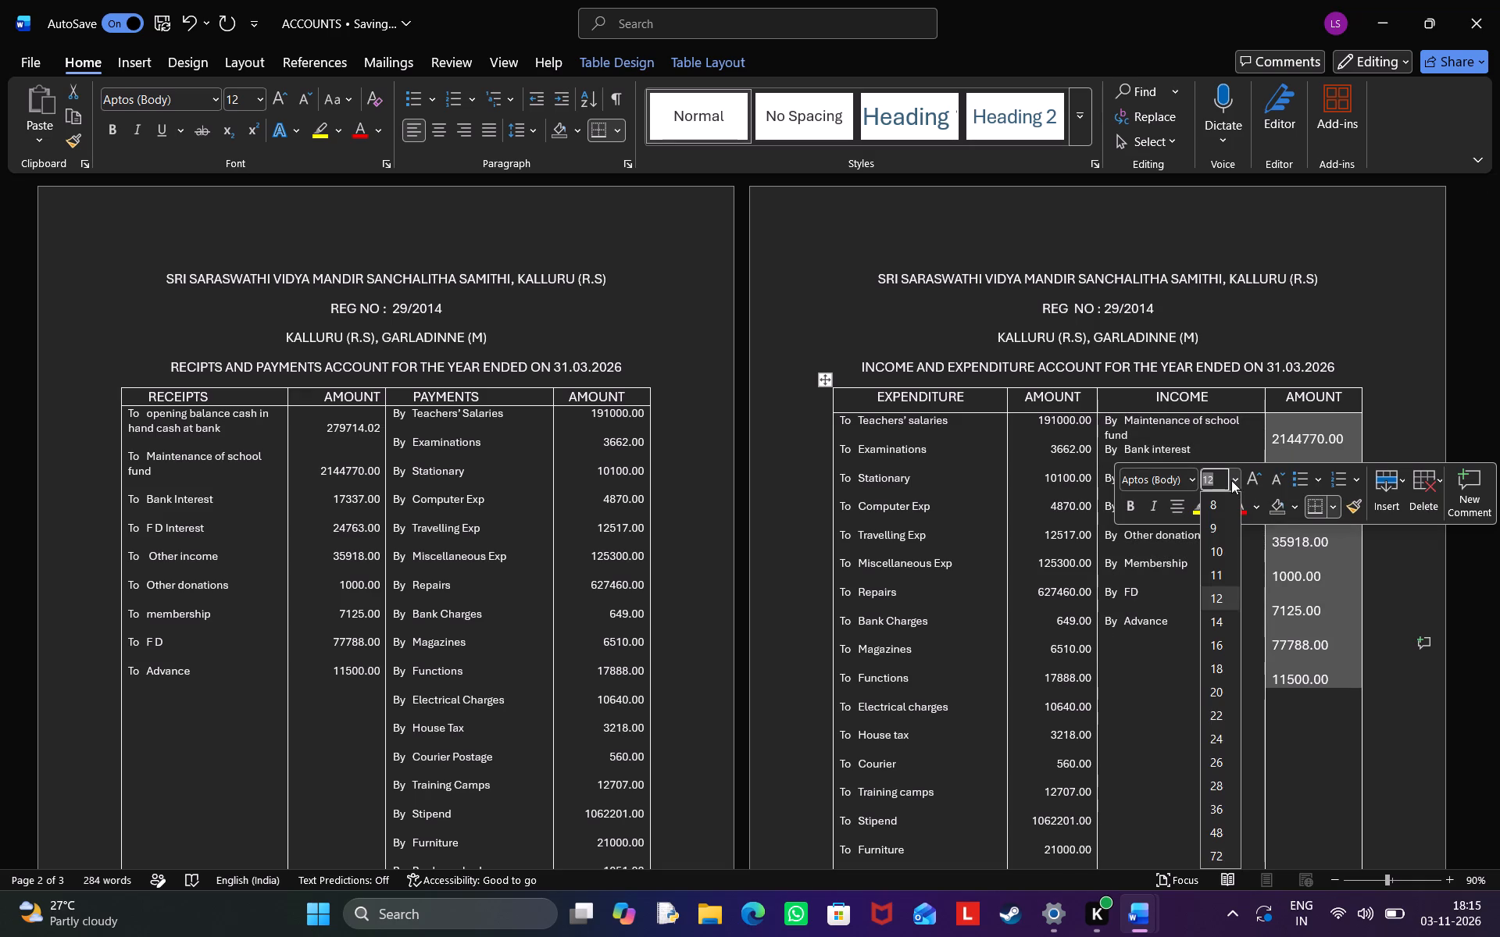
click(1220, 547)
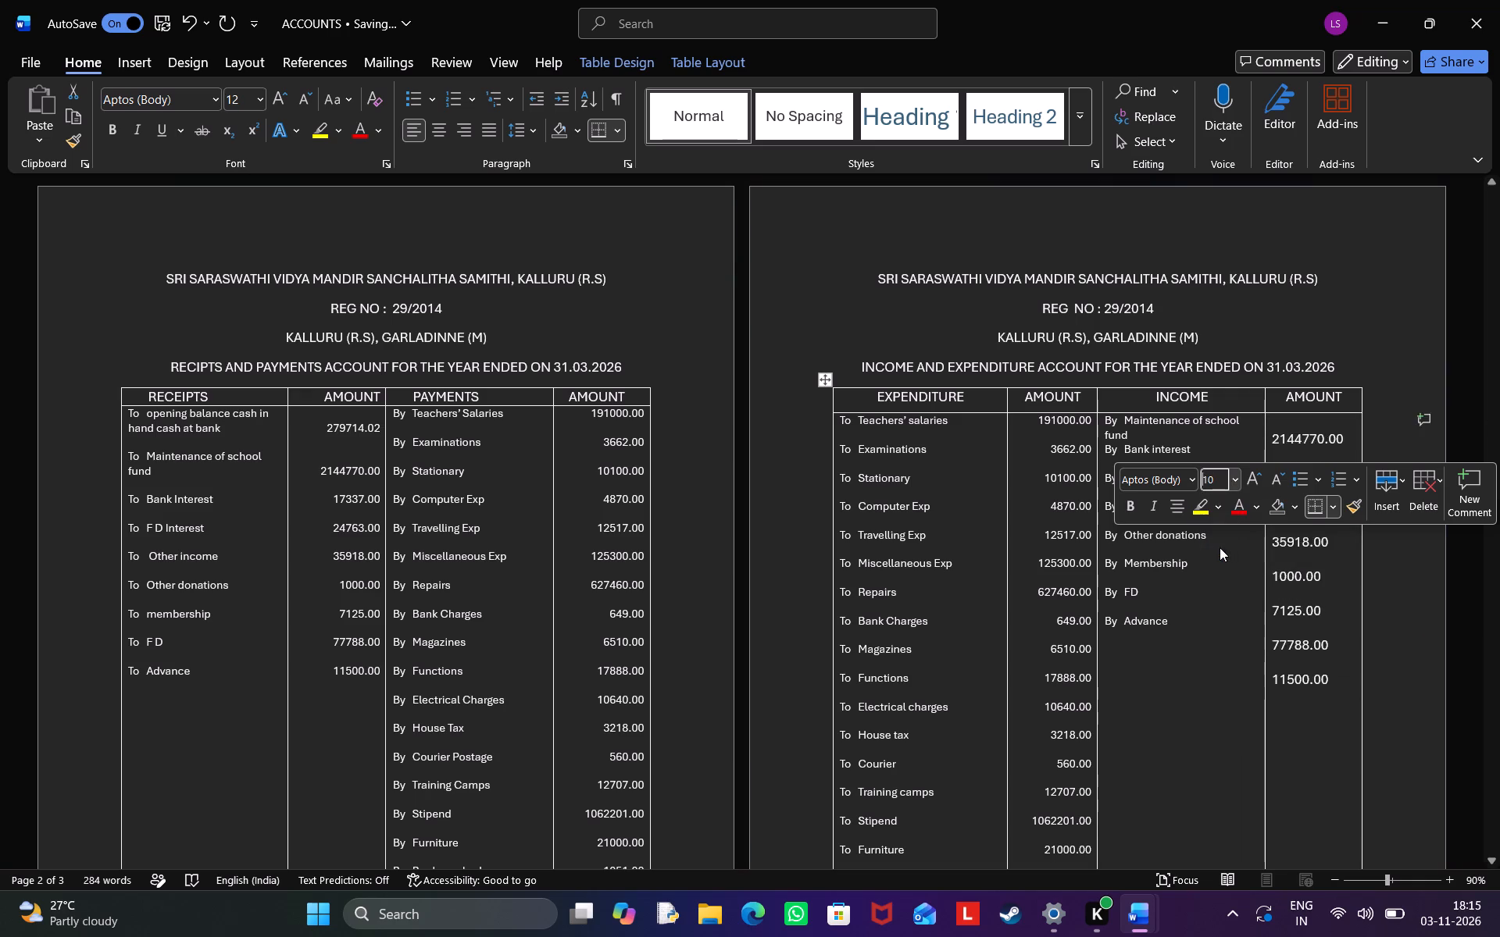
click(1330, 656)
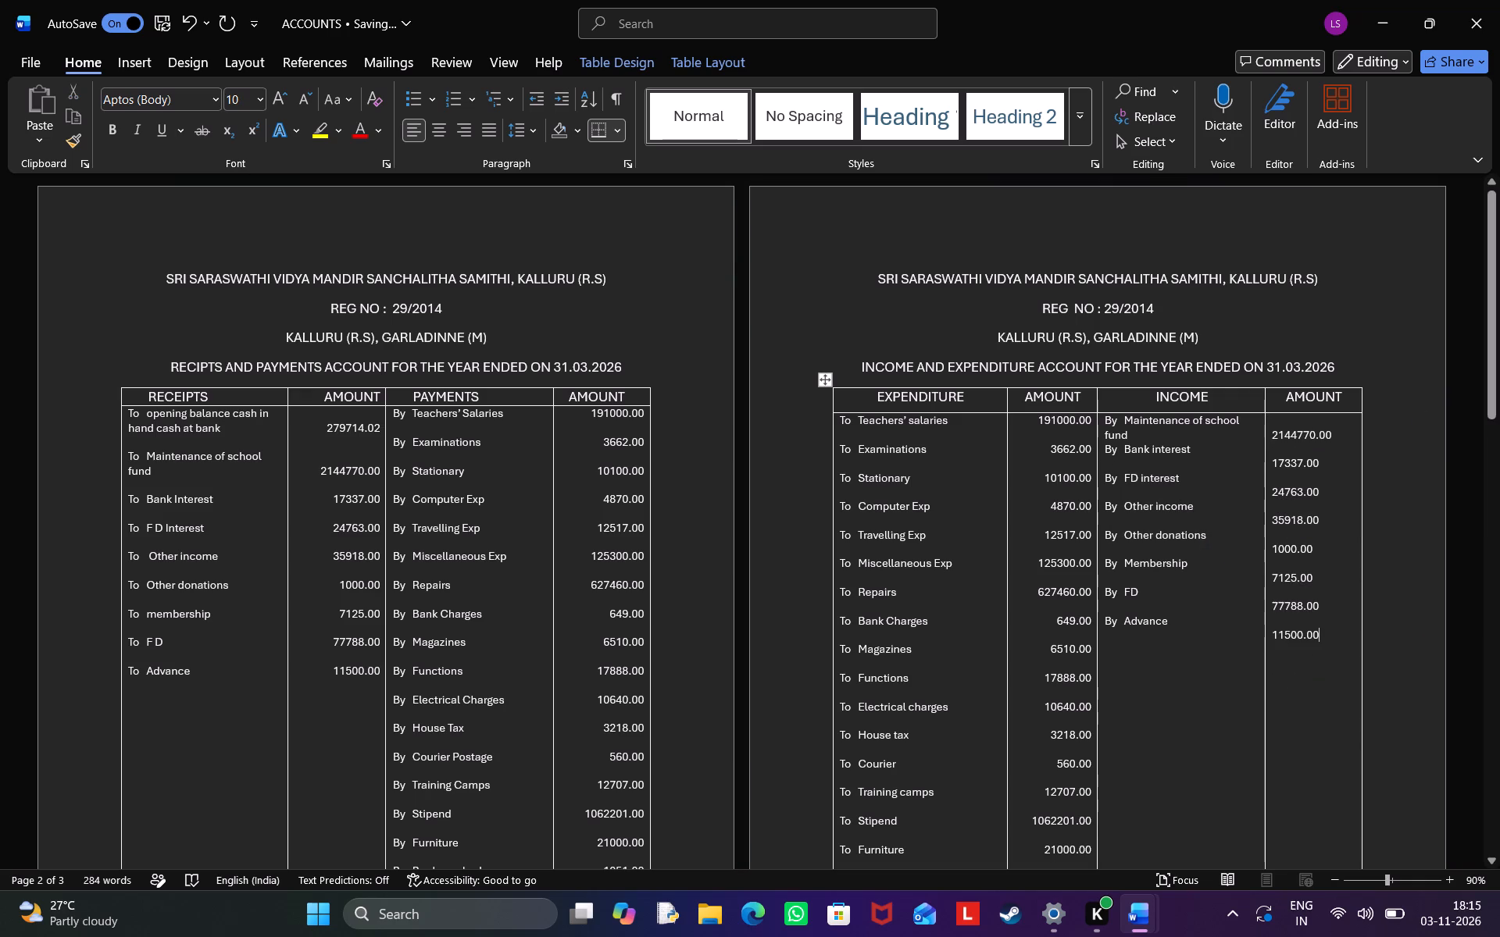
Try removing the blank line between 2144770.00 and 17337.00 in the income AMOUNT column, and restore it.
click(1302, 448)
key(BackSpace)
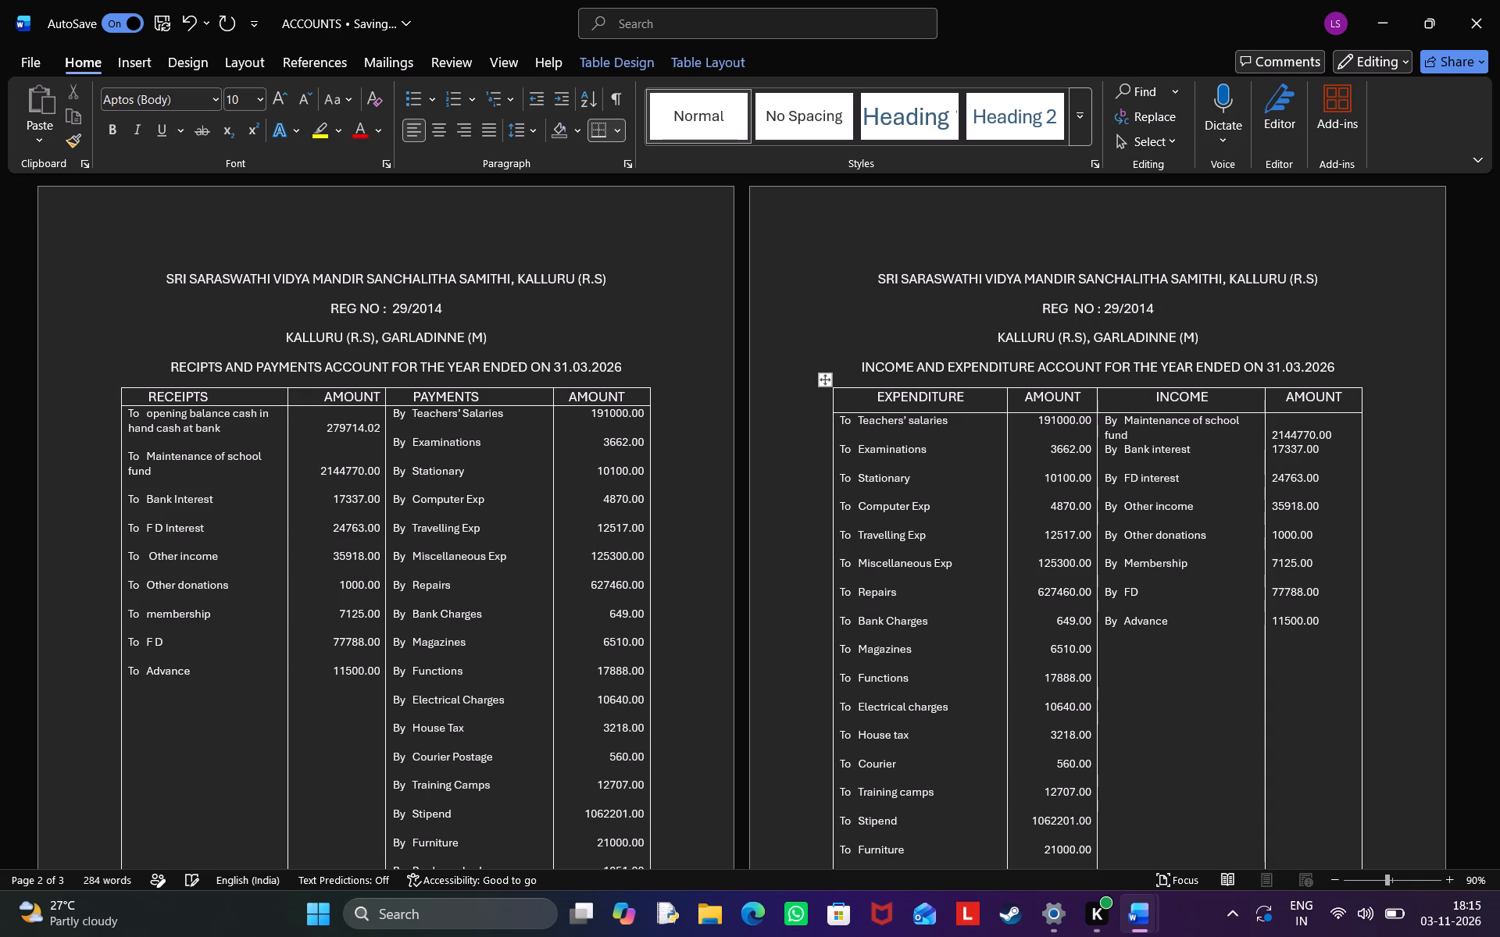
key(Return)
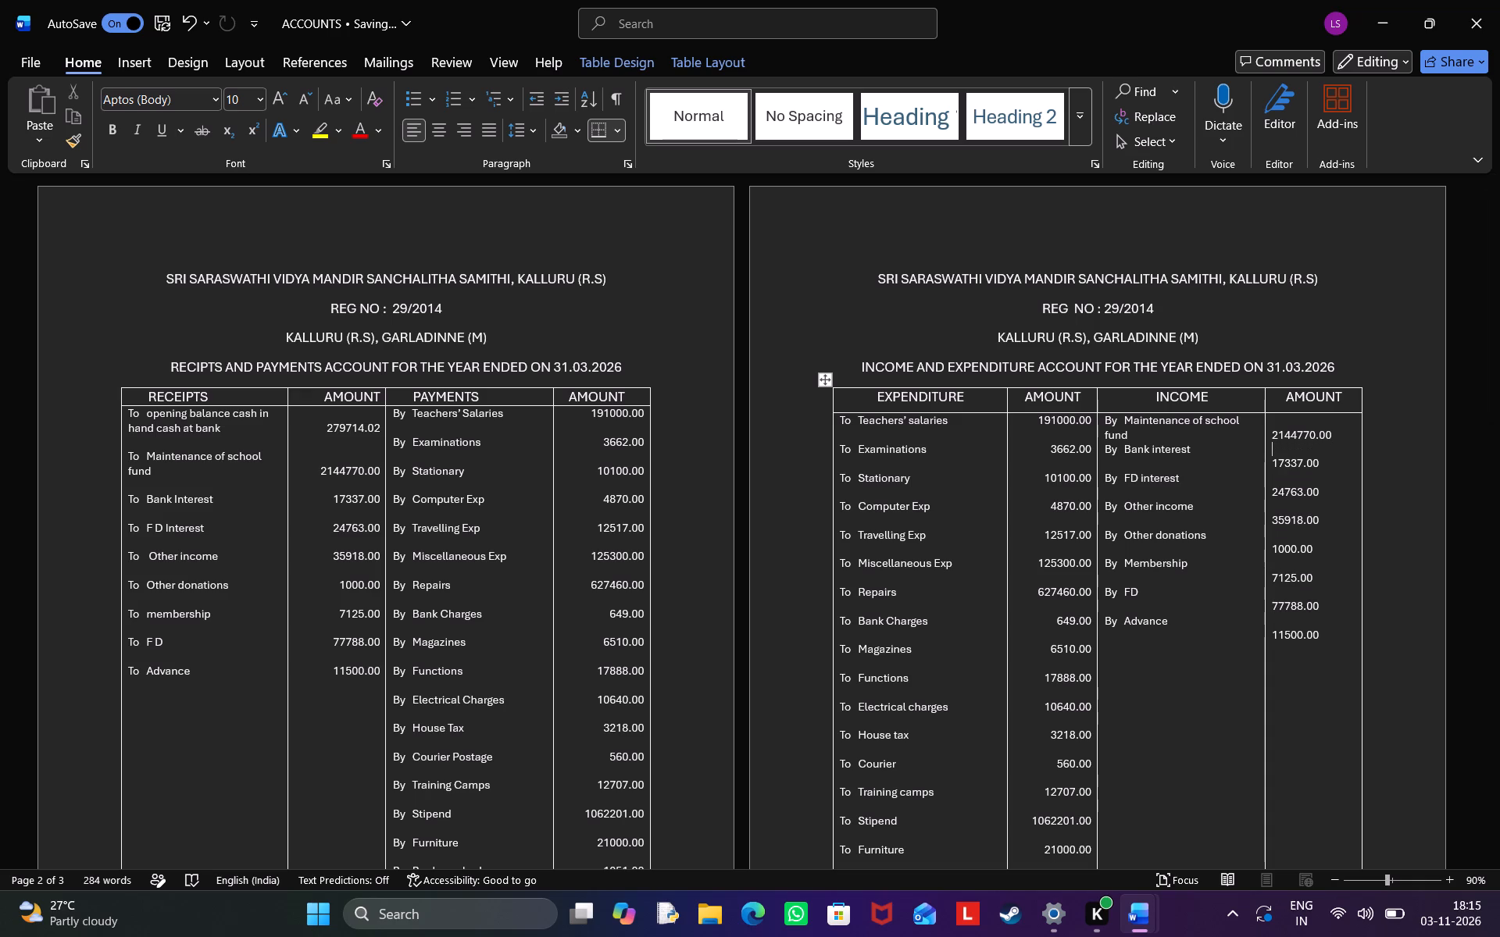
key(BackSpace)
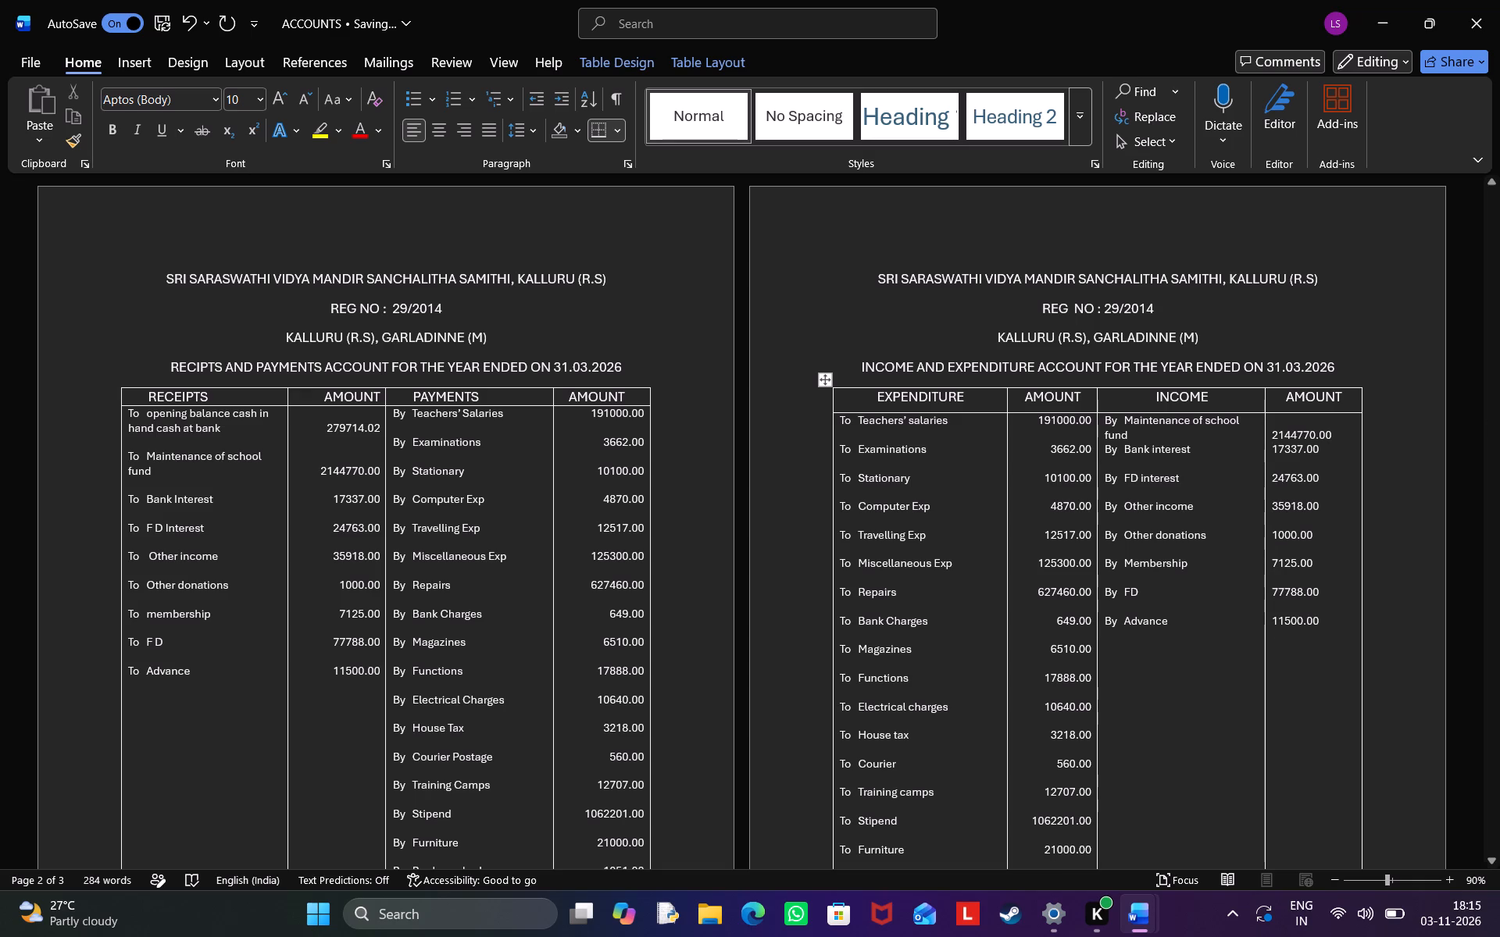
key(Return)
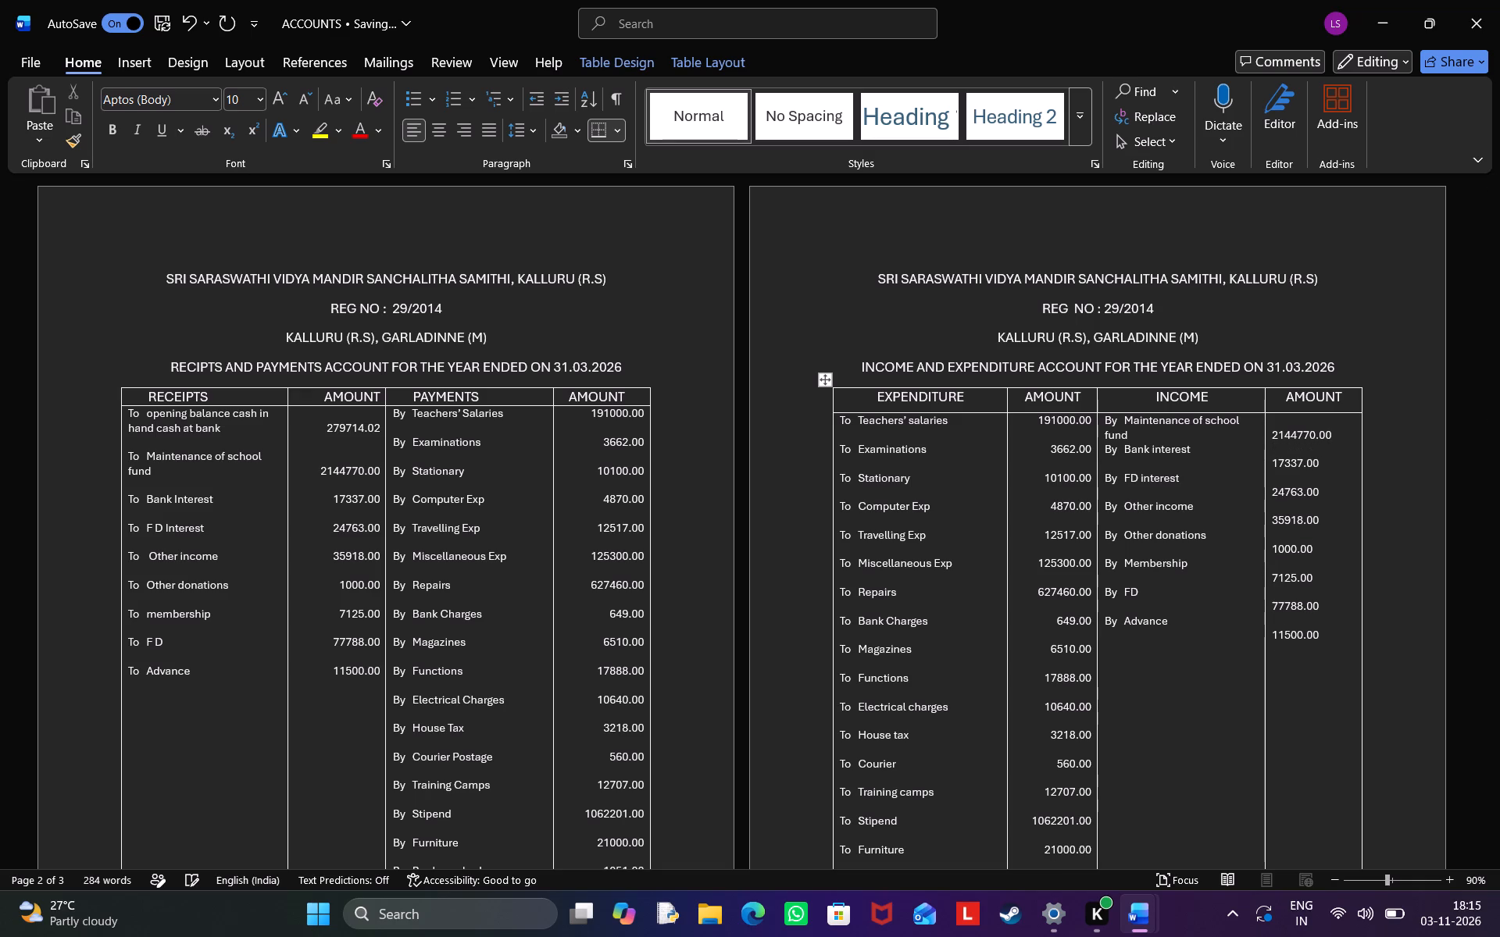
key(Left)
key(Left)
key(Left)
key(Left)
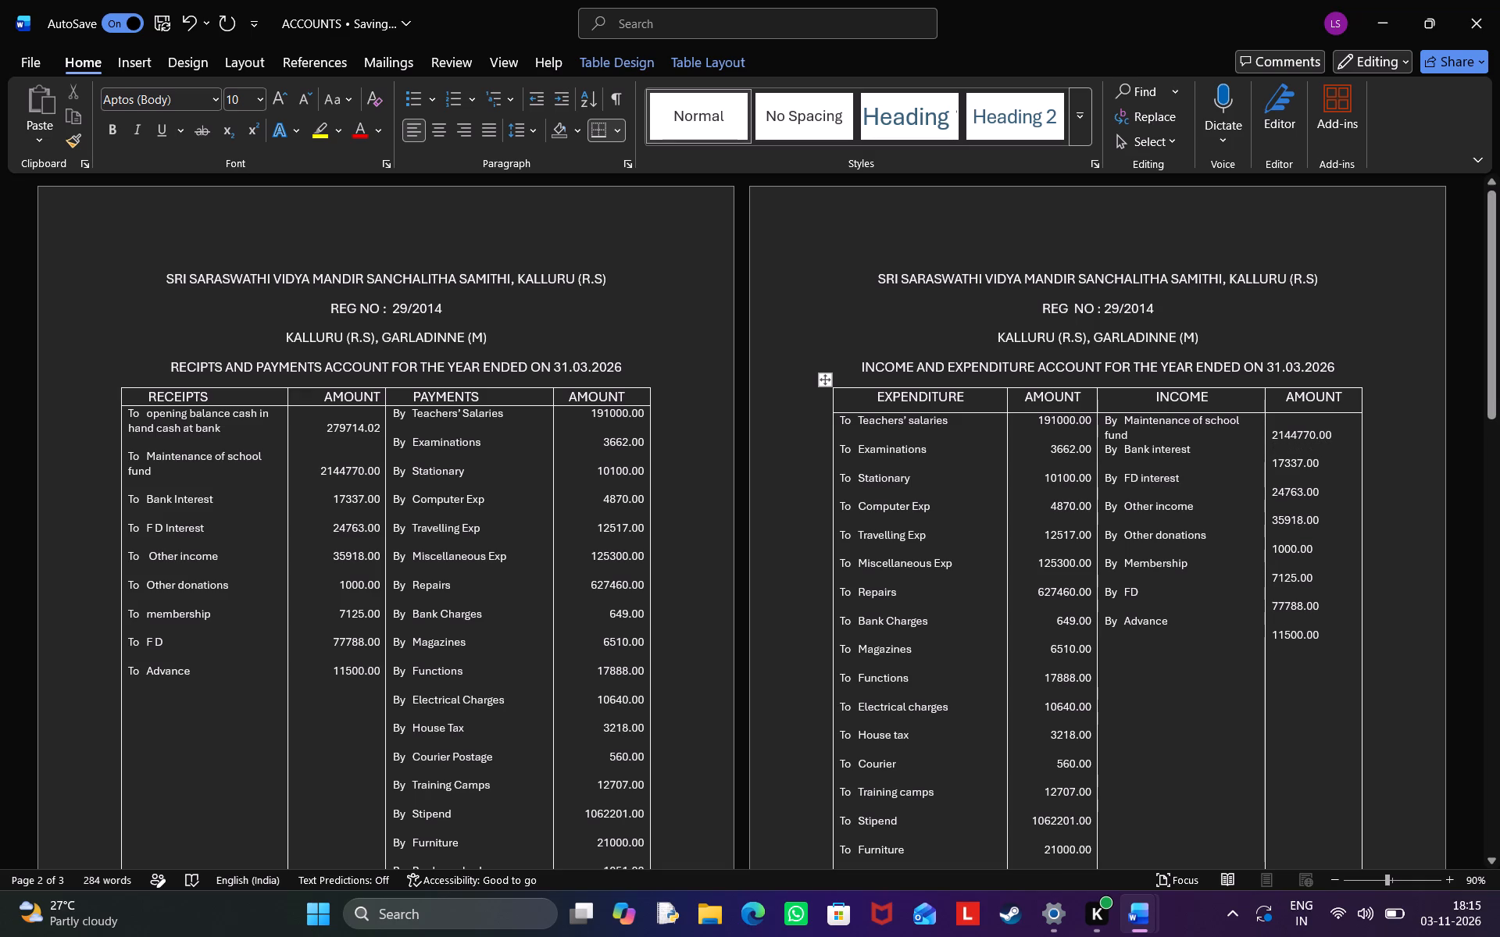
Insert a blank line after "By Maintenance of school fund" in the INCOME column, before Bank interest.
click(1143, 436)
key(Return)
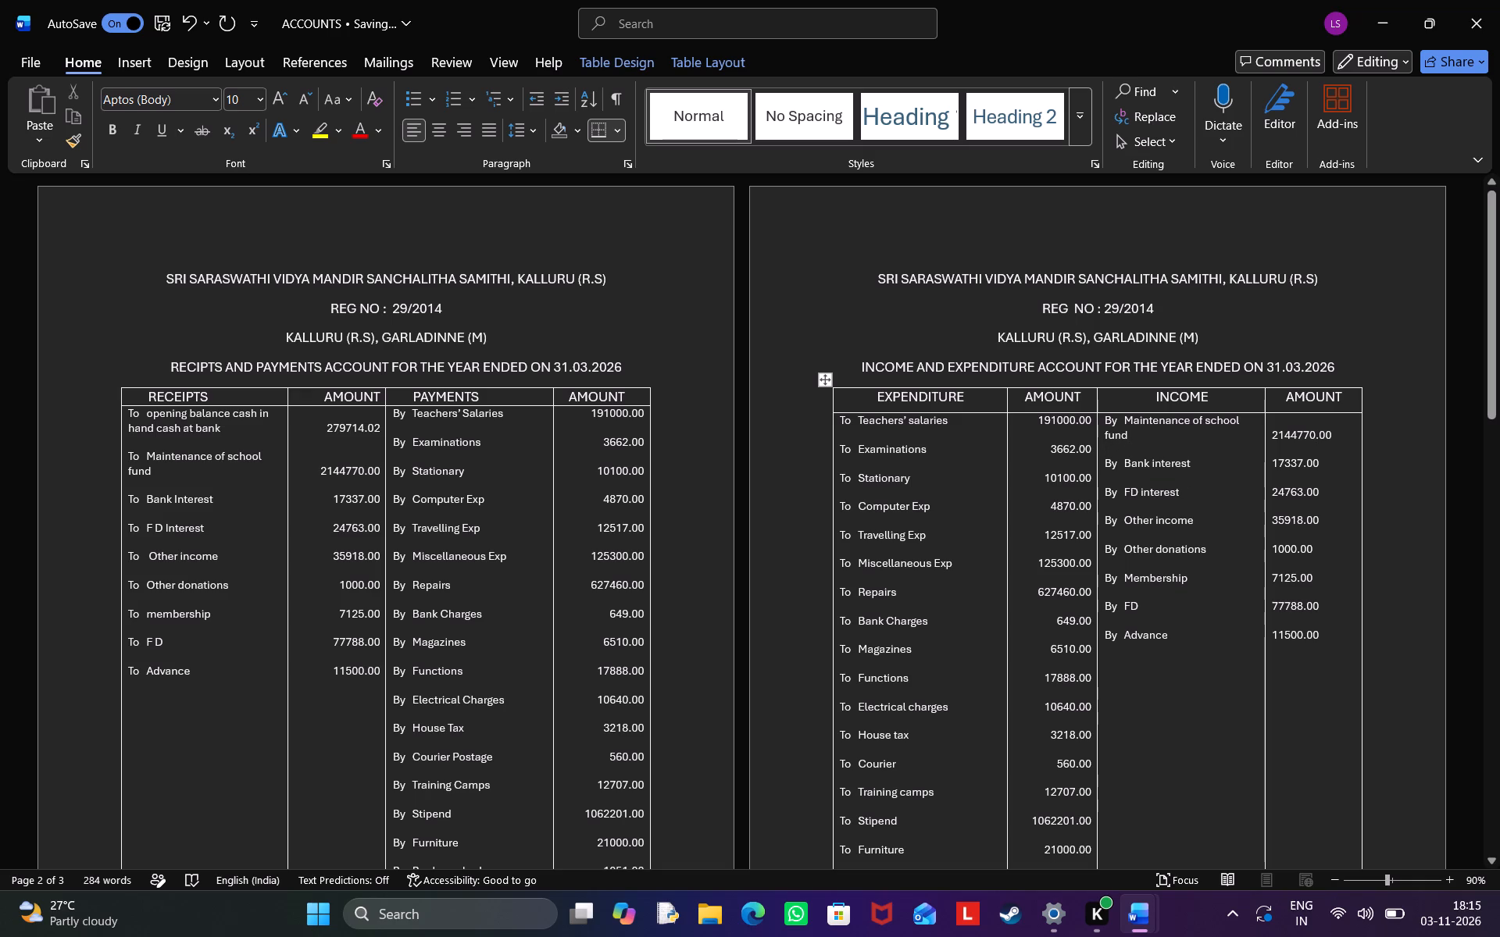
Add two new lines below "To Unpaid salaries" in the EXPENDITURE column for a further entry.
scroll(1272, 677, down, 2)
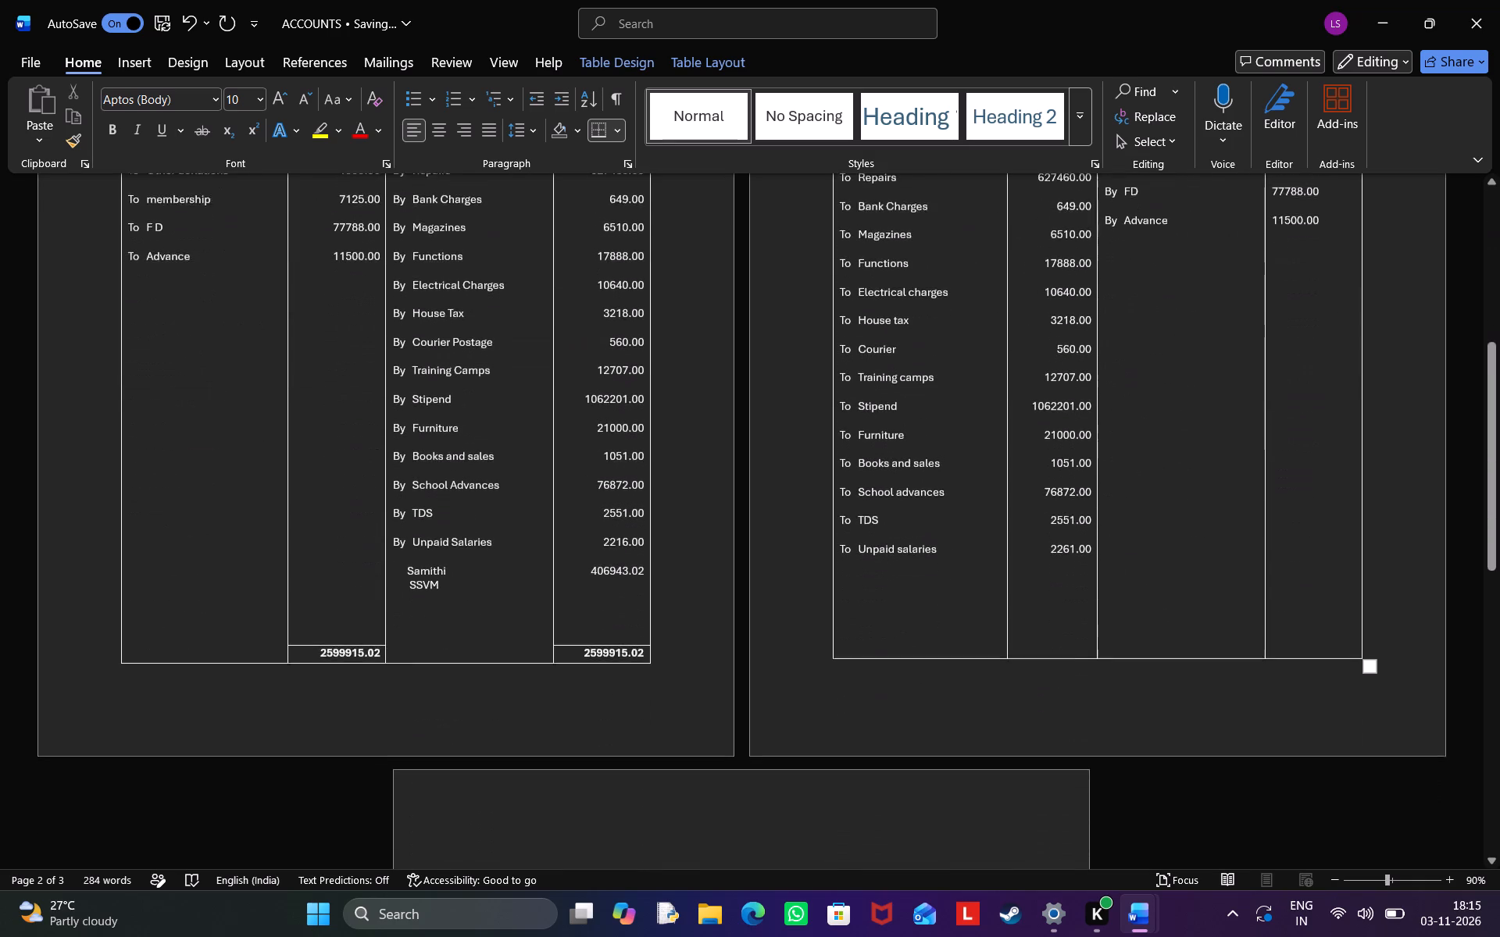
scroll(1272, 677, up, 1)
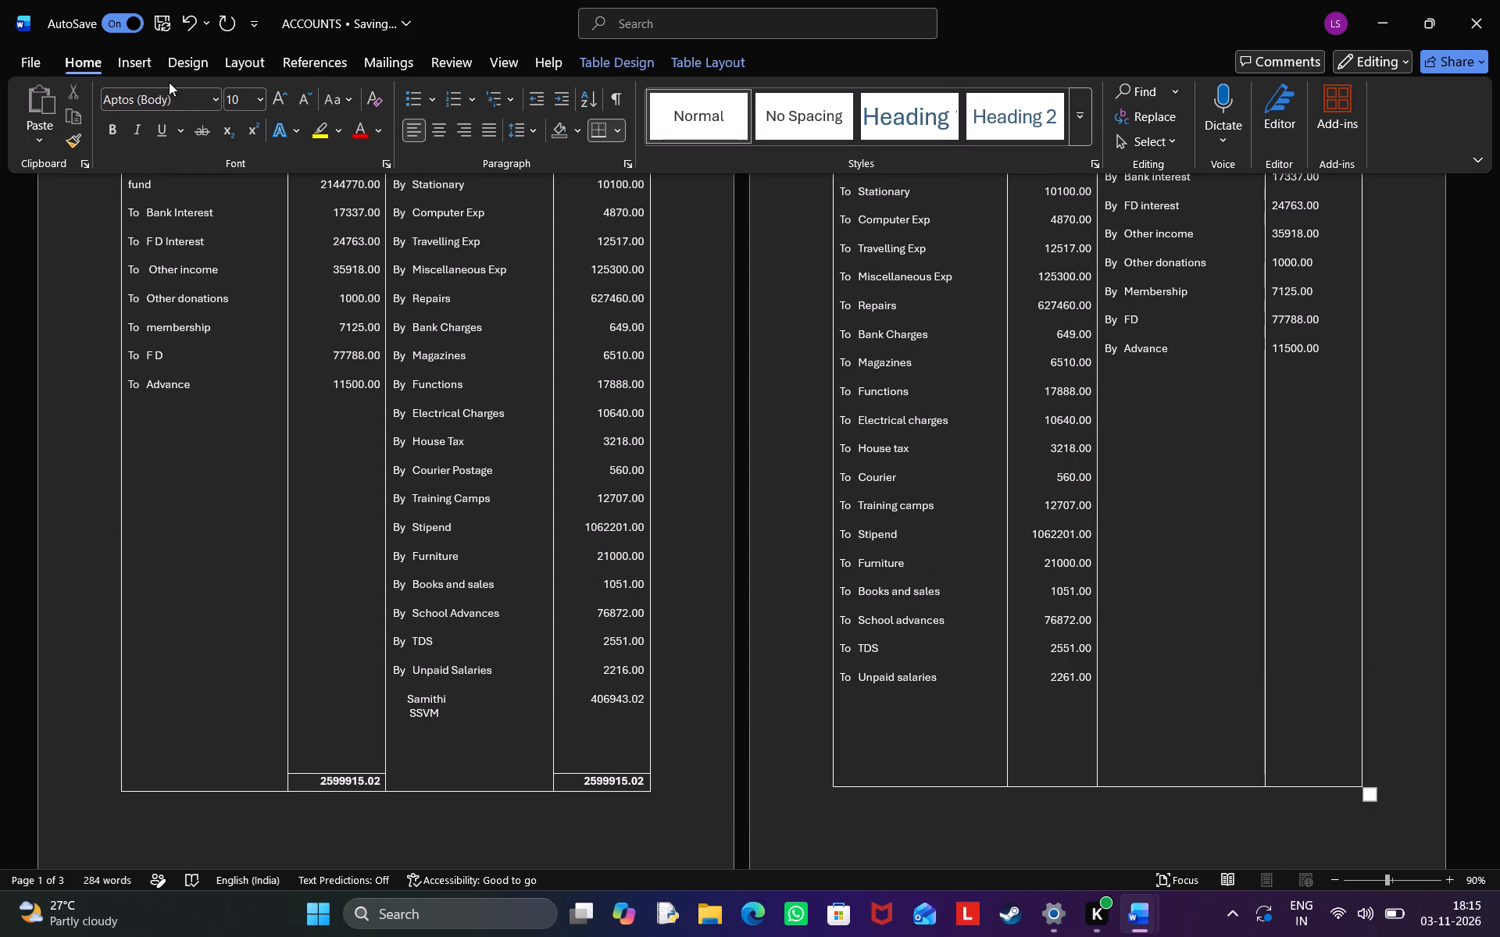
click(134, 54)
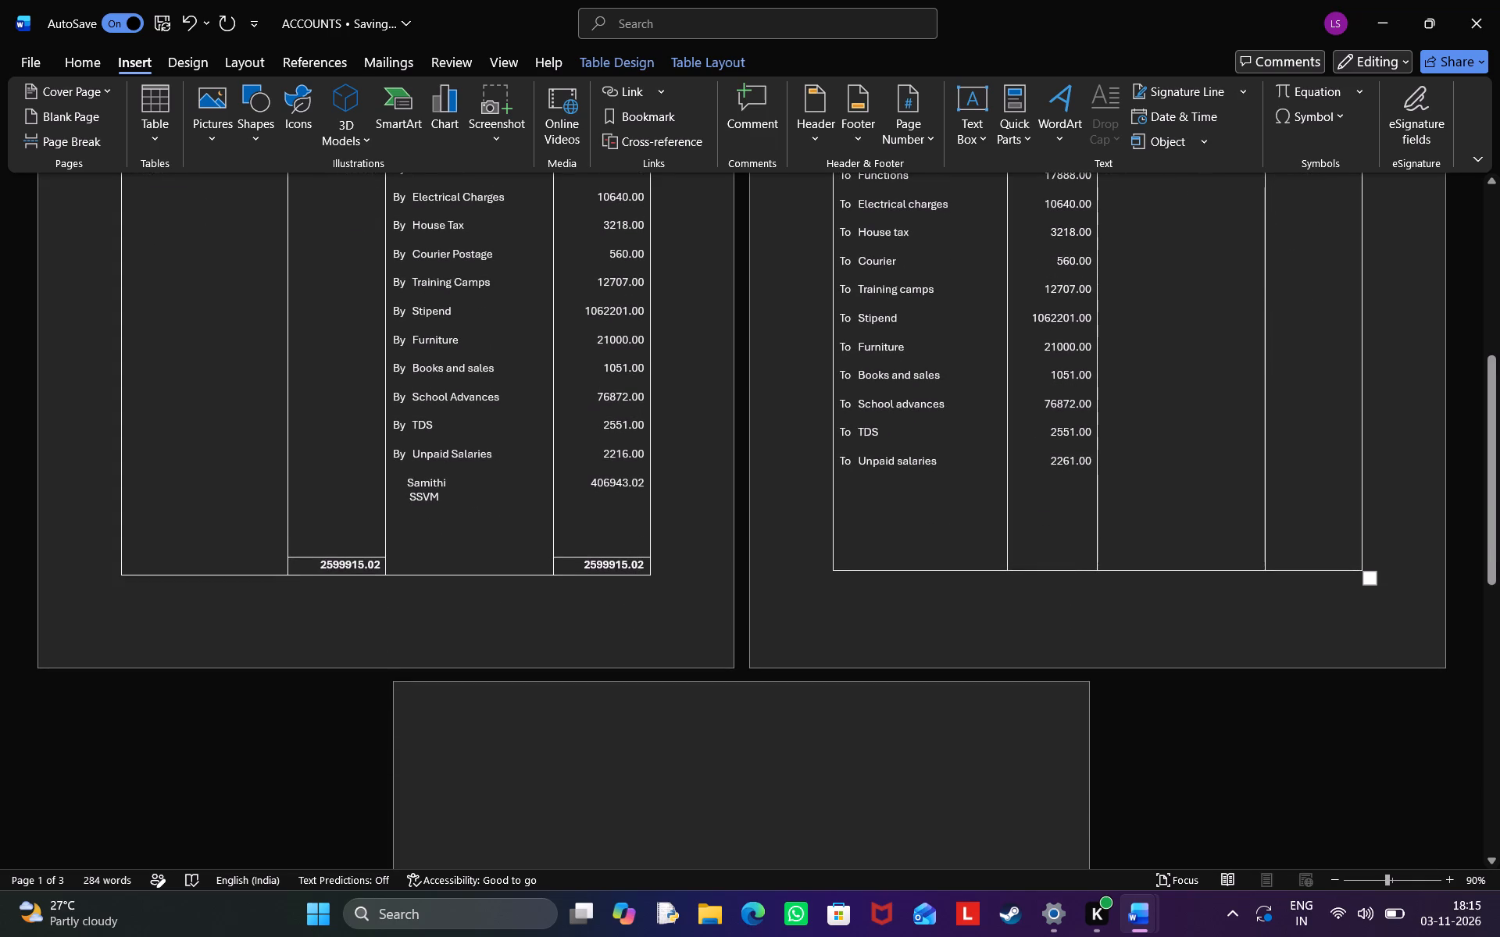
scroll(934, 563, down, 1)
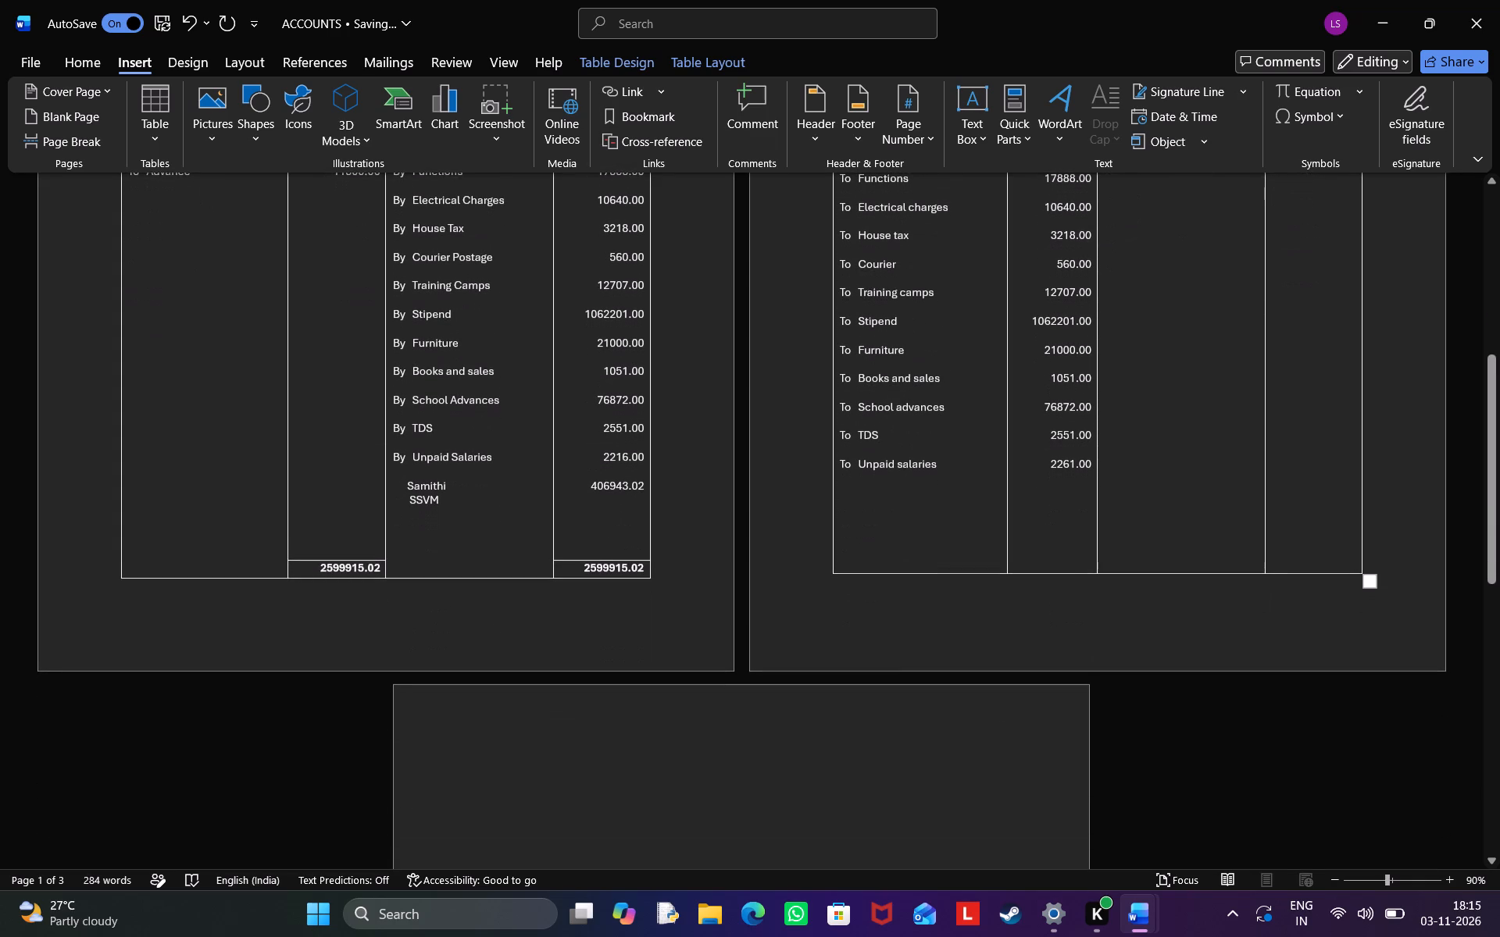
scroll(934, 563, down, 1)
scroll(934, 563, up, 1)
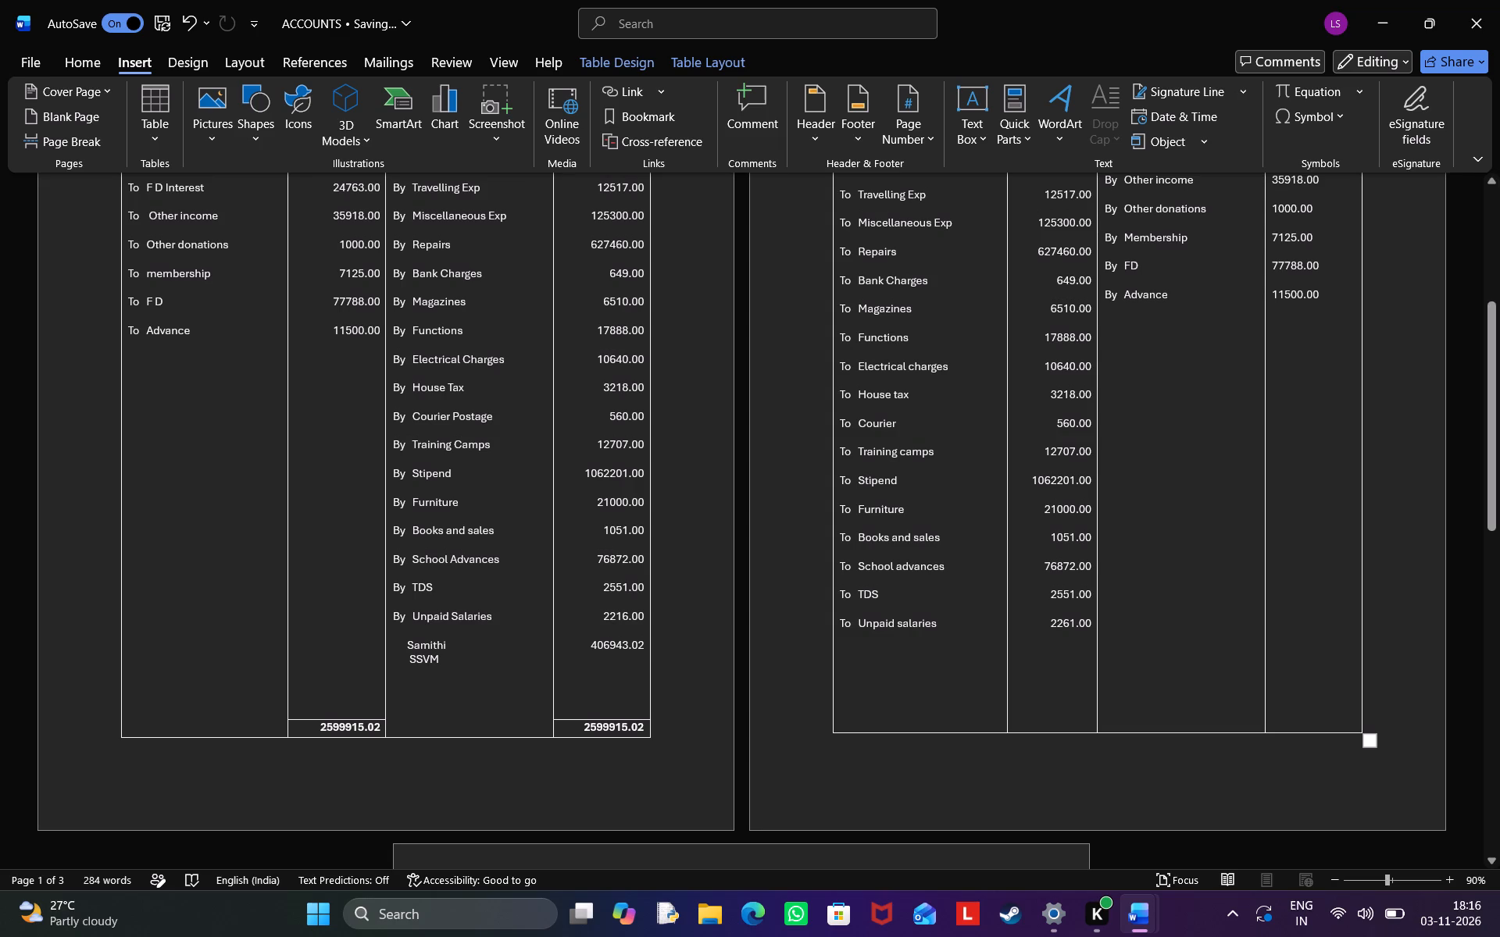
click(945, 626)
key(Return)
key(Return)
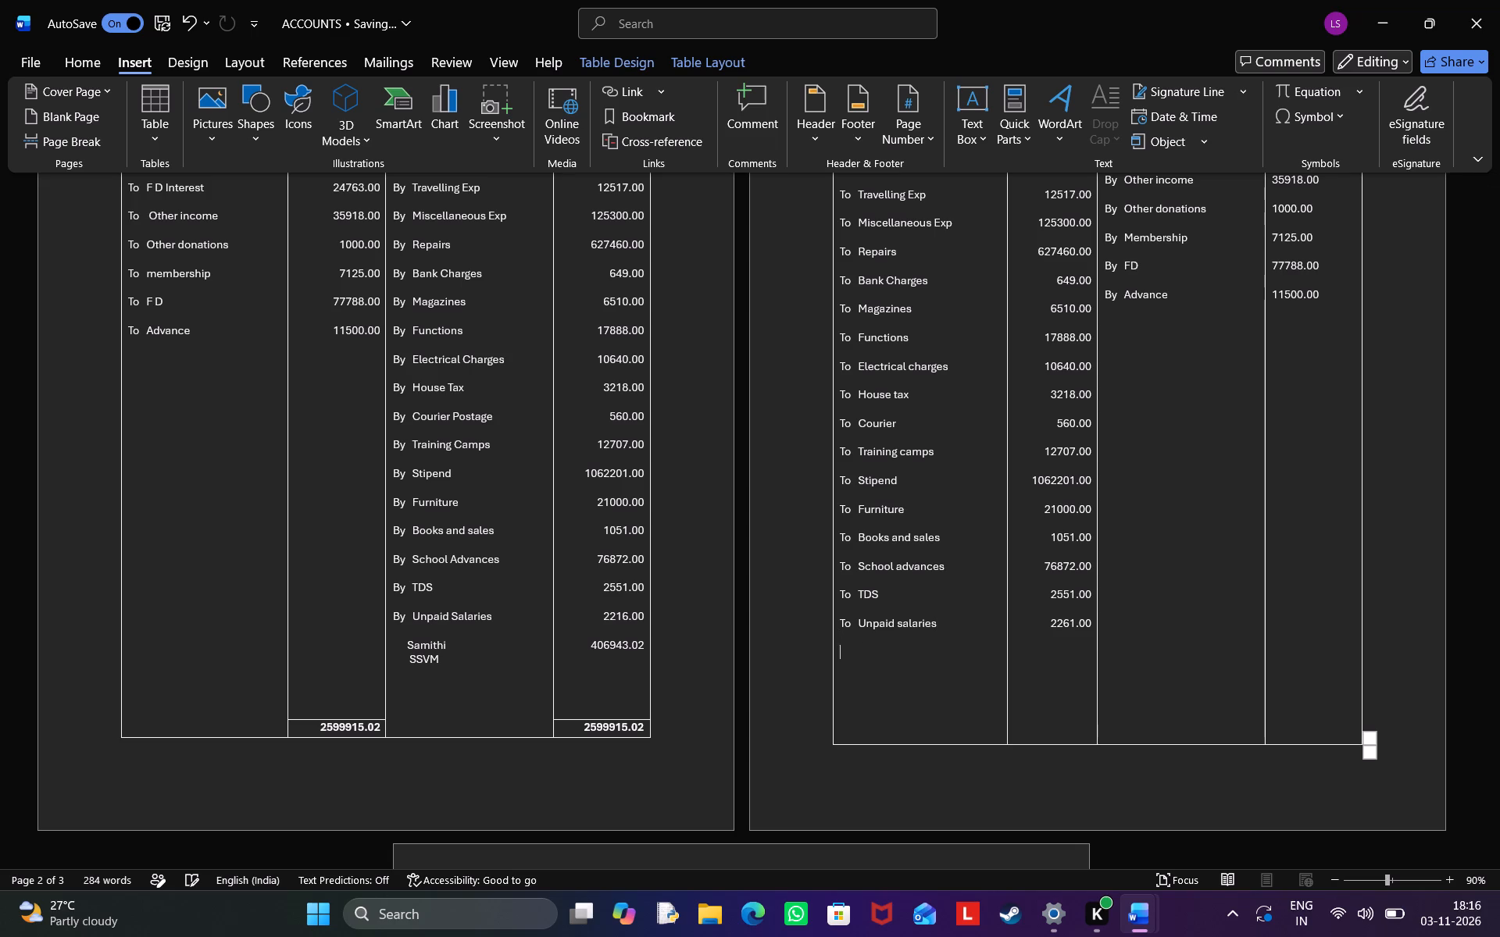
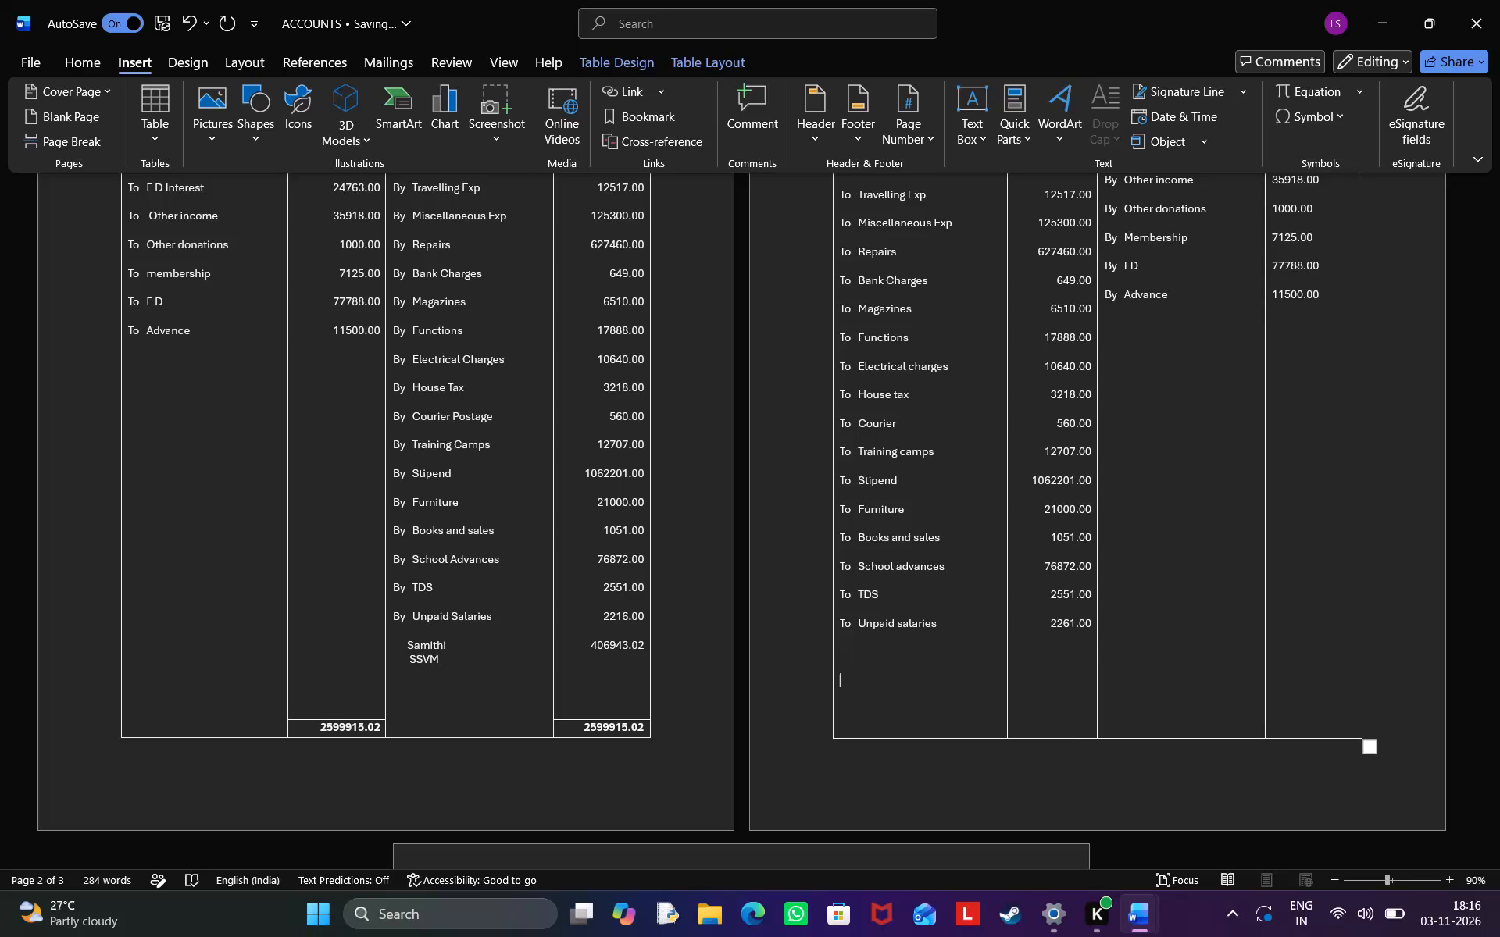
Enter "Excess of income over expenditure" below "To Unpaid salaries" in the EXPENDITURE column.
key(BackSpace)
key(shift+e)
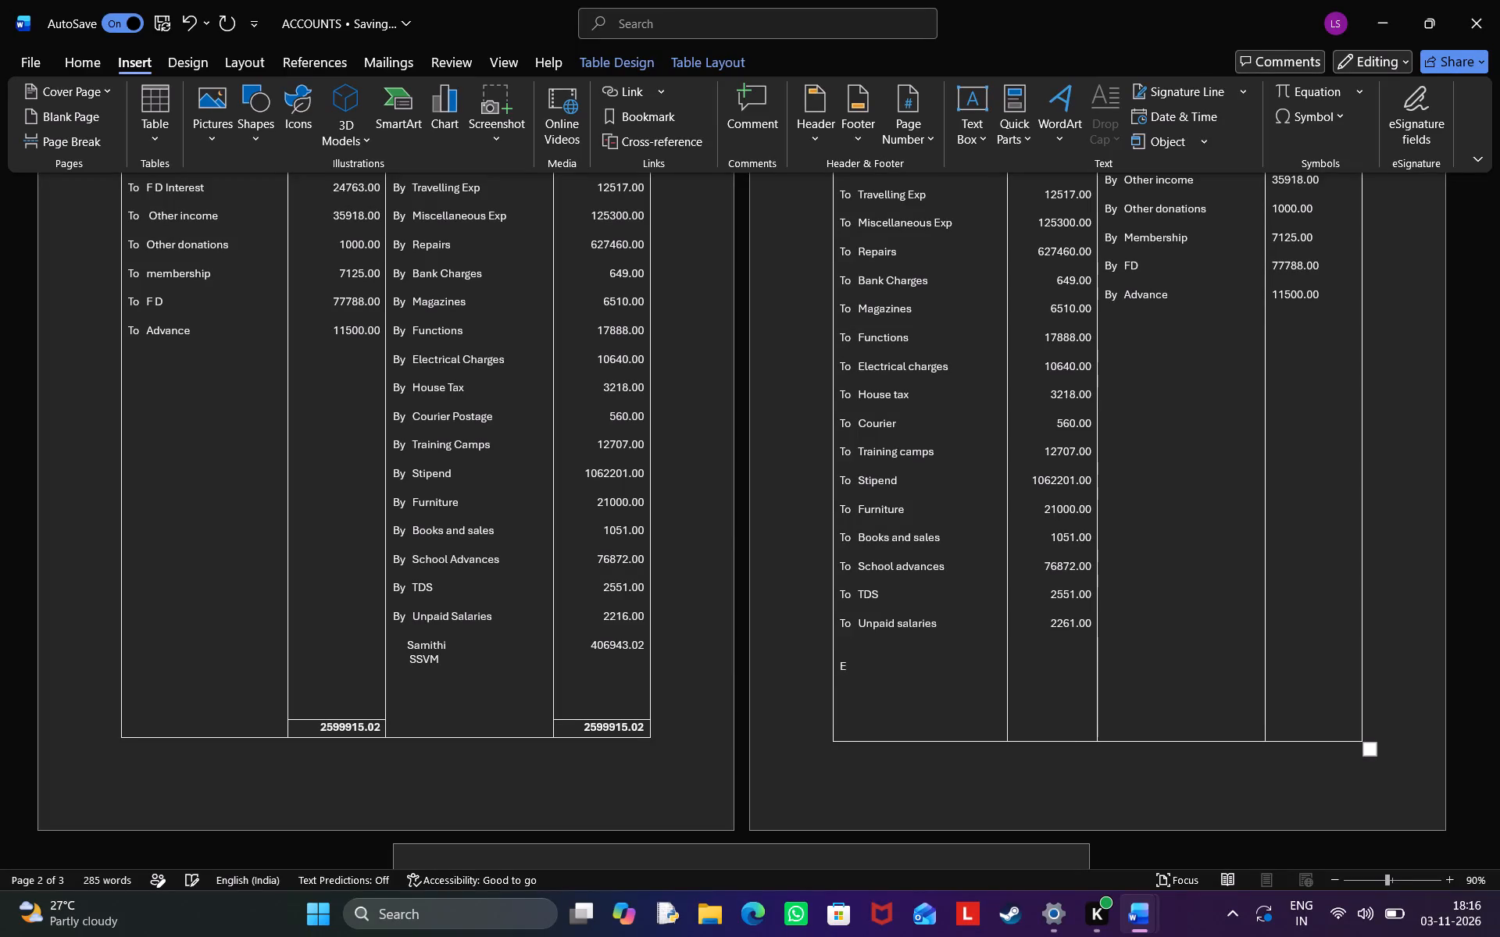
text(xcces)
text(s)
key(space)
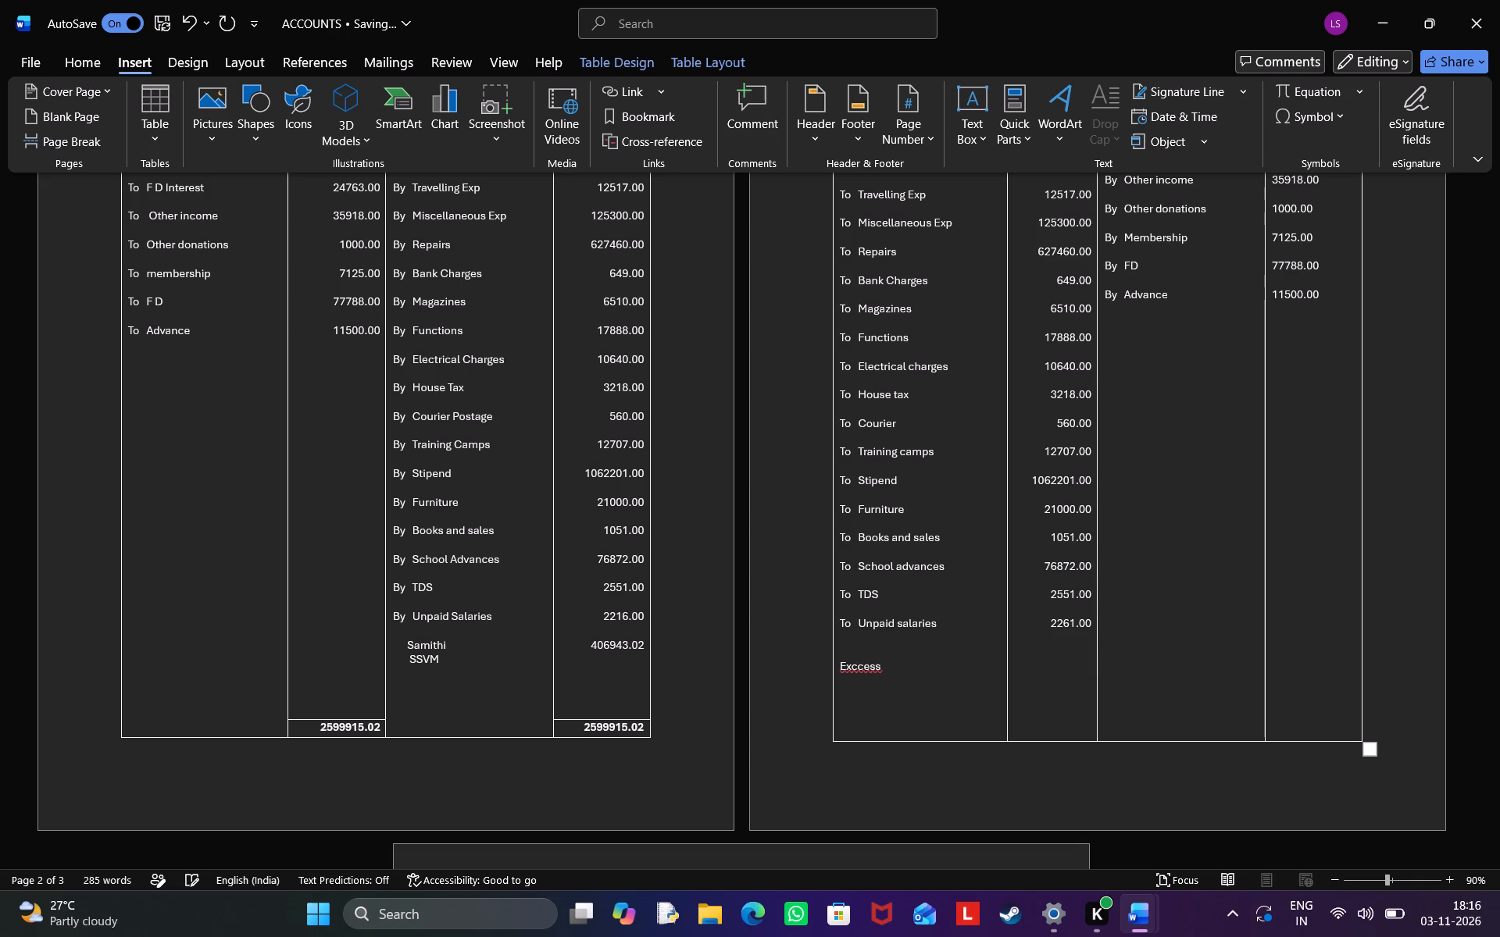
text(of)
key(space)
text(inco)
text(me over)
key(space)
key(shift+e)
key(BackSpace)
text(expendia)
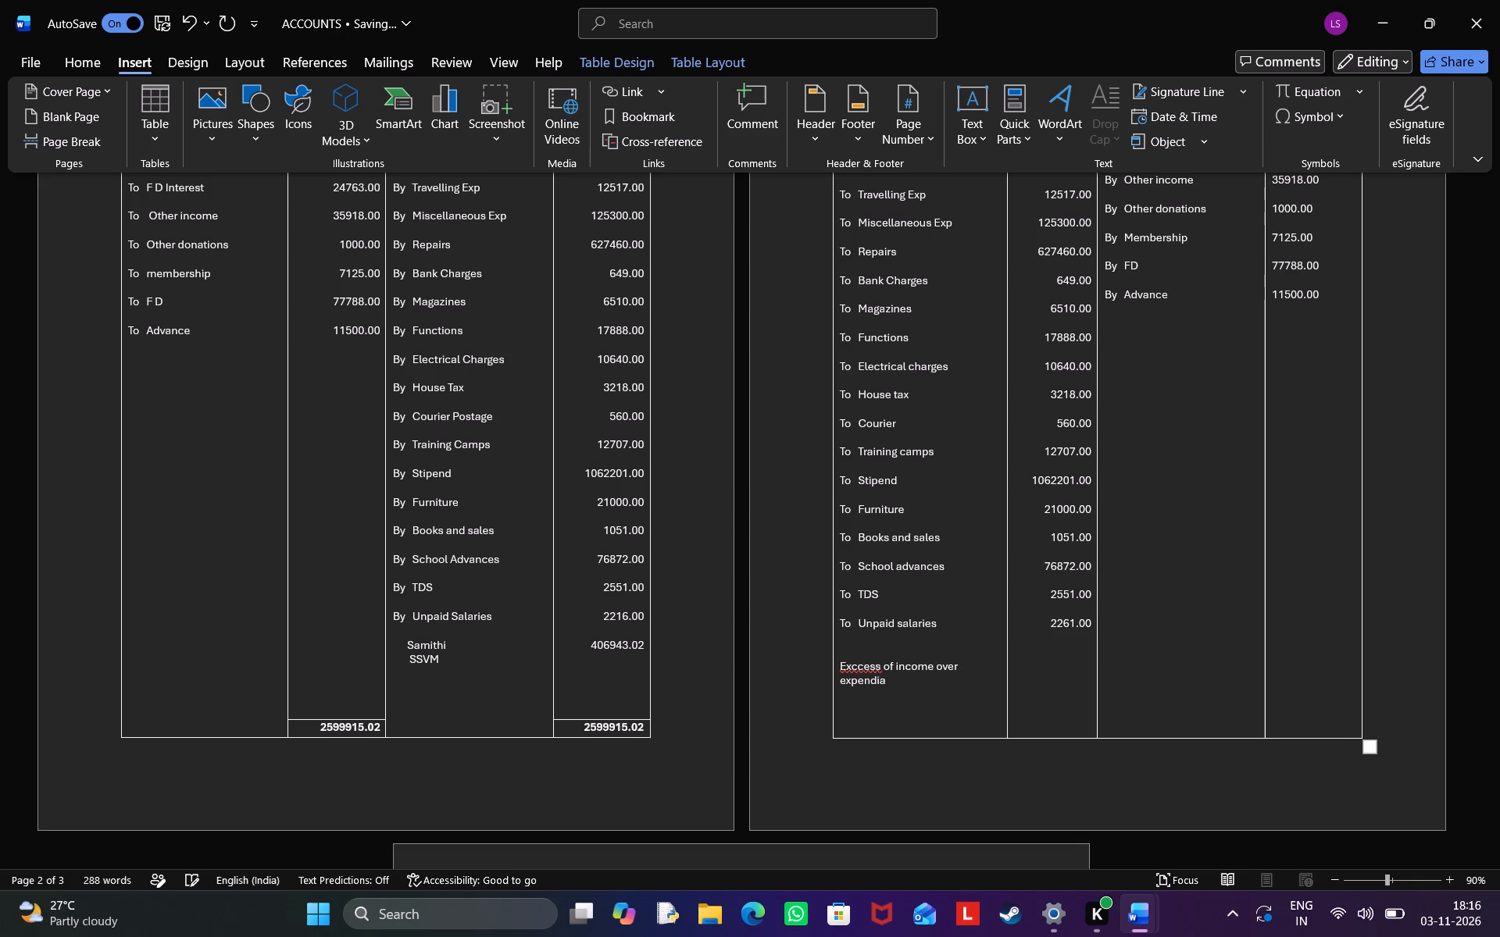
text(ture)
Correct the spelling in the new closing entry so it reads "Excess of income over expenditures".
click(875, 661)
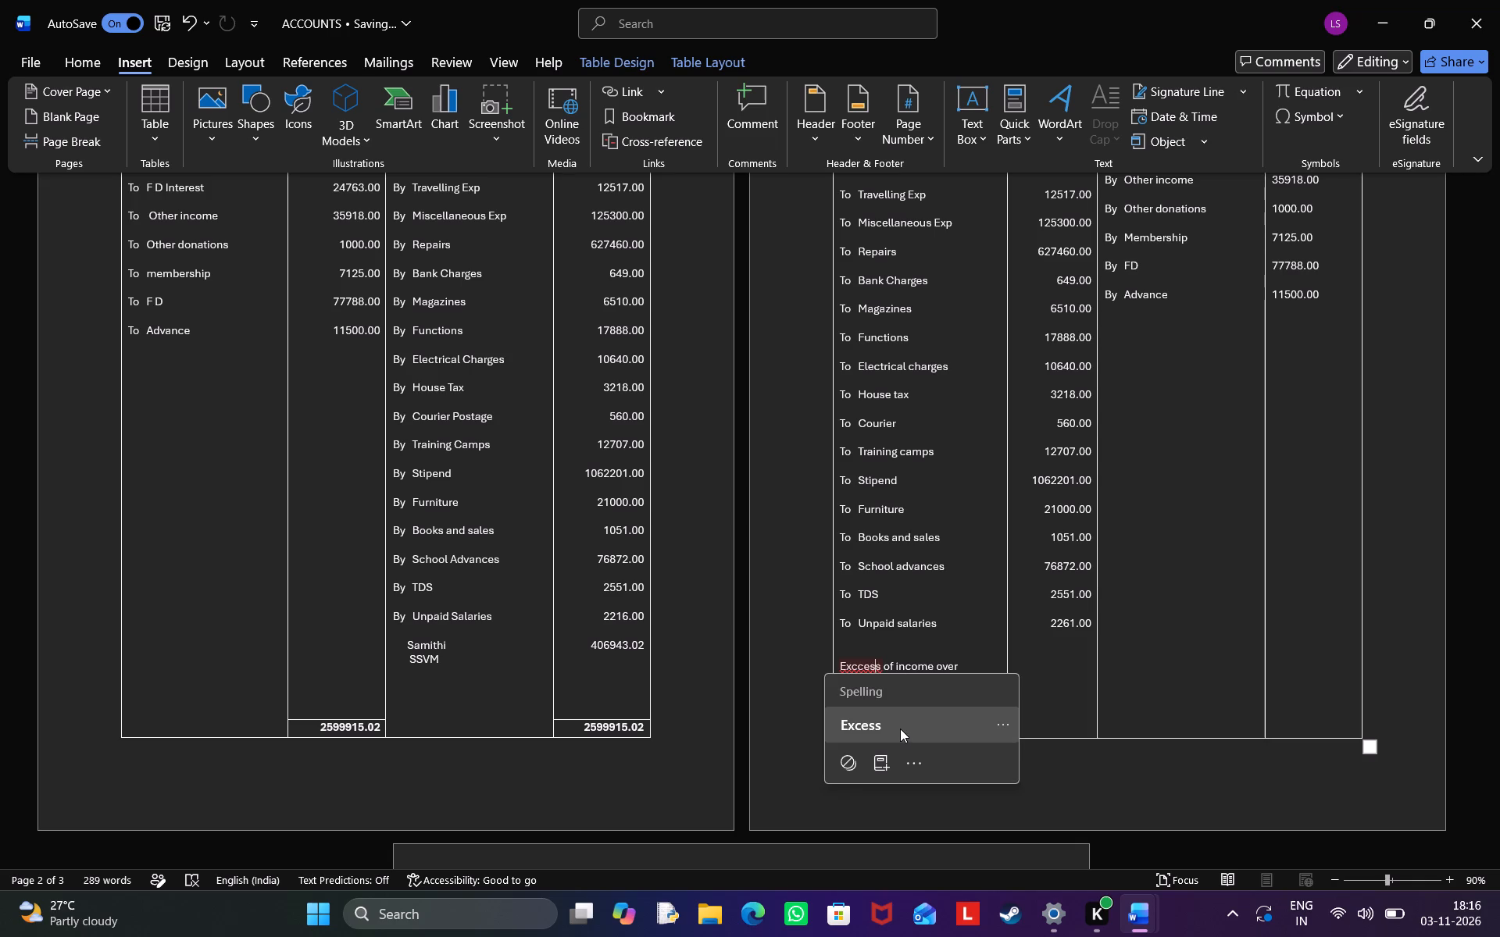
click(900, 729)
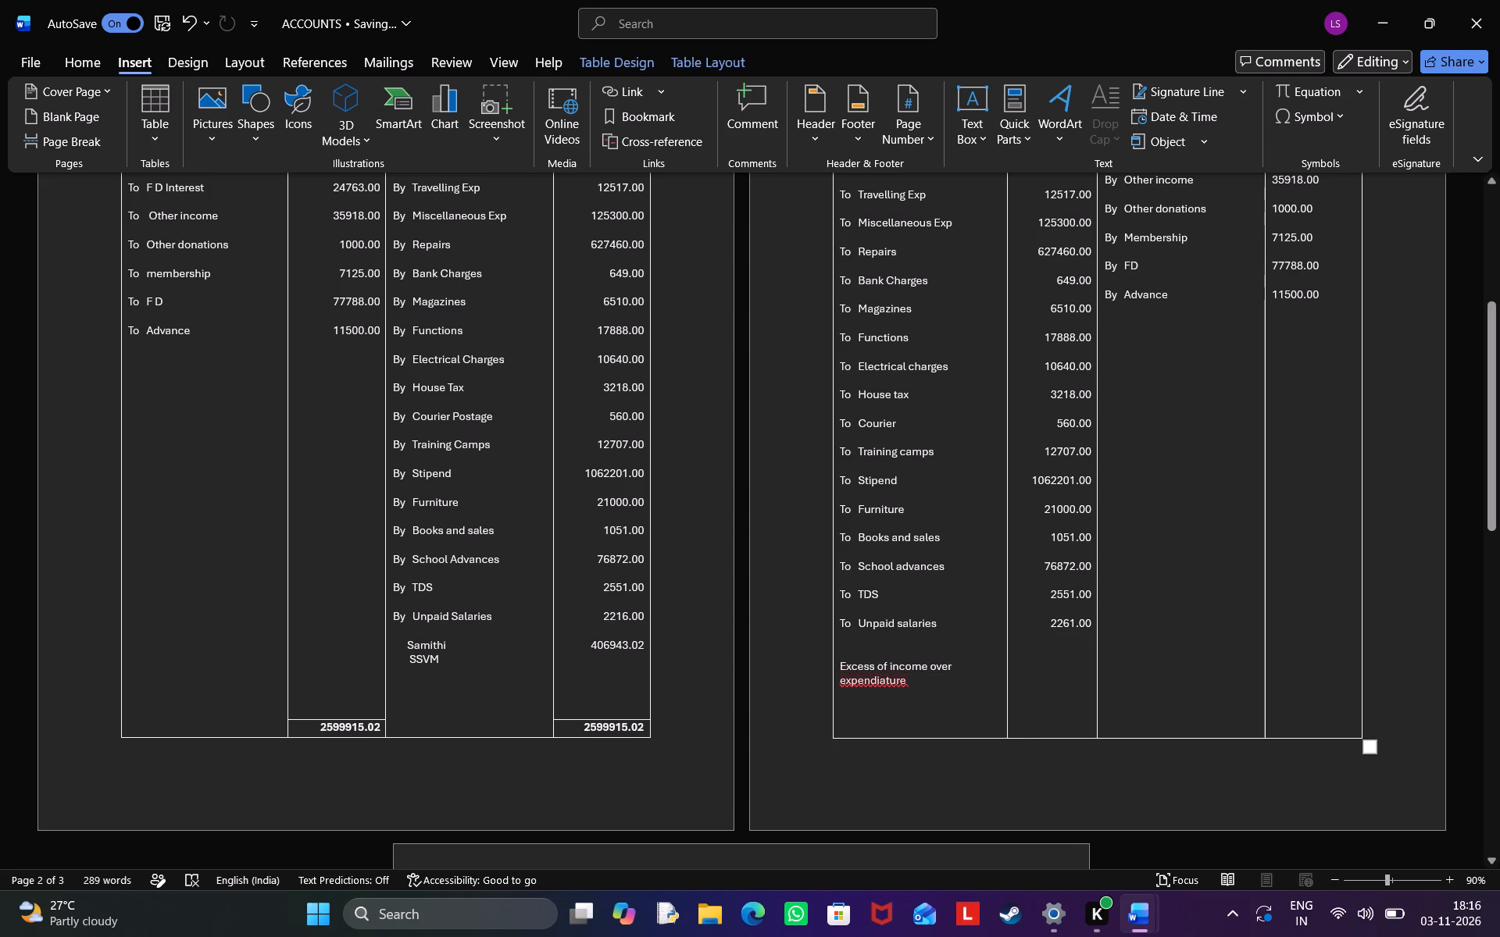
click(885, 686)
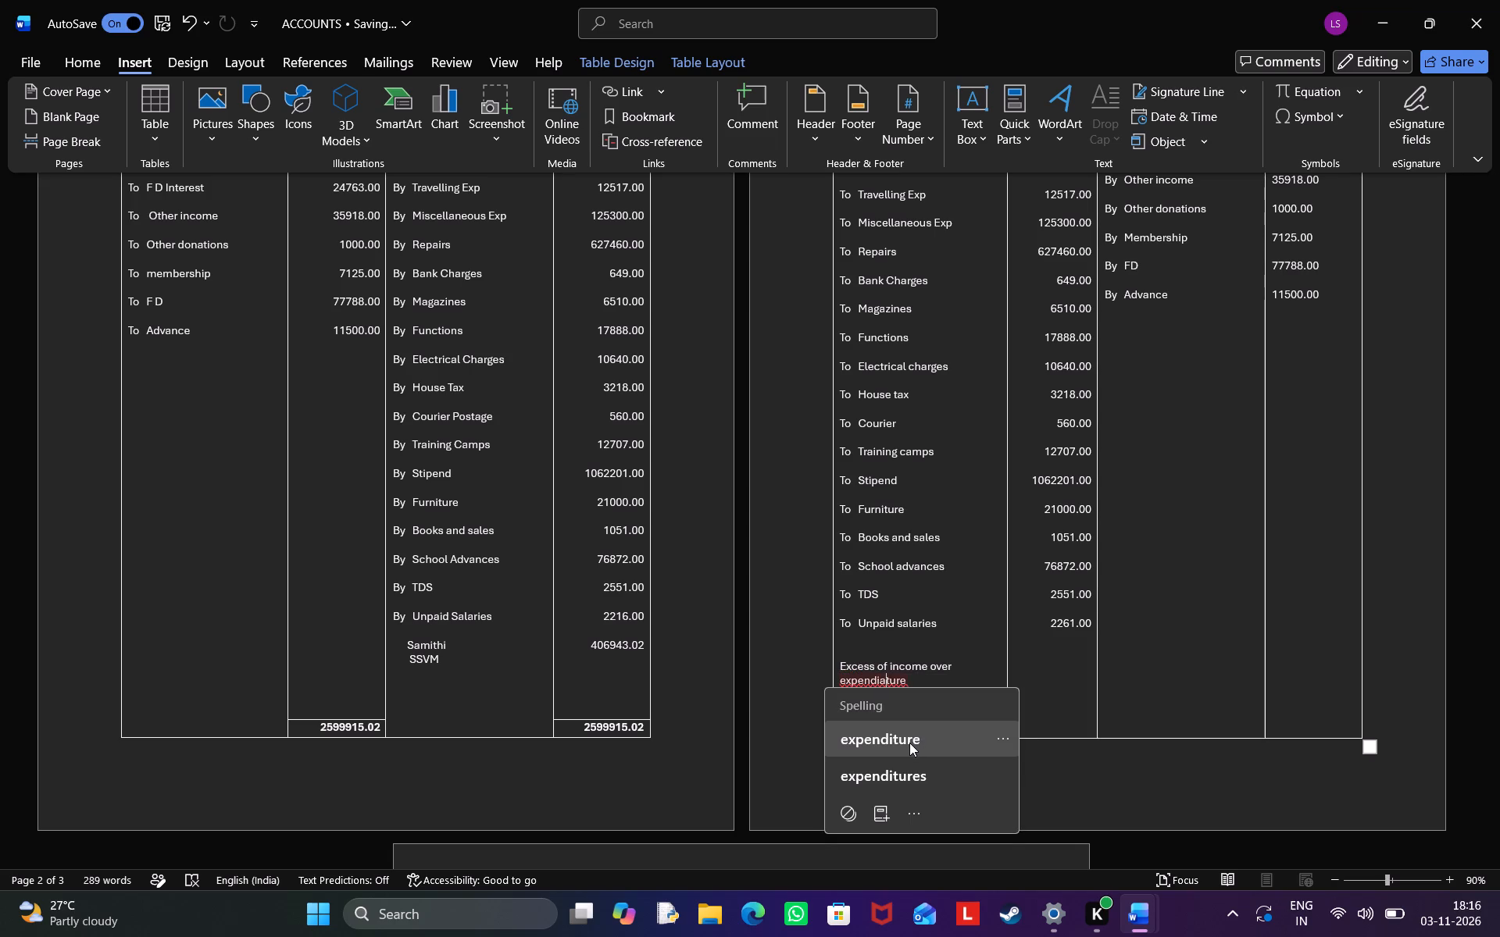
click(909, 743)
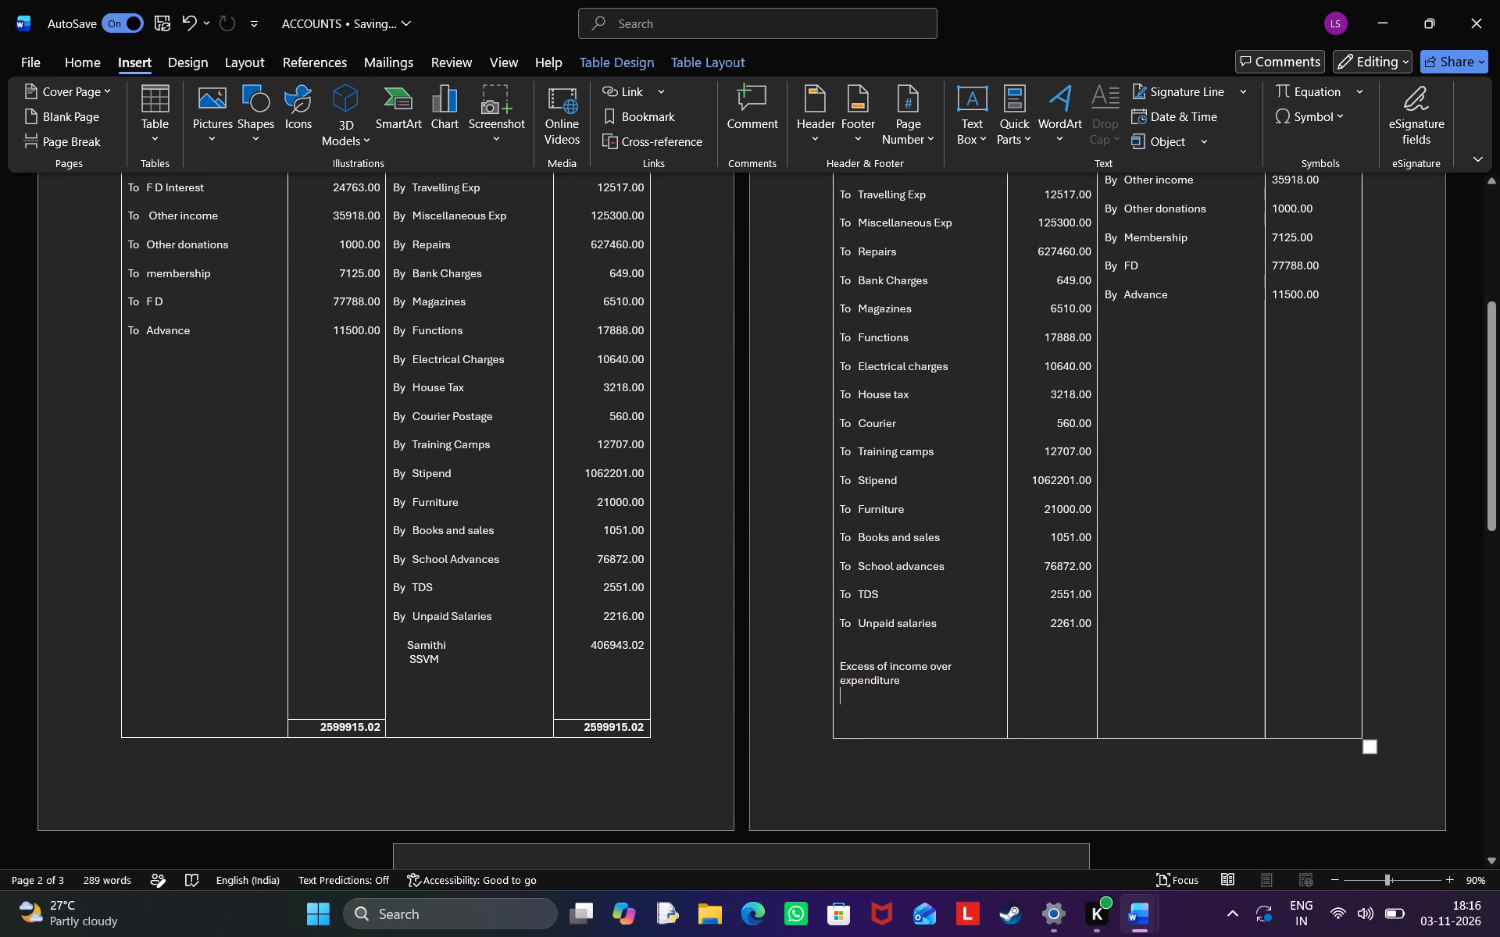
click(922, 678)
key(s)
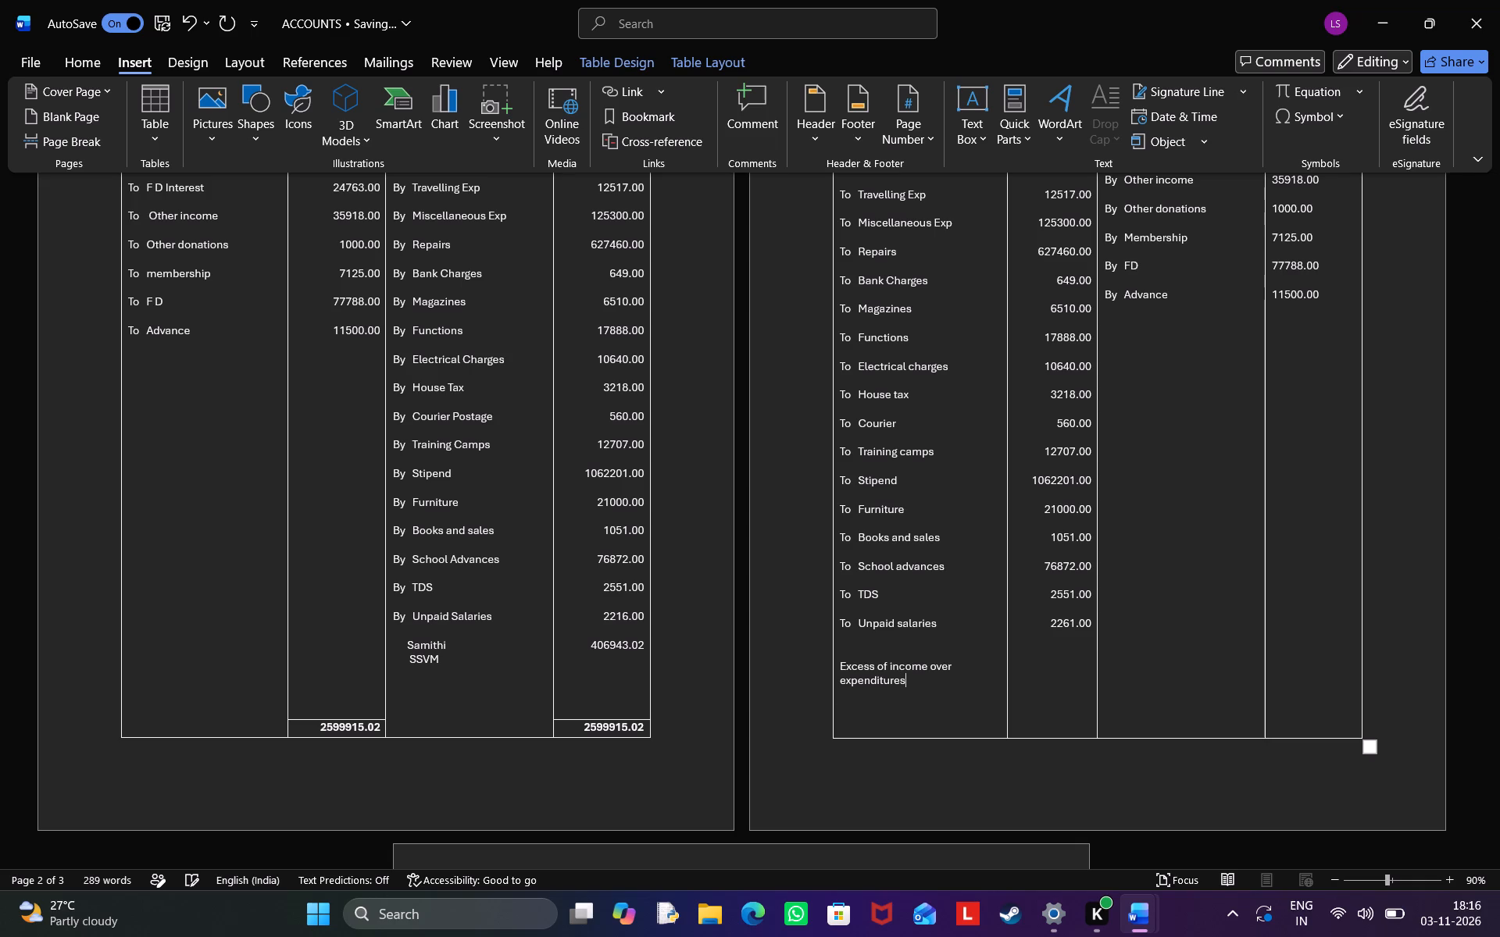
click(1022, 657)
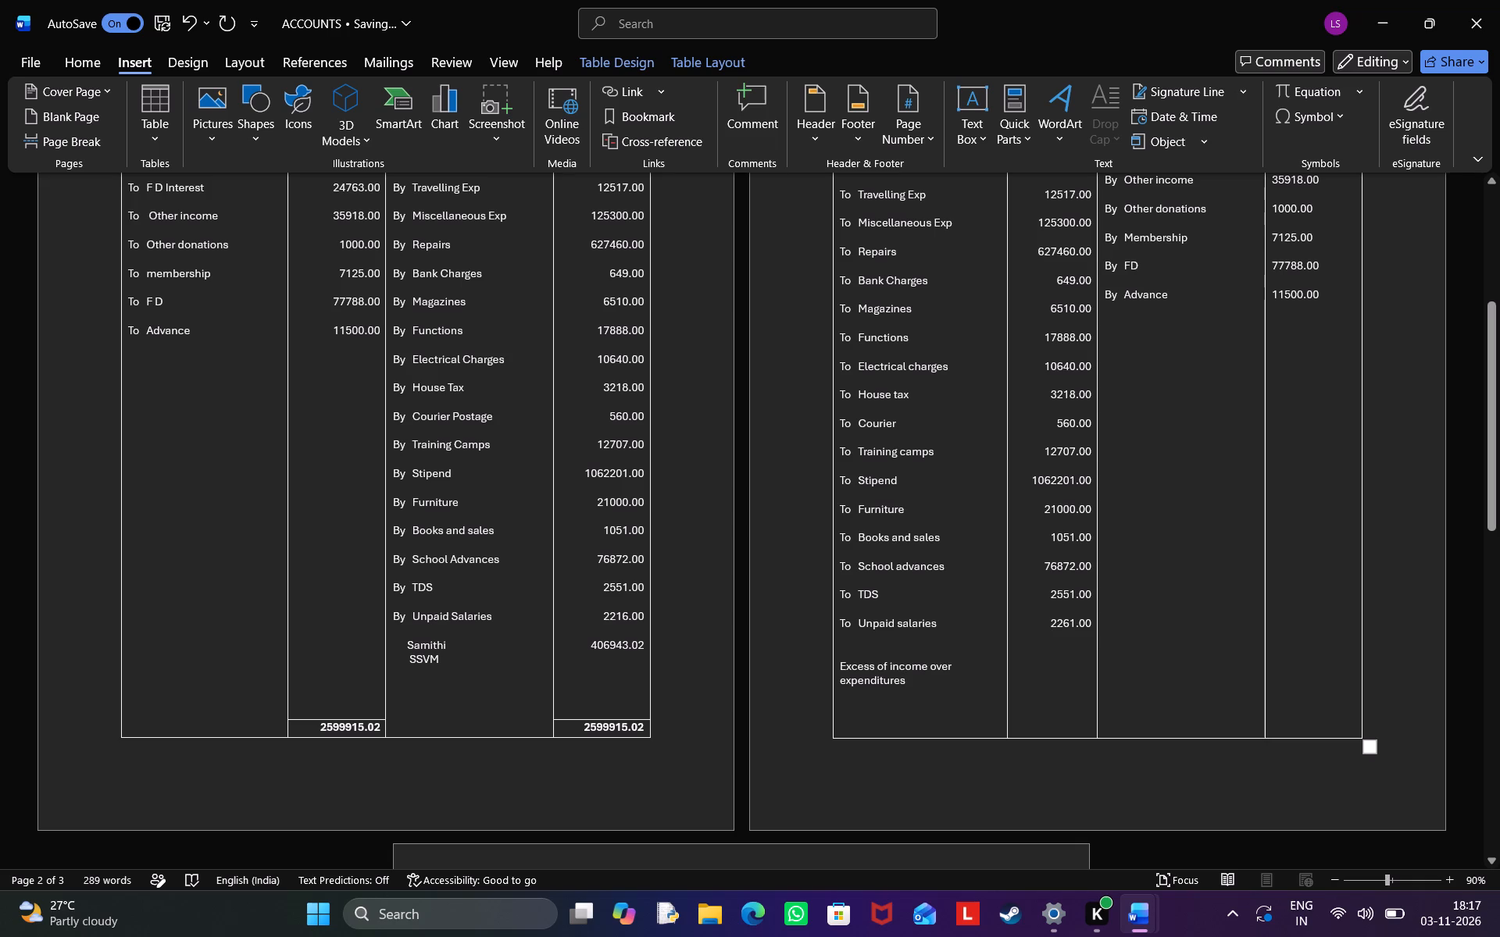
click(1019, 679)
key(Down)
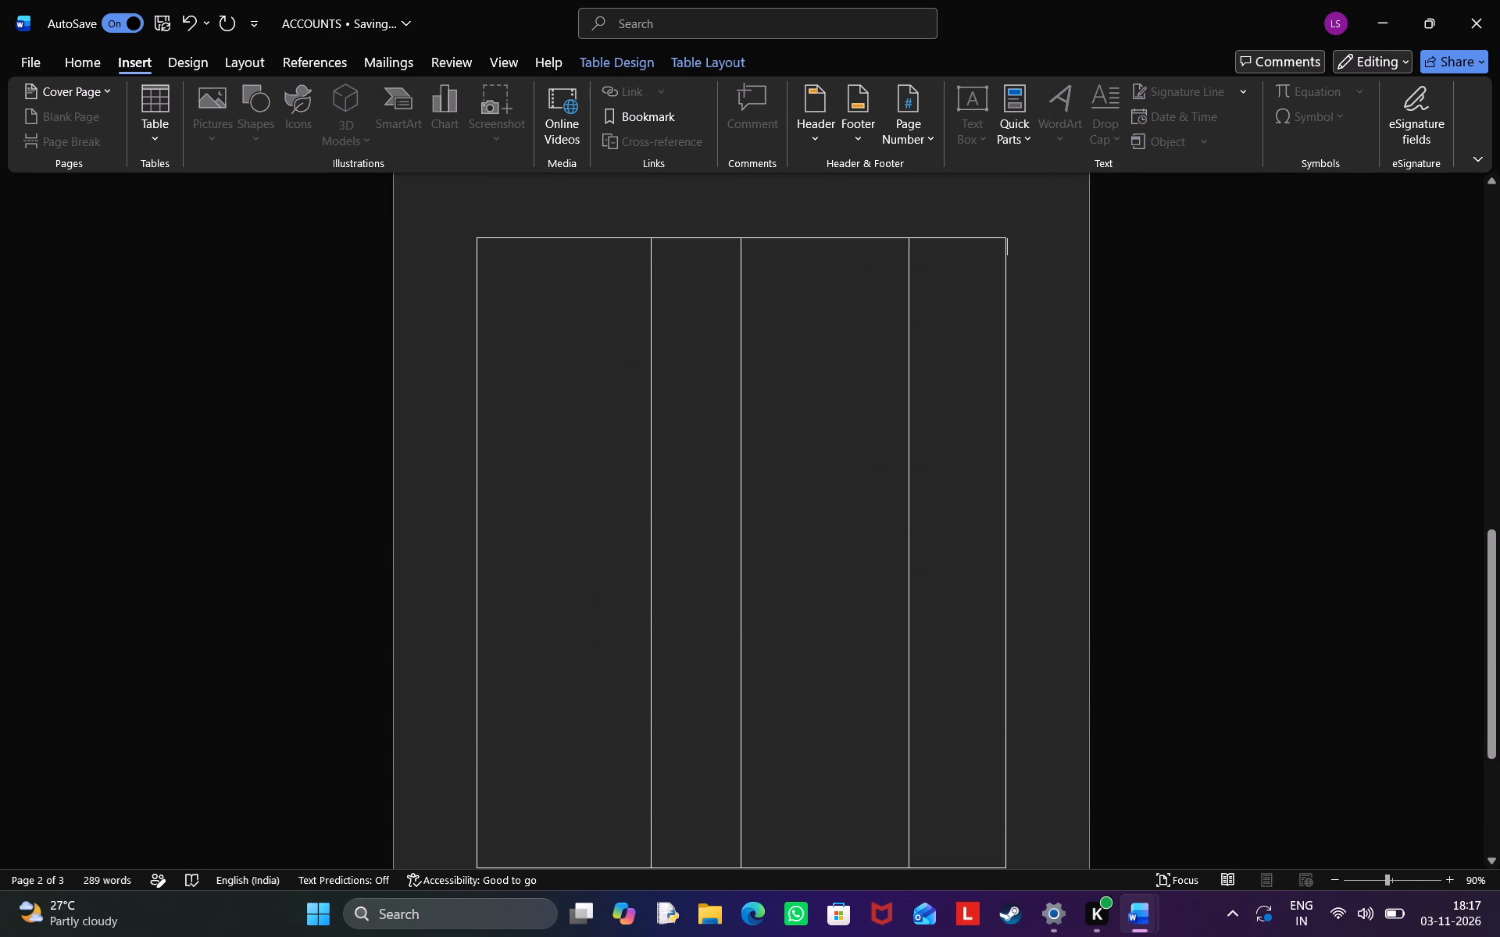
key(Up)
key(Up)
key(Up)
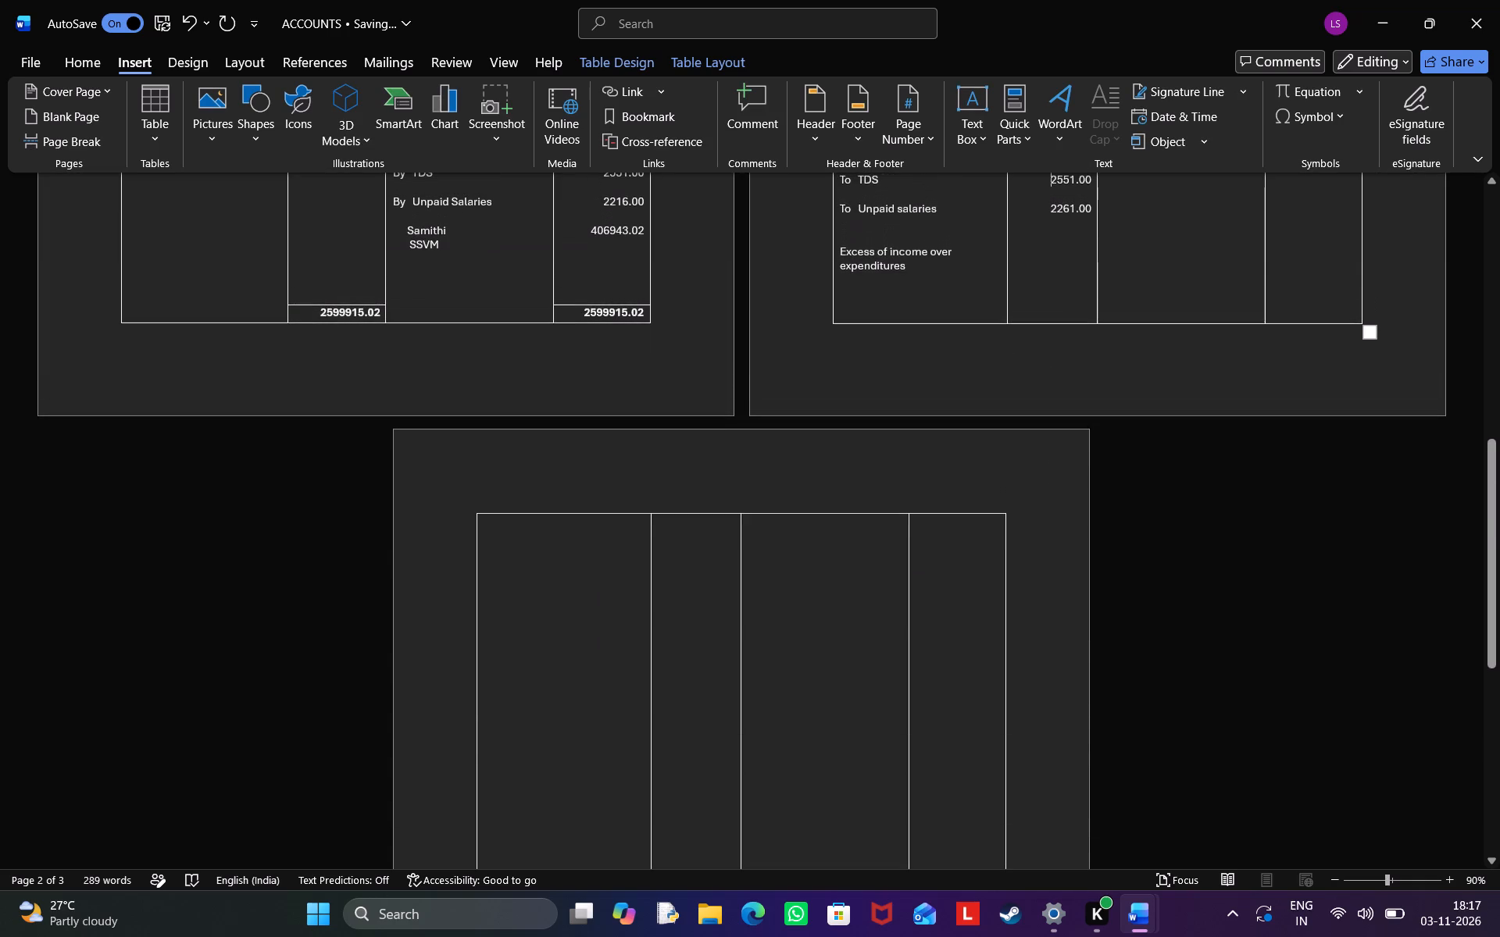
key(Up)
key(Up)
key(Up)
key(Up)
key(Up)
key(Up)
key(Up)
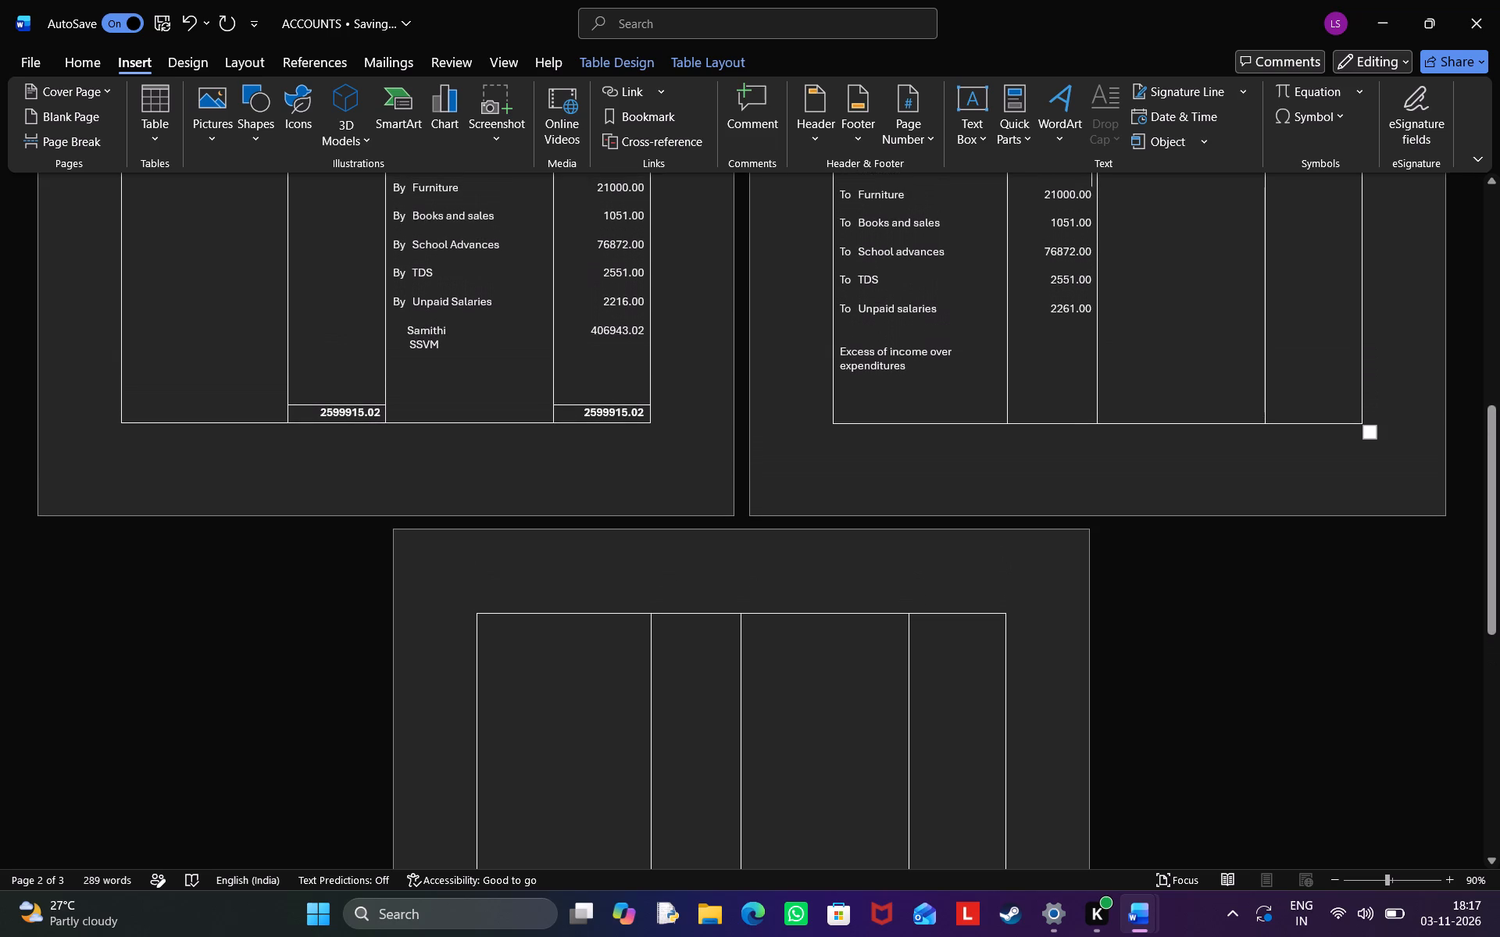
Remove the blank line between "To Unpaid salaries" and "Excess of income over expenditures".
click(866, 329)
key(BackSpace)
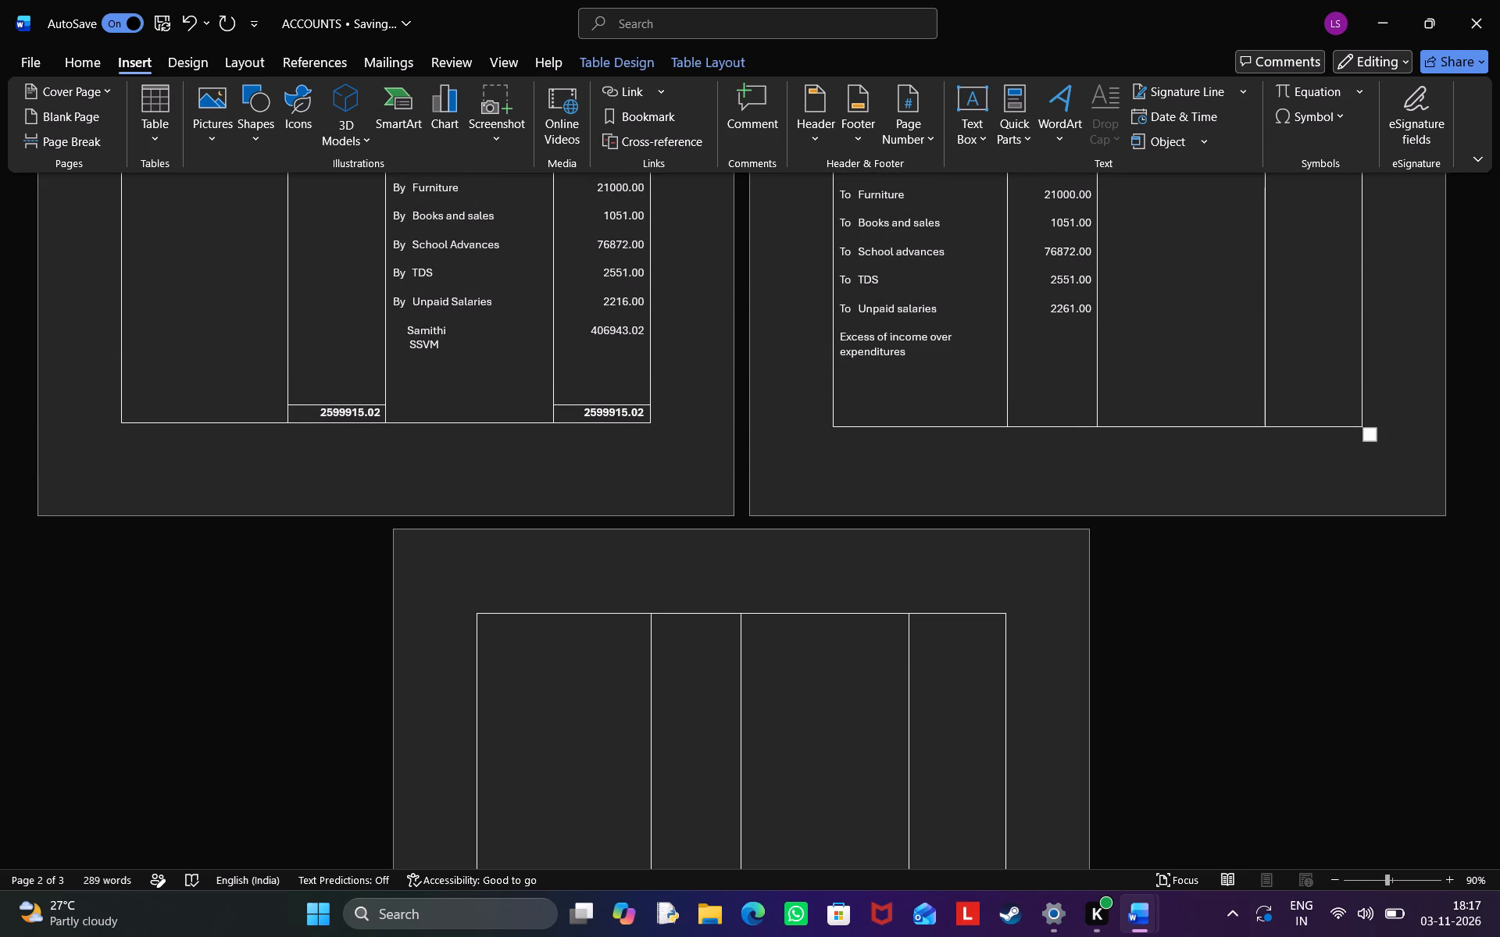
Set the font size of all entries and amounts below the header row of the income and expenditure table to 9.
scroll(1048, 361, up, 4)
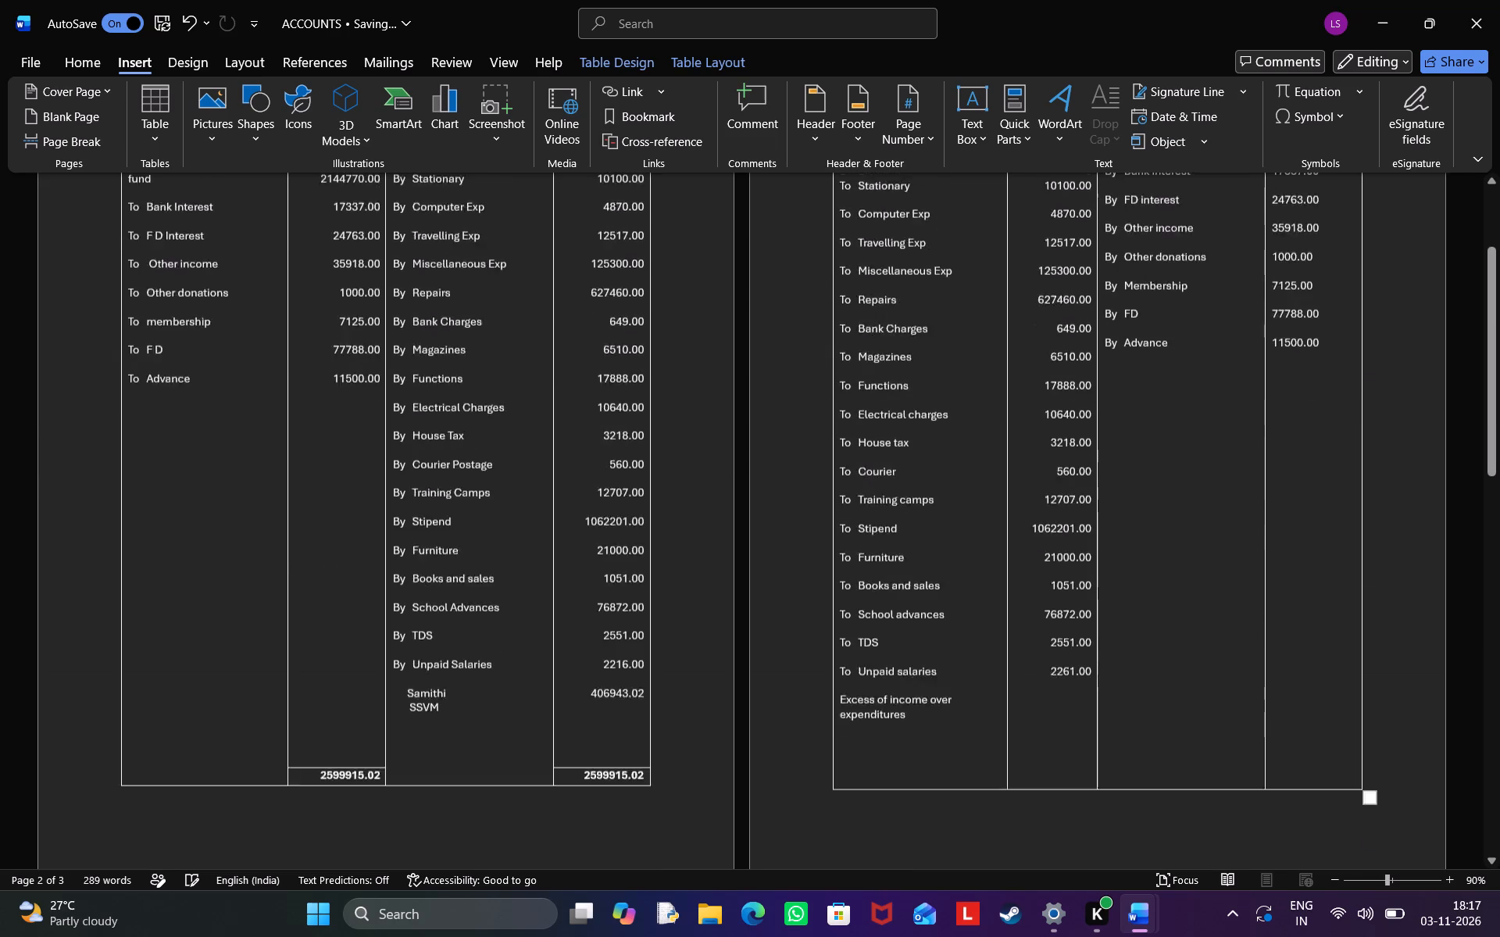
scroll(1048, 361, down, 1)
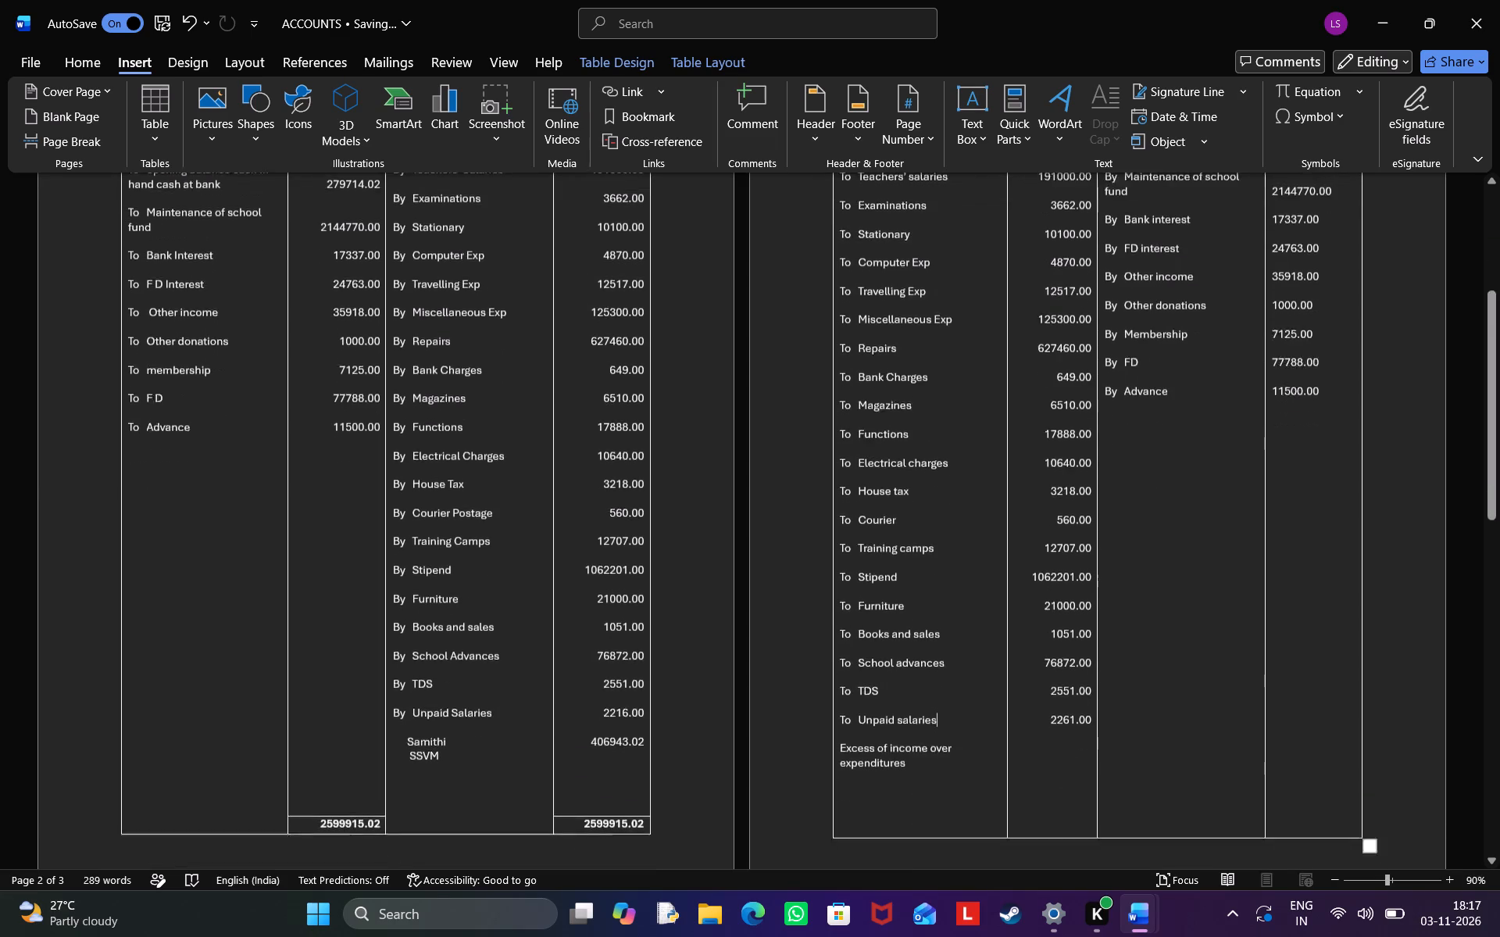
scroll(1048, 361, down, 2)
drag(933, 392, 871, 401)
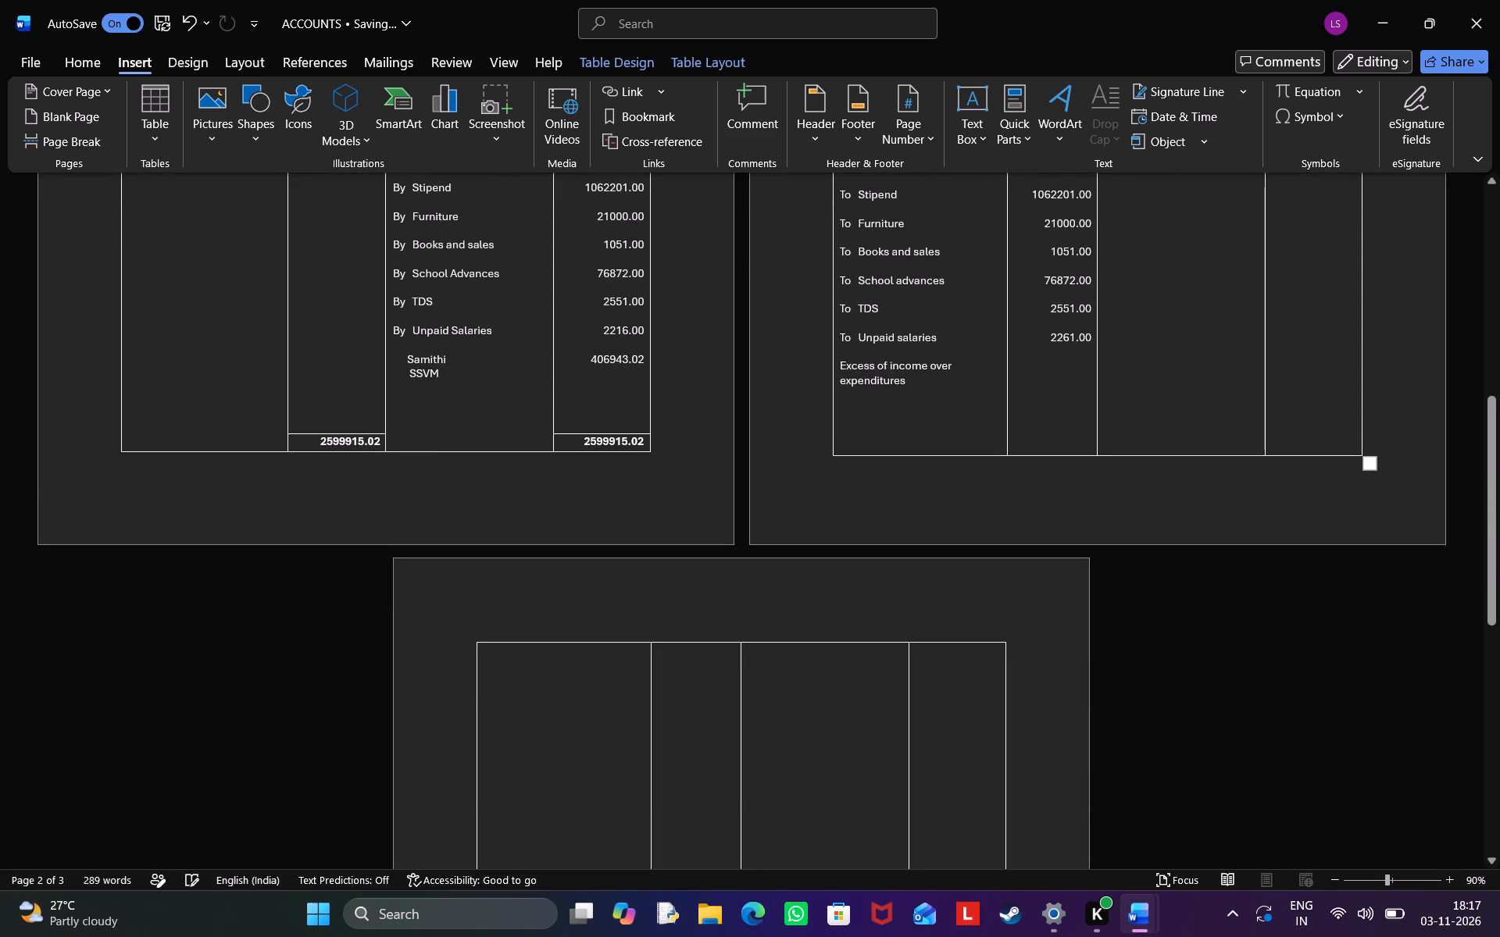
drag(882, 415, 801, 305)
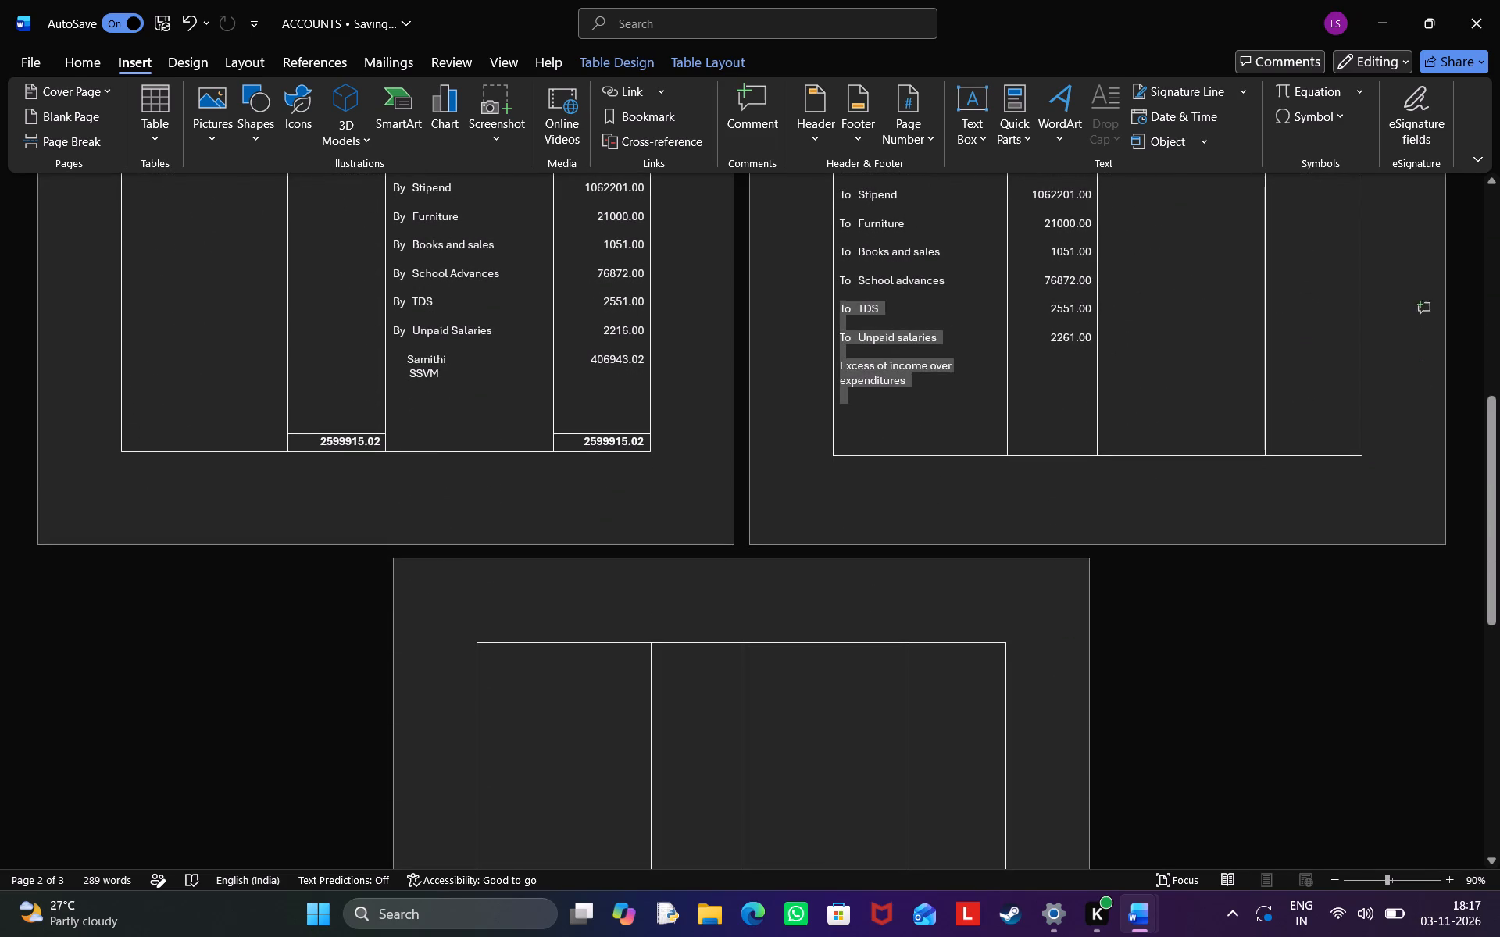
drag(801, 305, 866, 267)
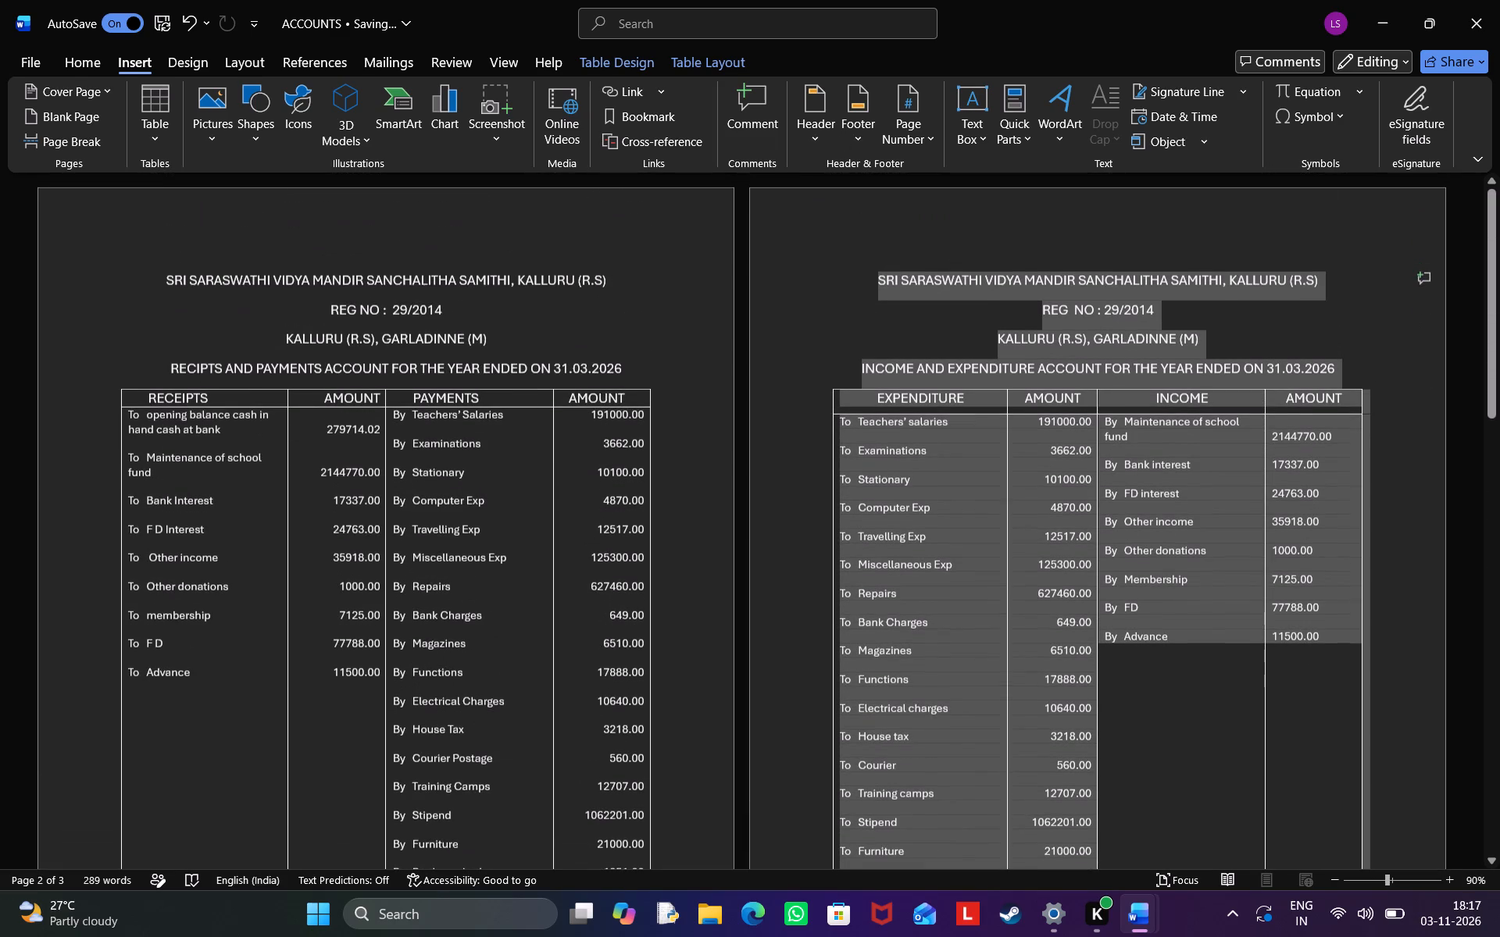
drag(866, 267, 840, 422)
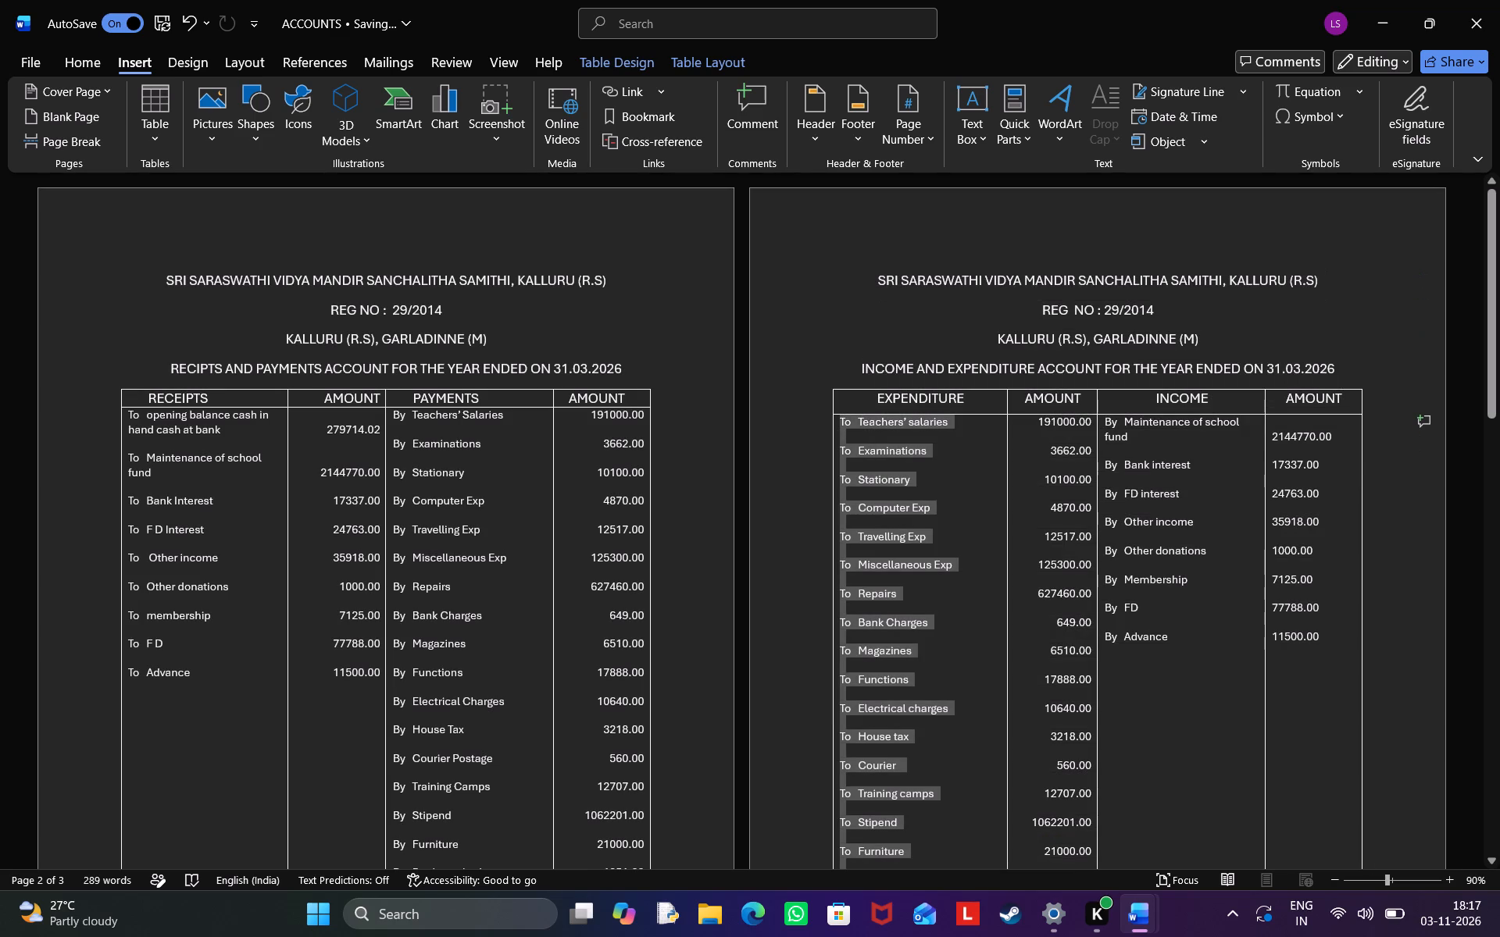
drag(840, 422, 1273, 403)
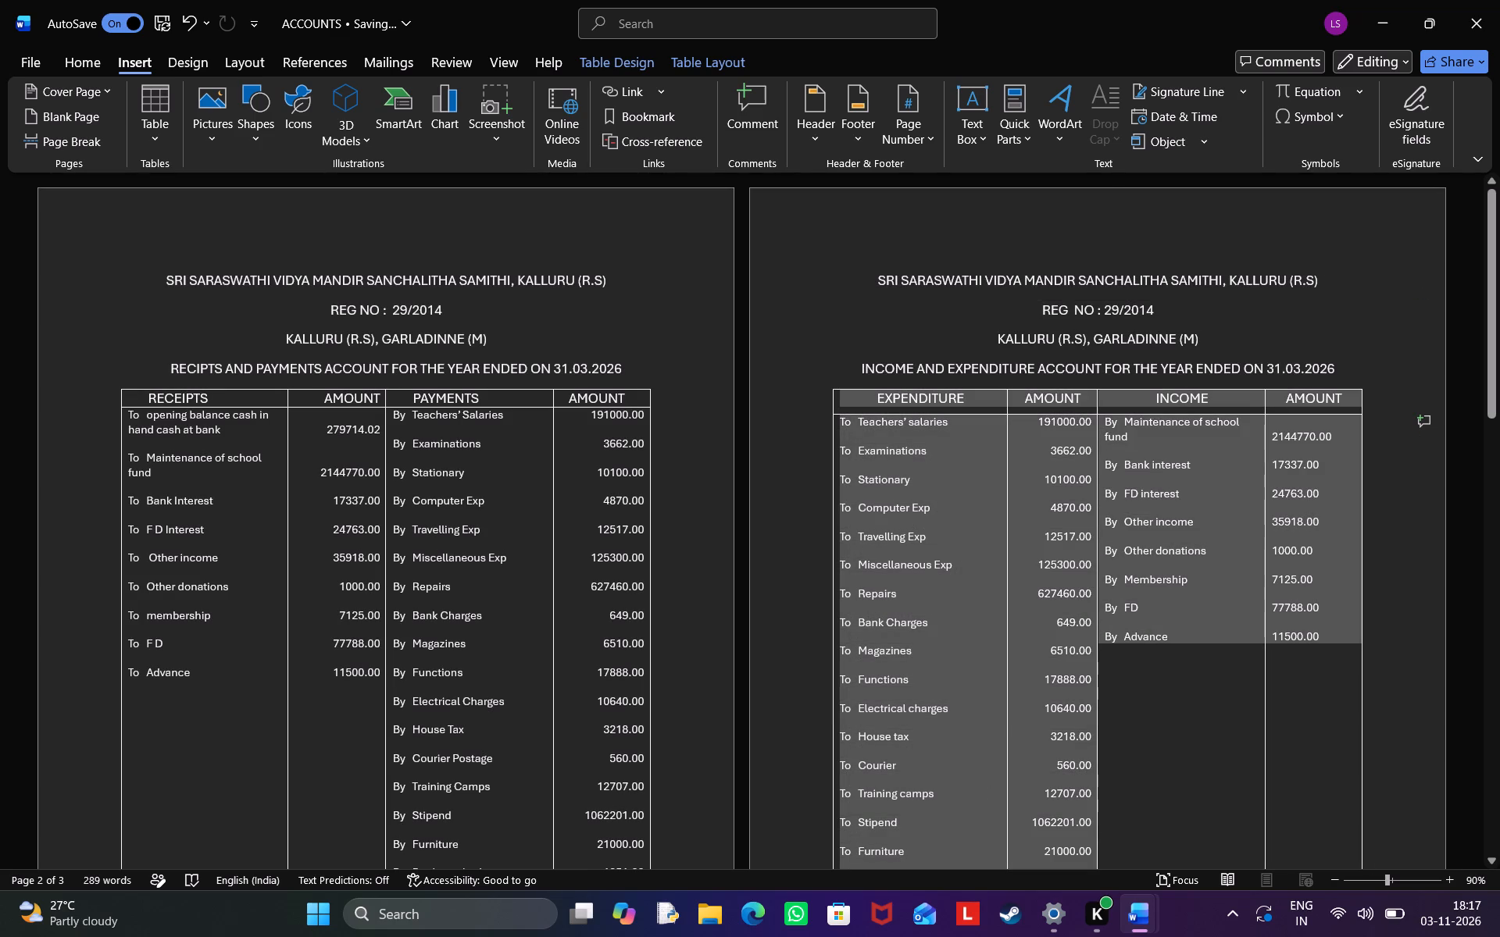
drag(1273, 403, 1312, 426)
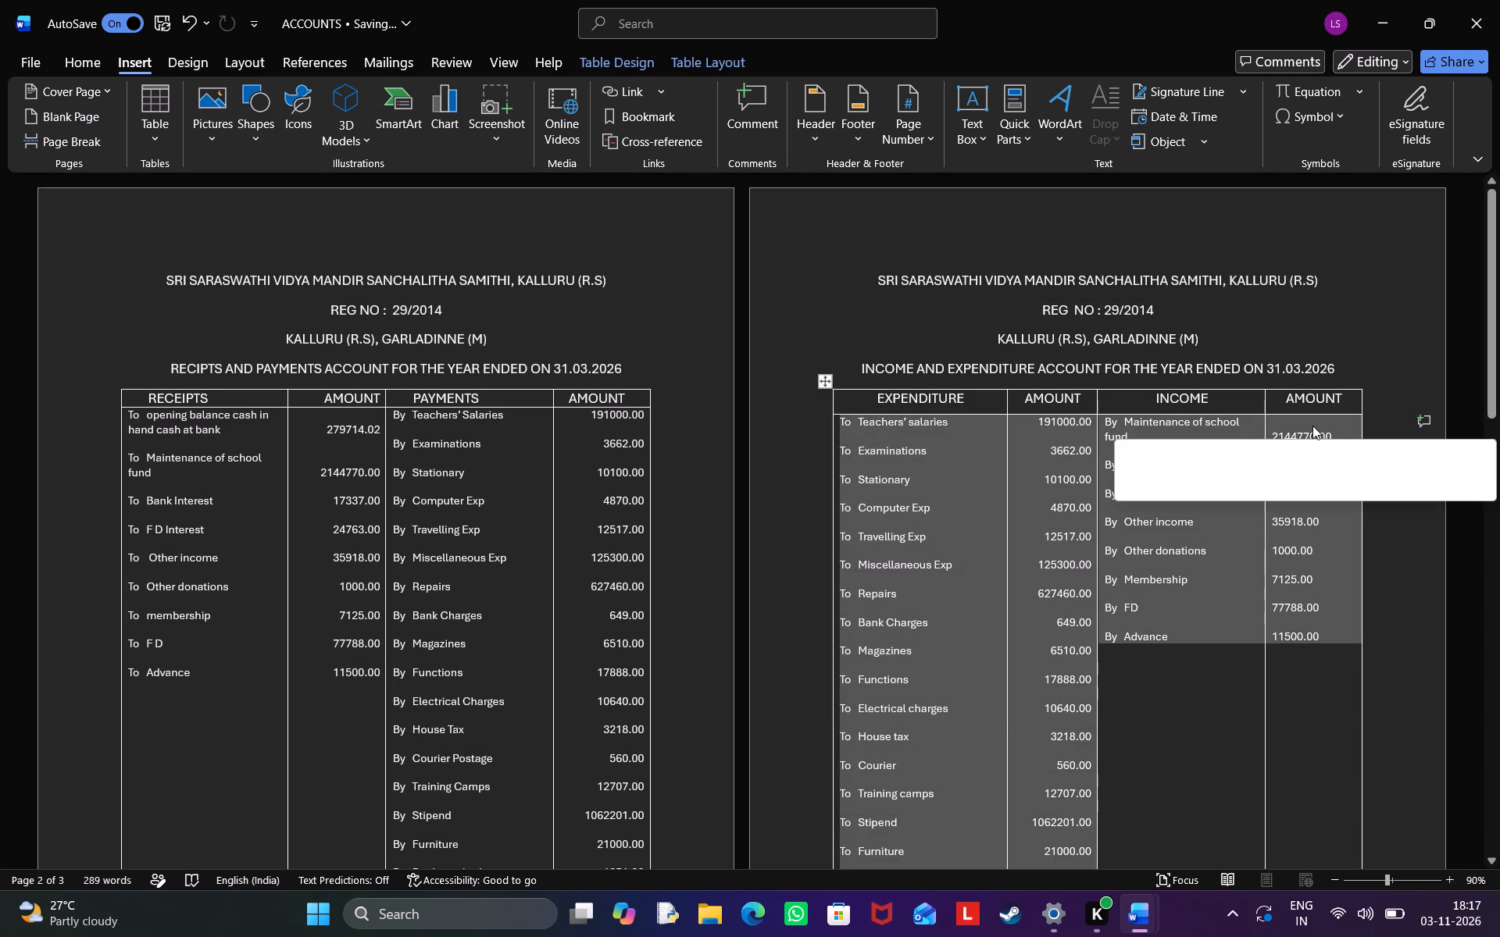
click(1231, 455)
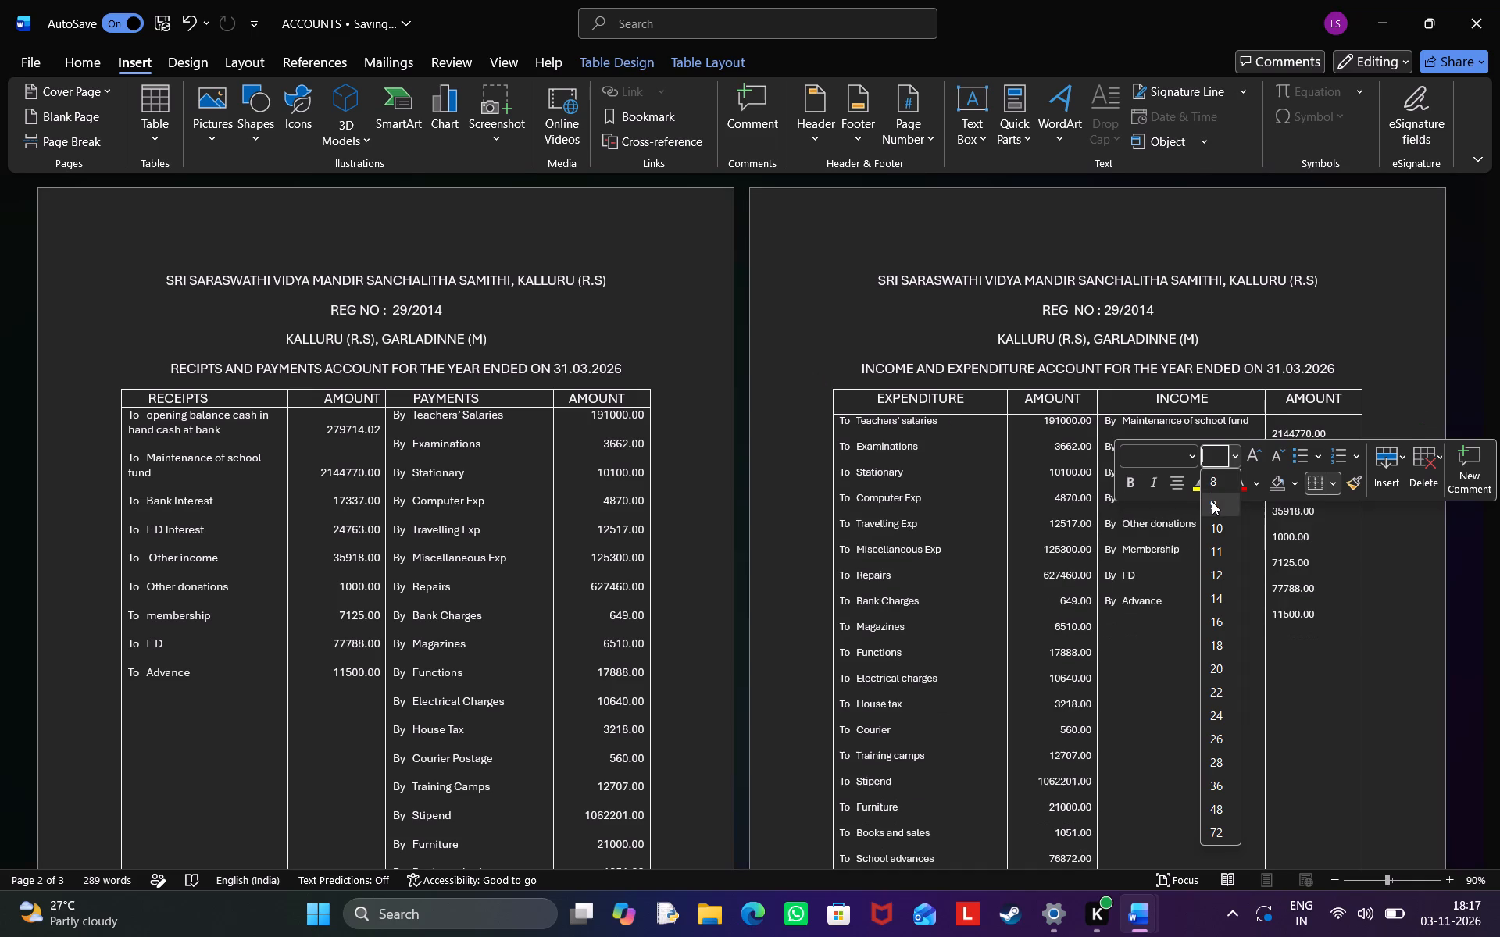
click(1212, 501)
click(1239, 686)
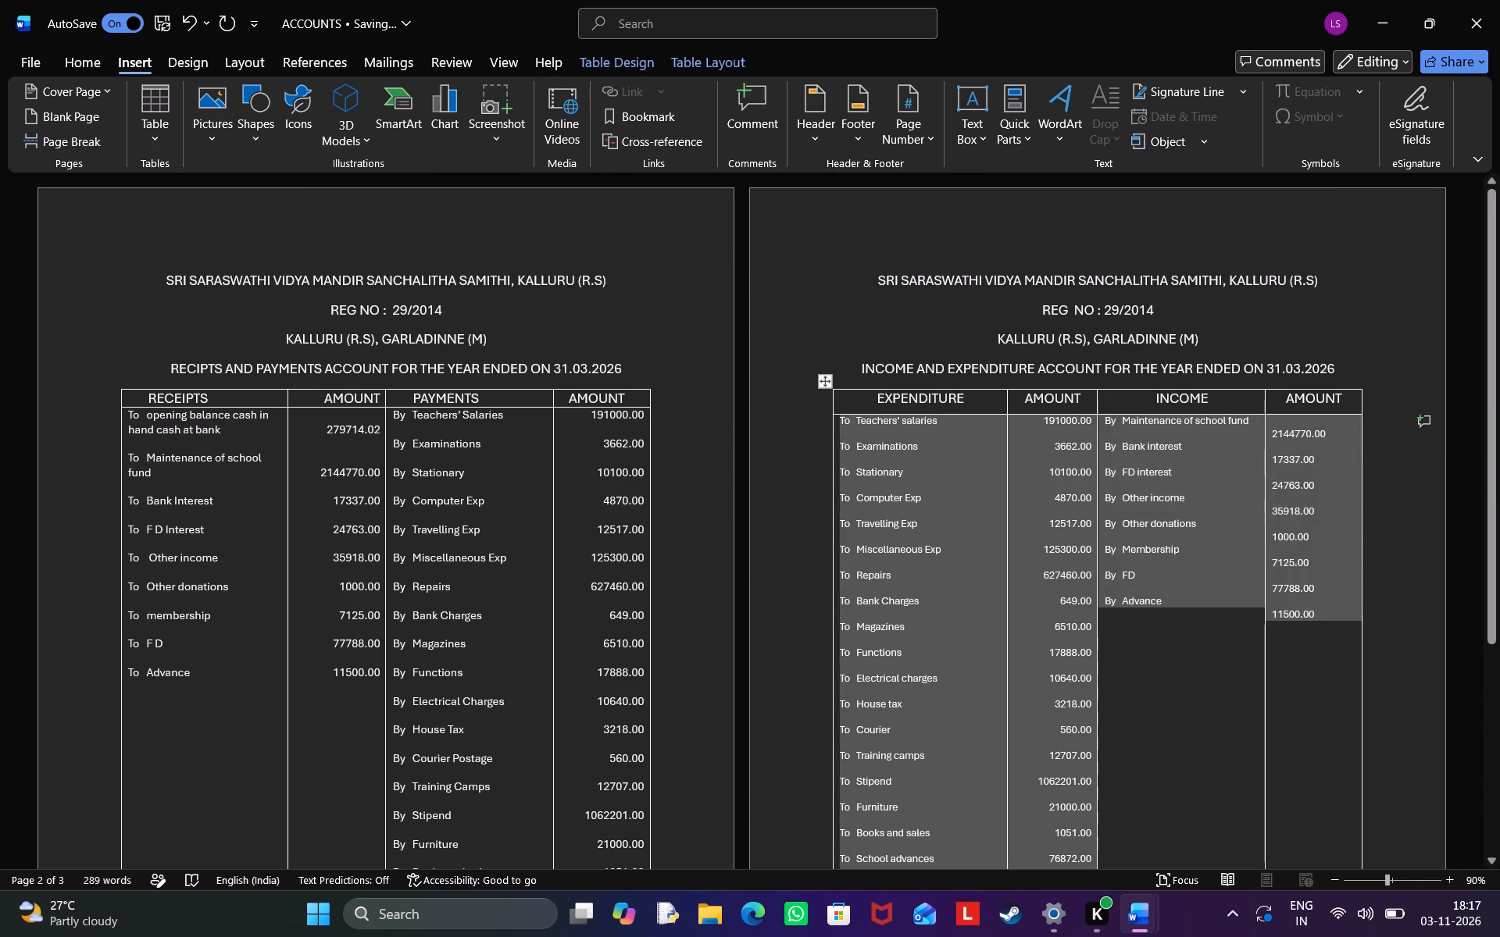
scroll(1192, 666, down, 6)
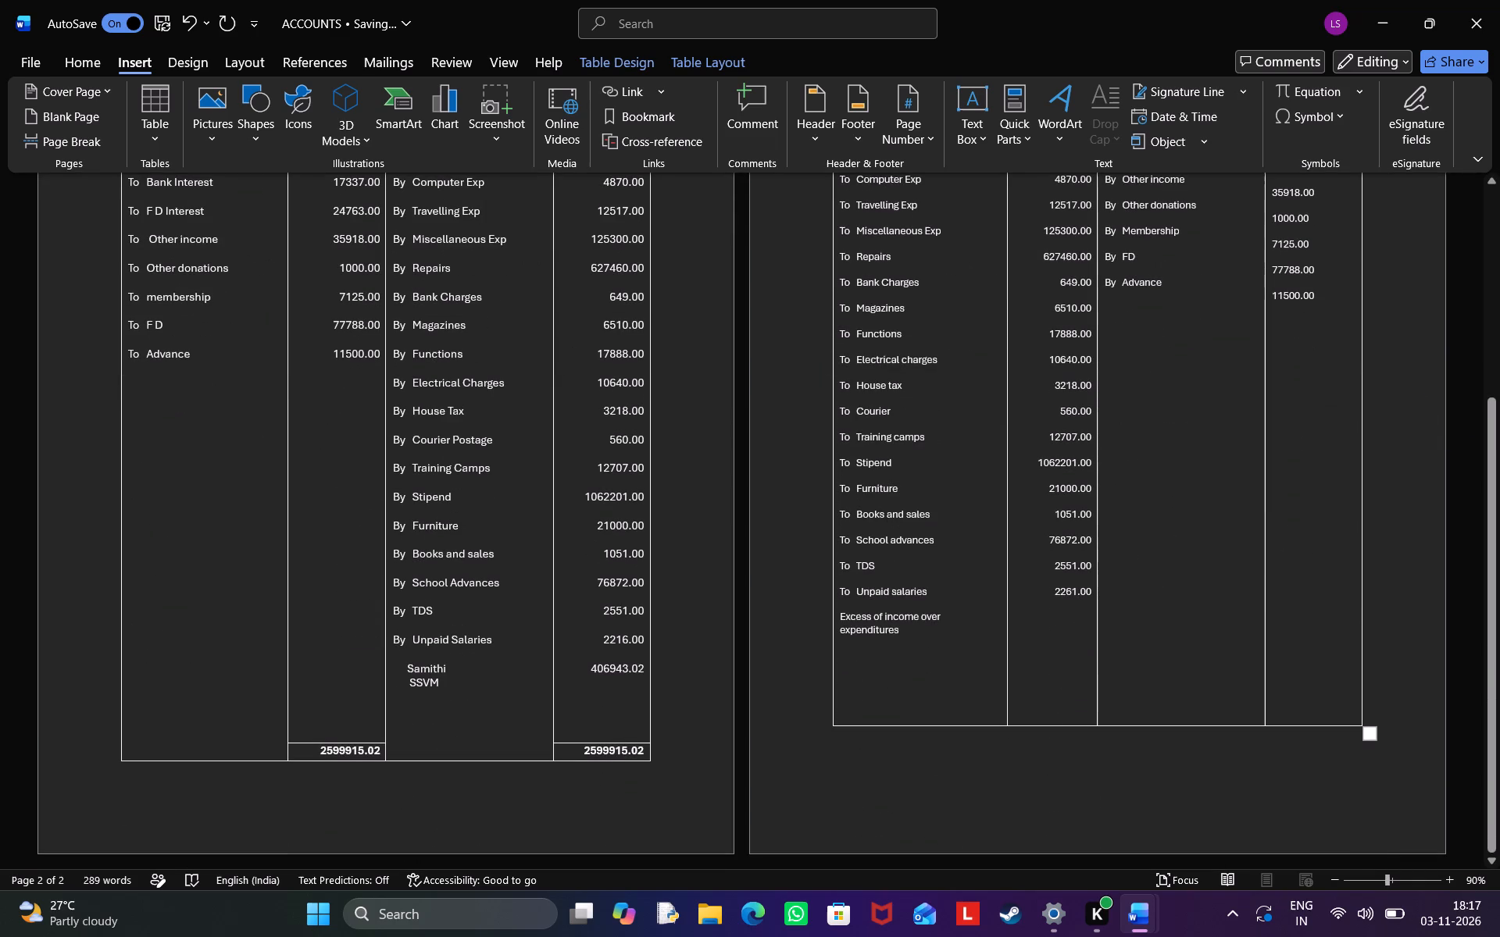
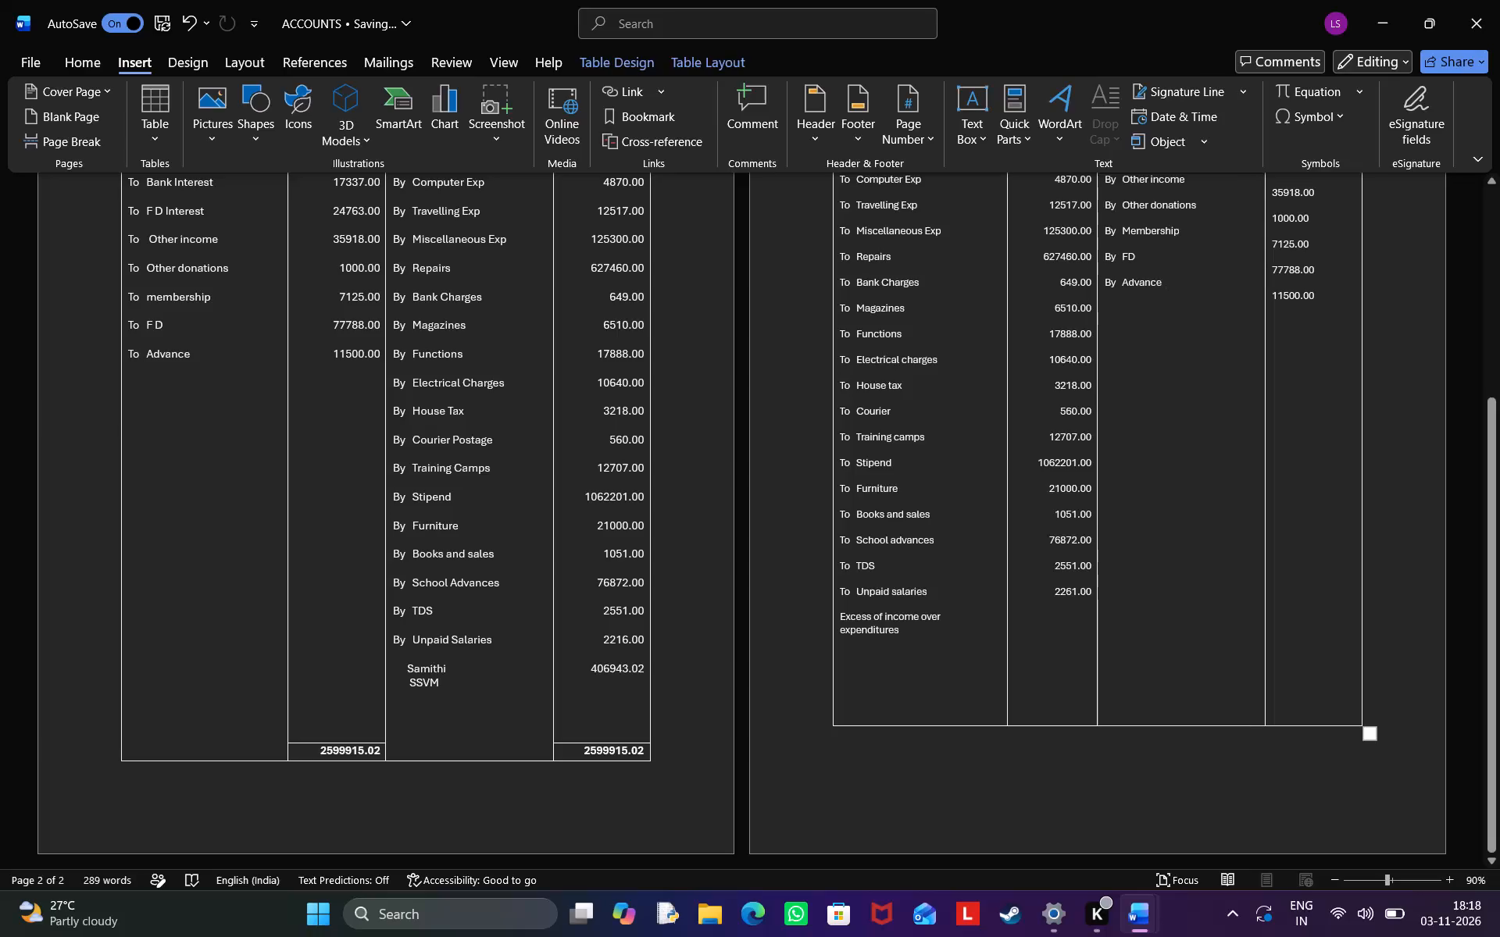
Insert two blank lines between "To Unpaid salaries" and "Excess of income over expenditures" in the EXPENDITURE column.
scroll(1054, 693, down, 5)
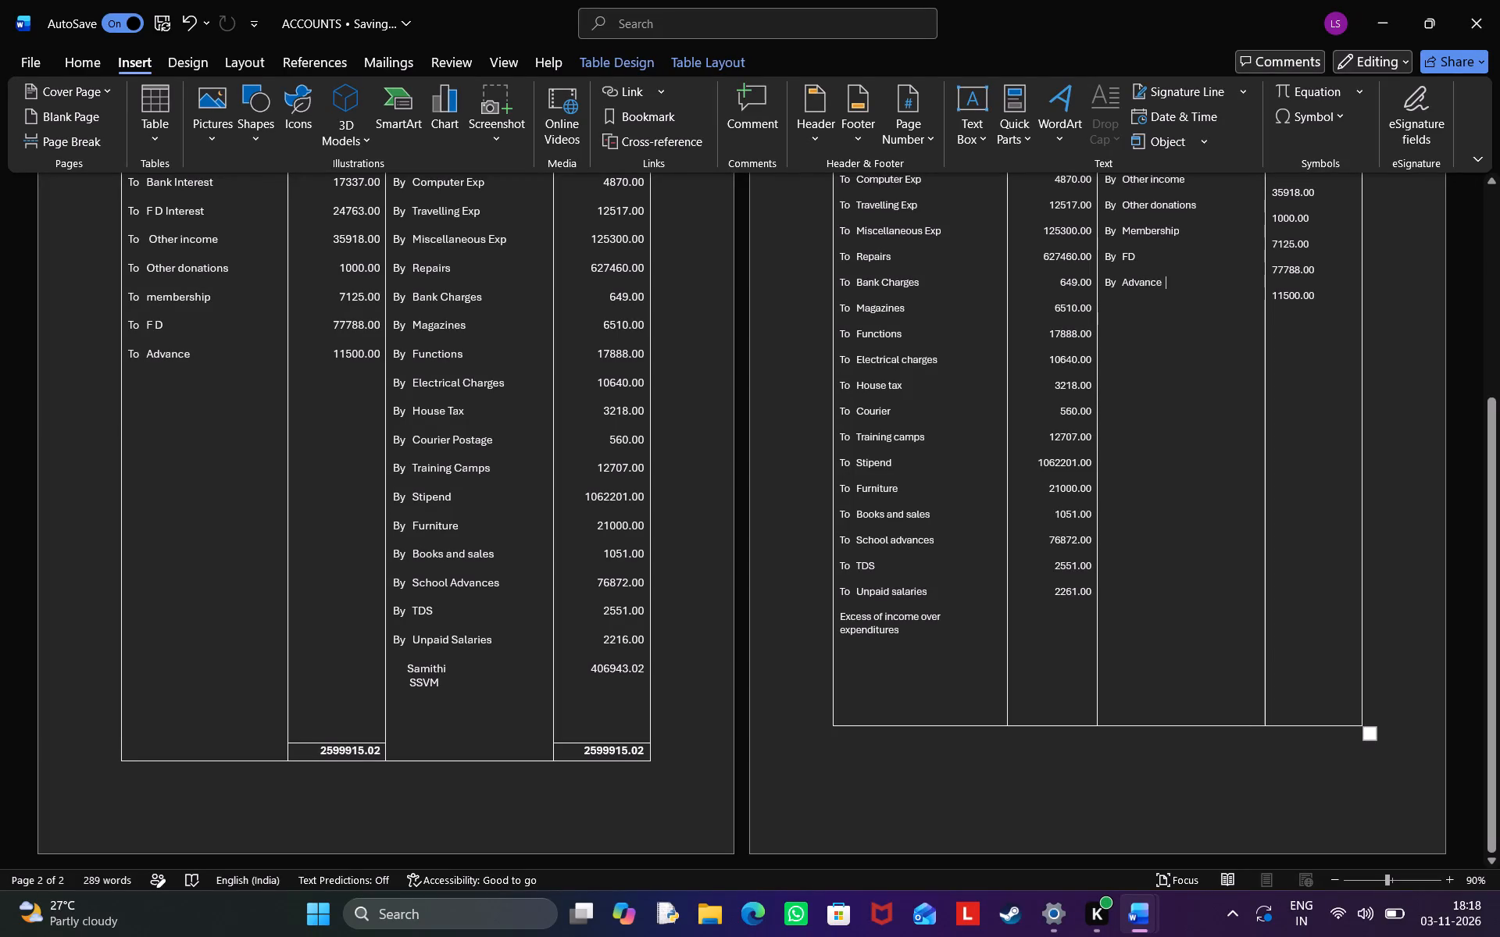
click(959, 598)
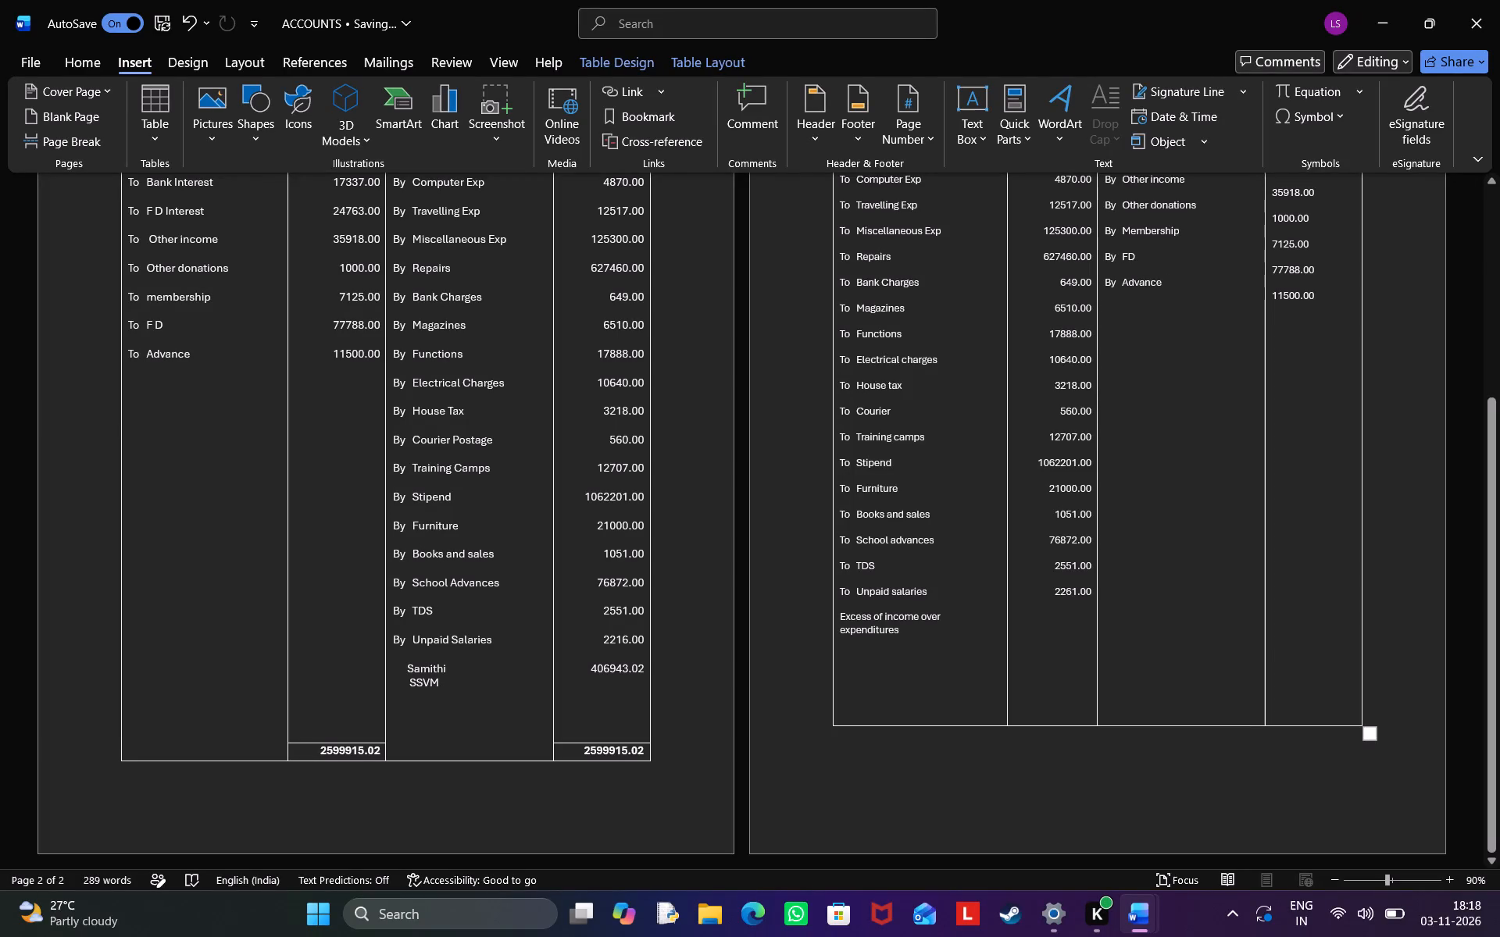
click(964, 587)
key(Return)
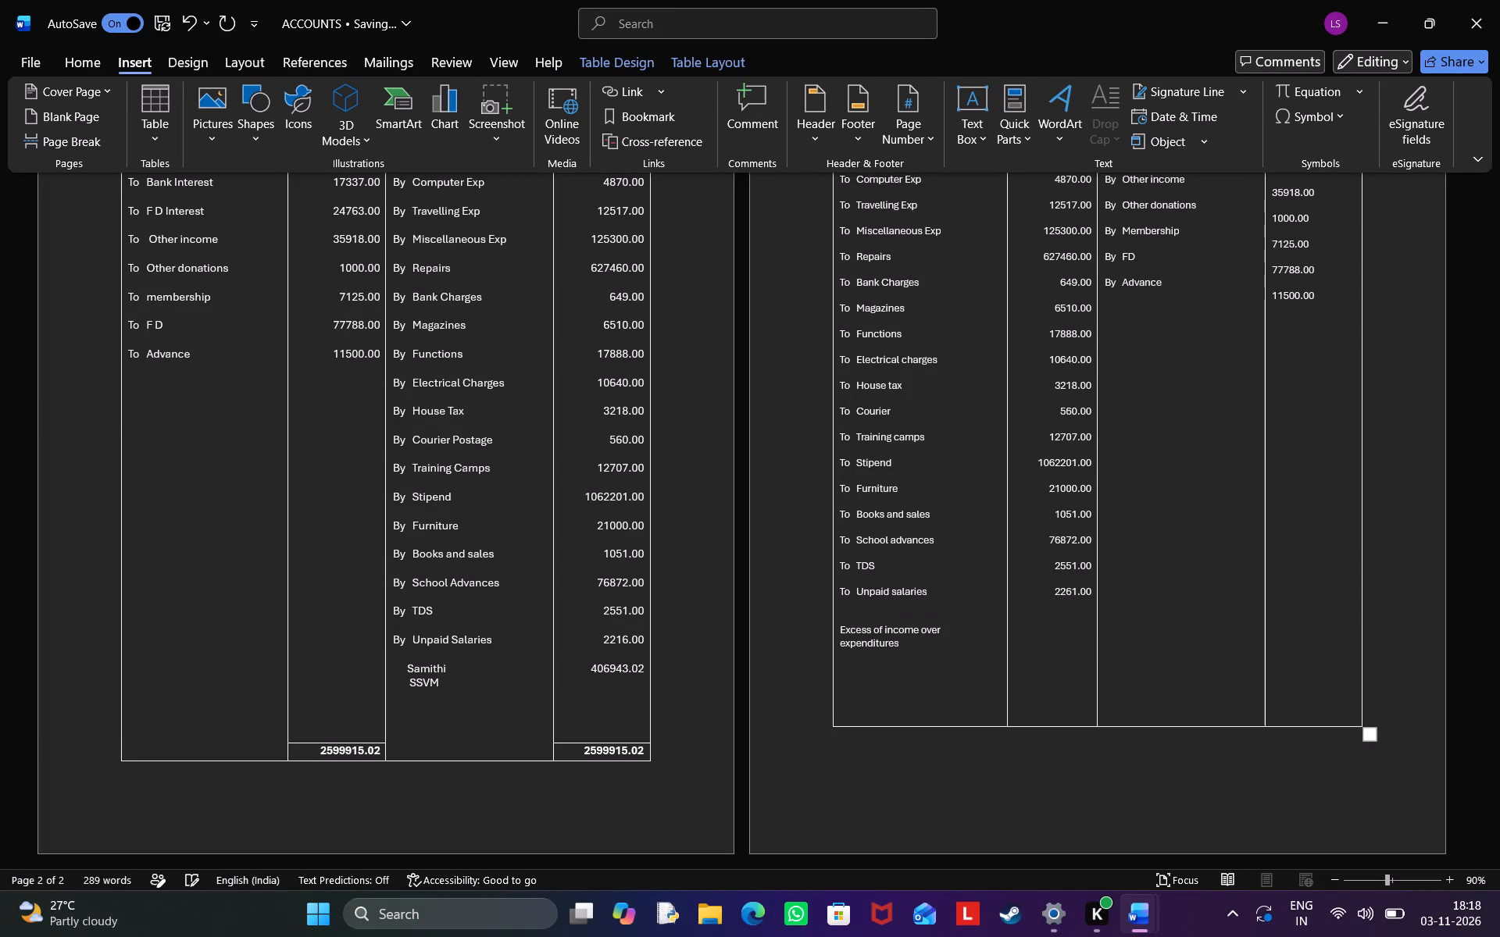
key(Return)
Enter the amount 127184.00 in the expenditure AMOUNT column, aligned with the second line of "Excess of income over expenditures".
scroll(973, 599, down, 9)
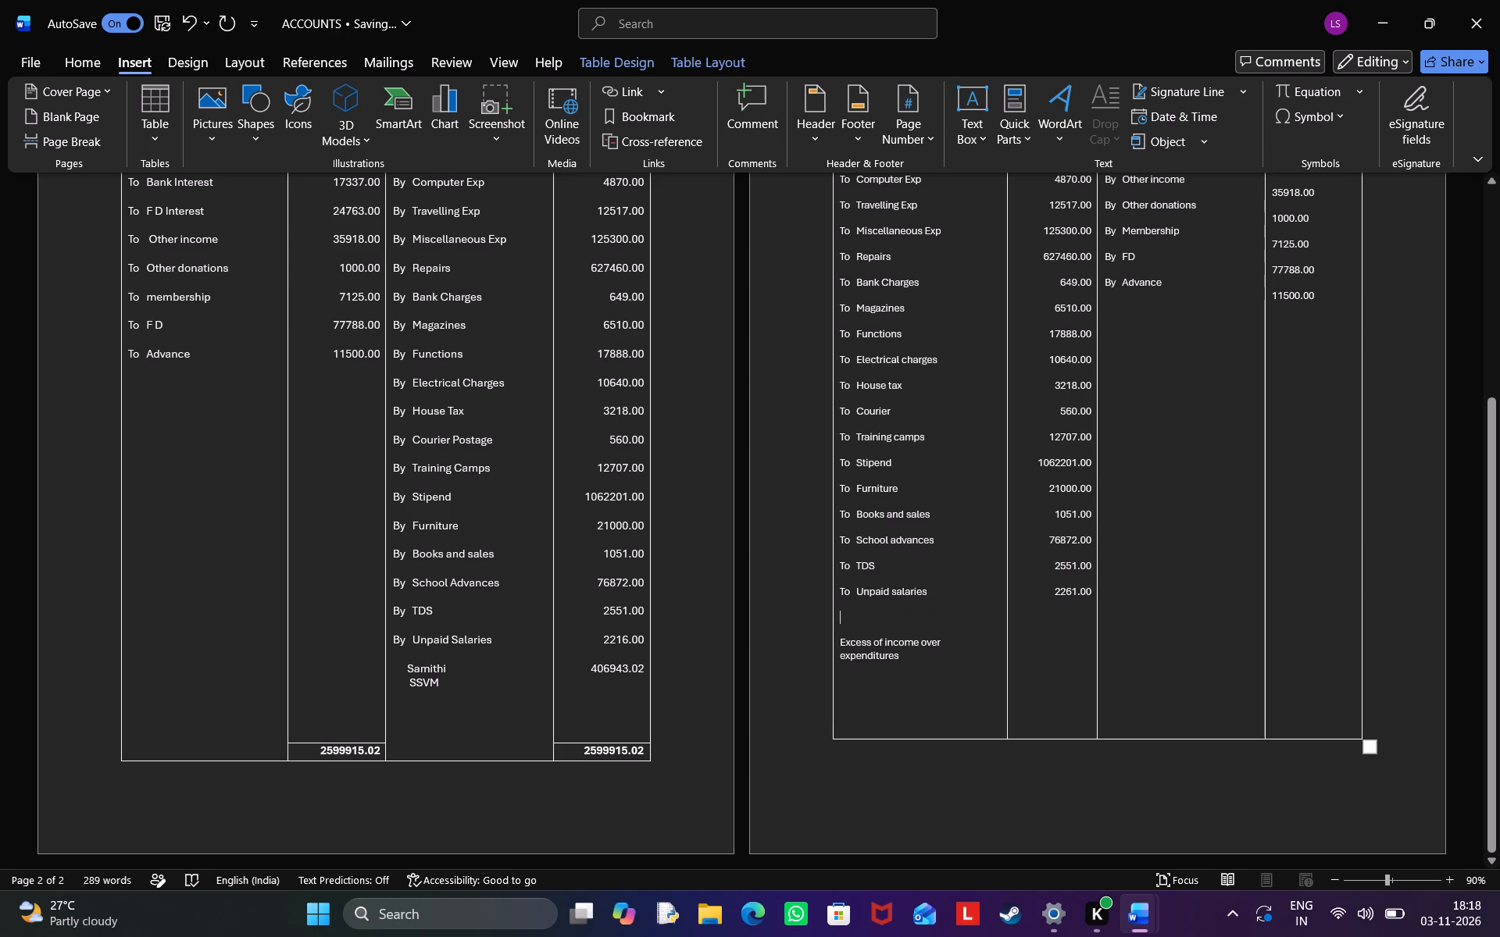
click(1060, 632)
click(1090, 593)
key(Return)
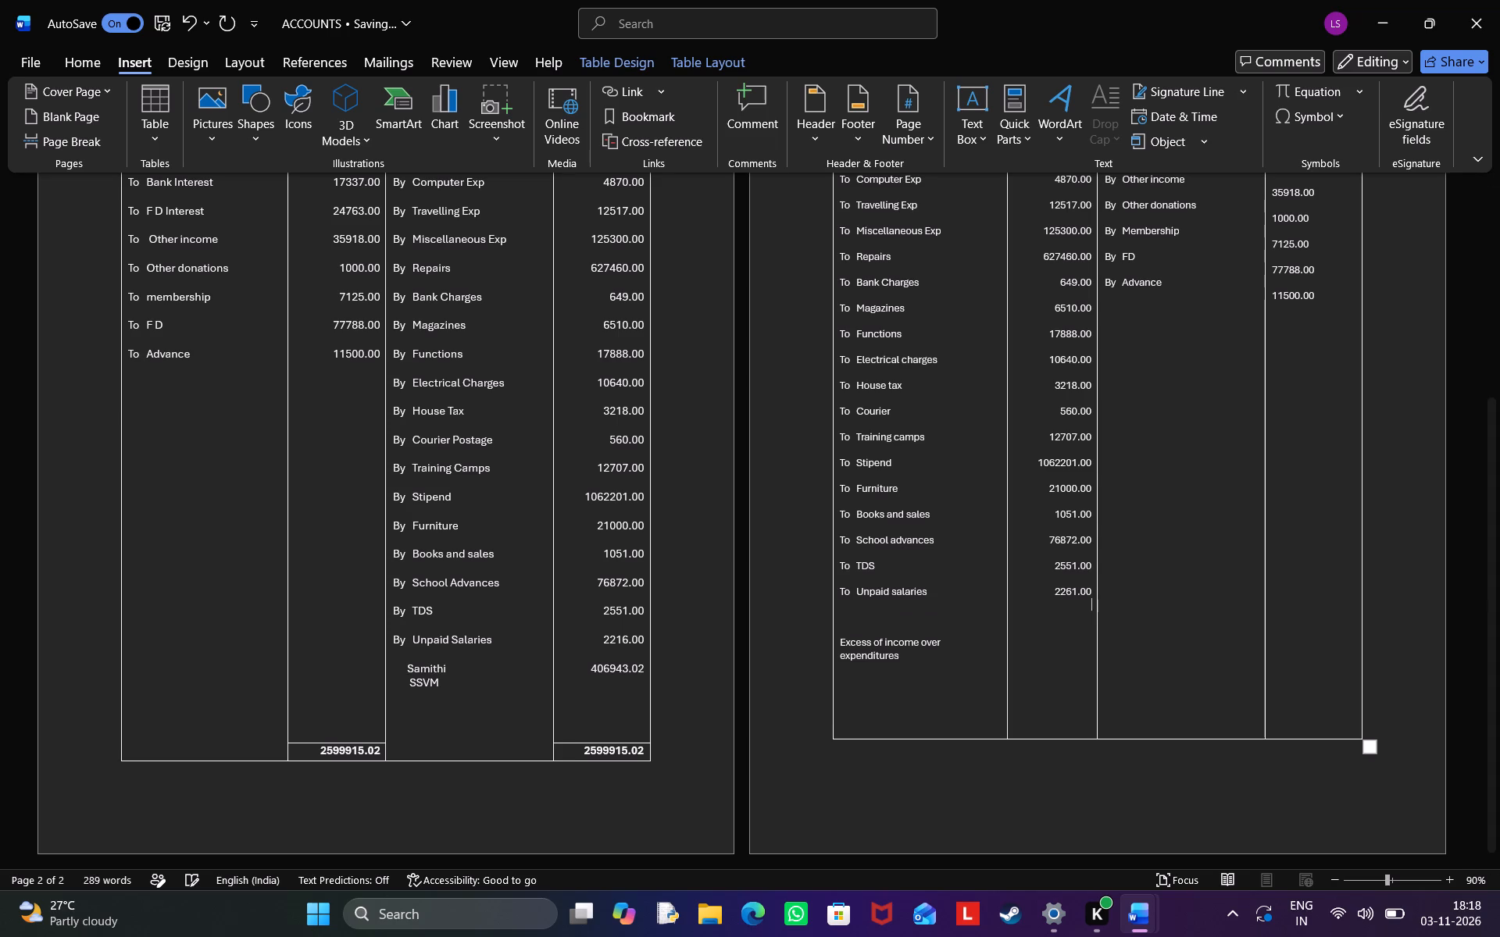
key(Return)
key(Return)
key(Return)
key(Return)
text(127)
text(184)
text(.00)
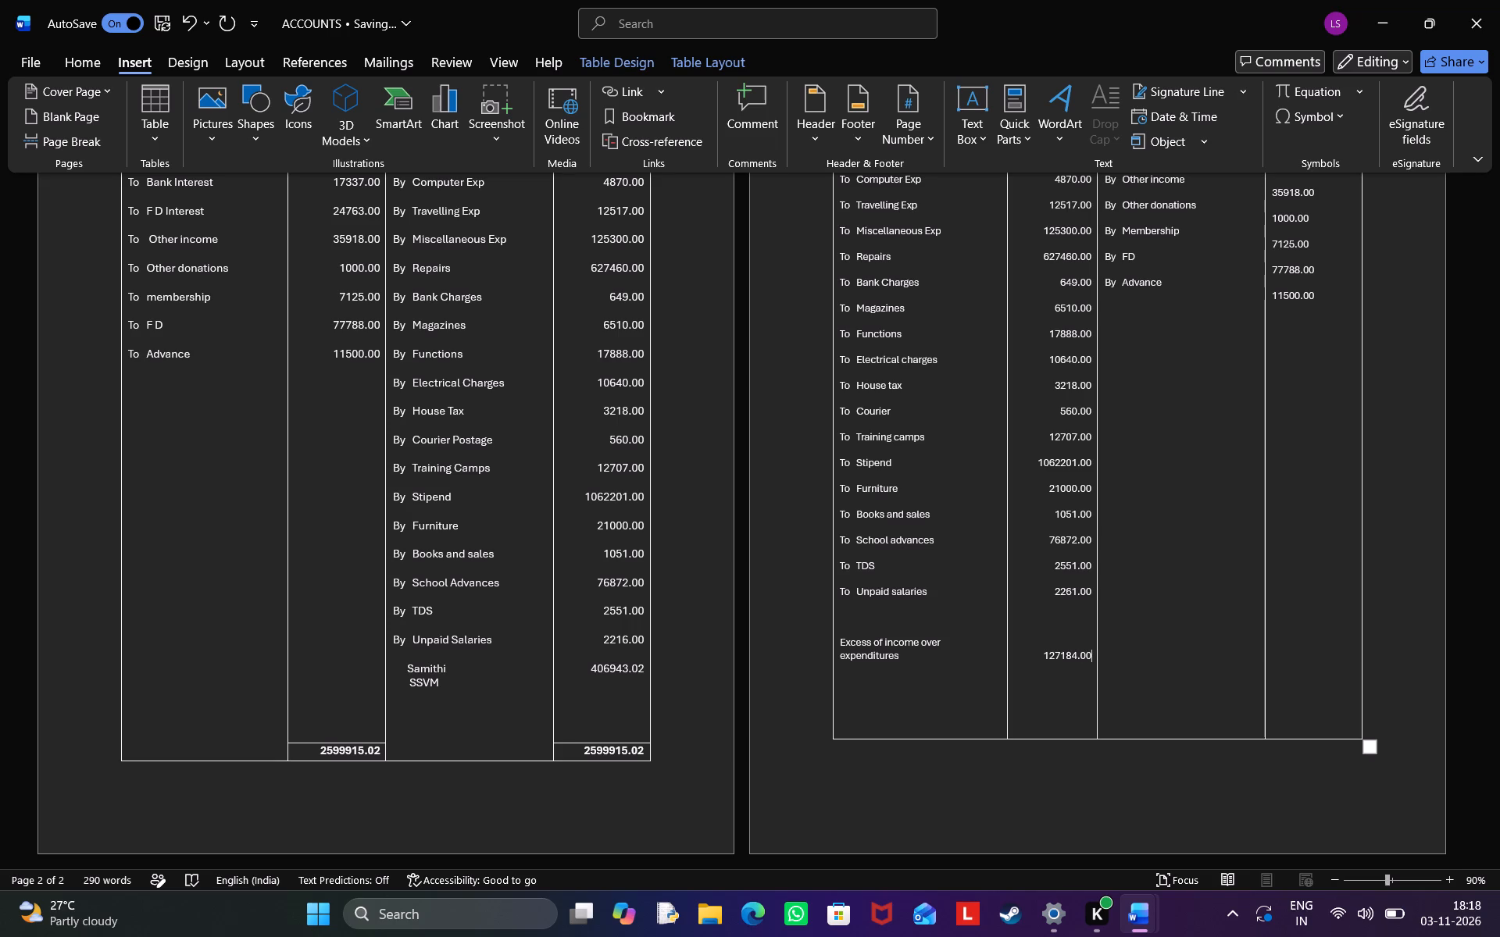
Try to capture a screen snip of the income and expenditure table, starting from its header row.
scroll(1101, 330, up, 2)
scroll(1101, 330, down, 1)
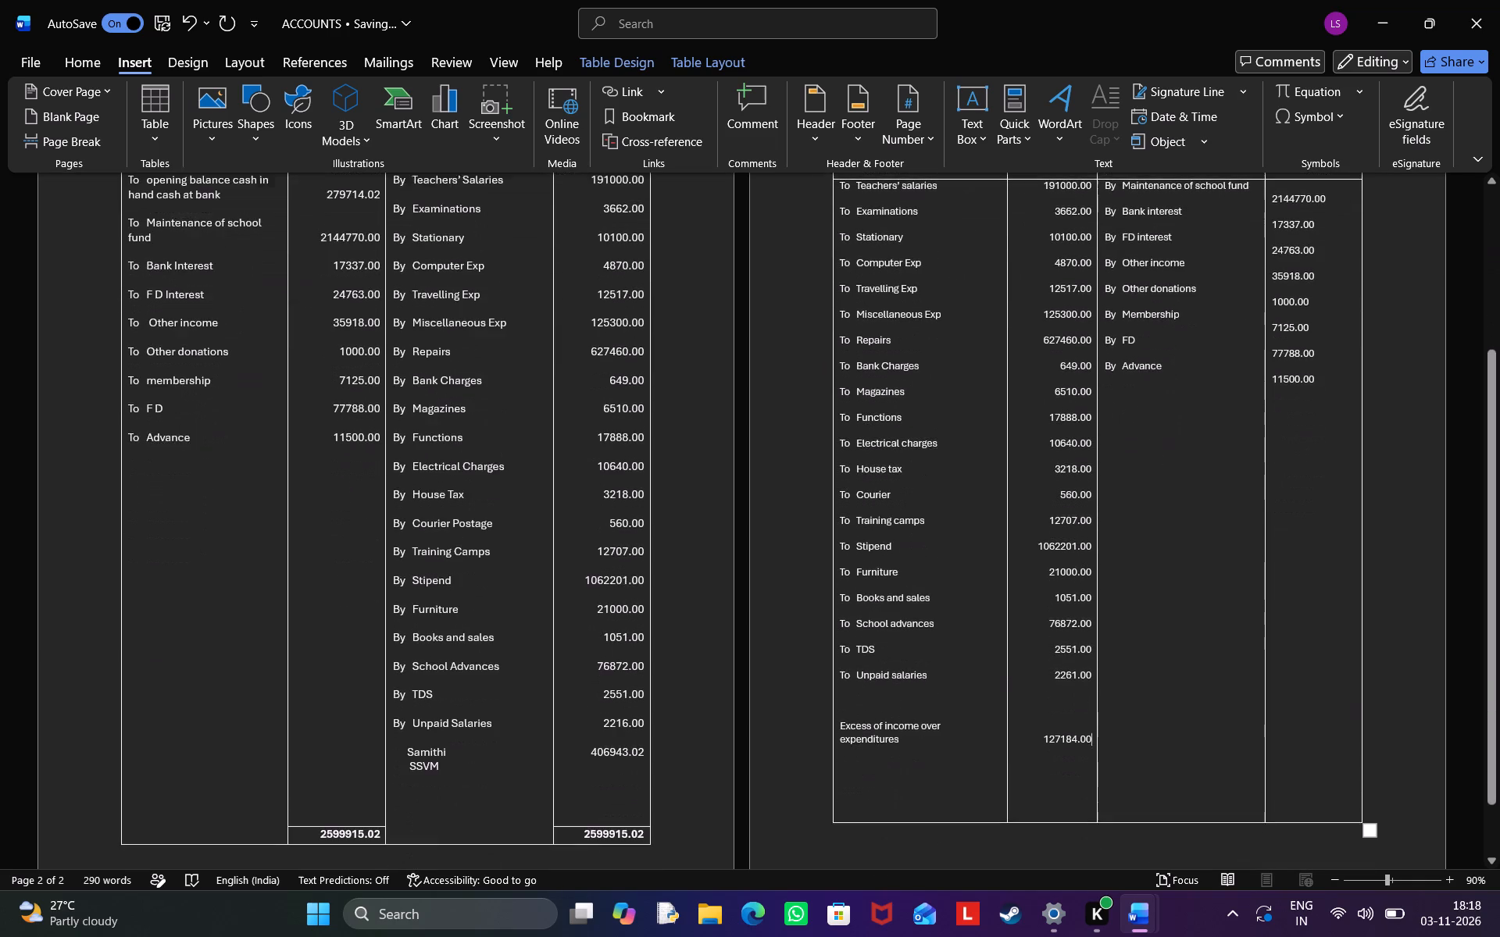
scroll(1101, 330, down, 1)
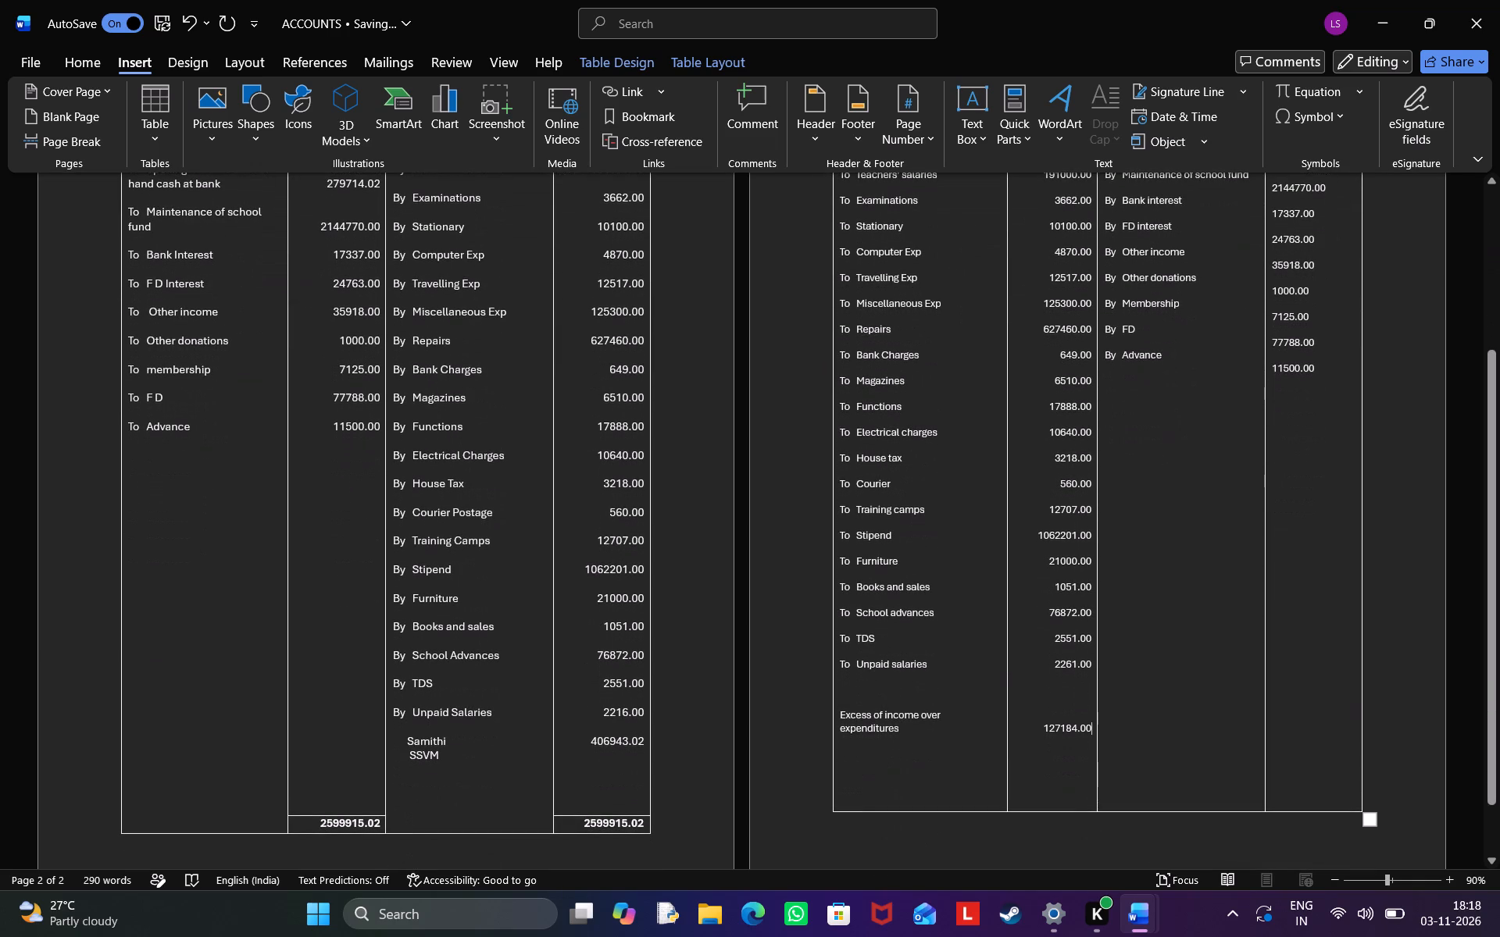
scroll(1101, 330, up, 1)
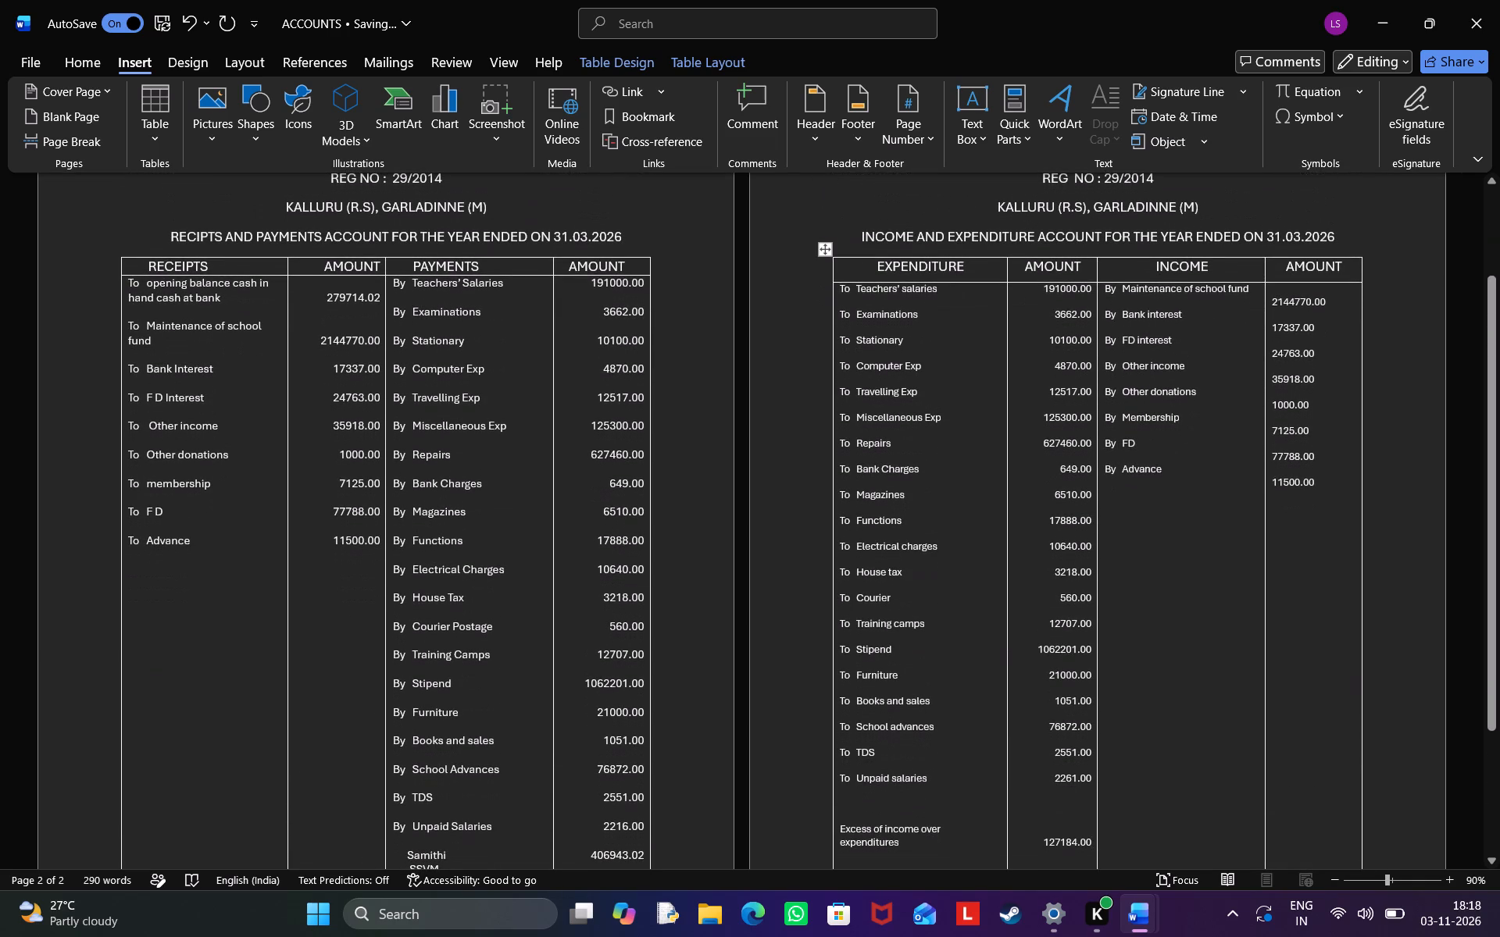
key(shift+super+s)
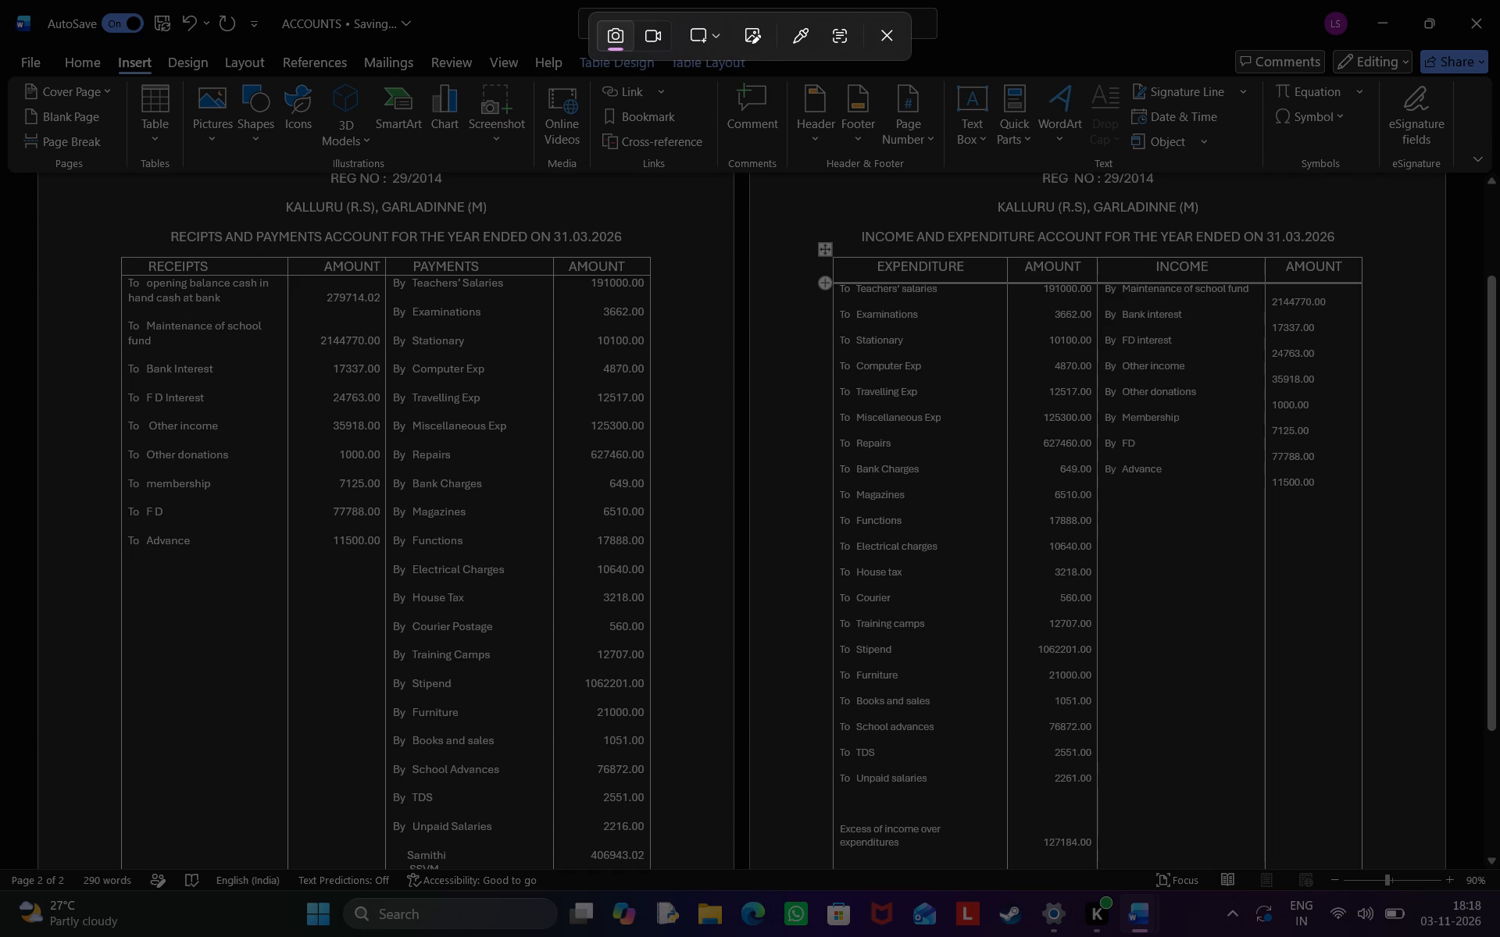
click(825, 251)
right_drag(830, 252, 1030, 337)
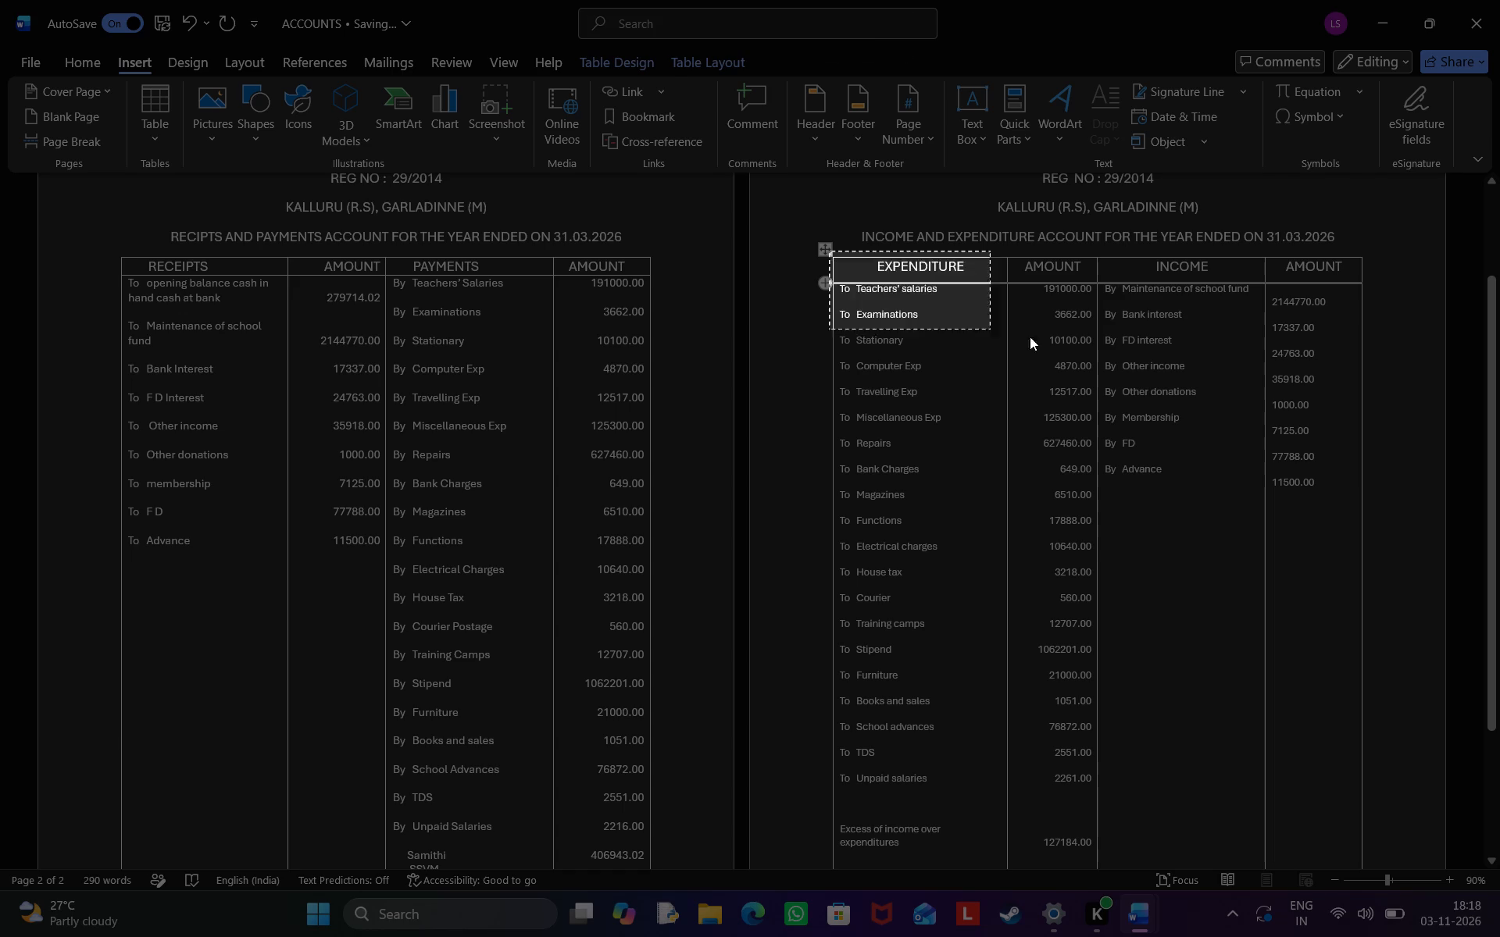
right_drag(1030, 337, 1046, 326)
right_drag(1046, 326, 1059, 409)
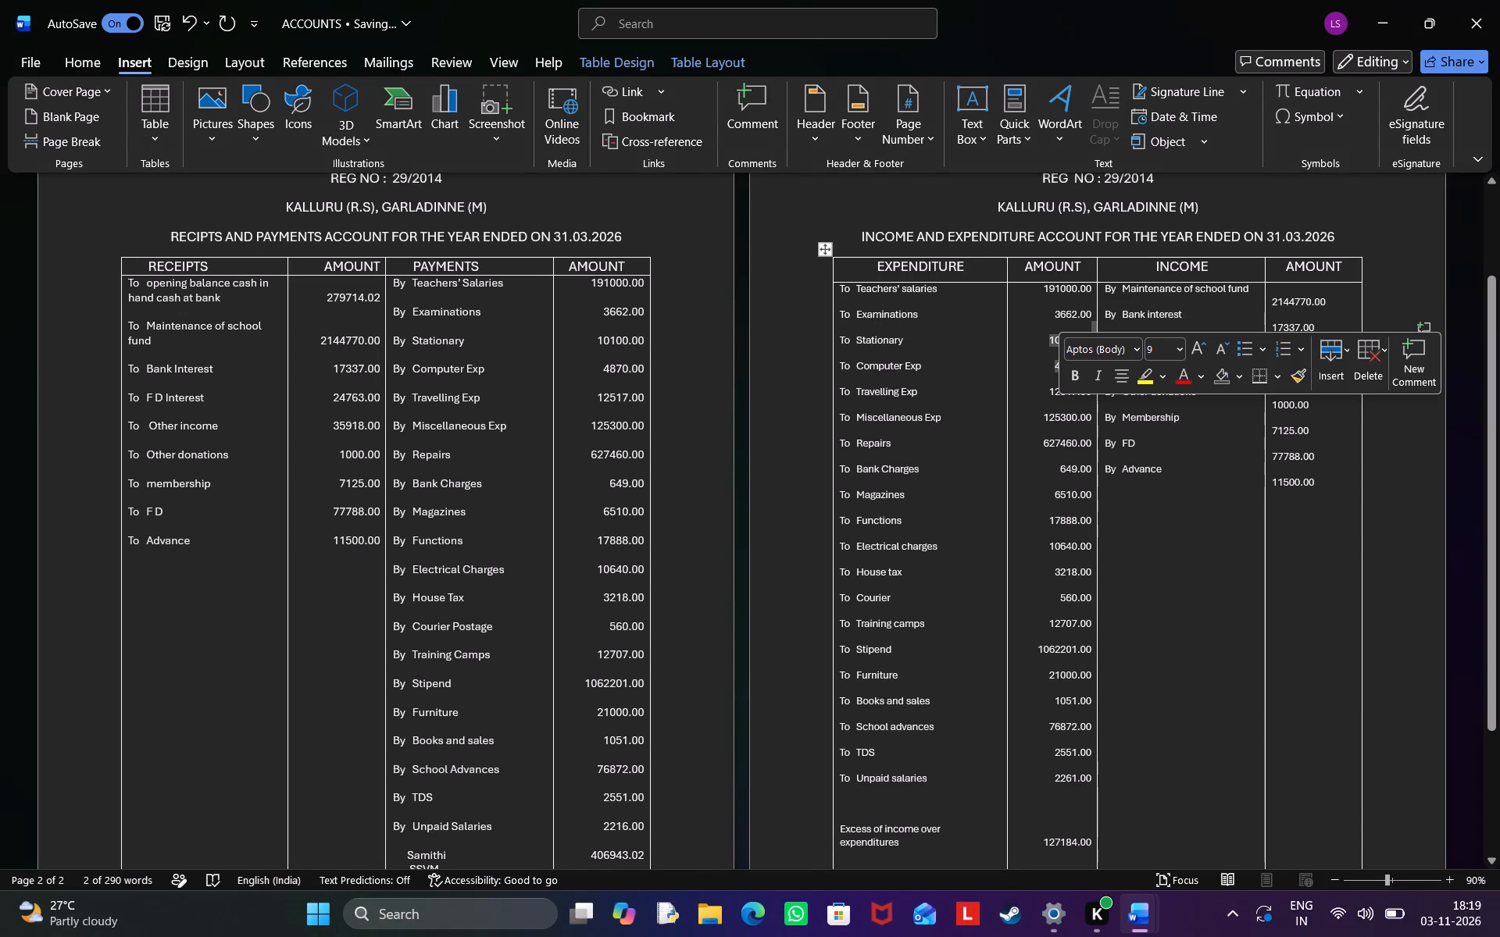
Capture a rectangular screen snip of the income and expenditure table from the header row through the "Excess of income over expenditures" entry.
key(shift+super+s)
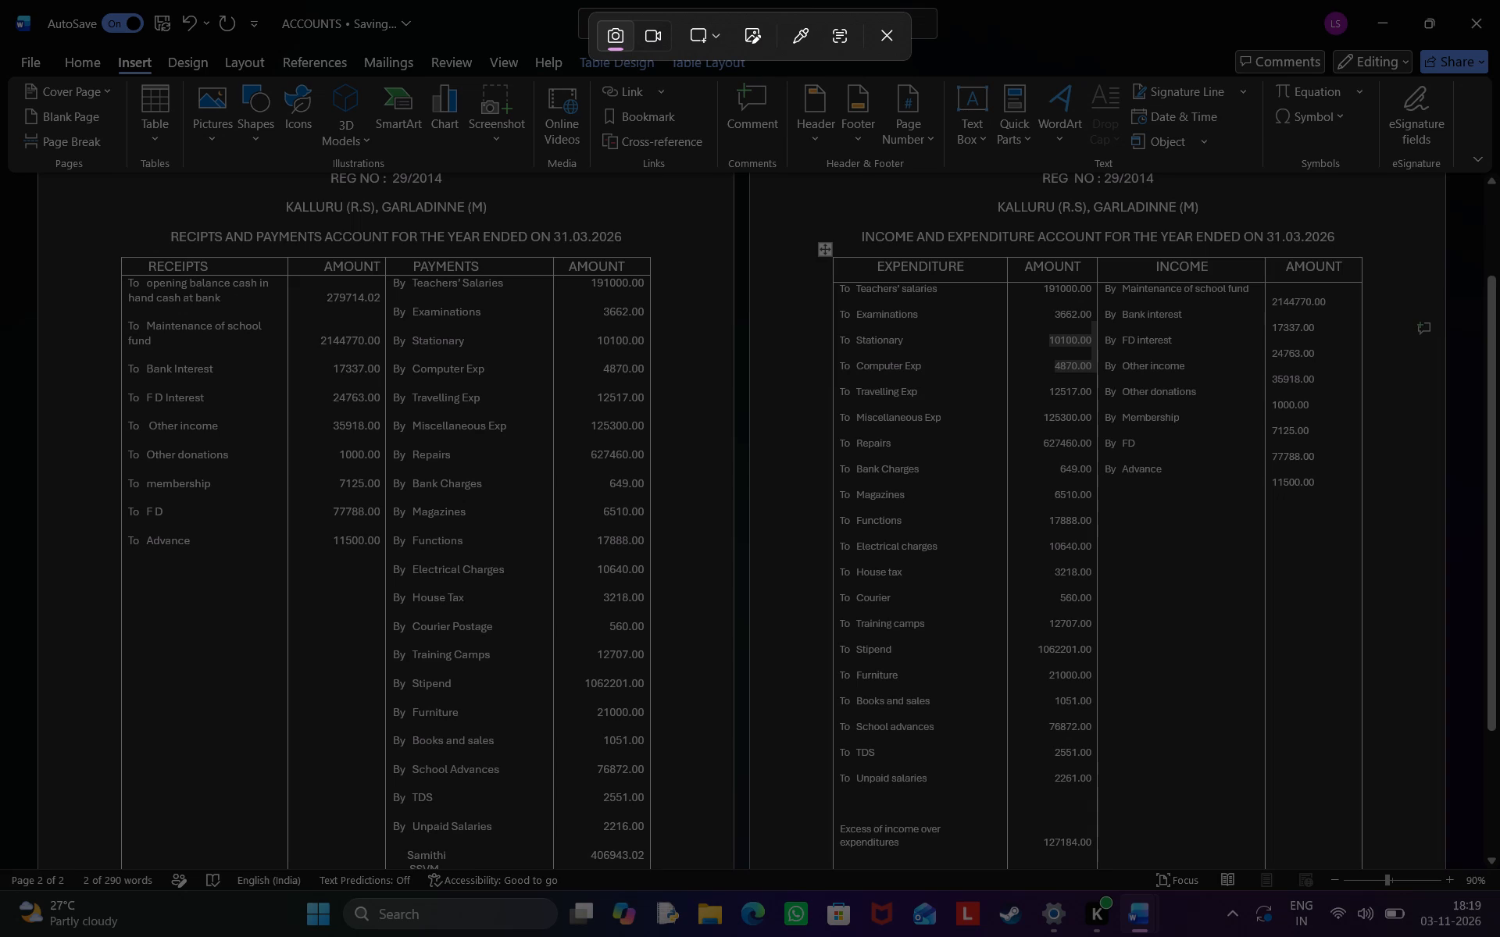
right_drag(822, 252, 886, 303)
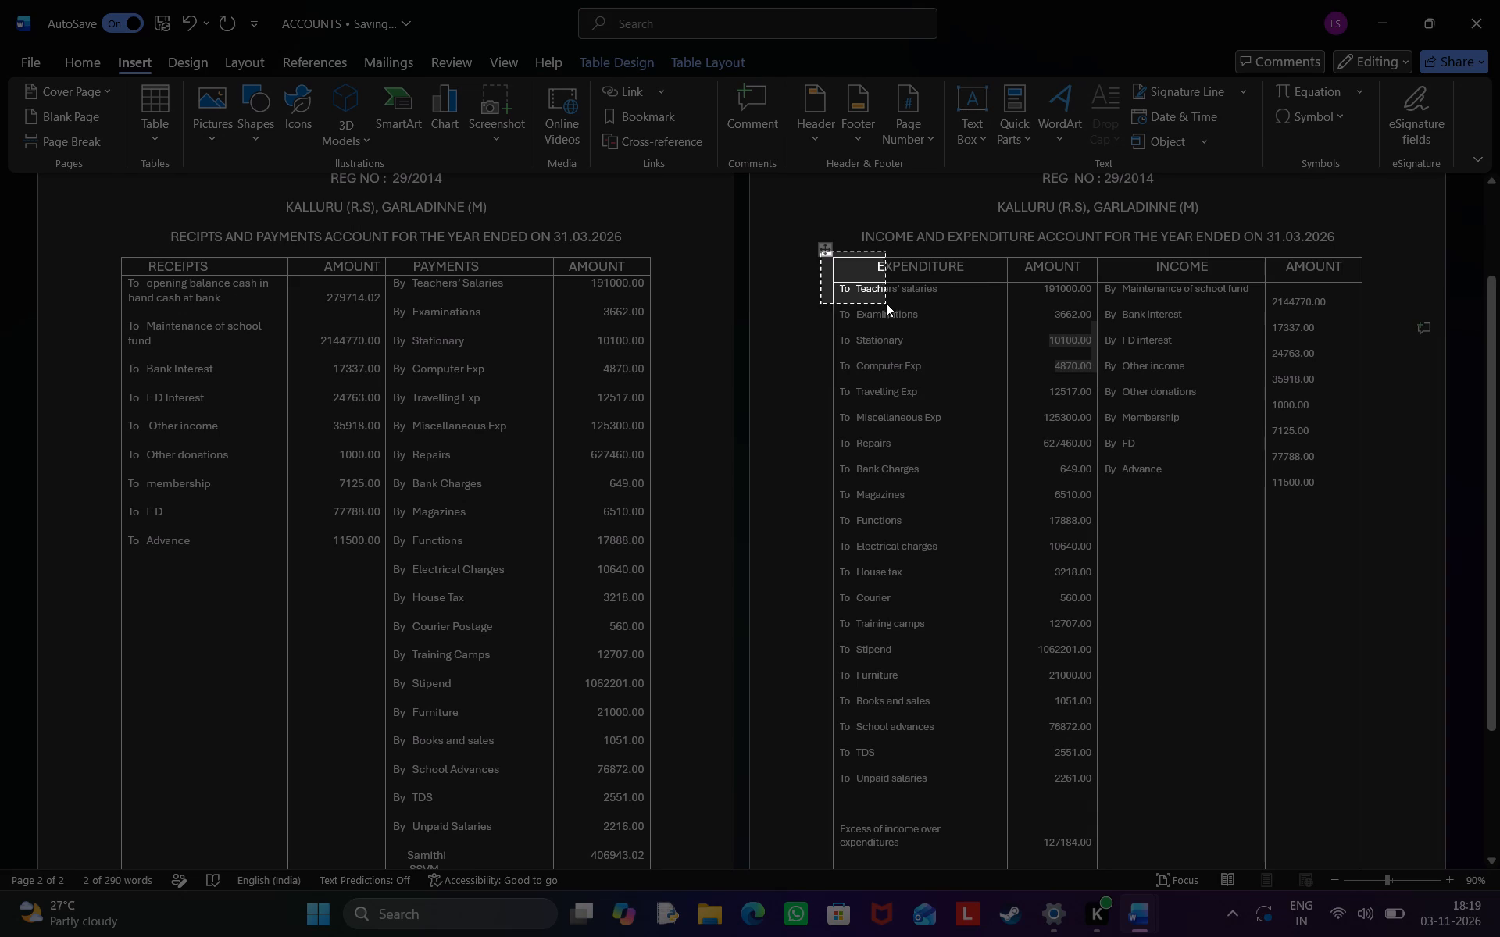
right_drag(886, 303, 1421, 720)
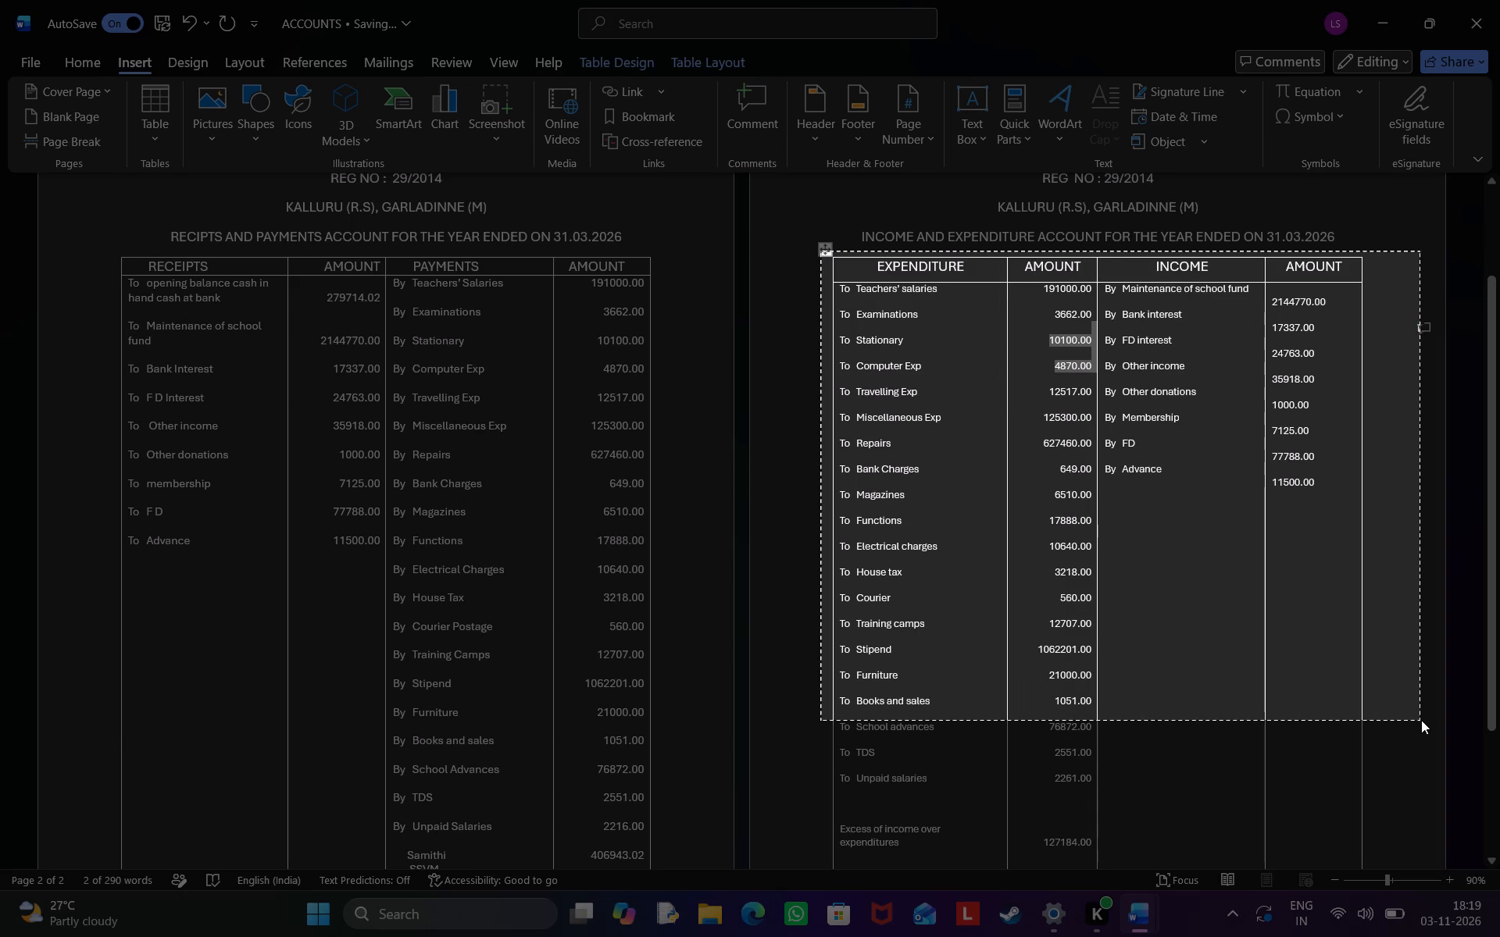
right_drag(1421, 720, 1398, 868)
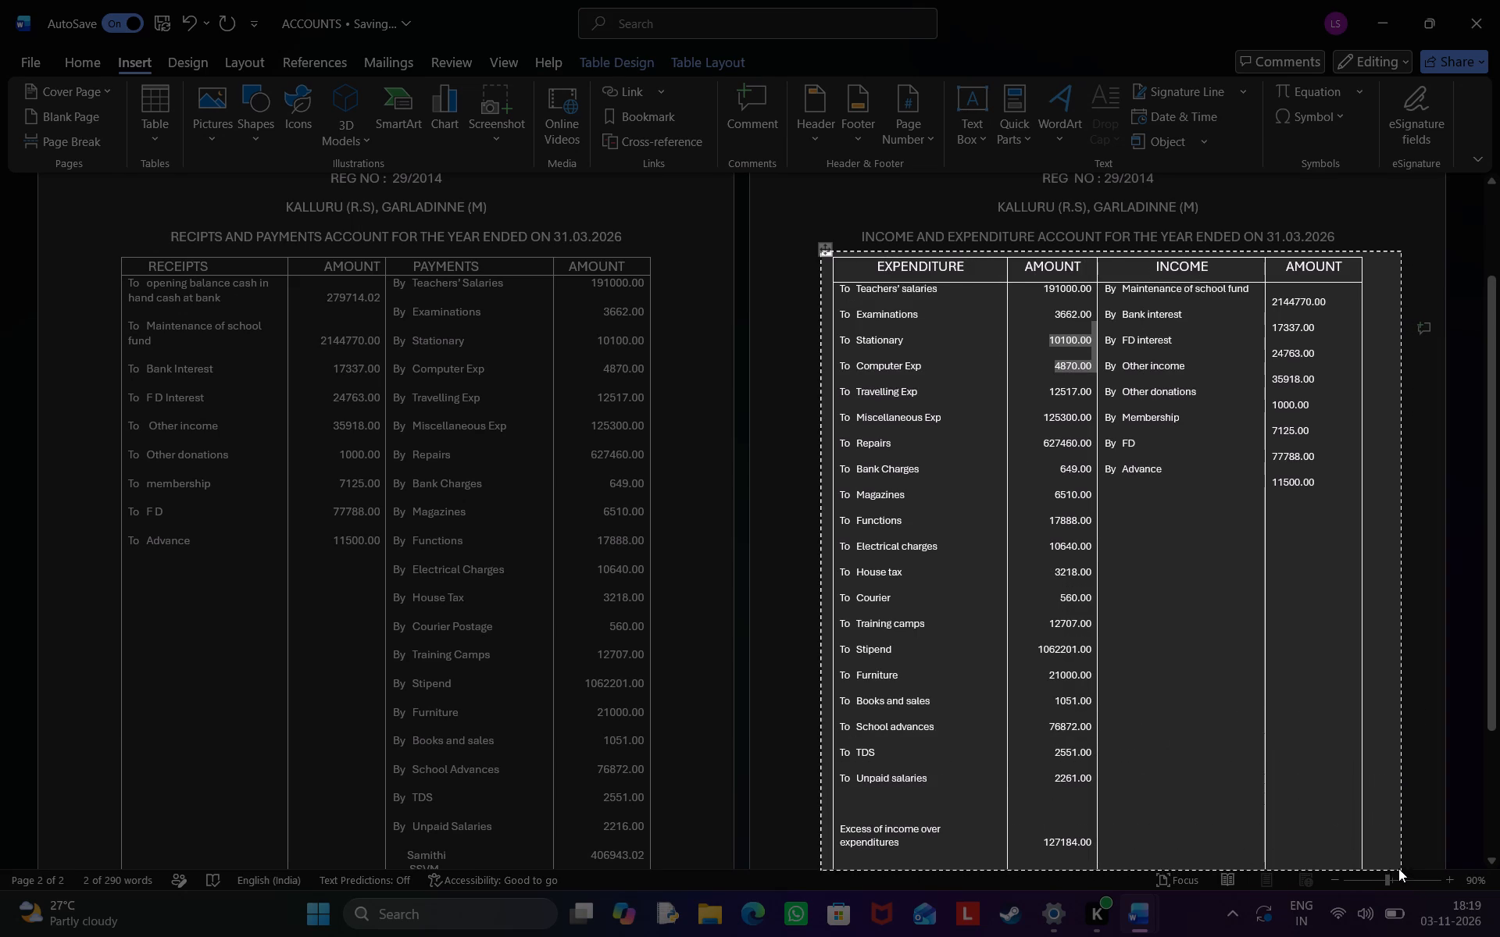
right_drag(1398, 868, 1395, 865)
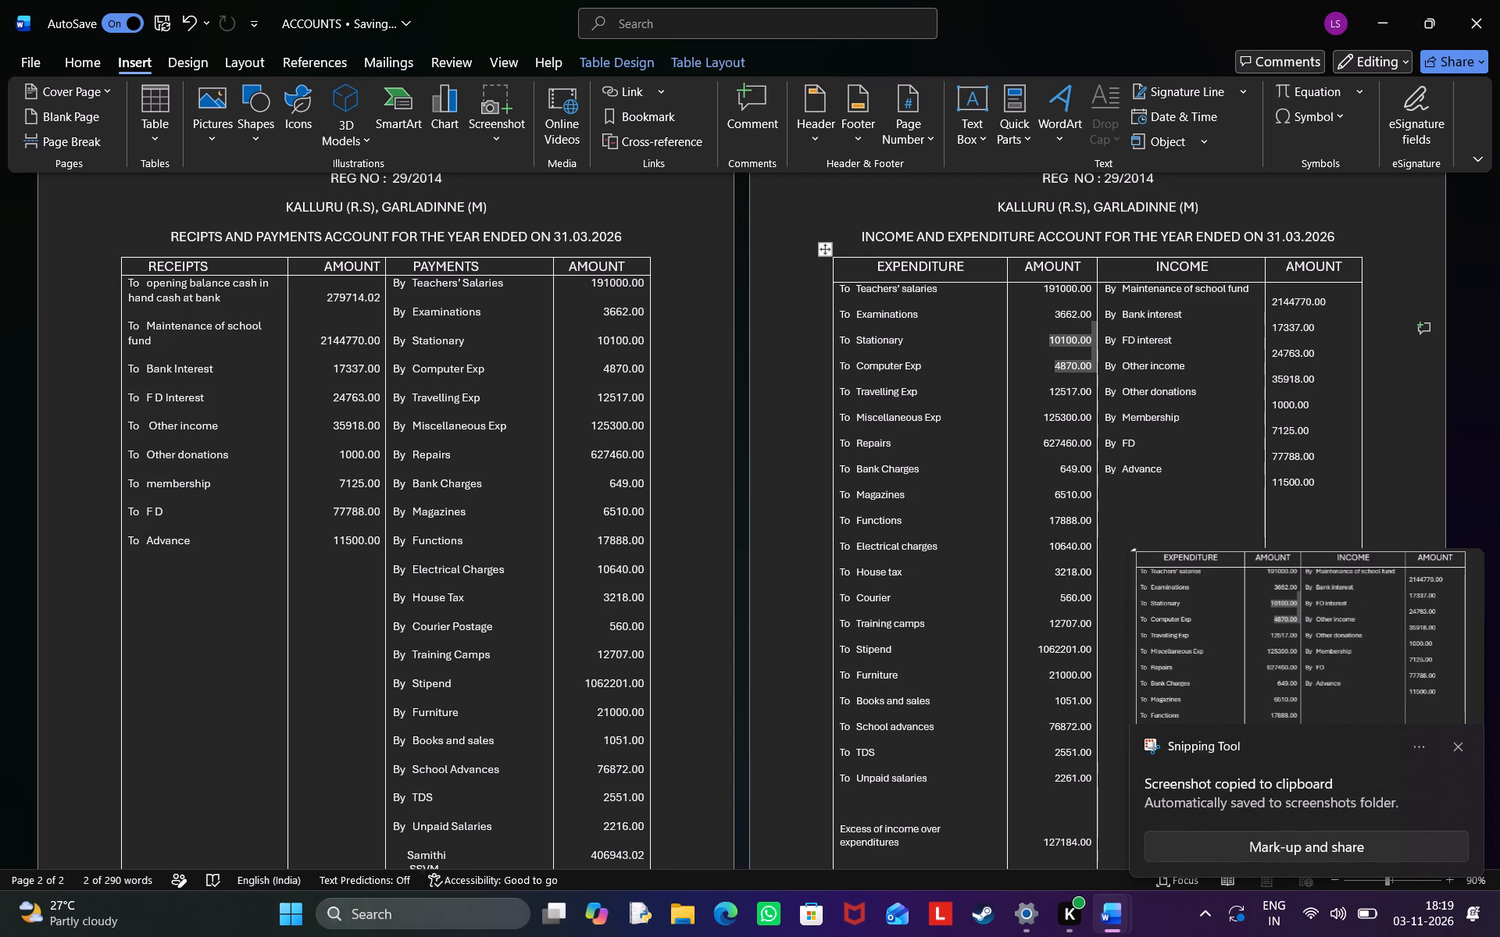
Search the computer for Google Chrome and launch it.
click(377, 921)
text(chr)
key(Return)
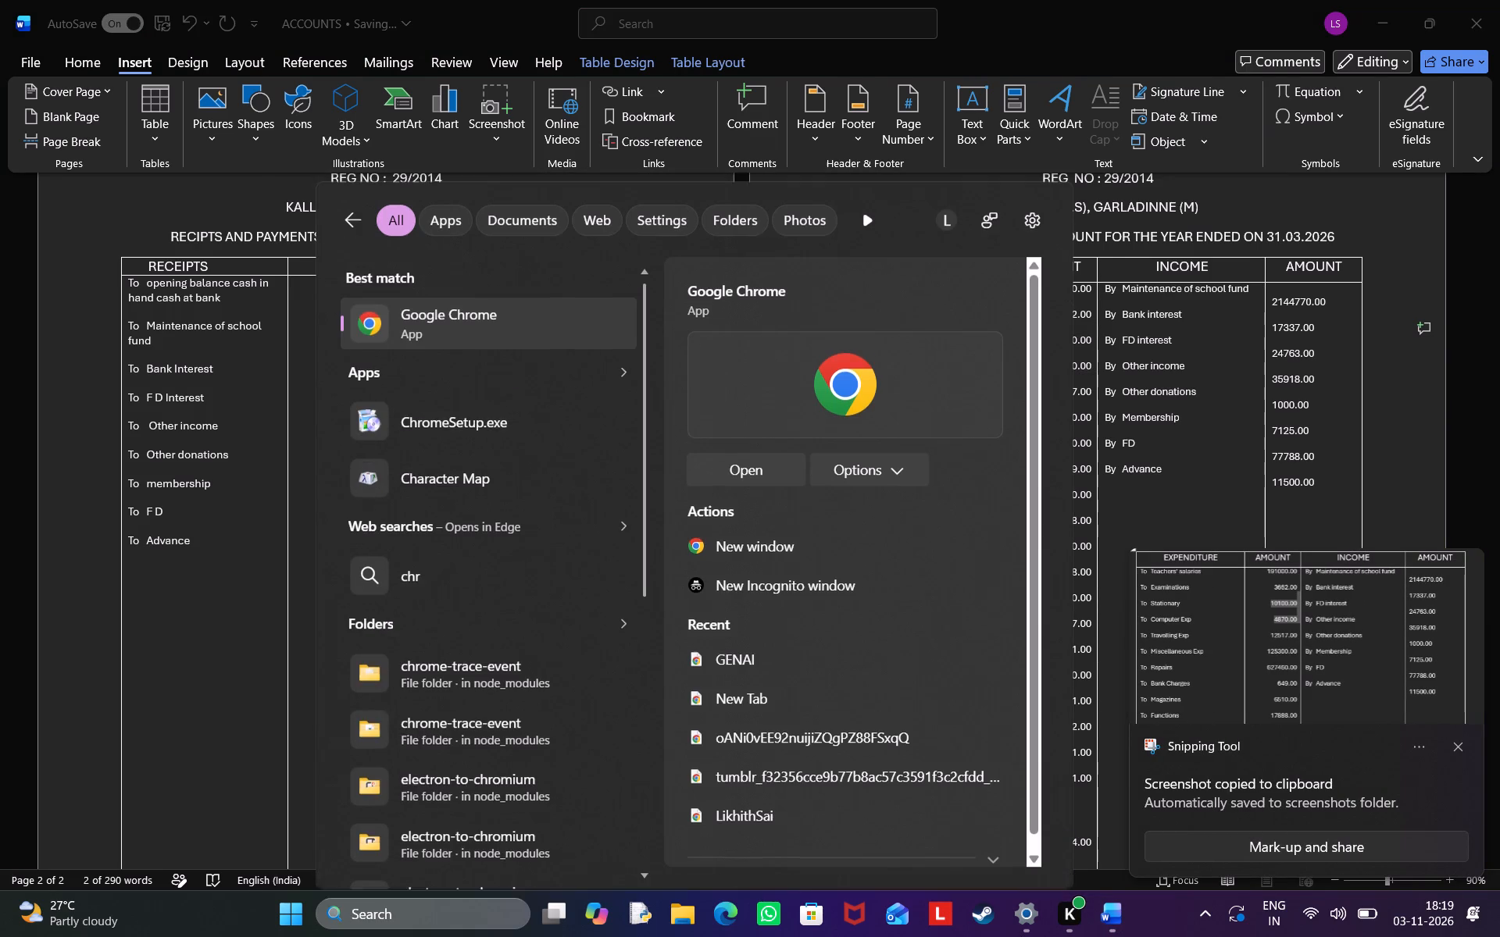
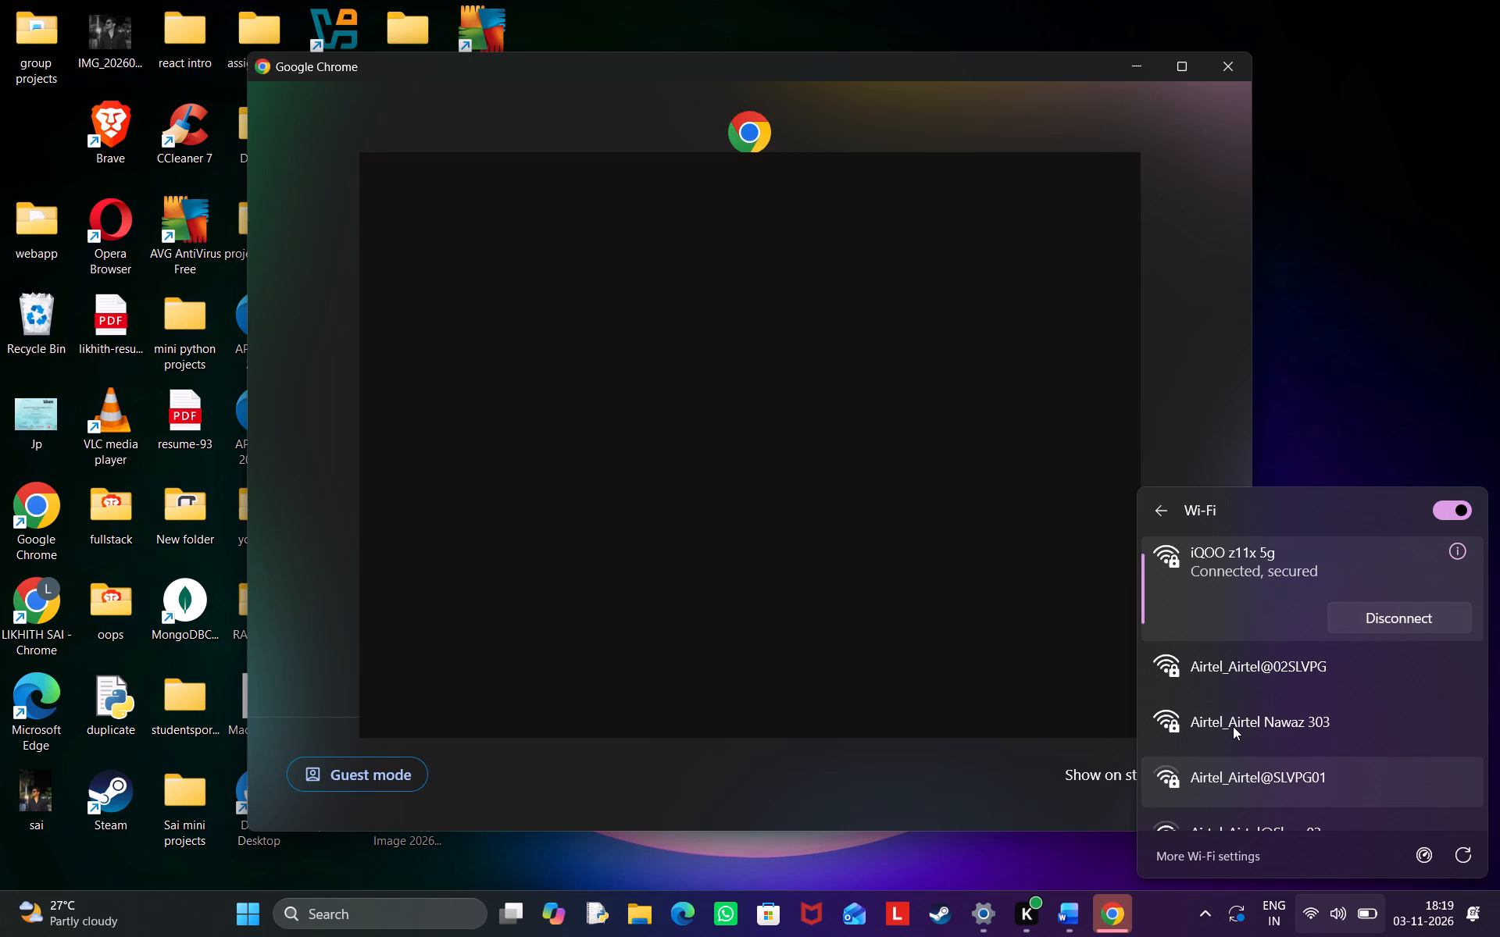
Connect the computer to the Airtel_Airtel@02SLVPG Wi-Fi network, with automatic connection enabled.
click(1292, 657)
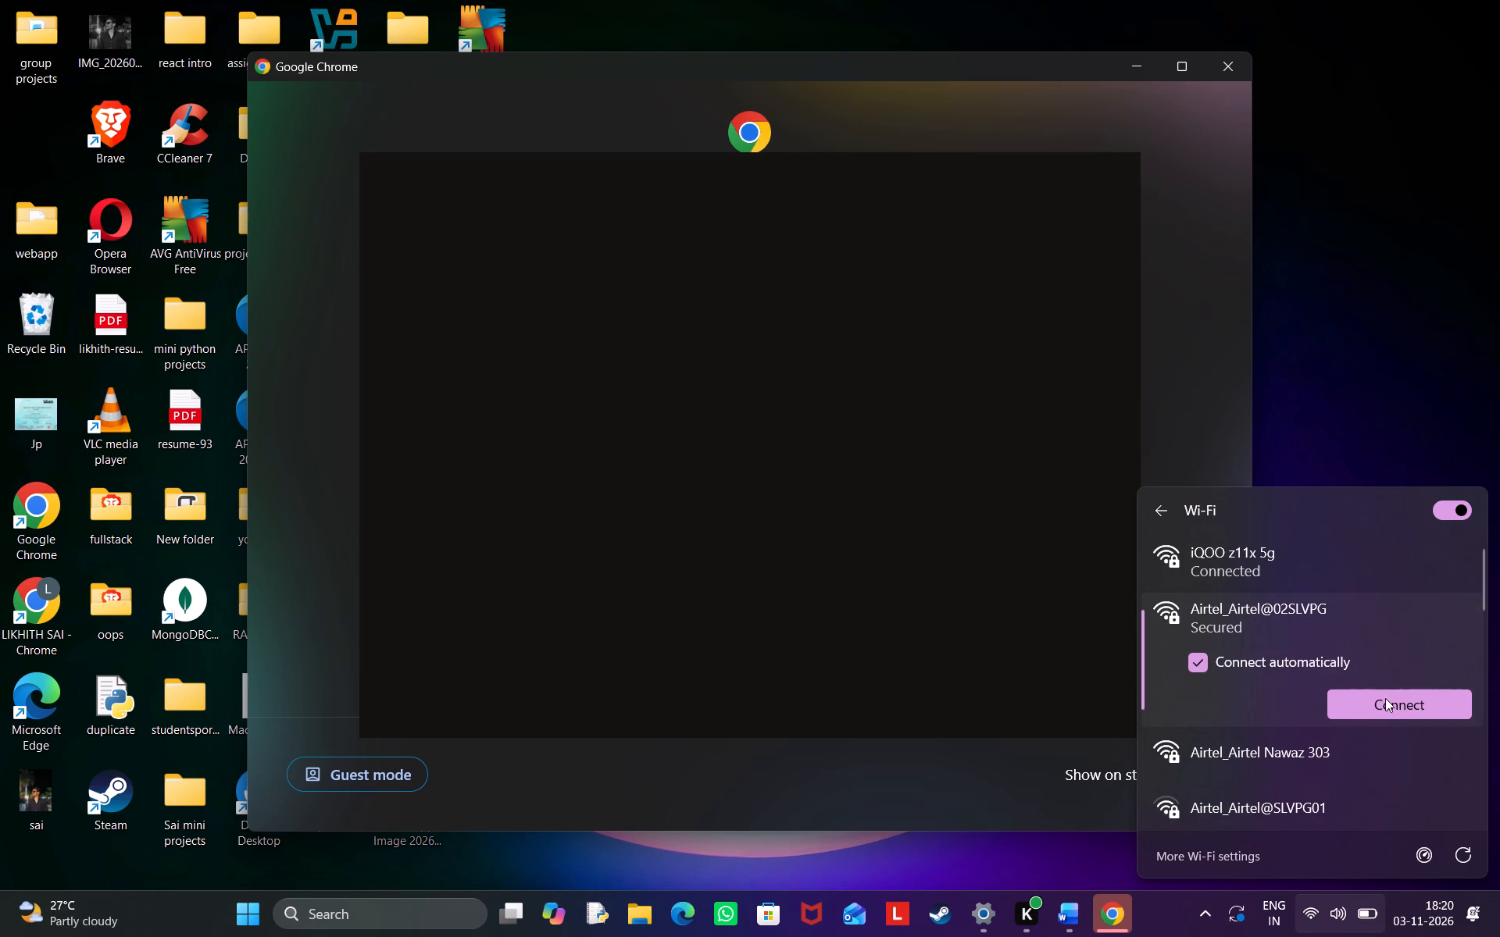
click(1386, 705)
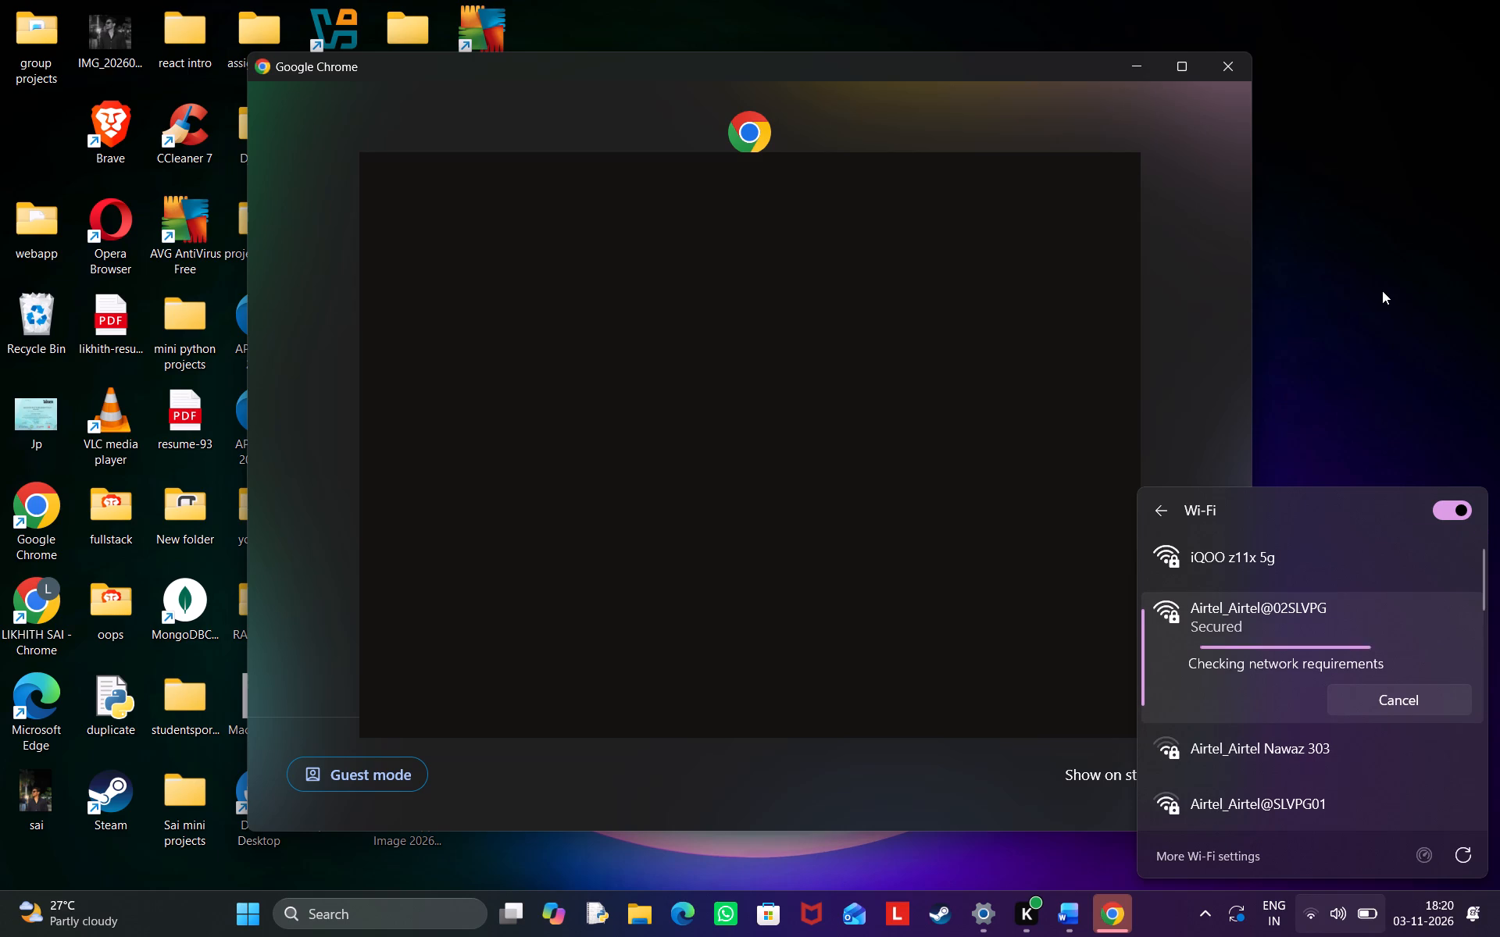
click(1382, 290)
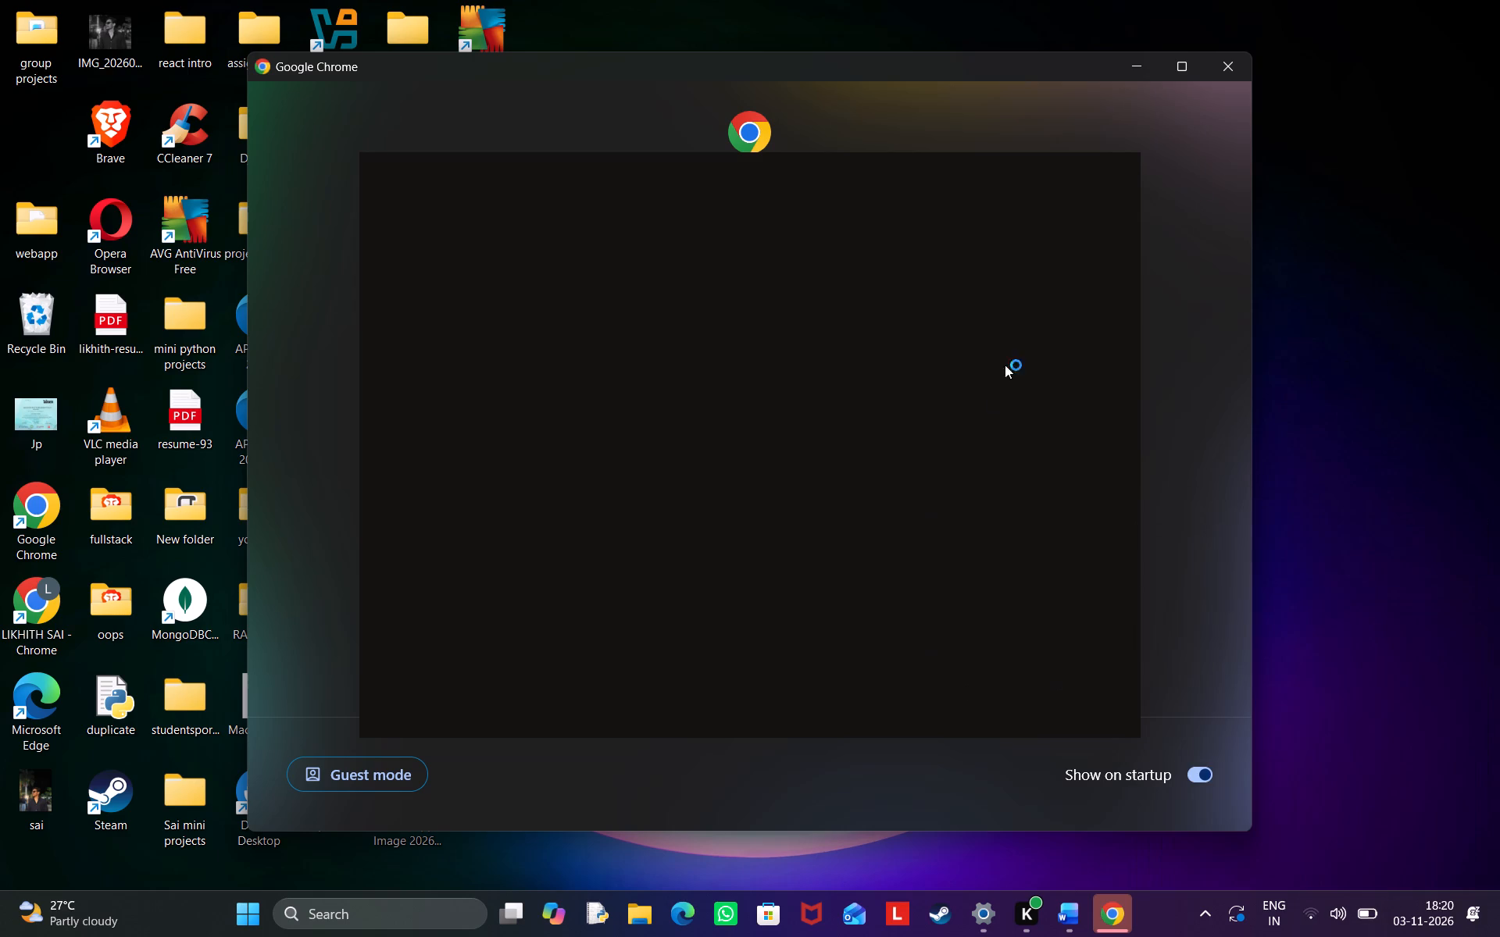
Switch to Google Chrome and open a browser window with the purple-avatar "likhith" profile.
click(1212, 187)
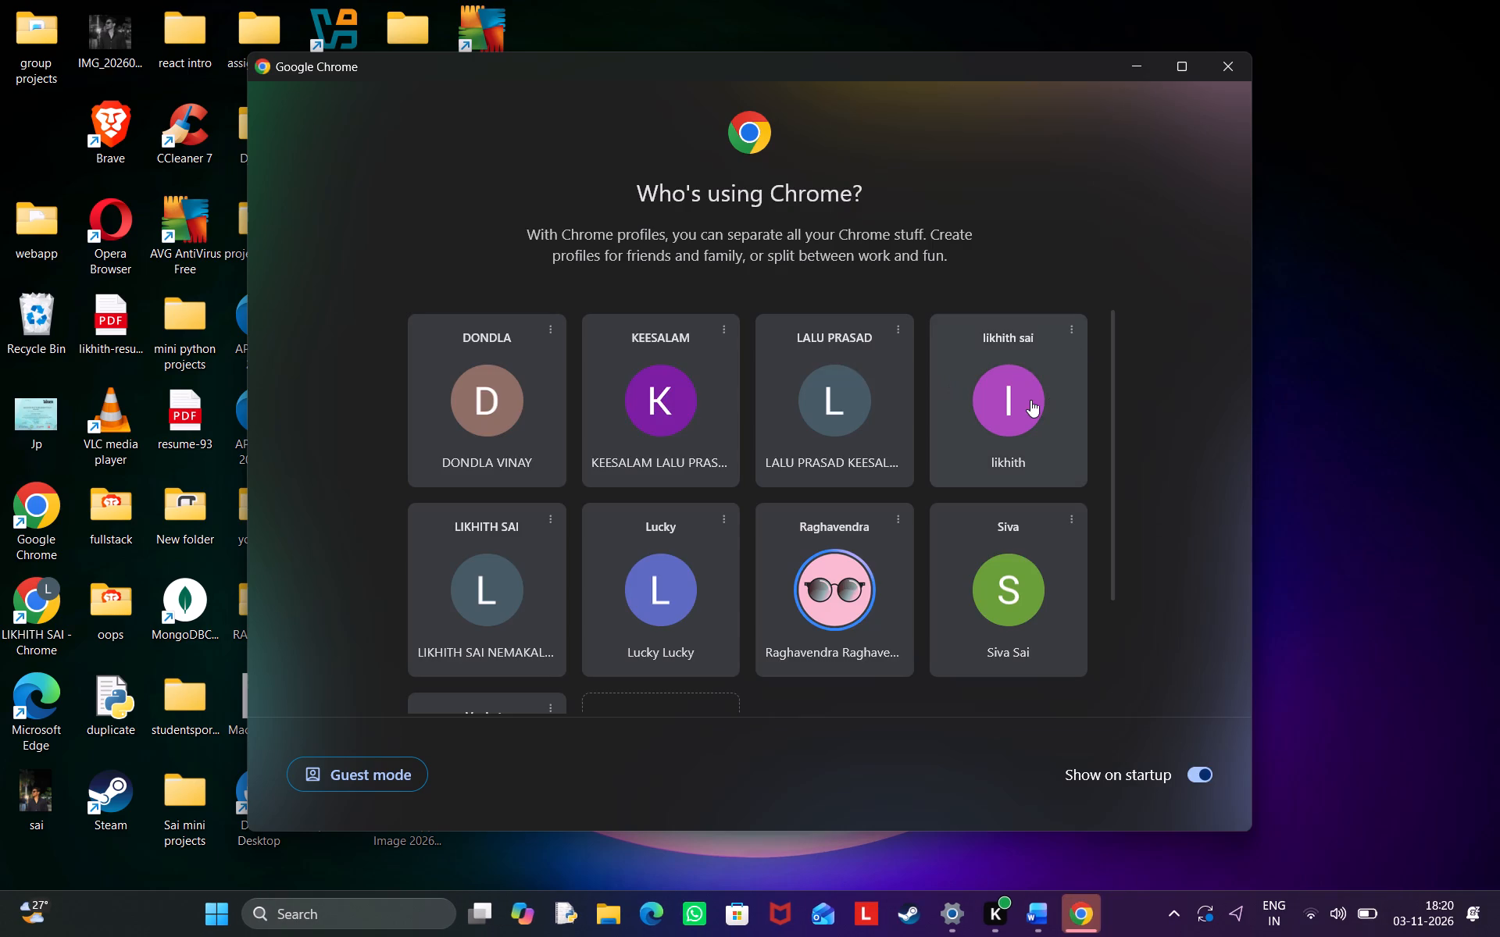
click(1030, 400)
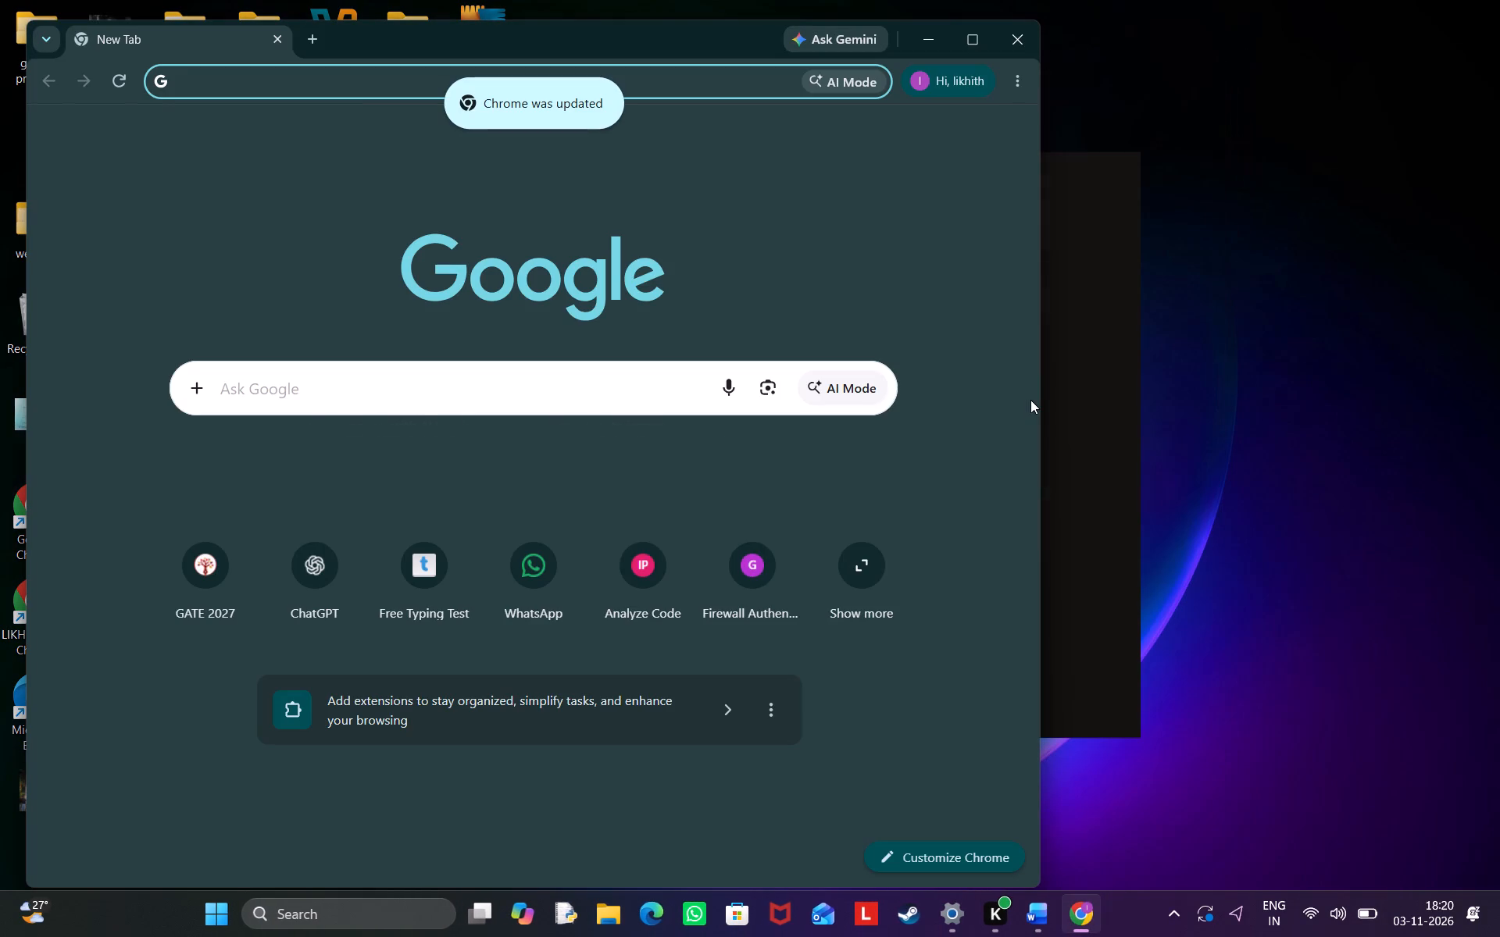
Search for "chat" from the Google new tab page to reach ChatGPT.
click(662, 389)
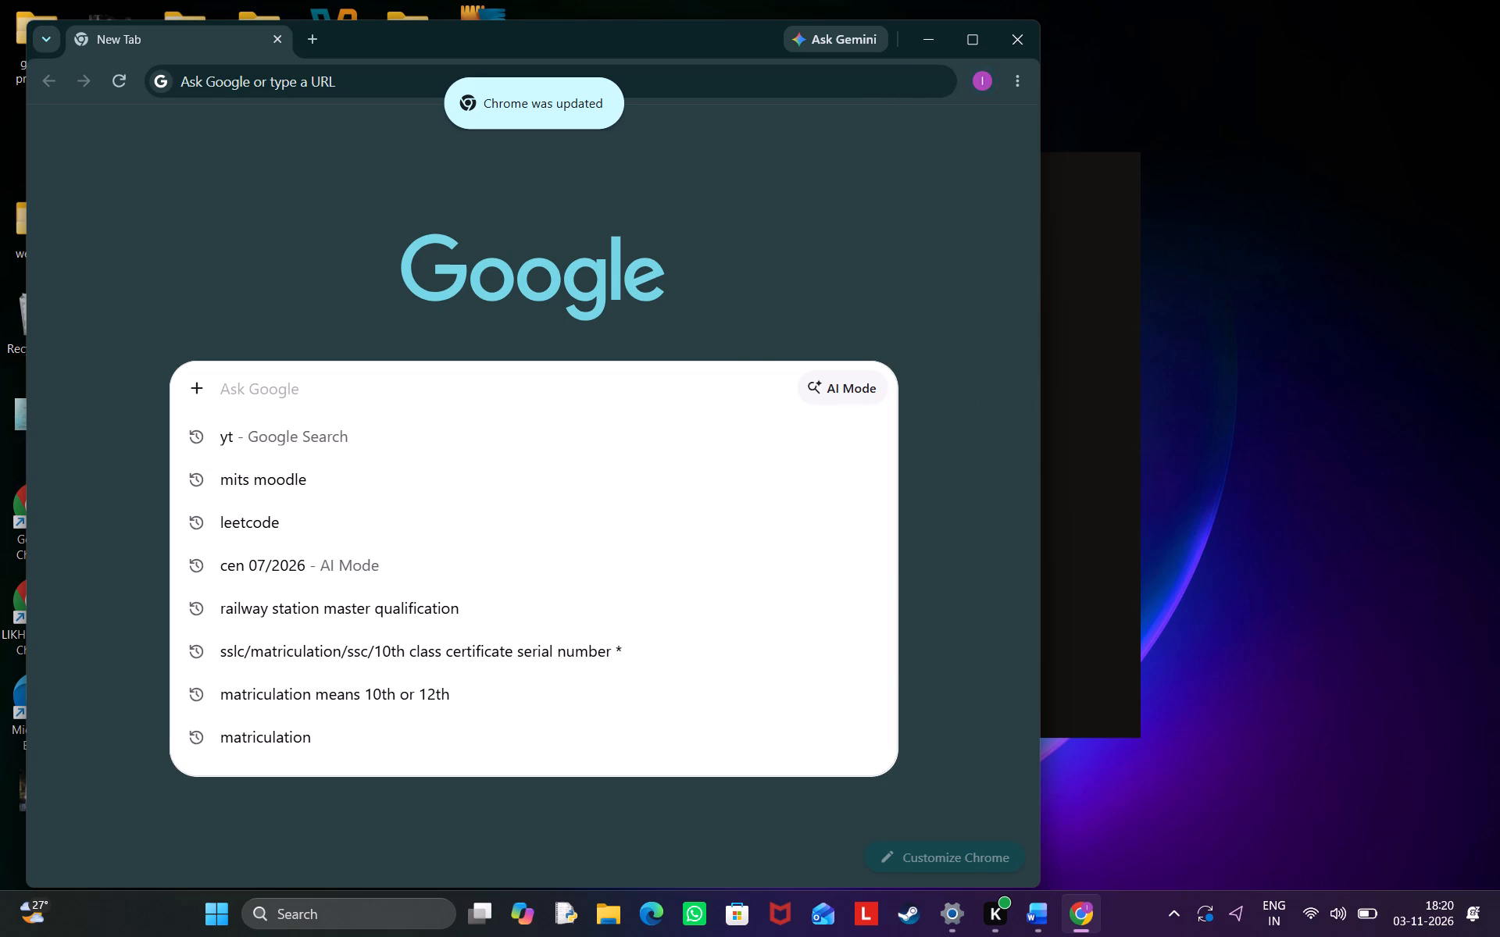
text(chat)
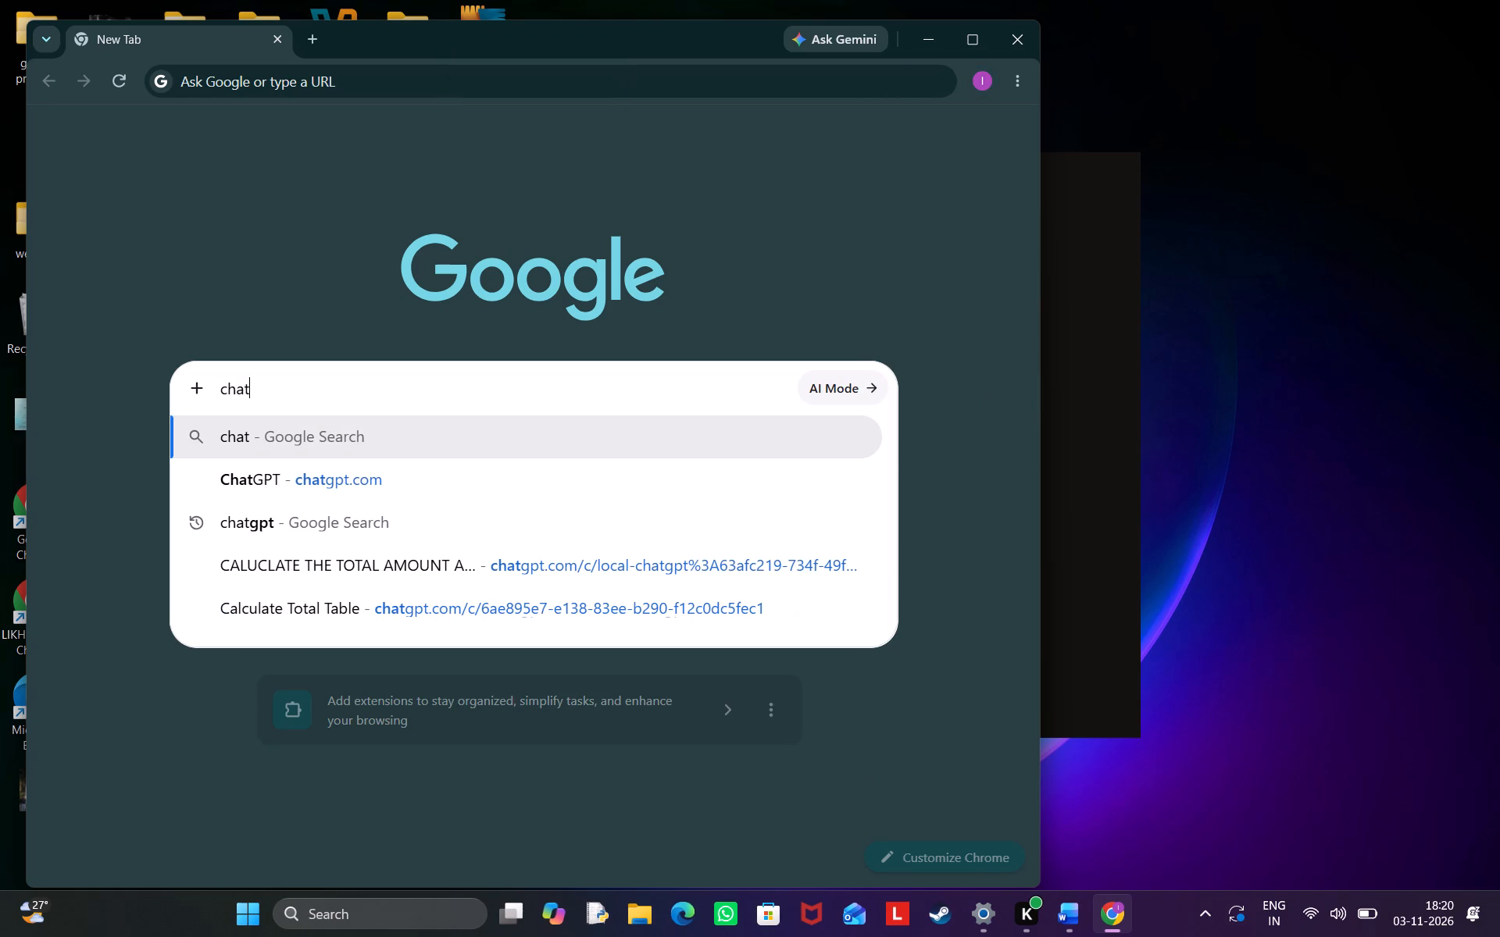
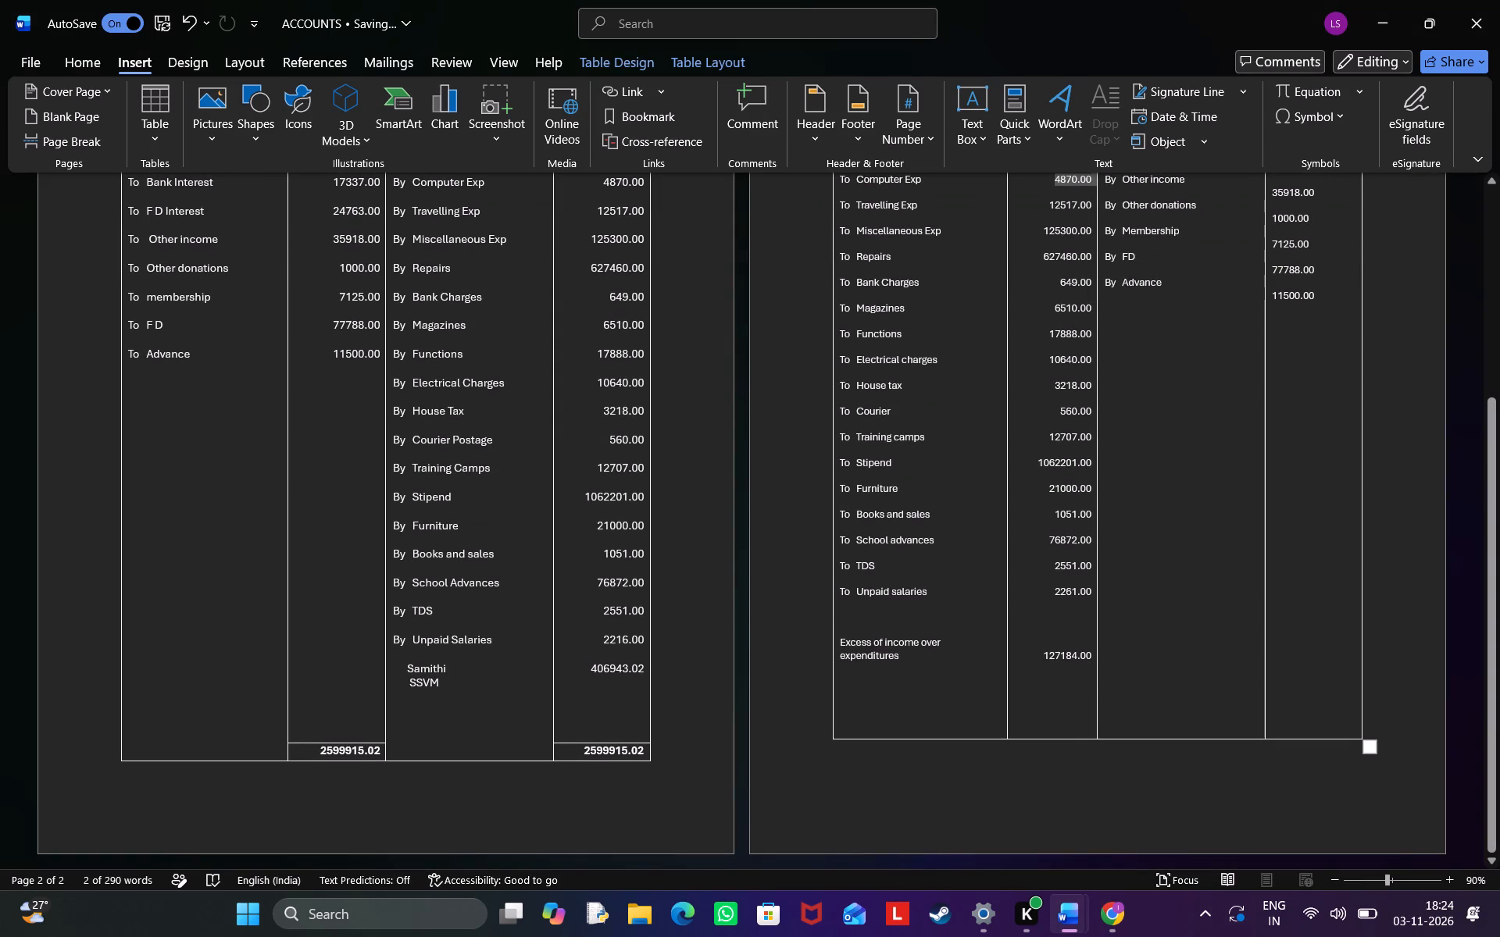
key(Return)
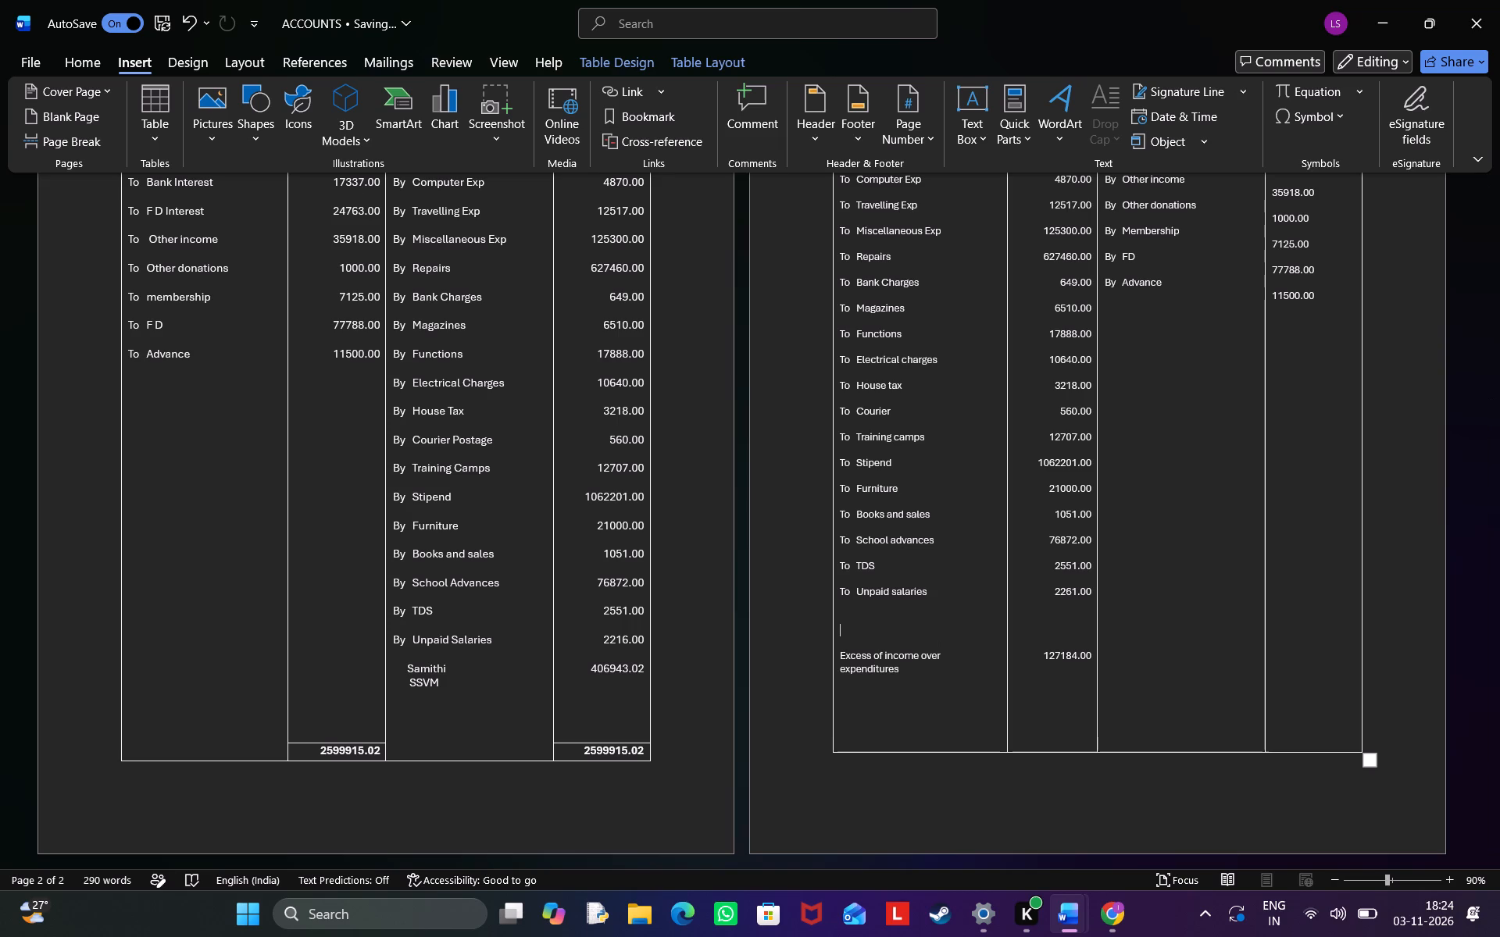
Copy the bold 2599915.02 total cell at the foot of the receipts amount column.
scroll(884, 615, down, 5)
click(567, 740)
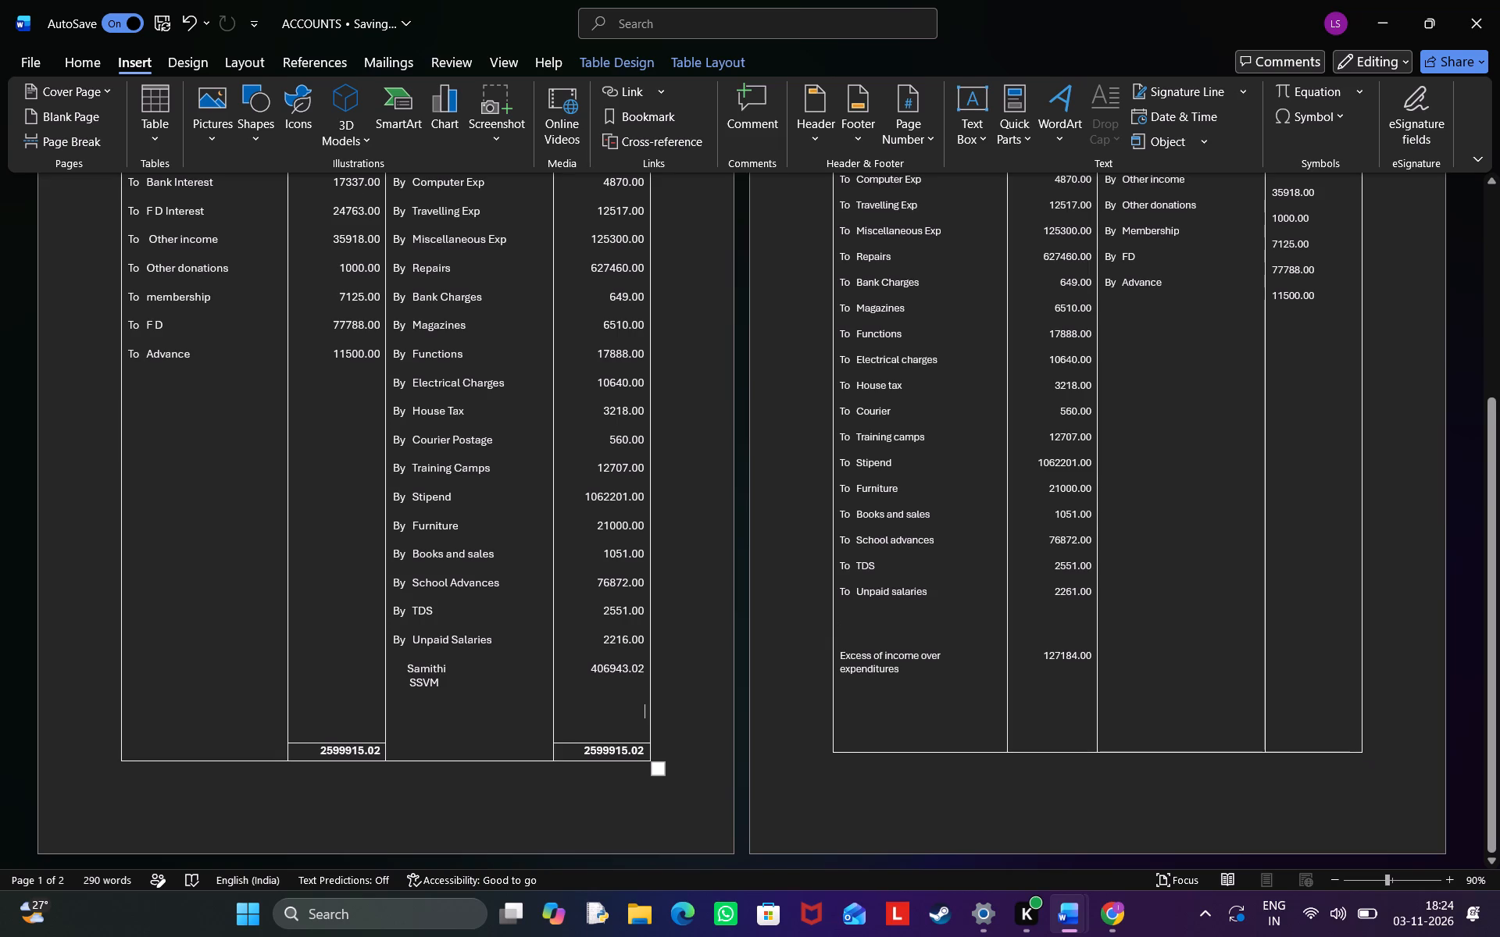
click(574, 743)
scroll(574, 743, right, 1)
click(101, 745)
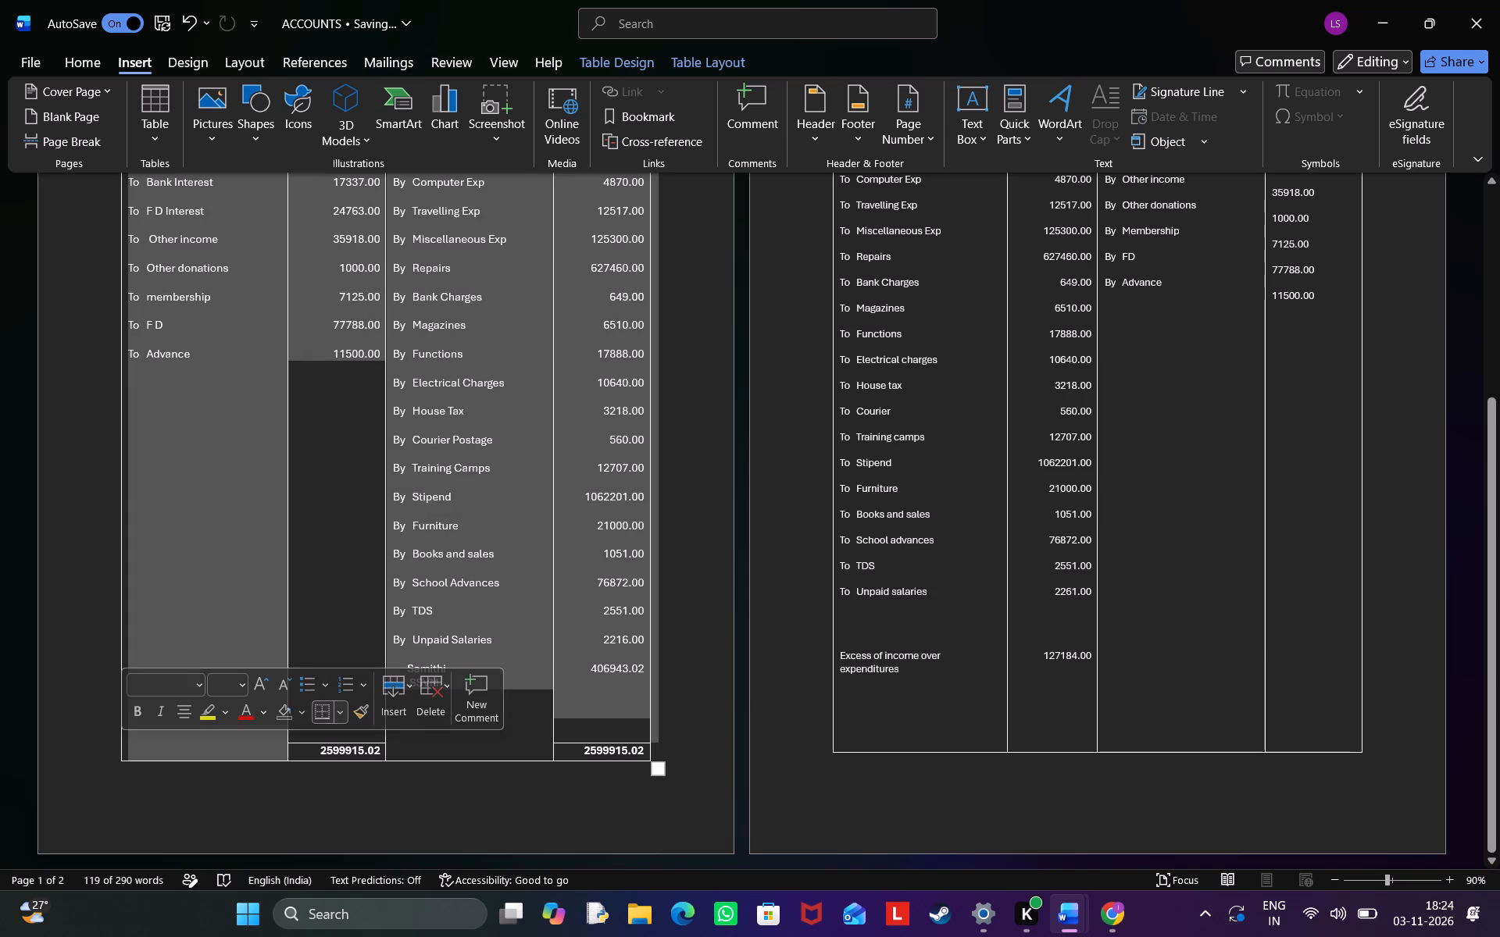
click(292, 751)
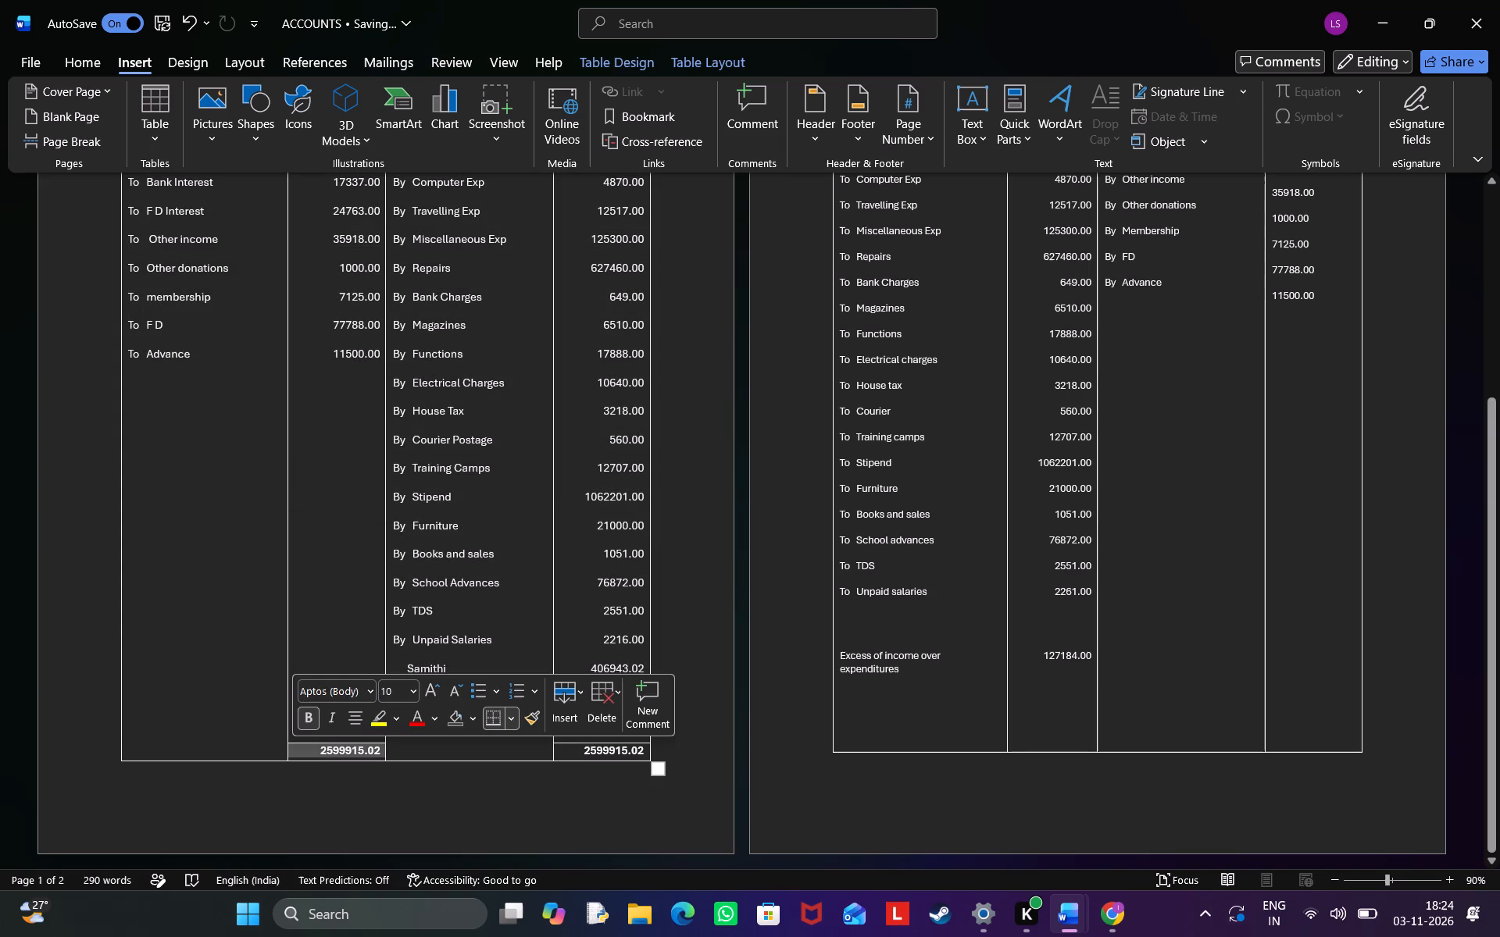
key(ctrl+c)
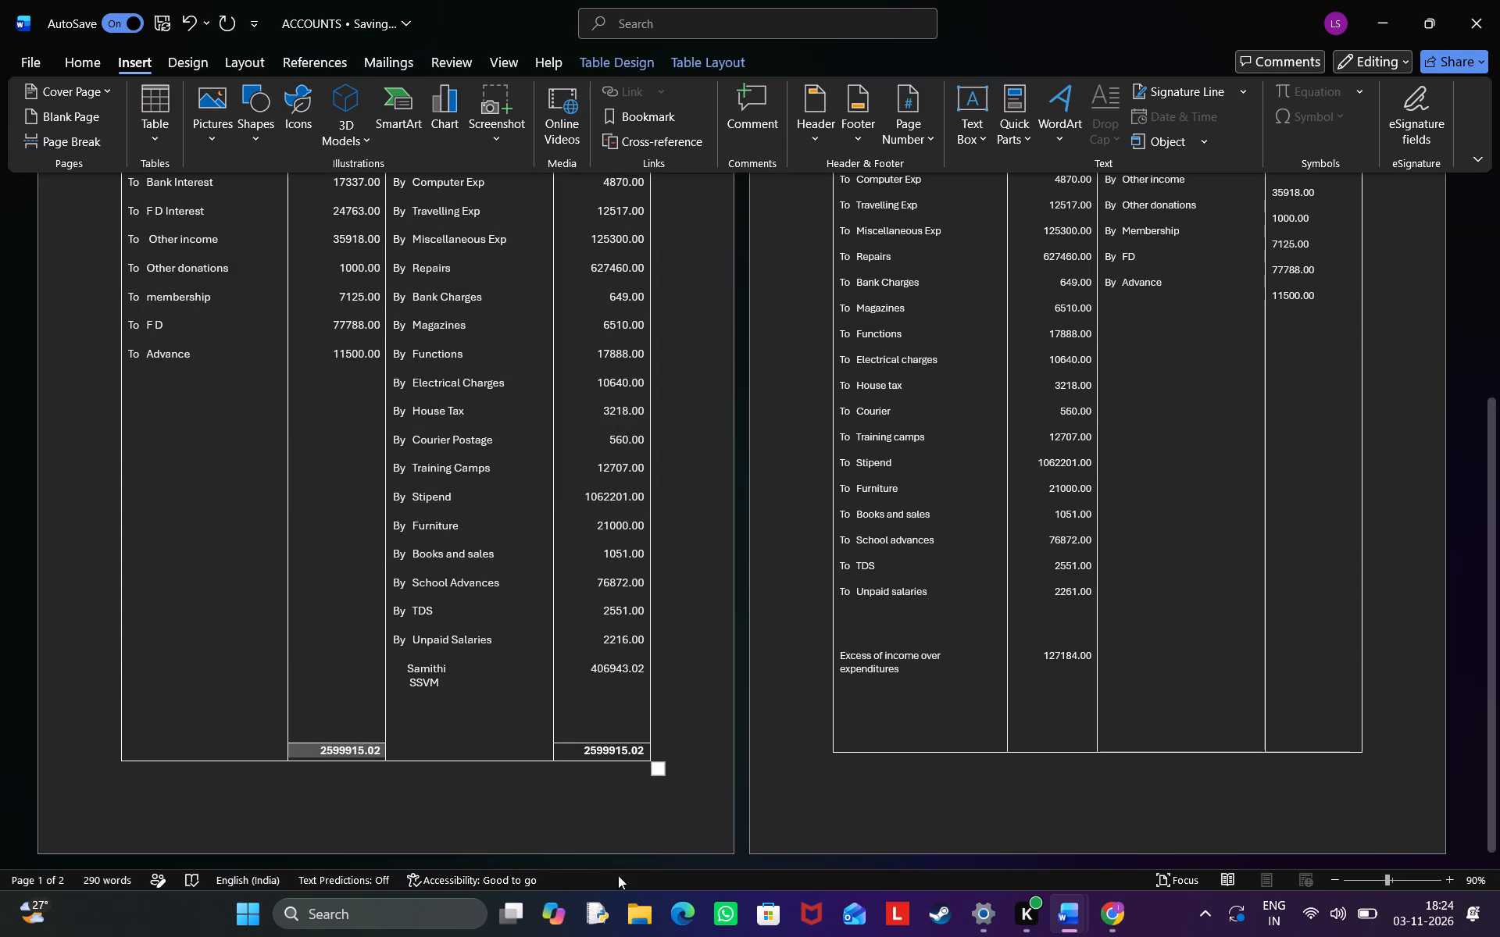
Add six line breaks after the 127184.00 amount in the expenditure amount cell of the income and expenditure account.
click(1026, 735)
key(Return)
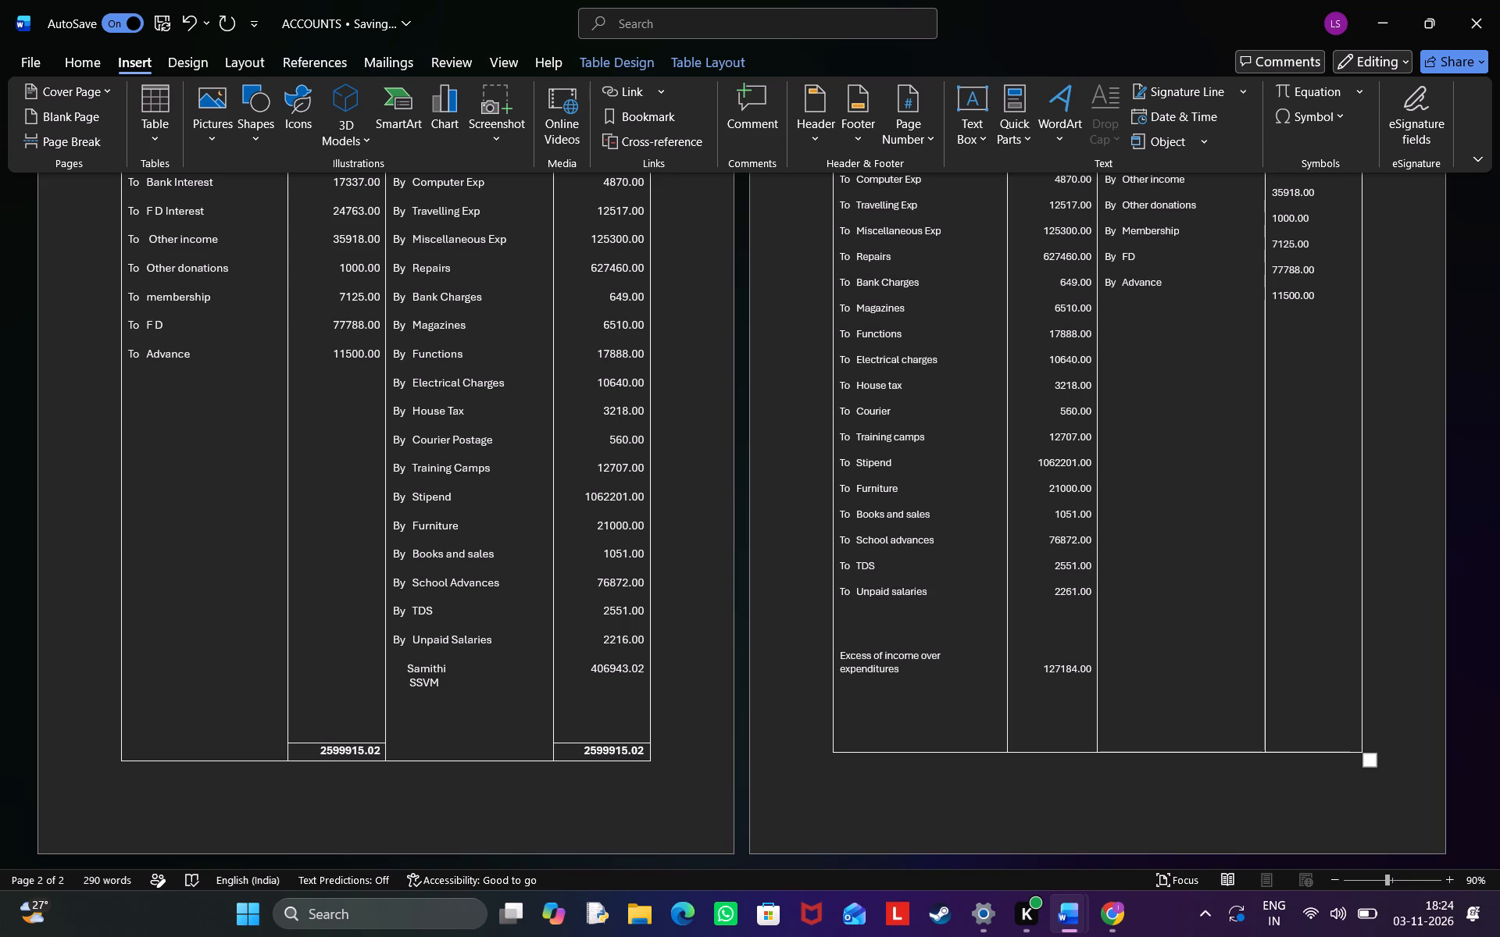
key(ctrl+z)
key(Down)
key(Down)
key(Up)
key(Right)
key(Right)
key(Right)
key(Right)
key(Right)
key(Right)
key(Right)
key(Right)
key(Right)
key(shift+Return)
key(shift+Return)
key(shift+Return)
key(shift+Return)
key(shift+Return)
key(shift+Return)
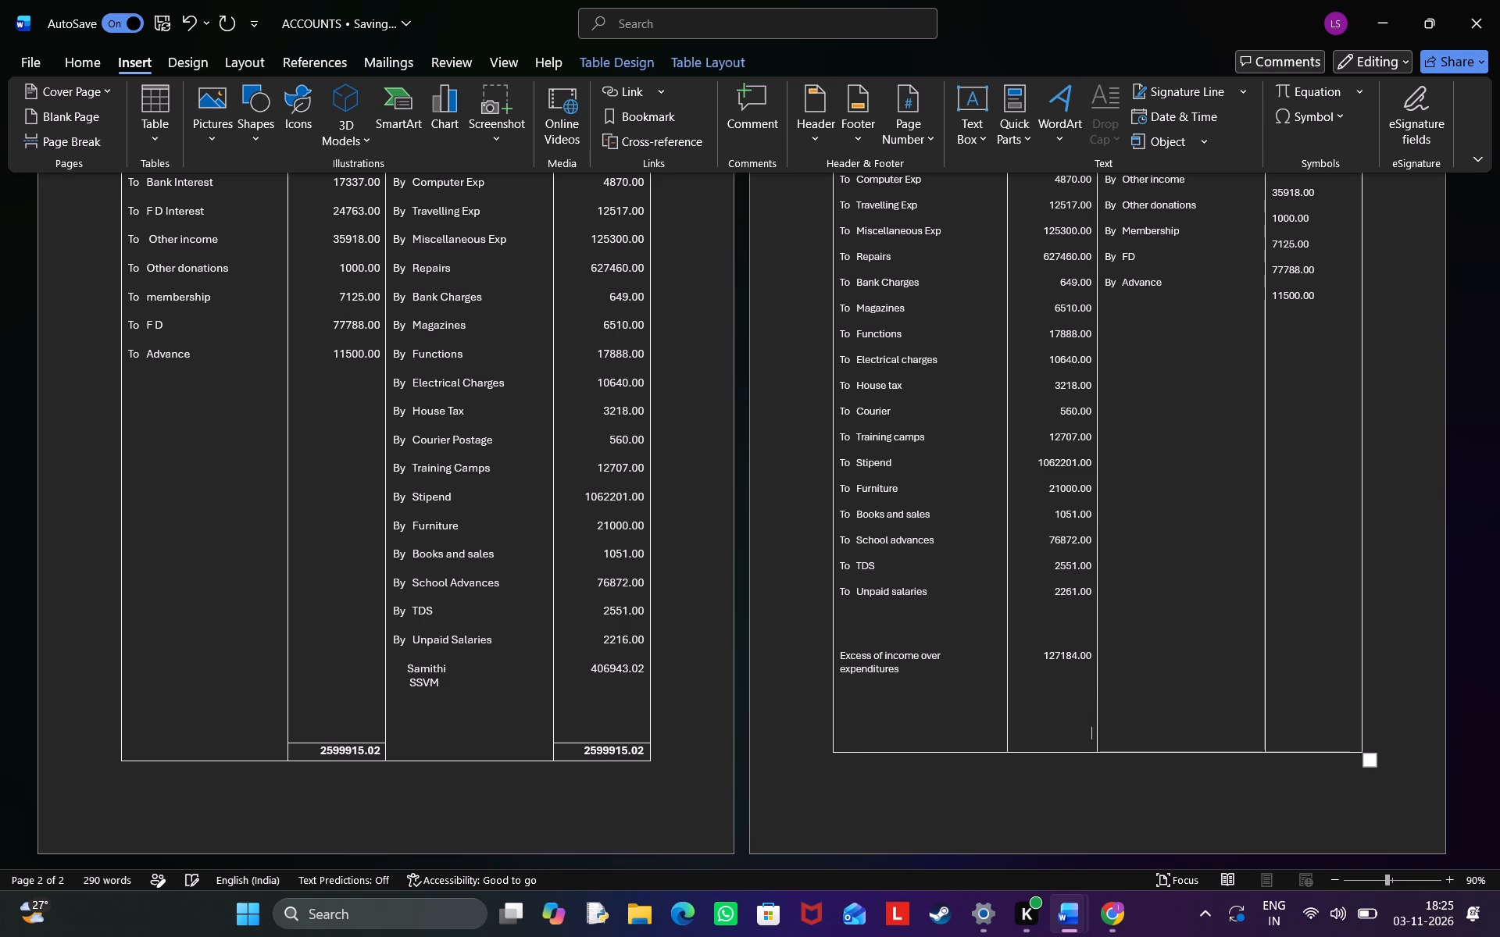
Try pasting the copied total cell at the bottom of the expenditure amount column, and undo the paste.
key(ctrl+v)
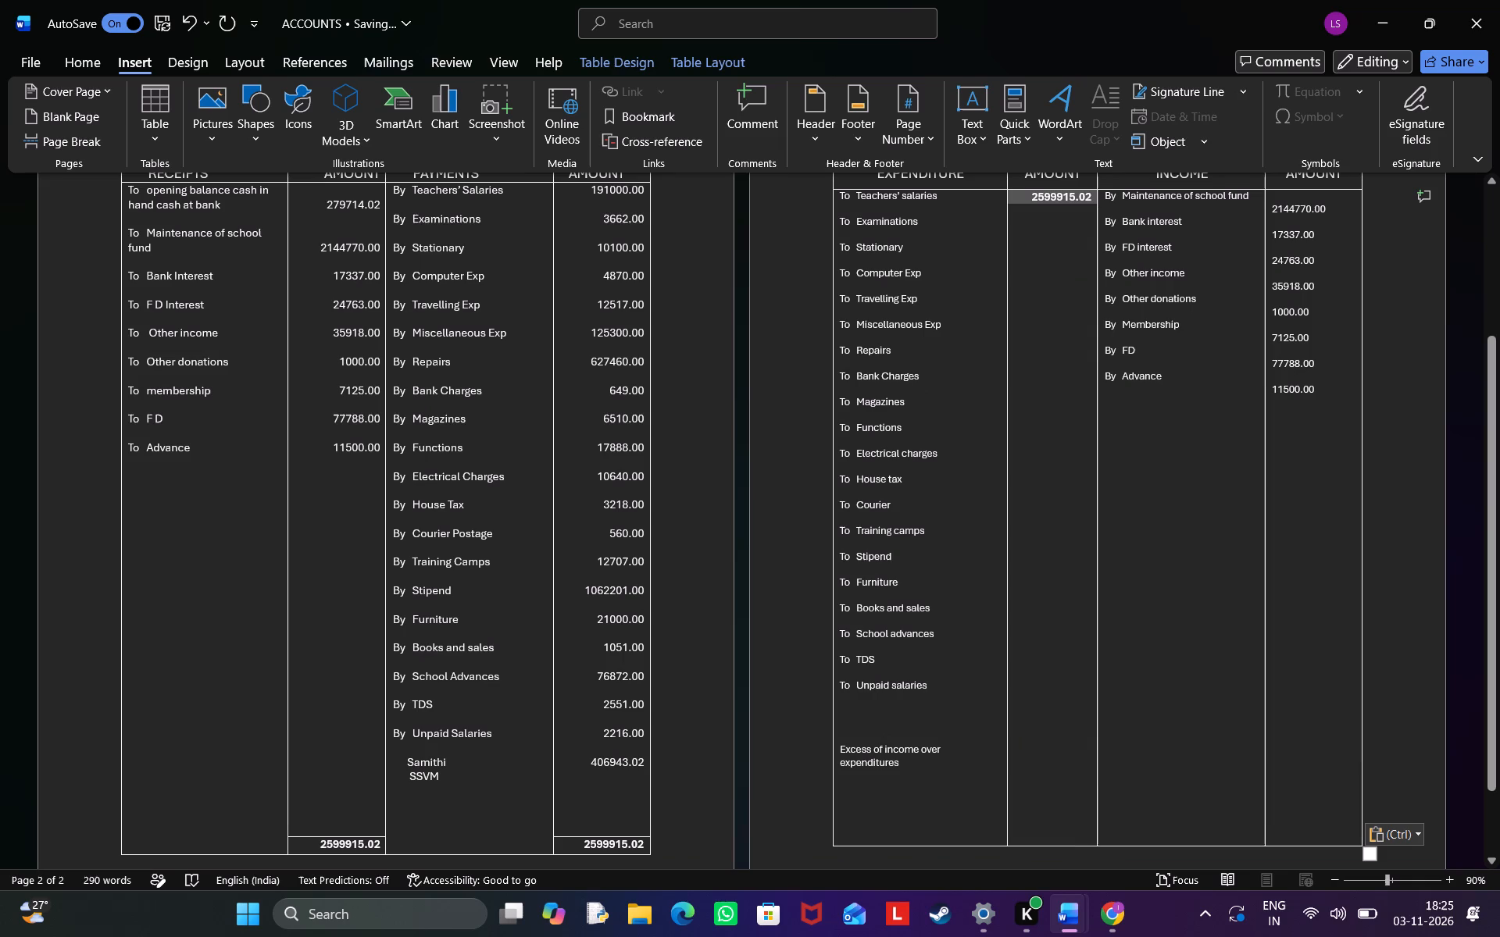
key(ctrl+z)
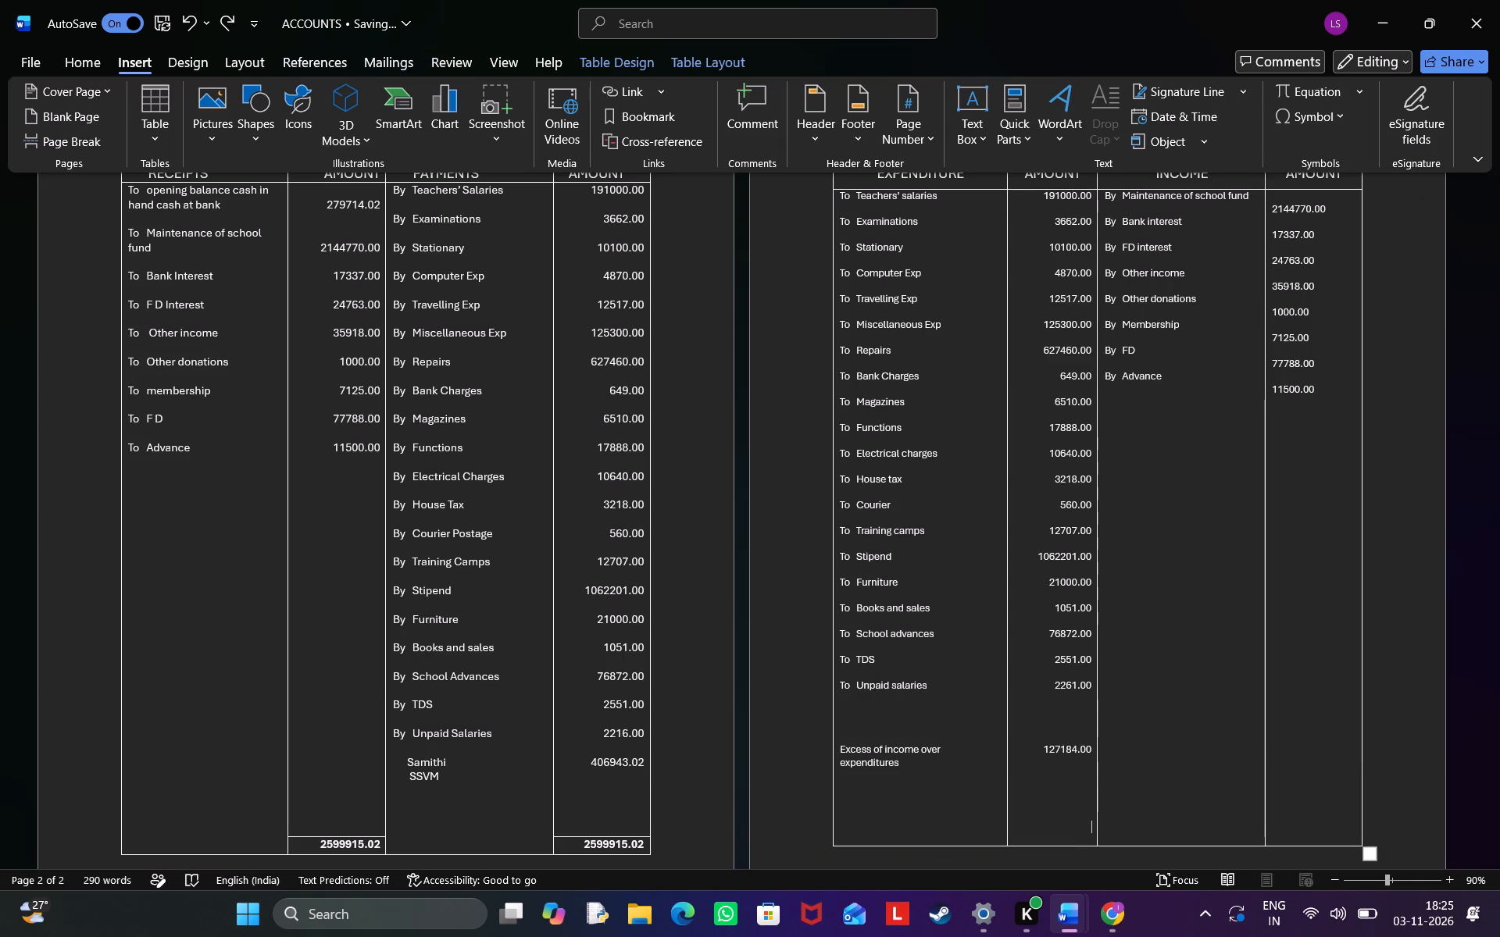
Insert a blank row directly below the header row of the income and expenditure table.
scroll(1026, 735, up, 1)
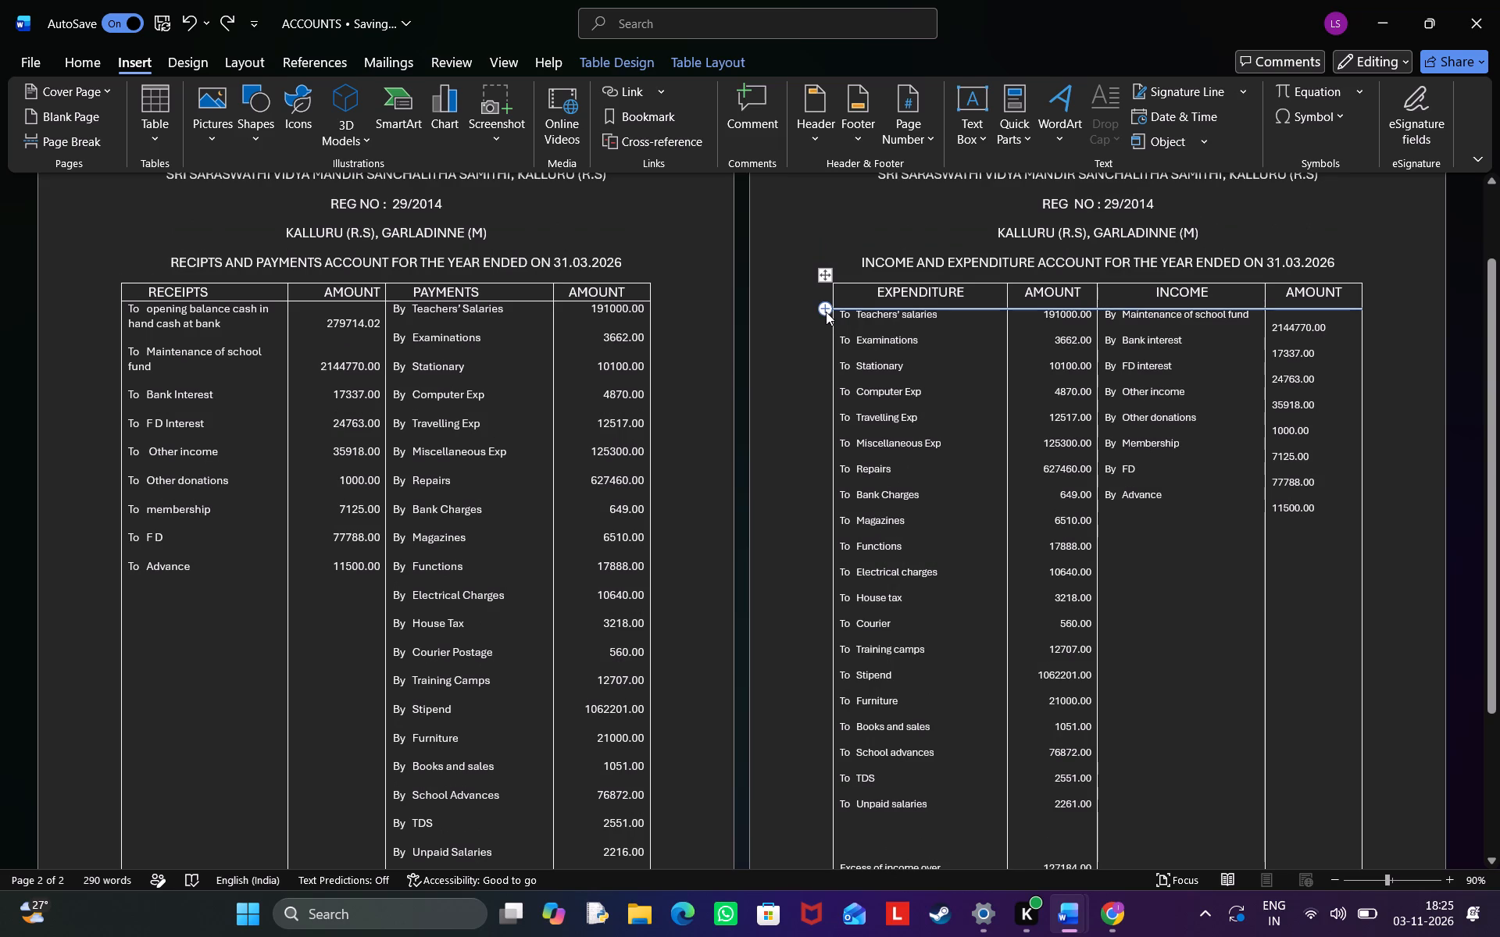
click(826, 312)
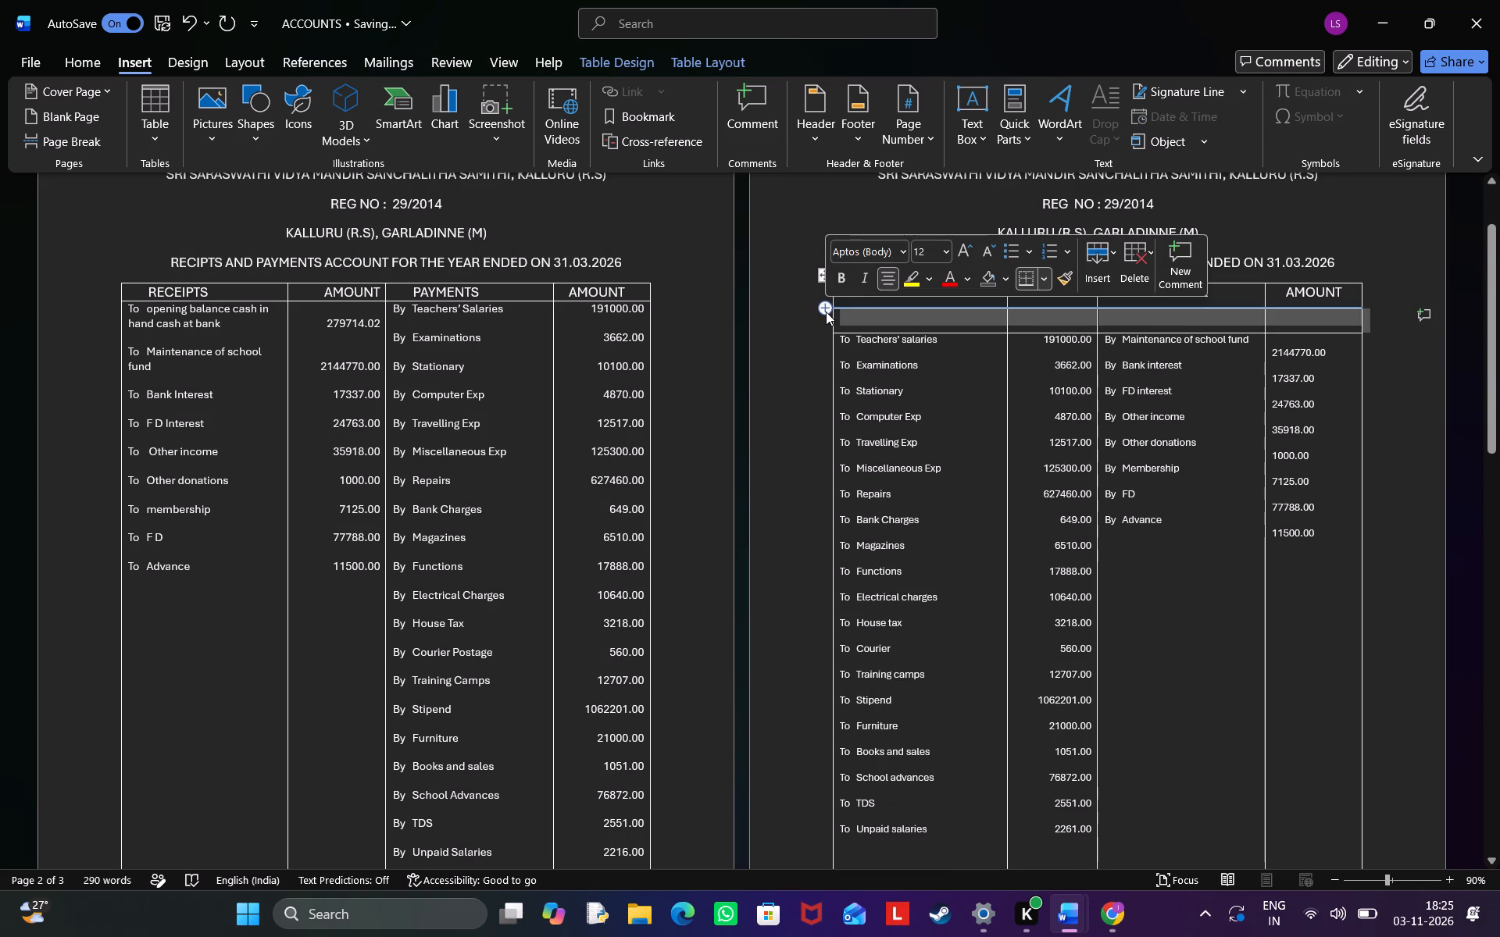
Cut the blank row below the header, add a line break under "Excess of income over expenditures", and try pasting the row there.
key(ctrl+x)
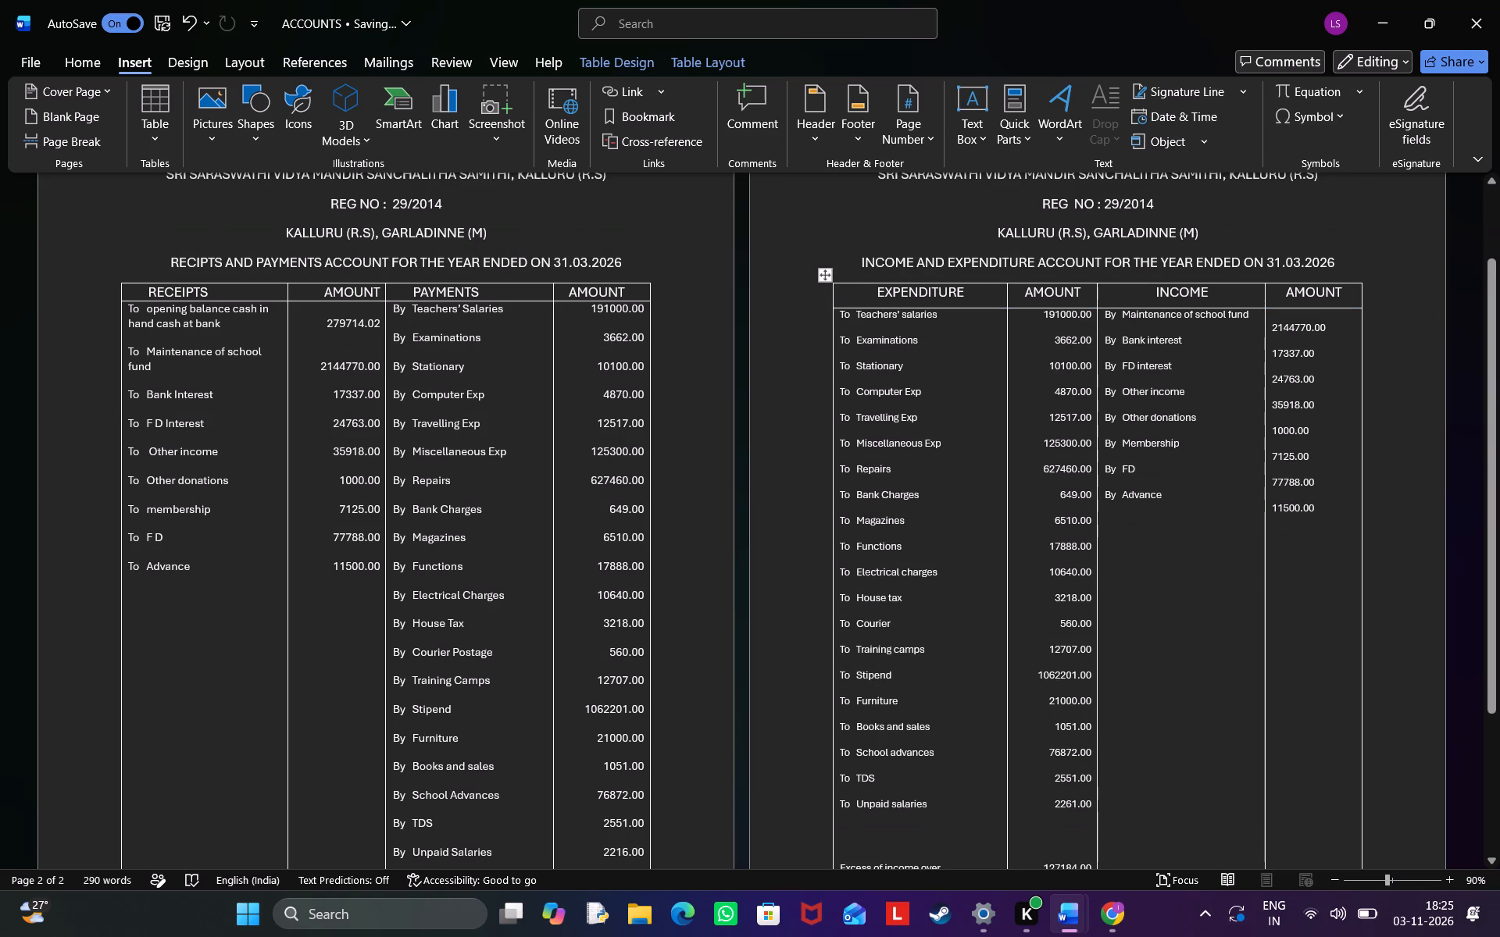
scroll(934, 581, down, 3)
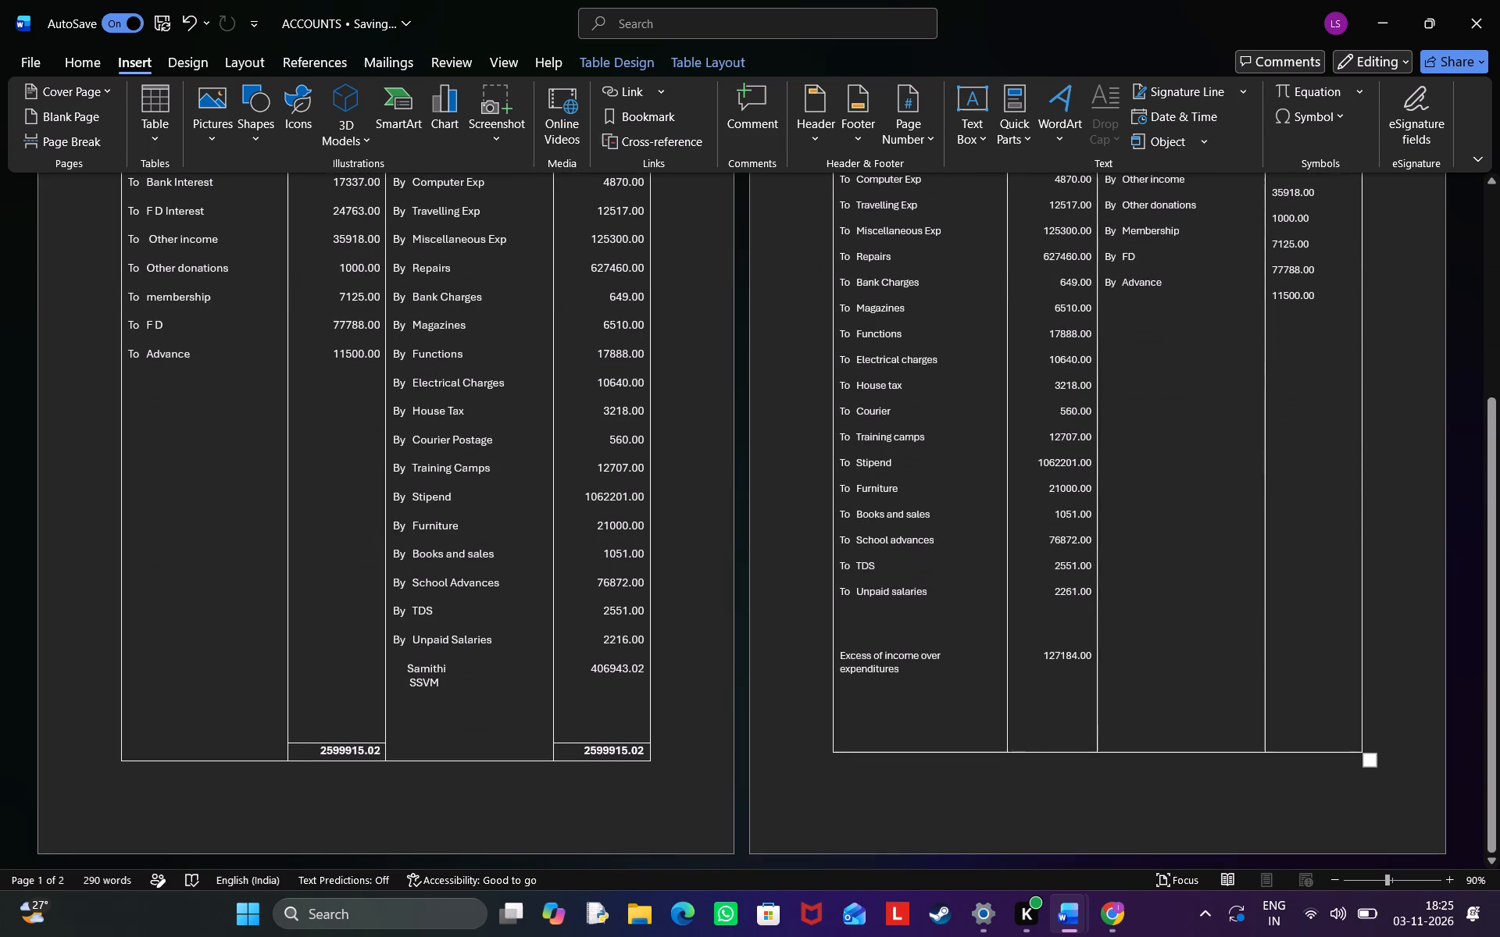
click(907, 666)
key(Return)
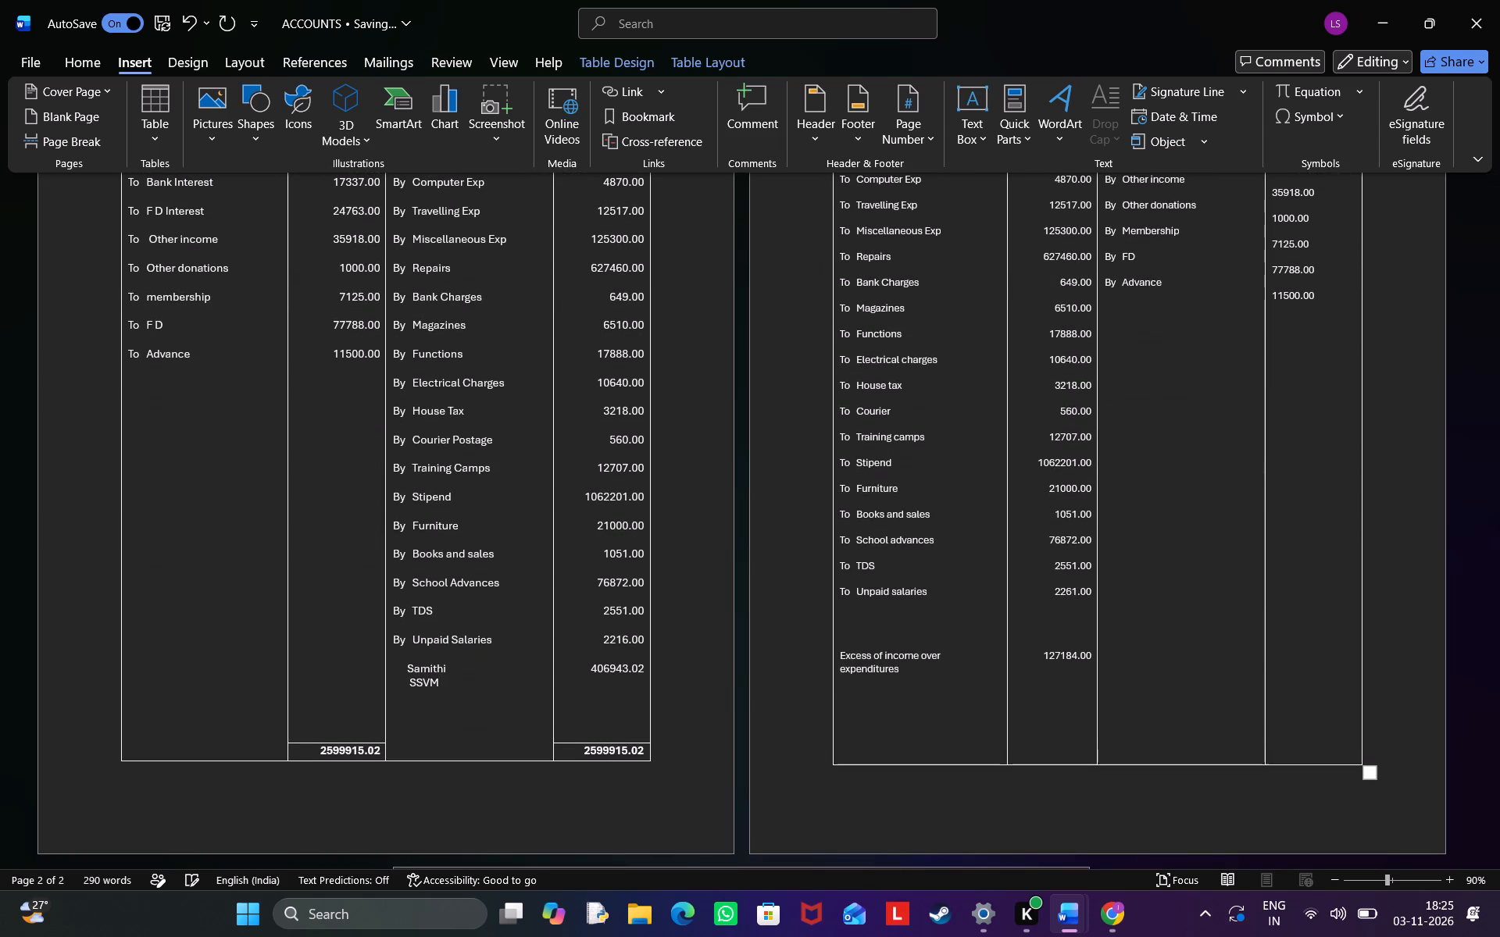
key(ctrl+v)
scroll(907, 666, up, 1)
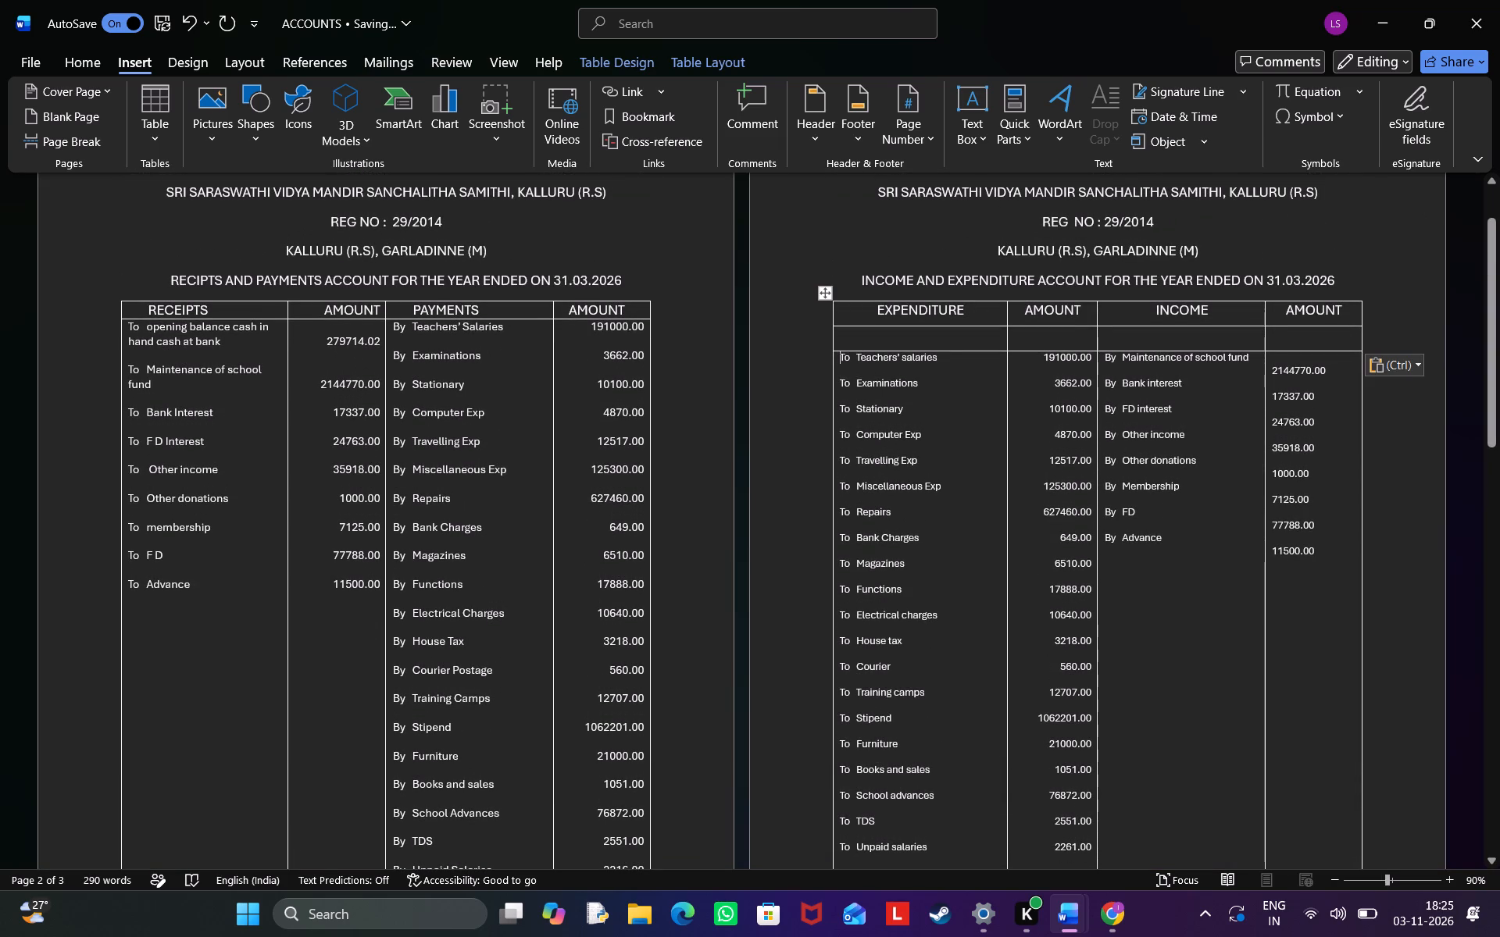
Cut the blank row directly below the header row of the income and expenditure table again.
click(857, 337)
right_click(857, 337)
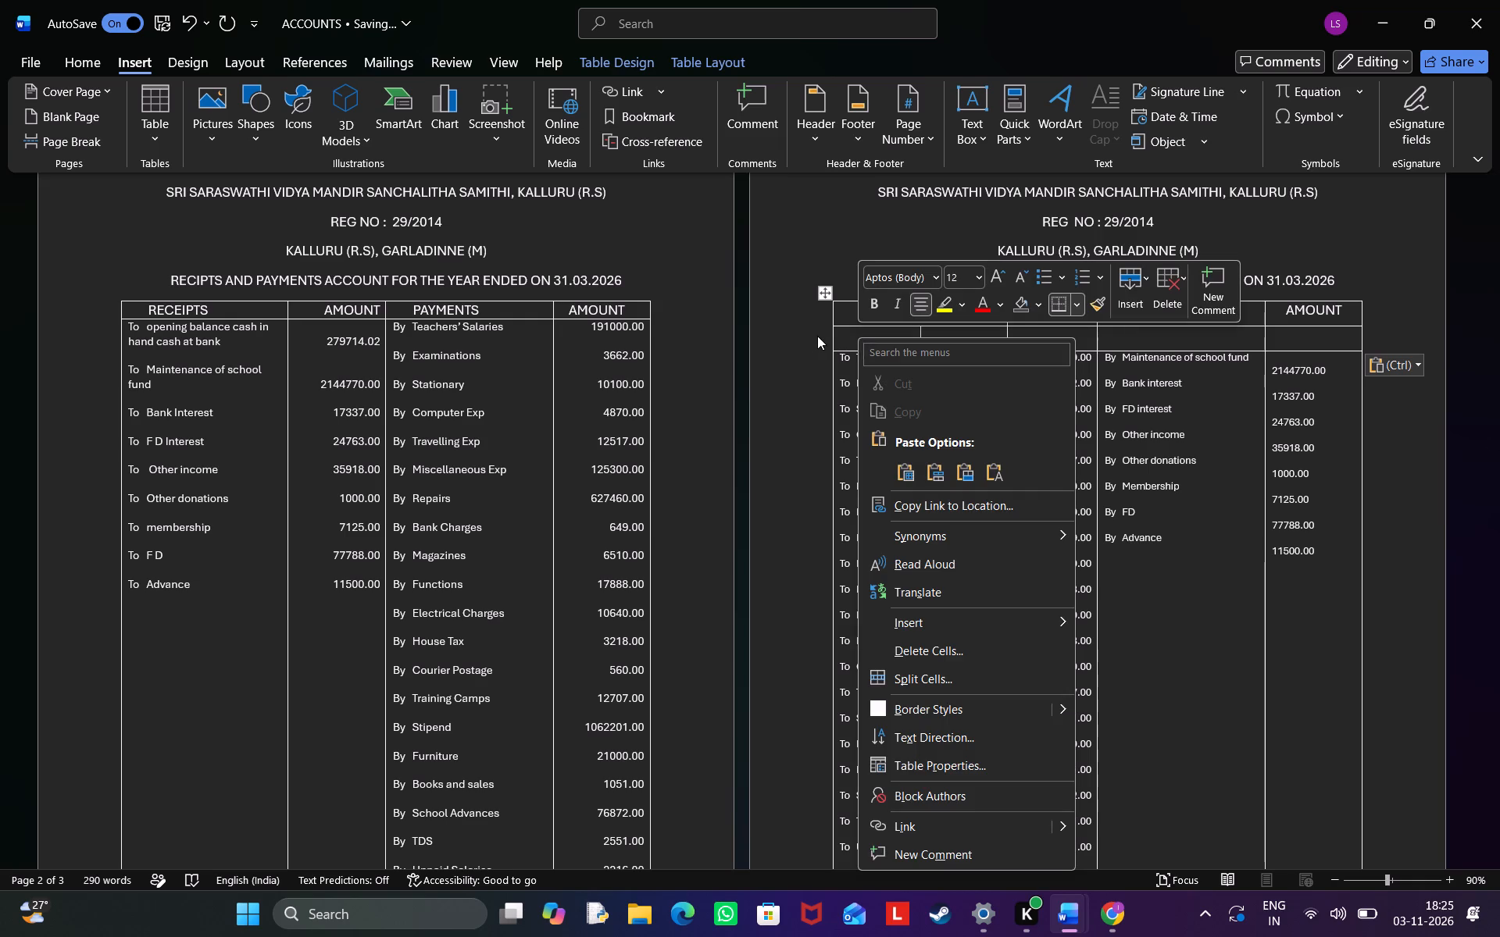
click(819, 336)
click(820, 336)
right_click(820, 336)
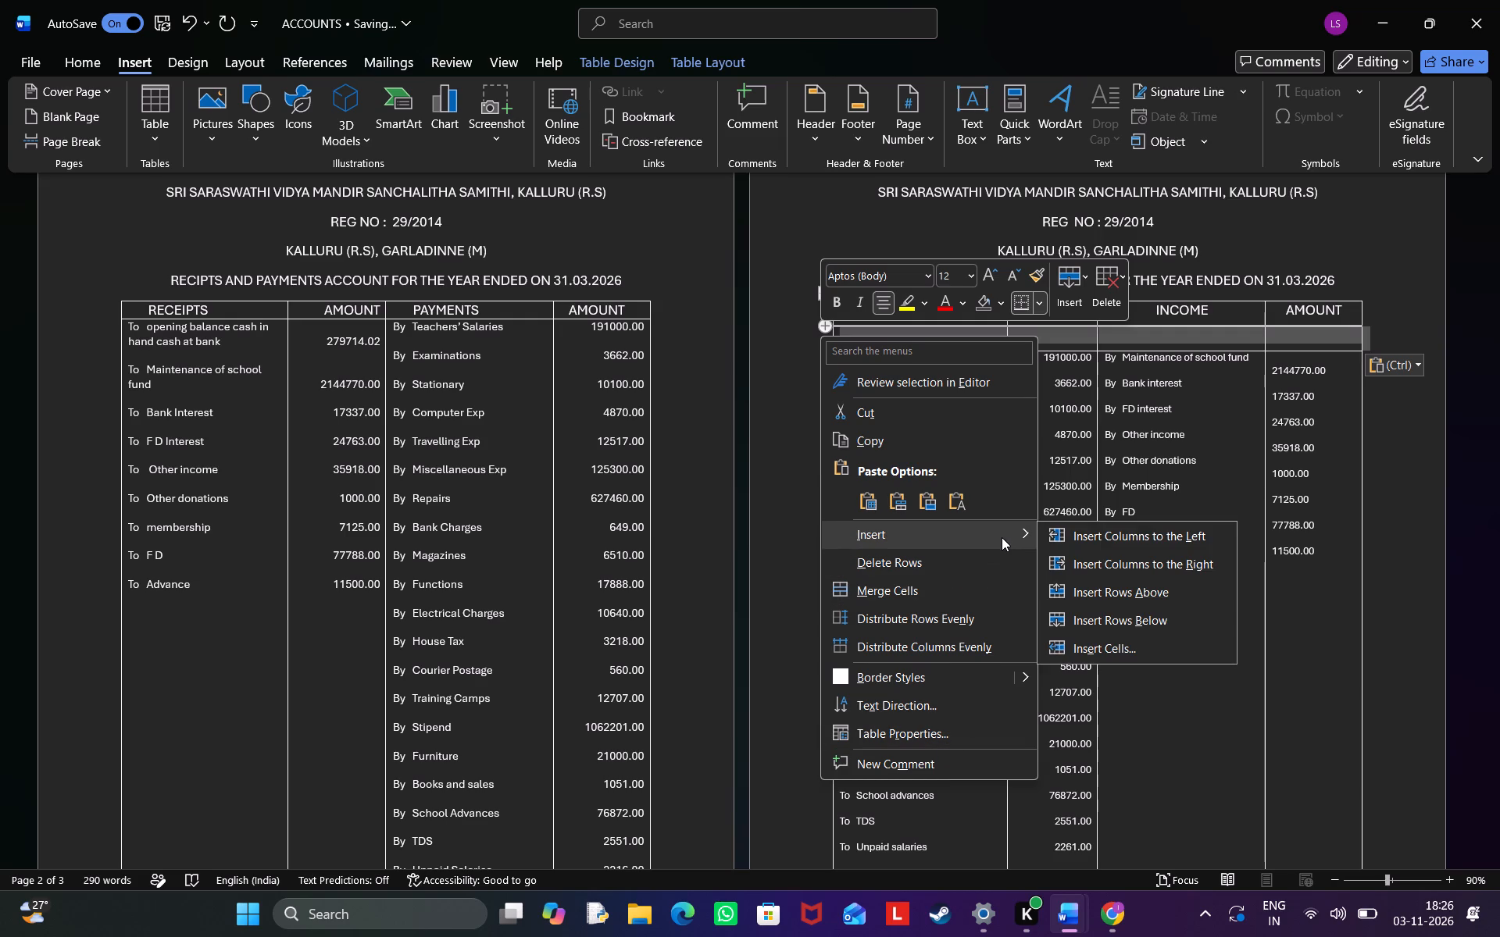
click(773, 401)
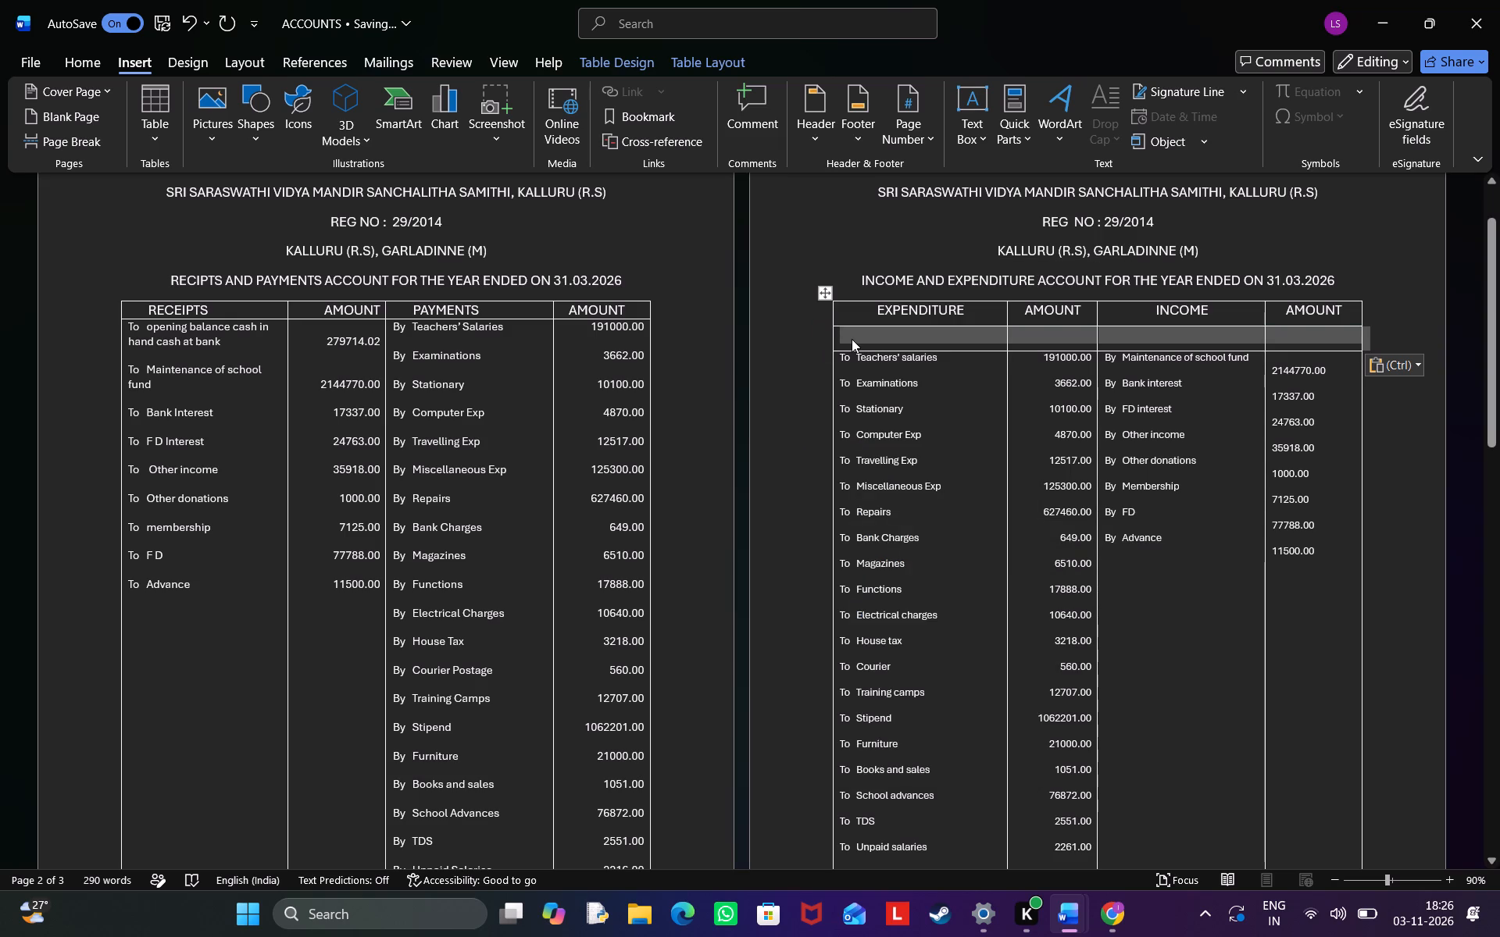
key(ctrl+c)
key(ctrl+x)
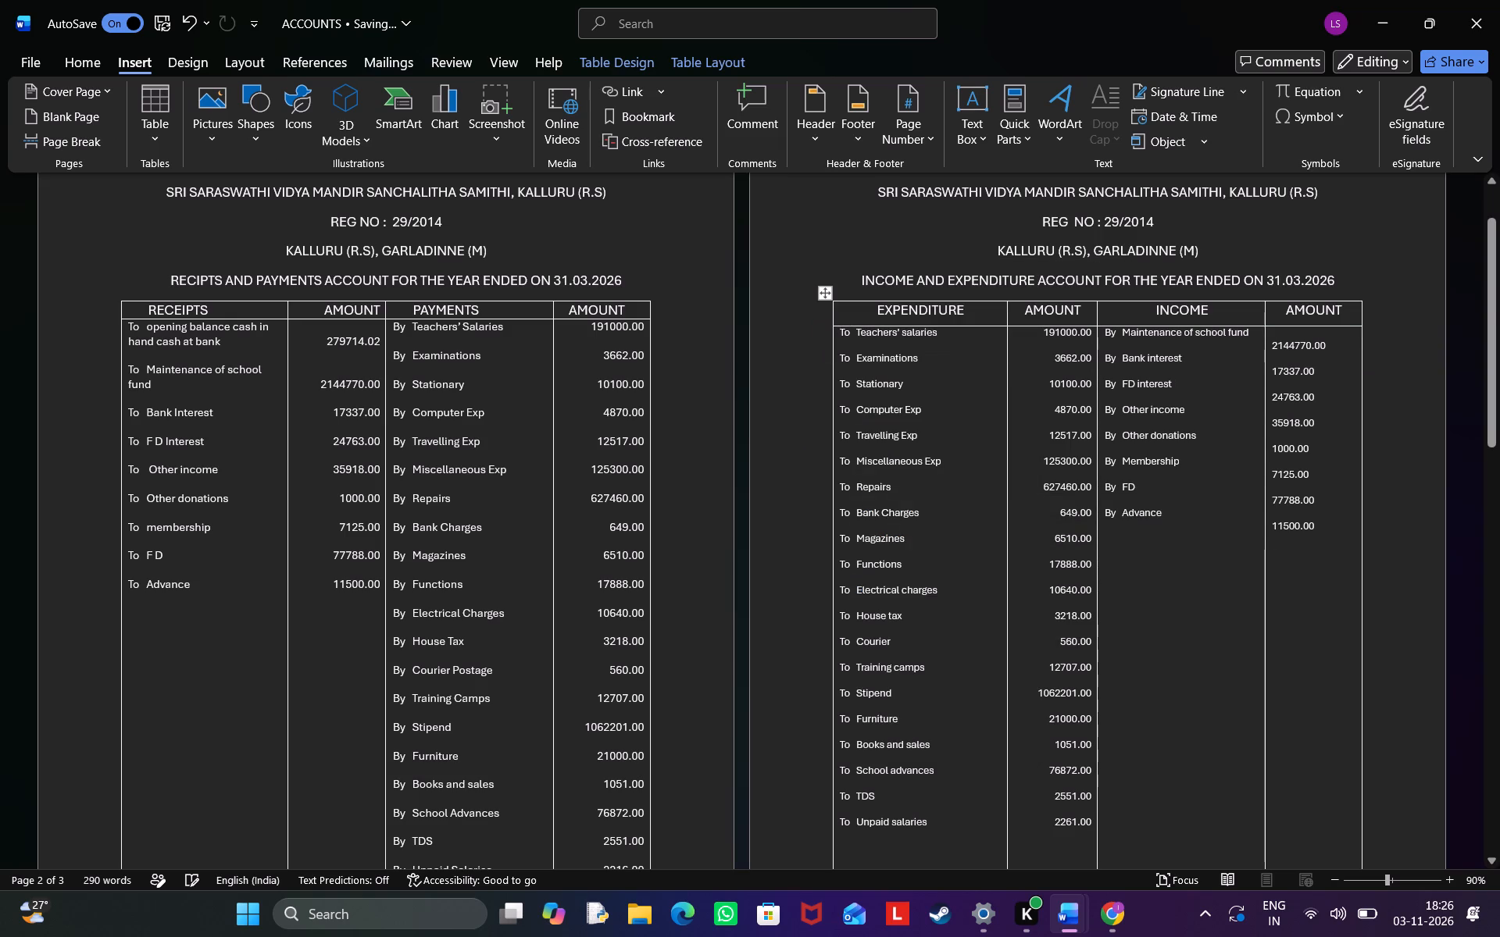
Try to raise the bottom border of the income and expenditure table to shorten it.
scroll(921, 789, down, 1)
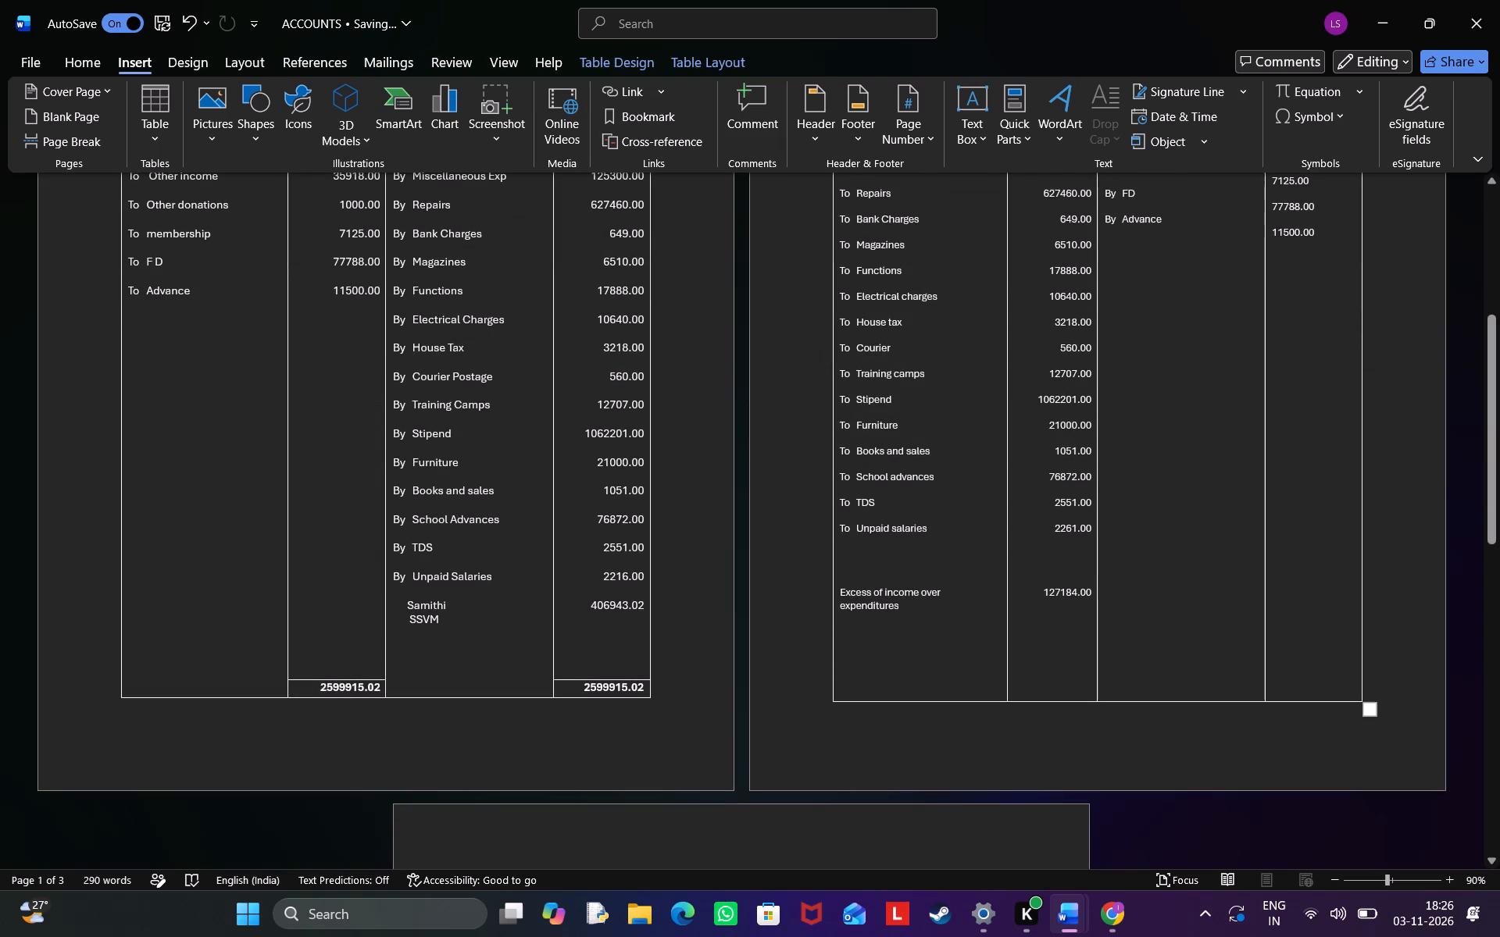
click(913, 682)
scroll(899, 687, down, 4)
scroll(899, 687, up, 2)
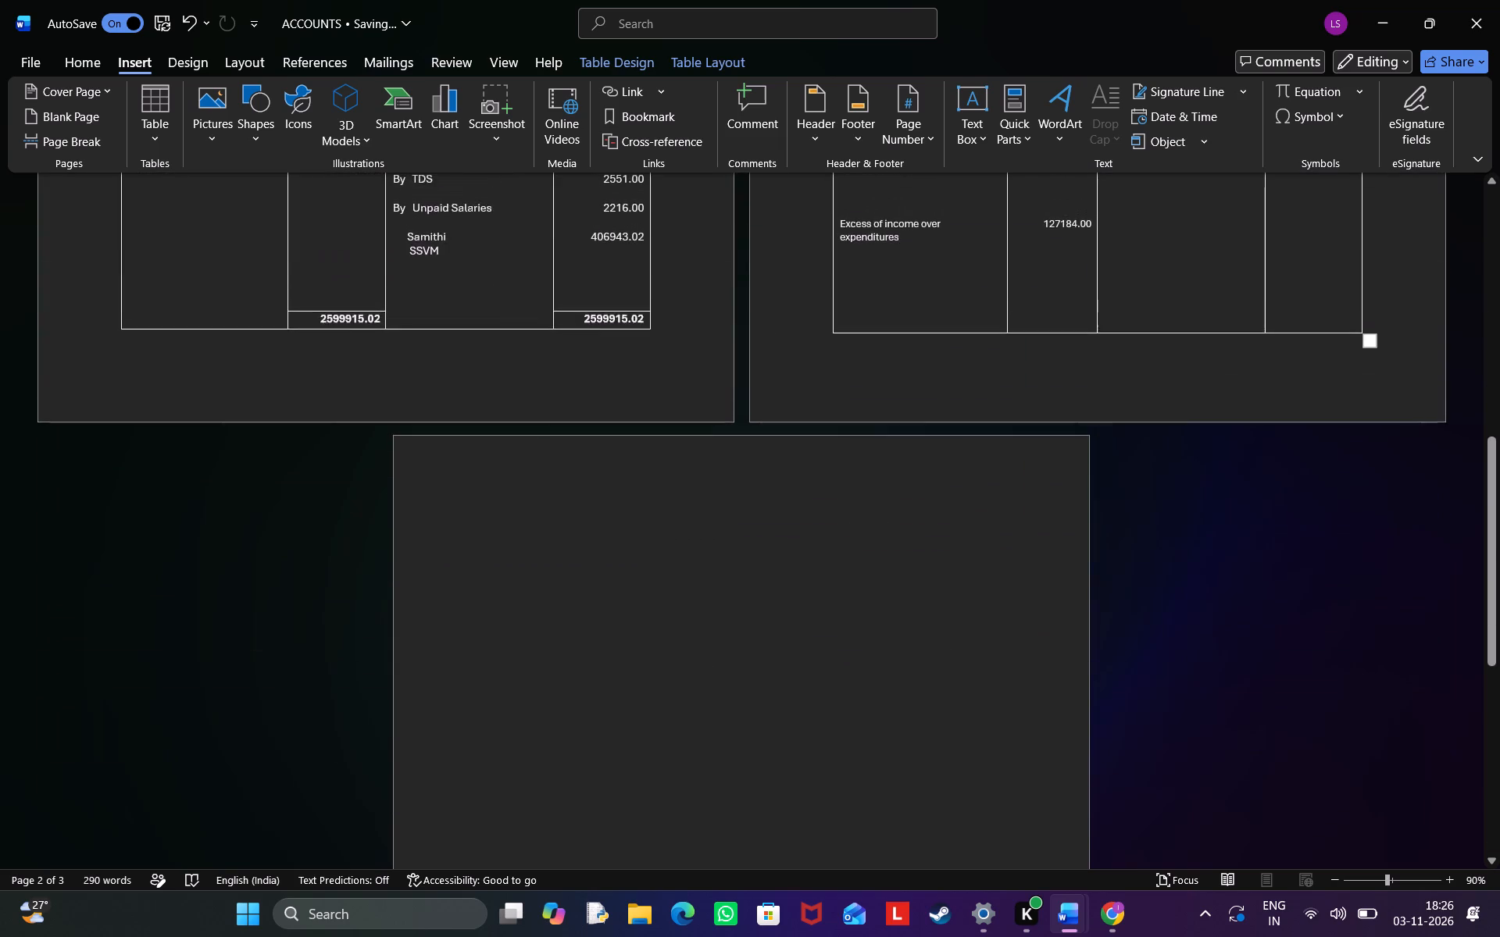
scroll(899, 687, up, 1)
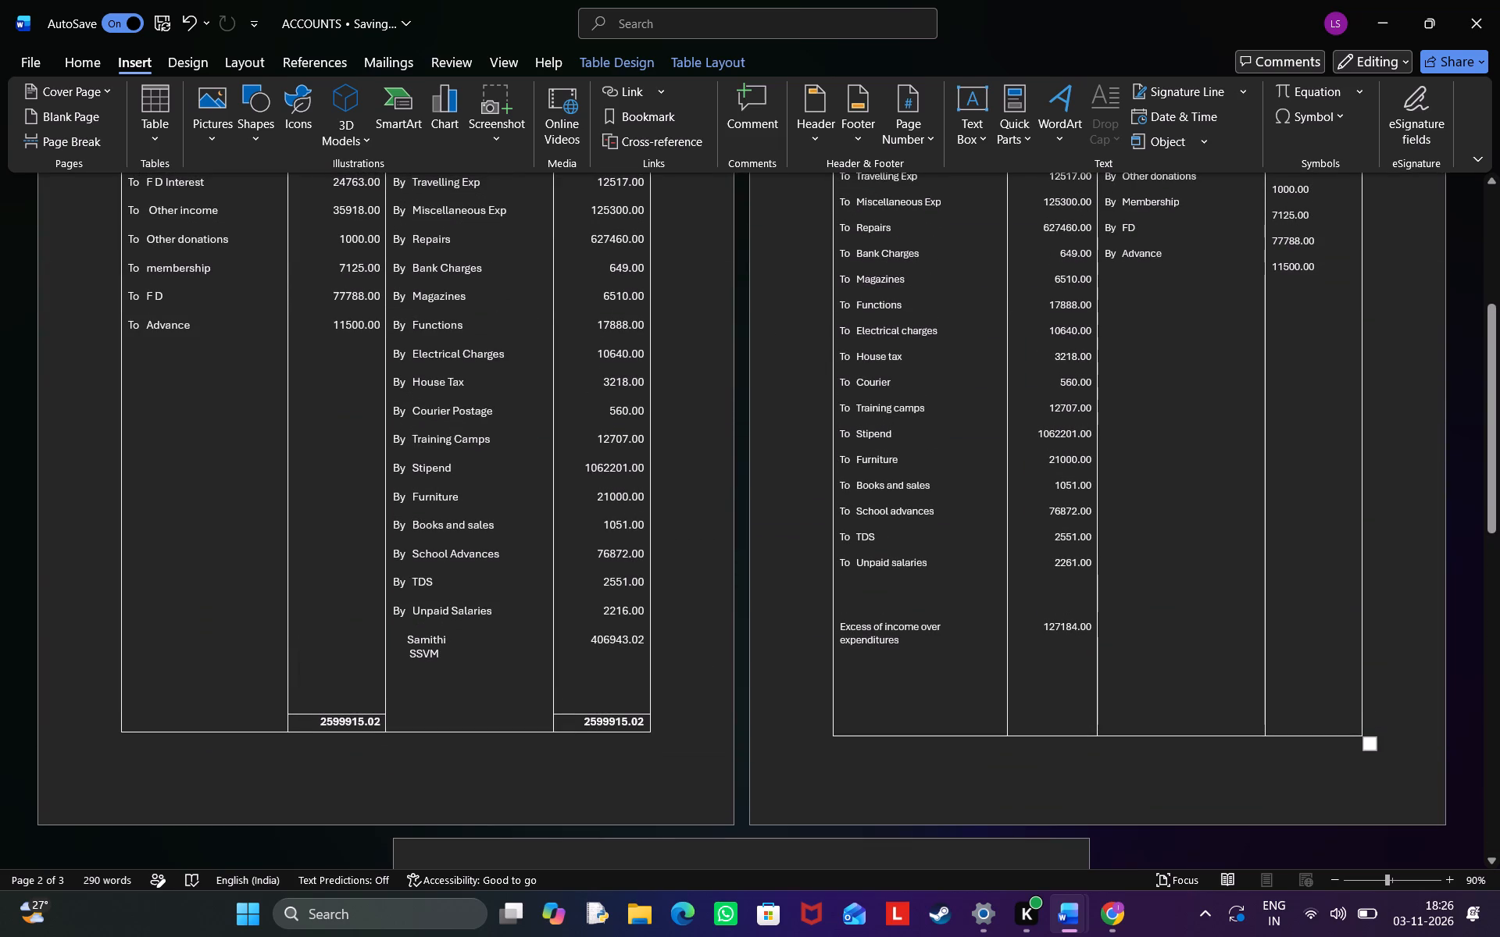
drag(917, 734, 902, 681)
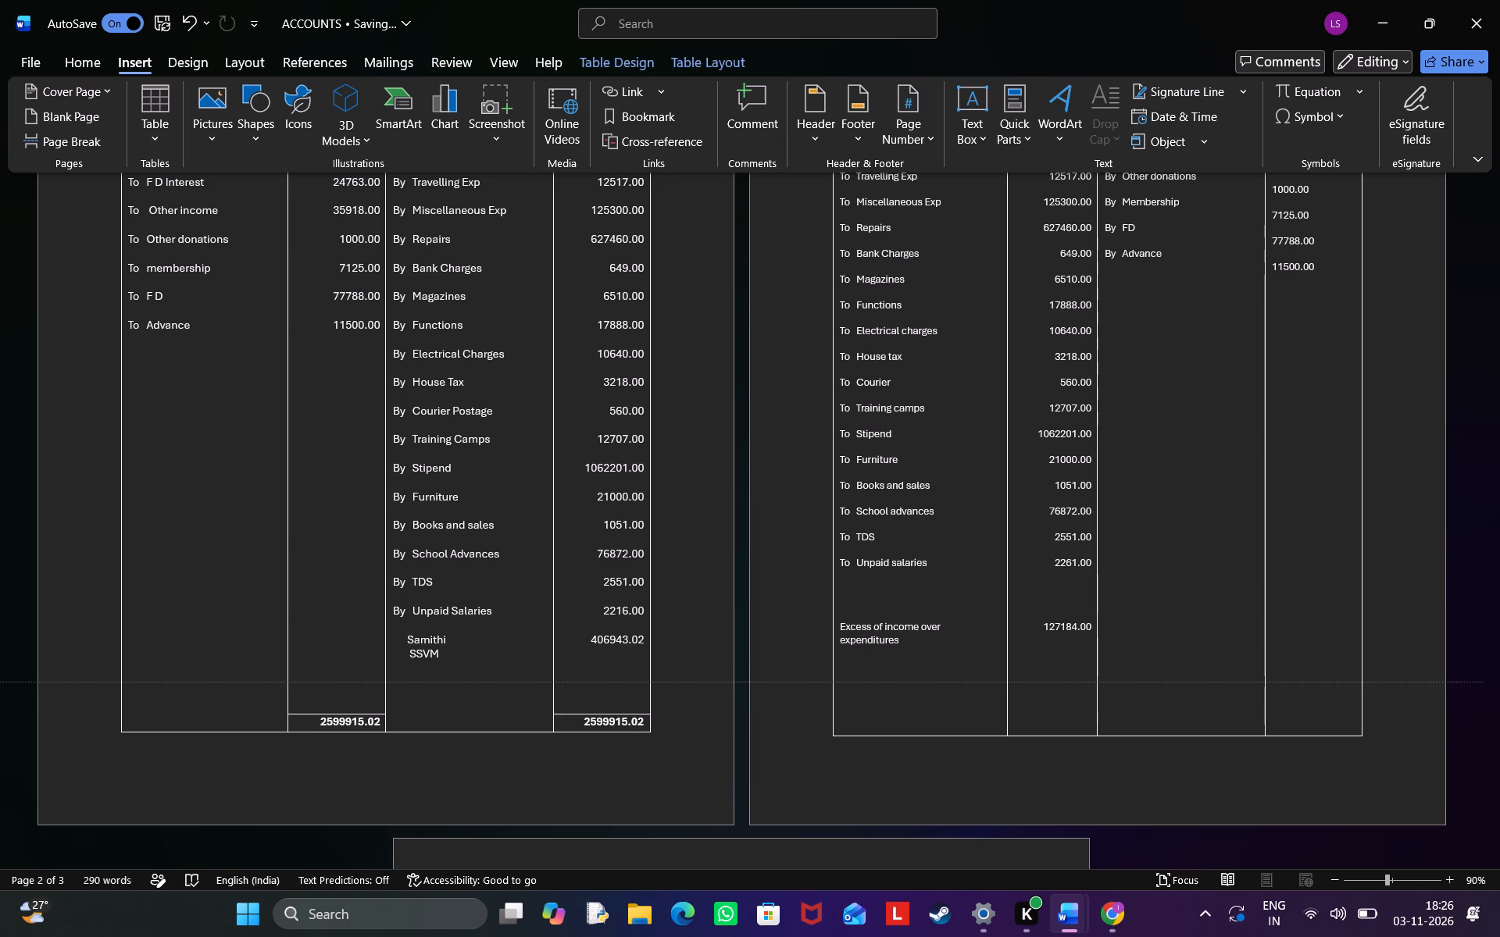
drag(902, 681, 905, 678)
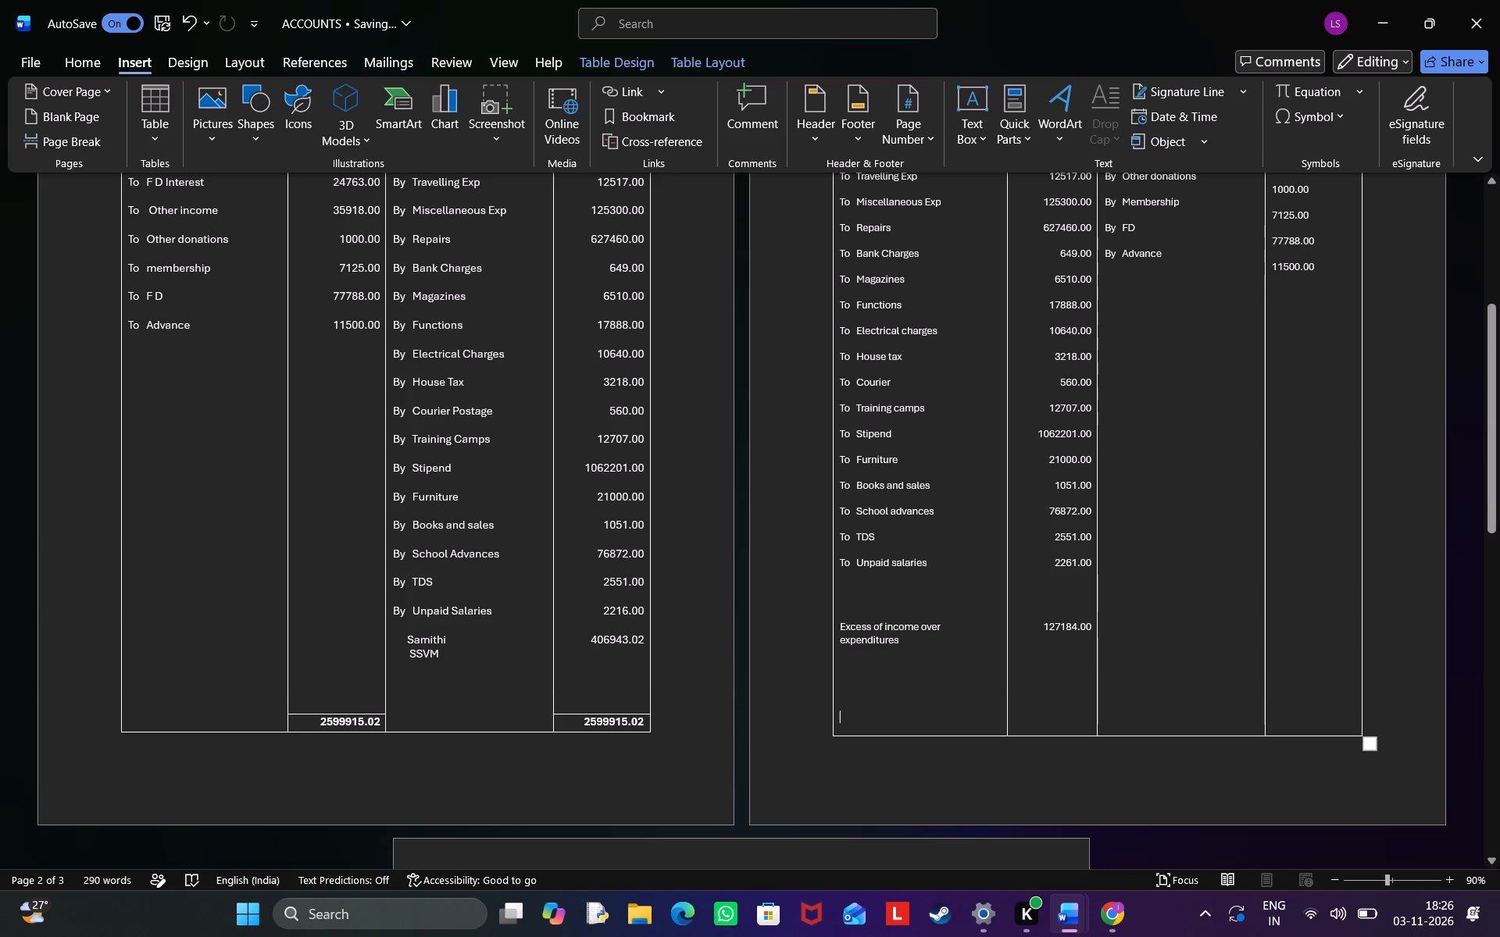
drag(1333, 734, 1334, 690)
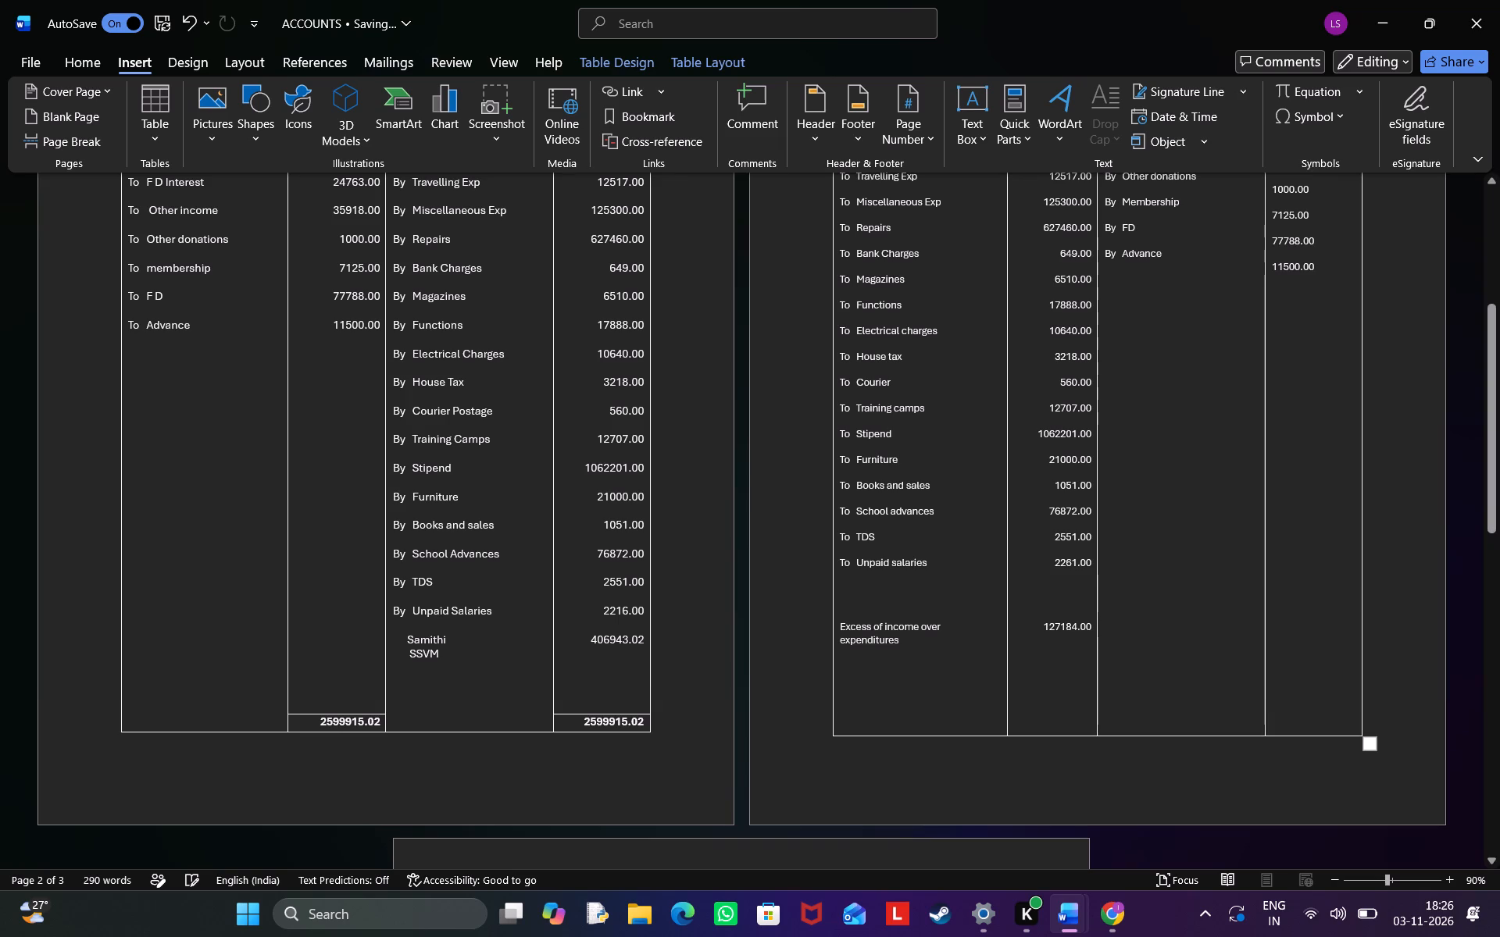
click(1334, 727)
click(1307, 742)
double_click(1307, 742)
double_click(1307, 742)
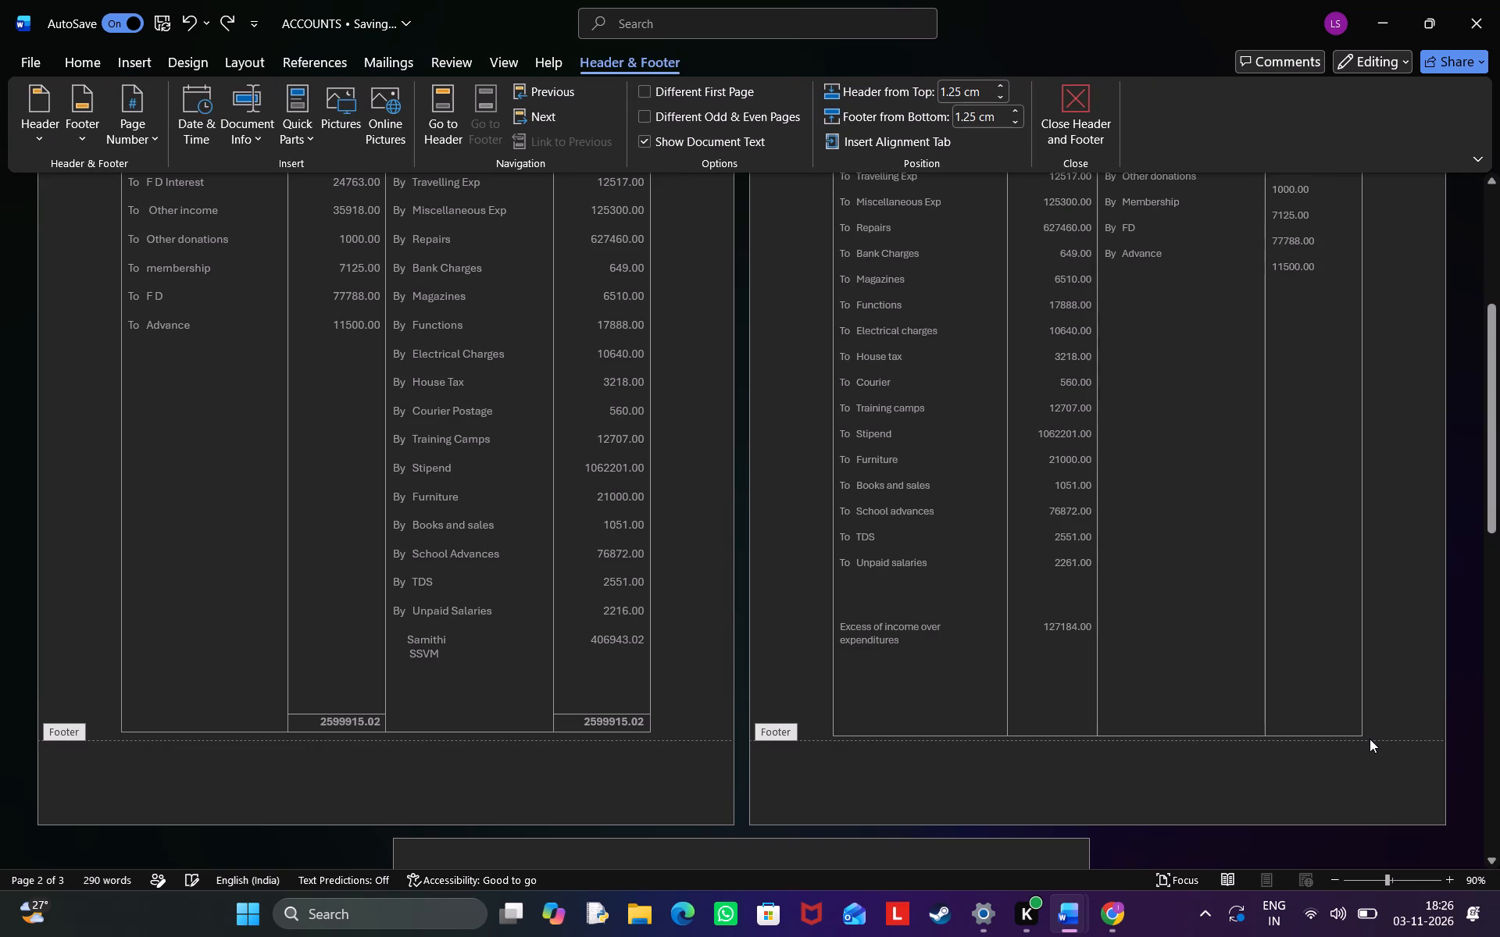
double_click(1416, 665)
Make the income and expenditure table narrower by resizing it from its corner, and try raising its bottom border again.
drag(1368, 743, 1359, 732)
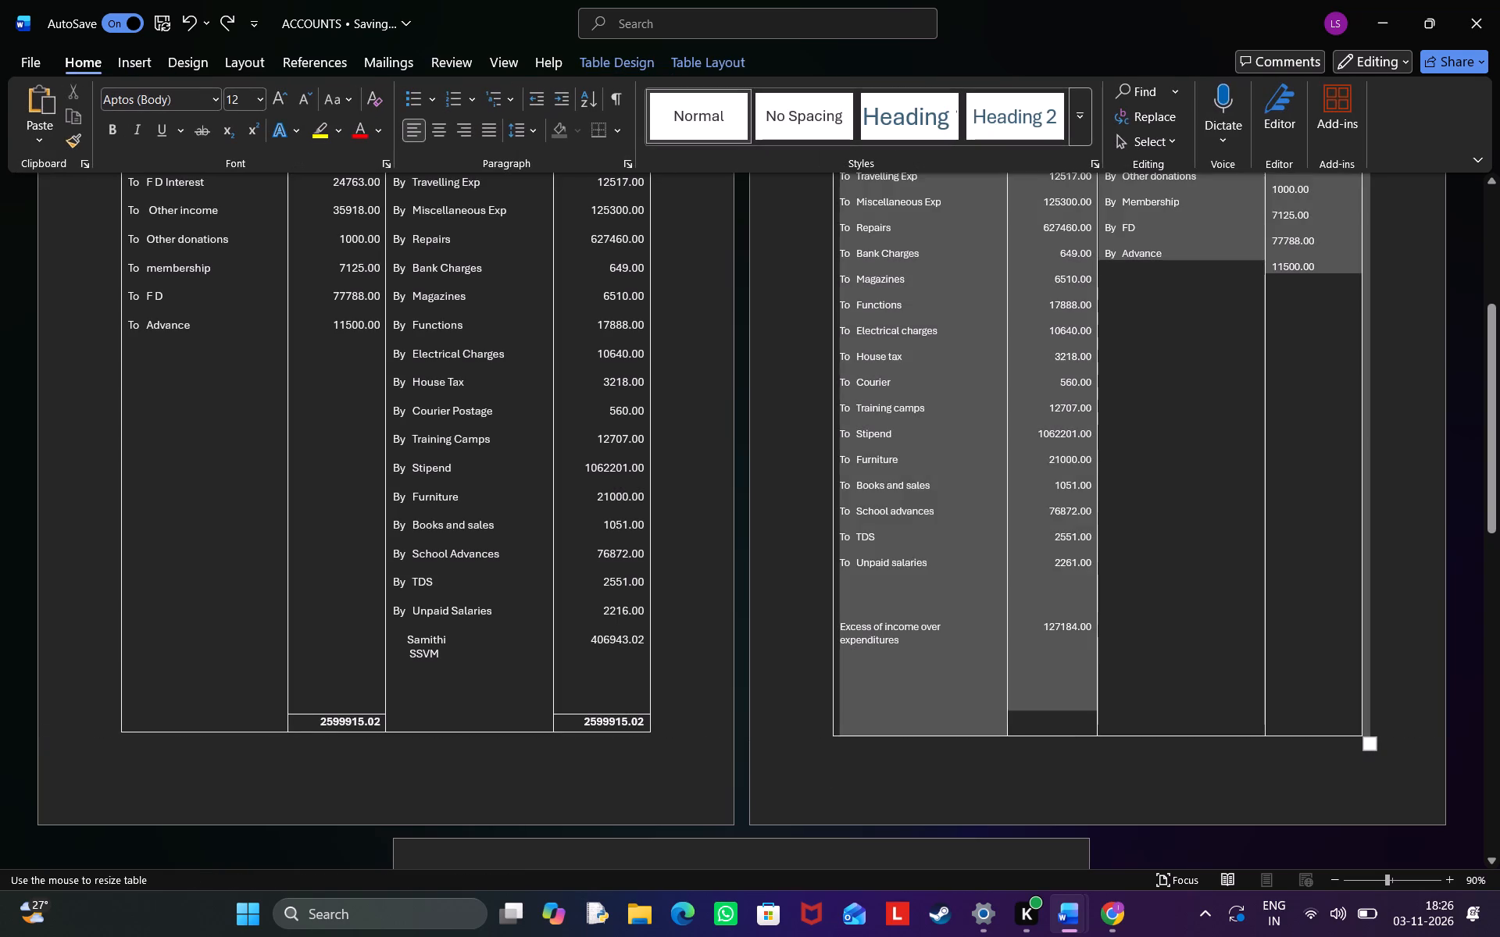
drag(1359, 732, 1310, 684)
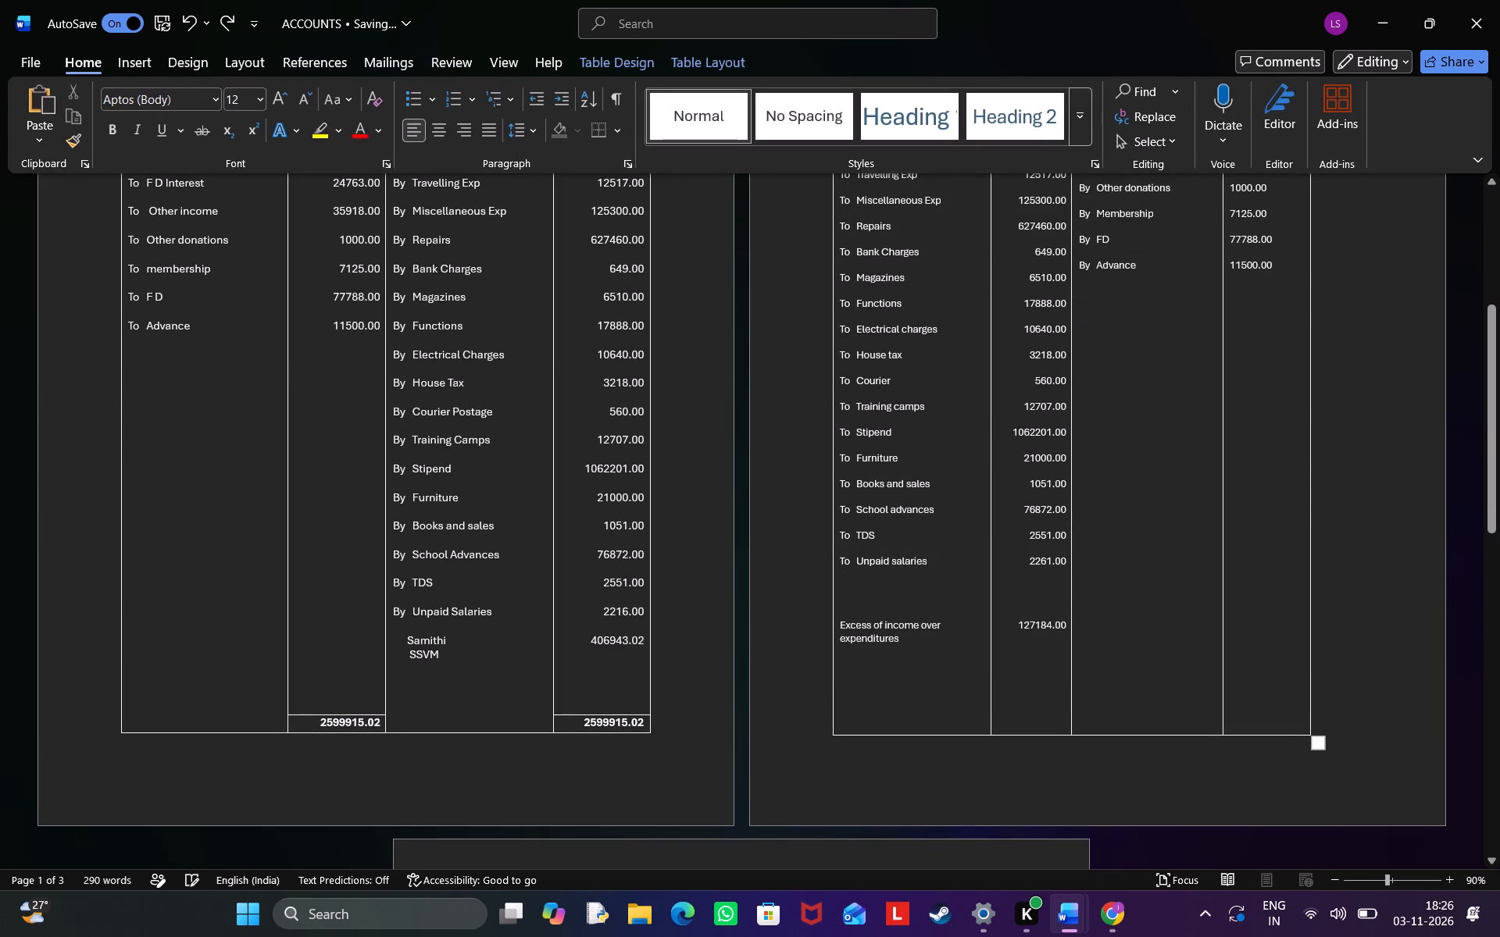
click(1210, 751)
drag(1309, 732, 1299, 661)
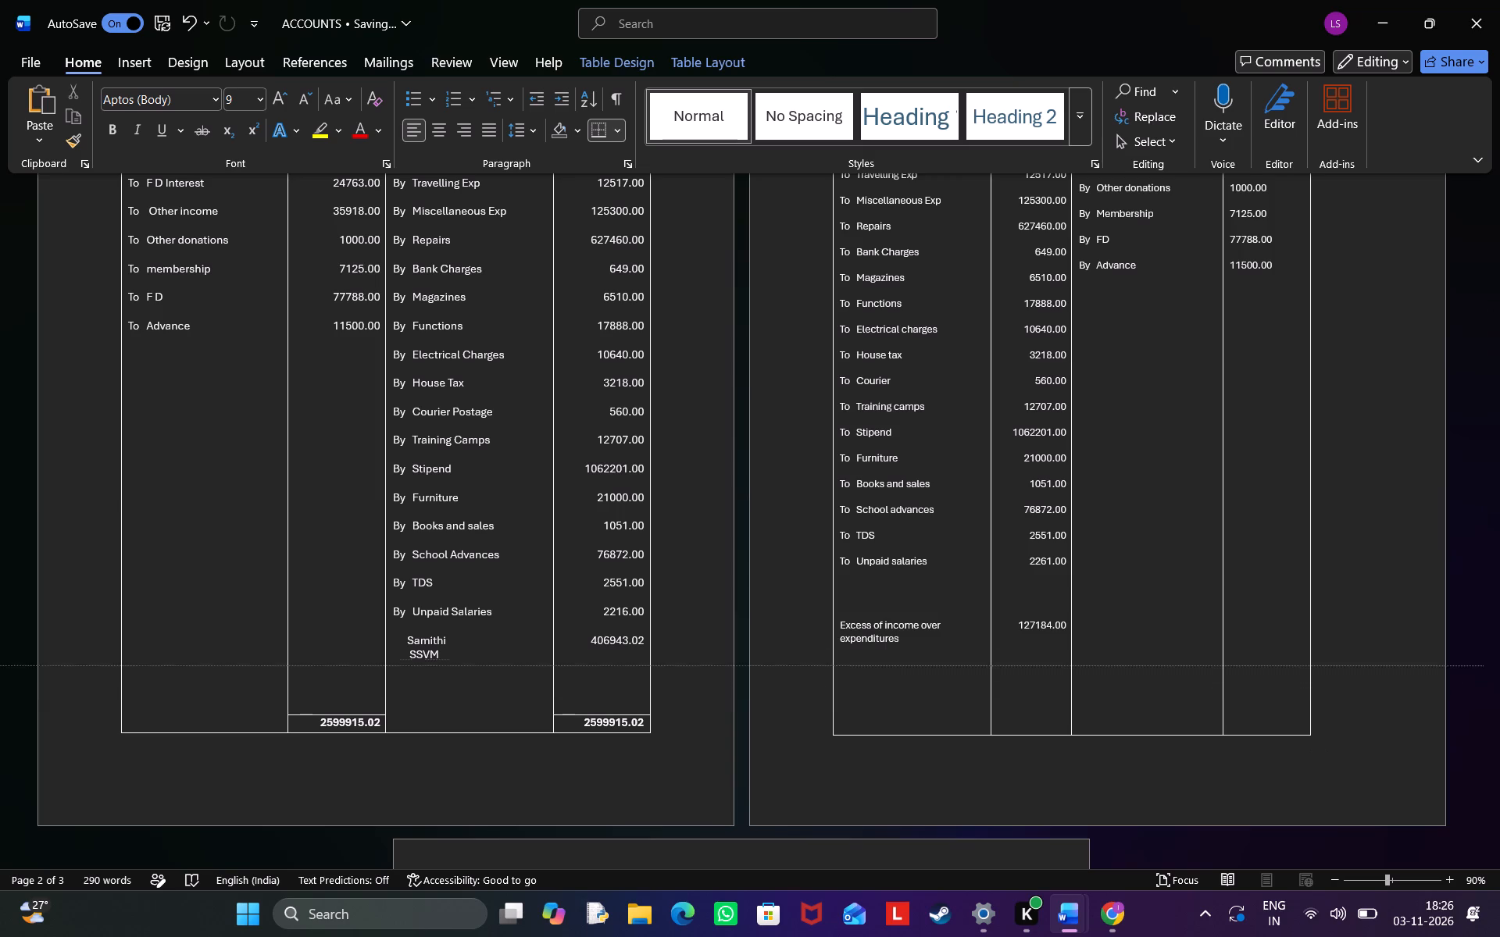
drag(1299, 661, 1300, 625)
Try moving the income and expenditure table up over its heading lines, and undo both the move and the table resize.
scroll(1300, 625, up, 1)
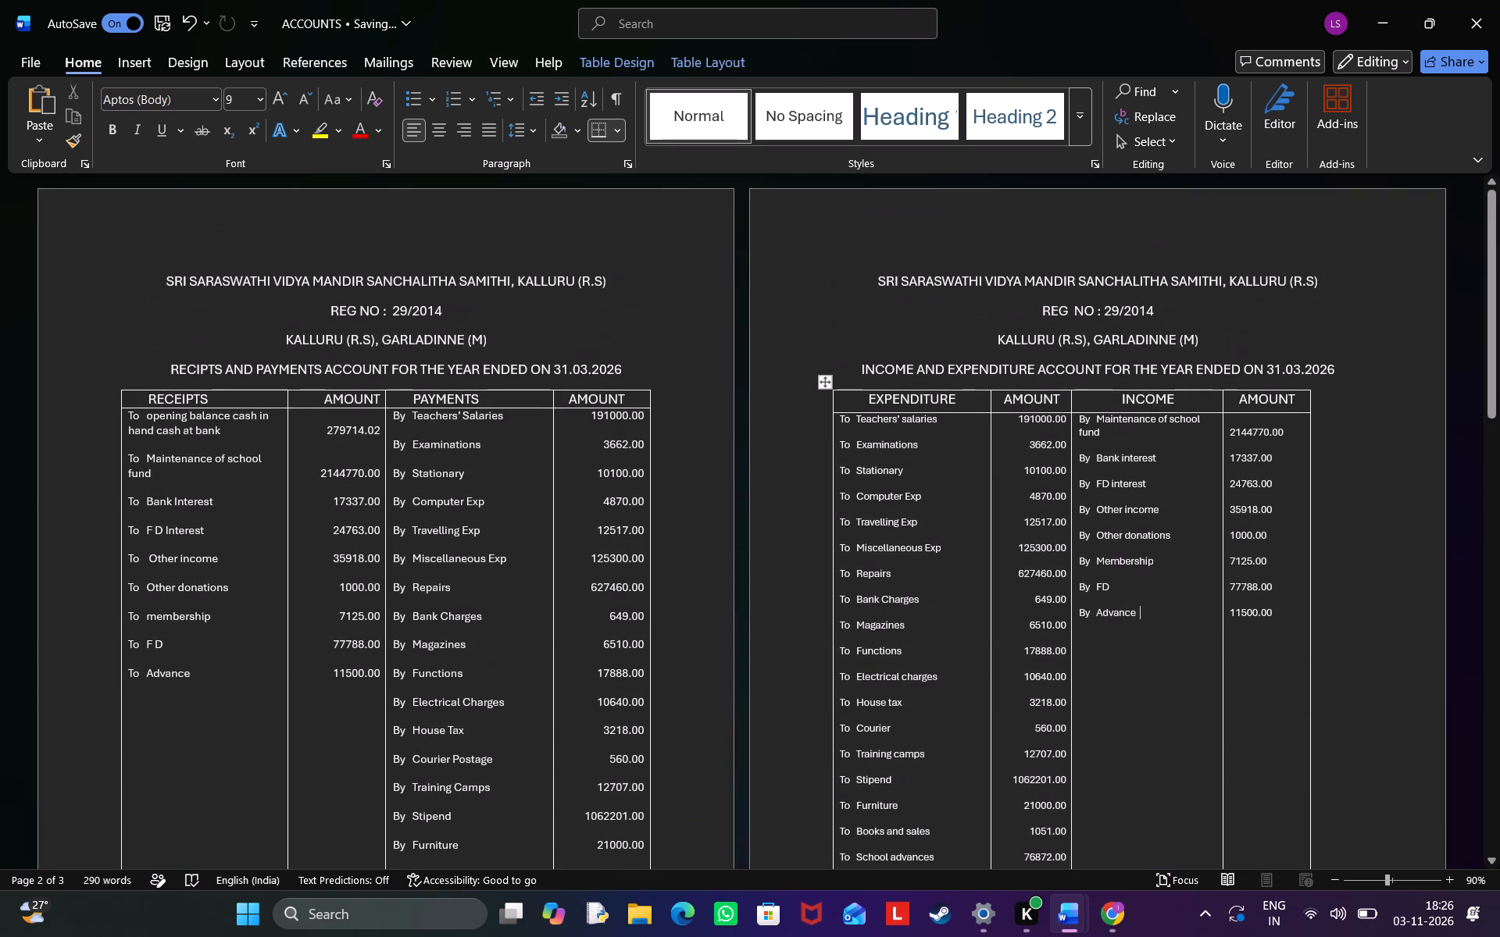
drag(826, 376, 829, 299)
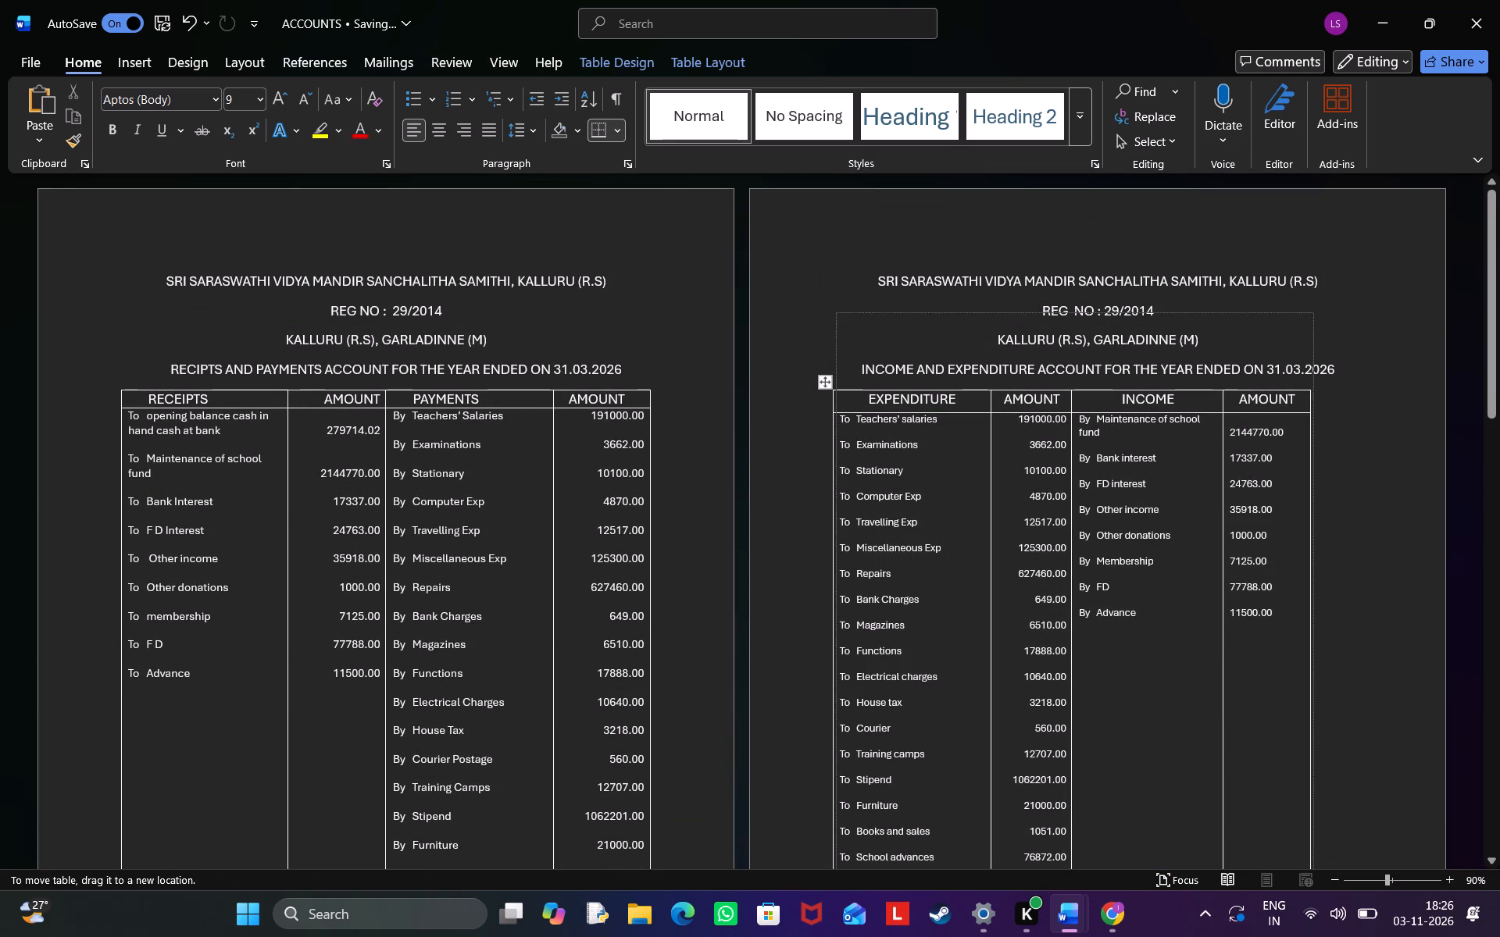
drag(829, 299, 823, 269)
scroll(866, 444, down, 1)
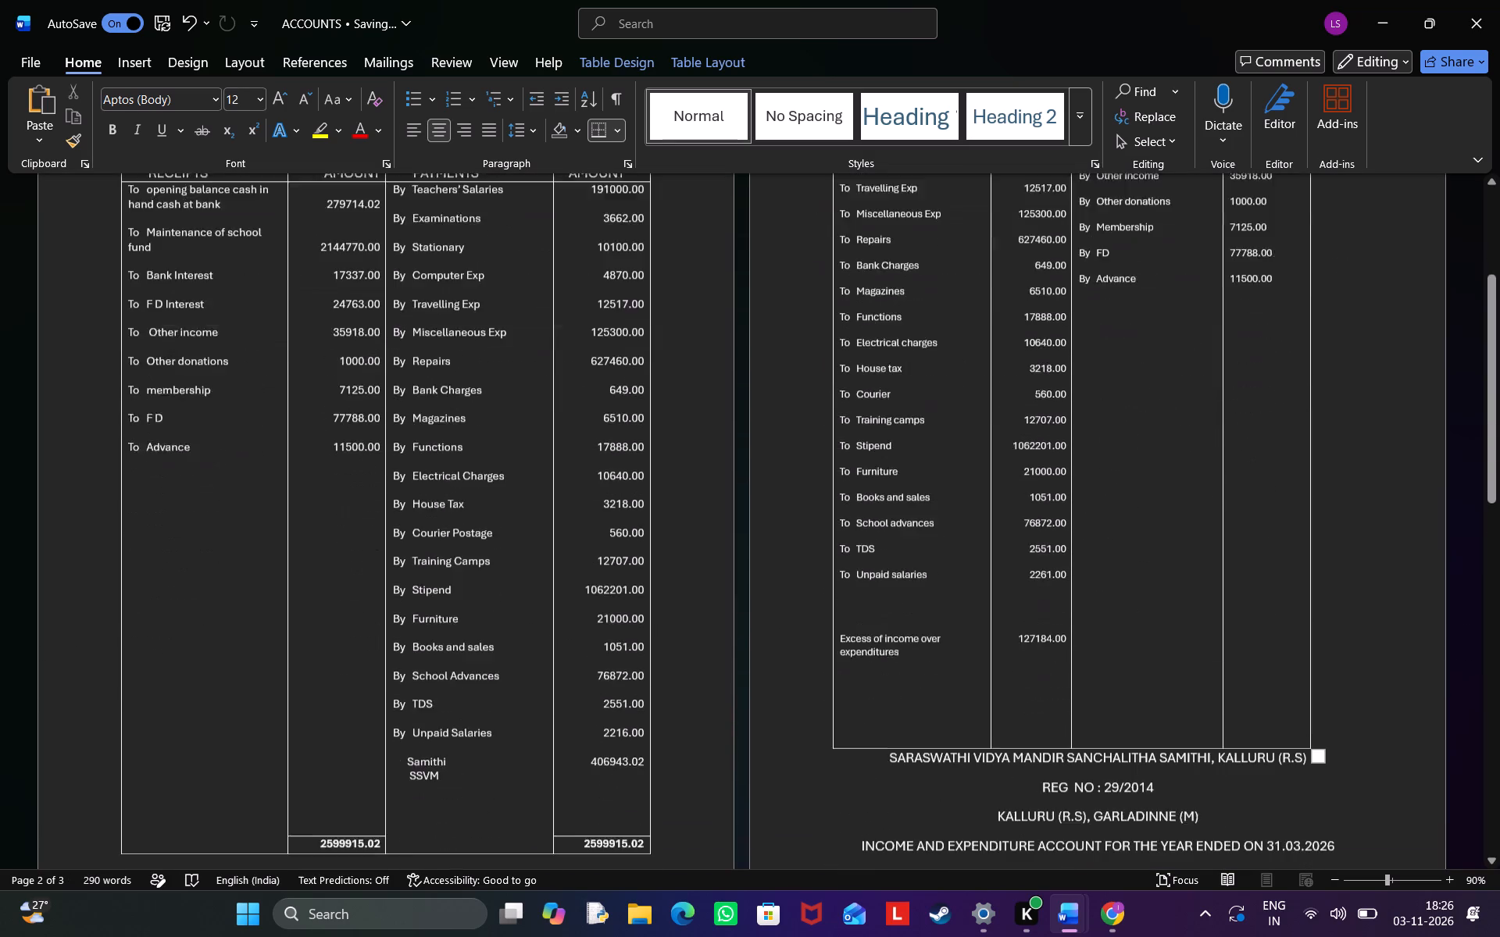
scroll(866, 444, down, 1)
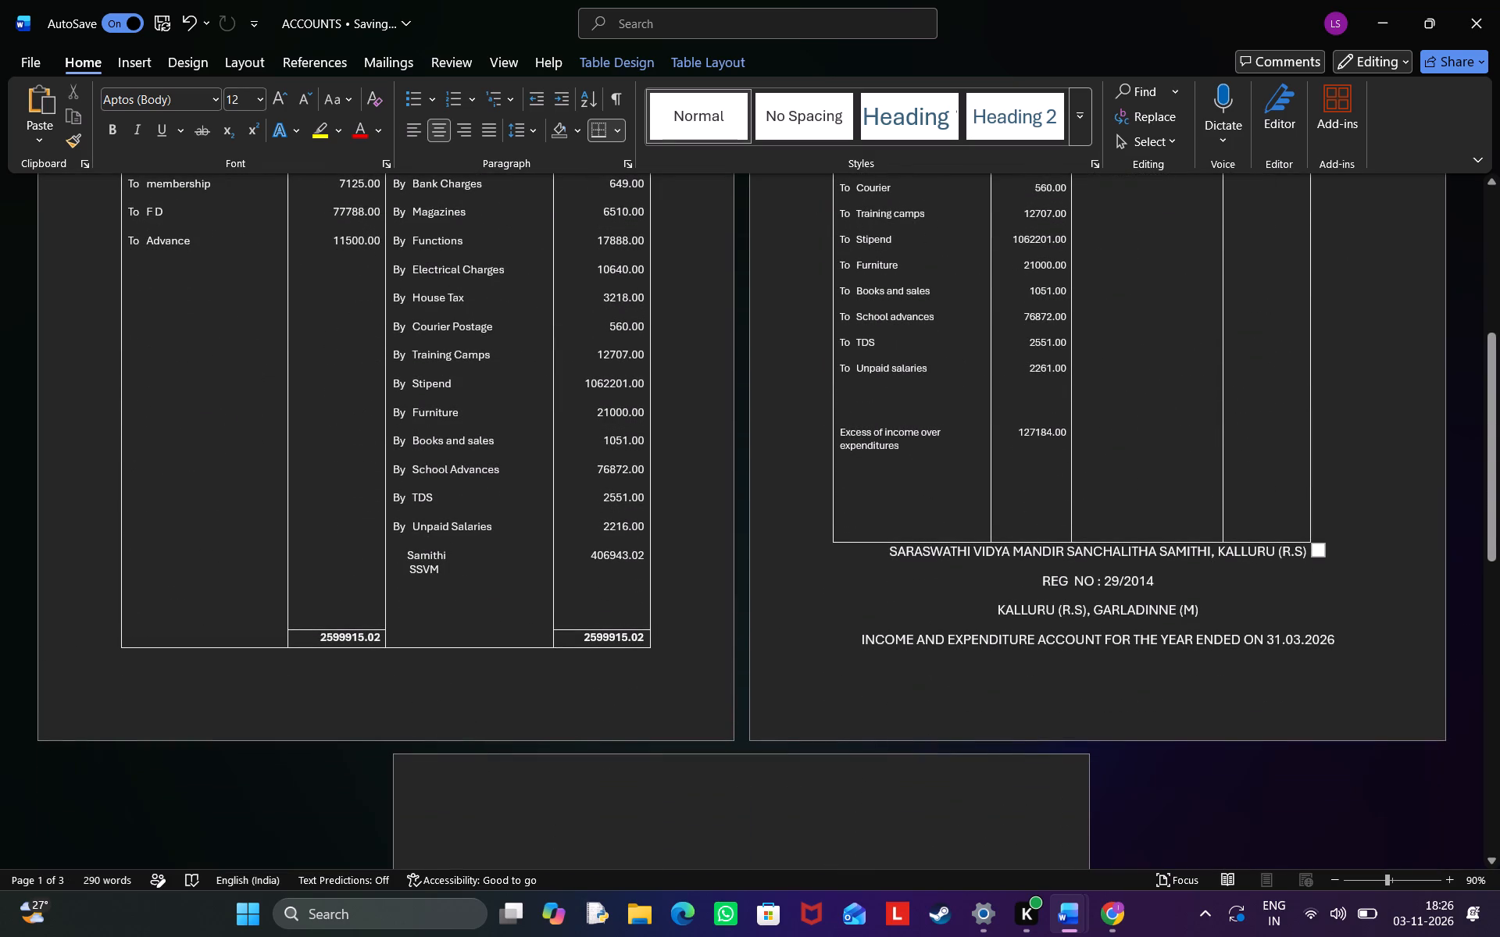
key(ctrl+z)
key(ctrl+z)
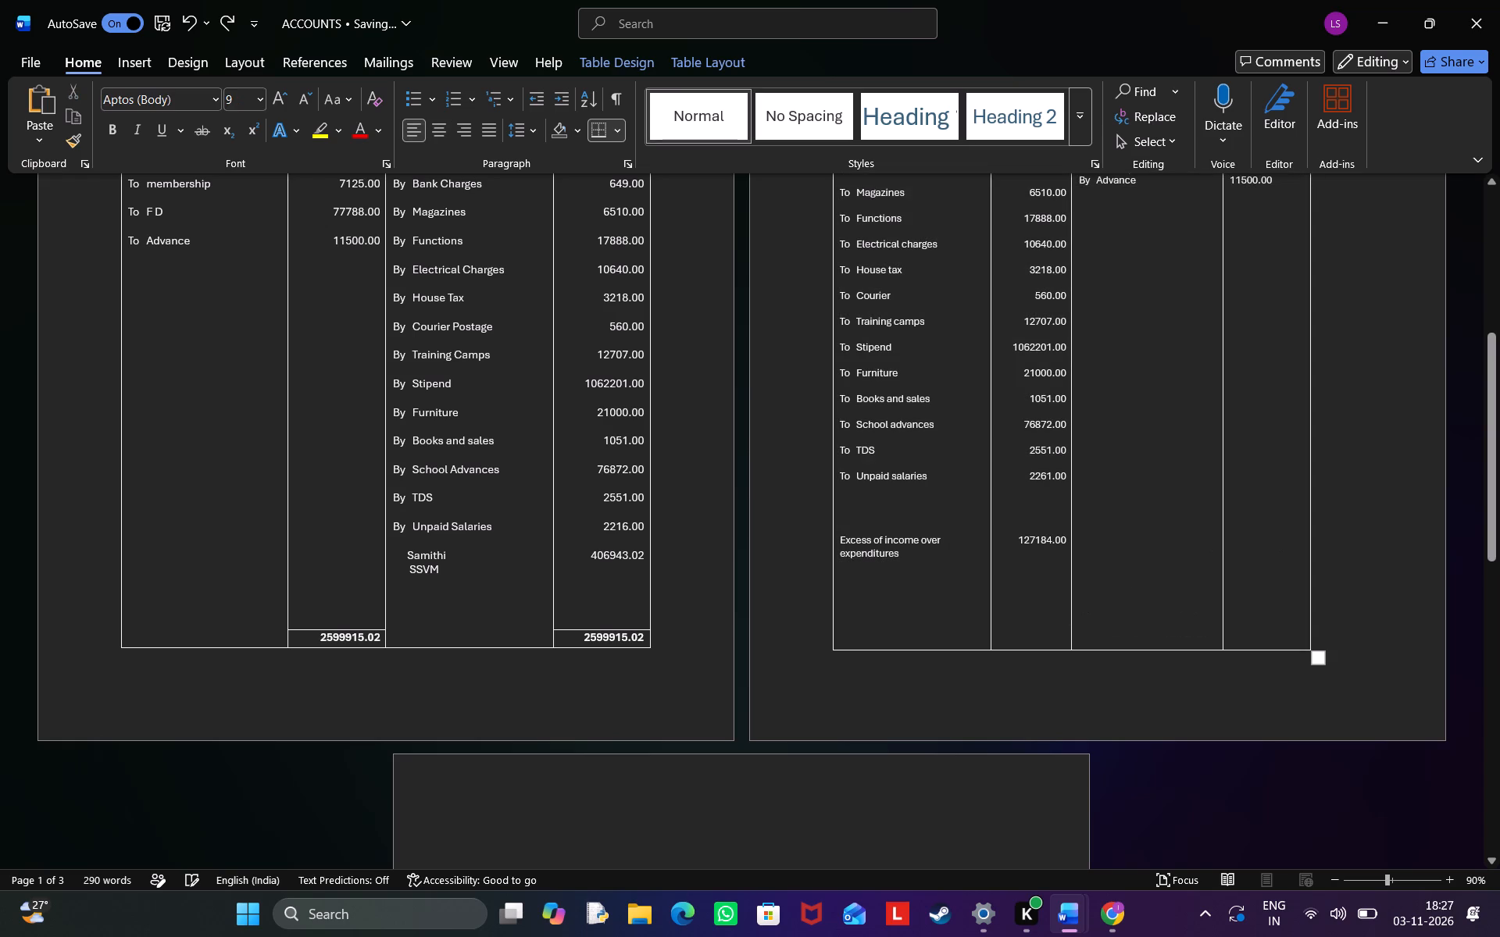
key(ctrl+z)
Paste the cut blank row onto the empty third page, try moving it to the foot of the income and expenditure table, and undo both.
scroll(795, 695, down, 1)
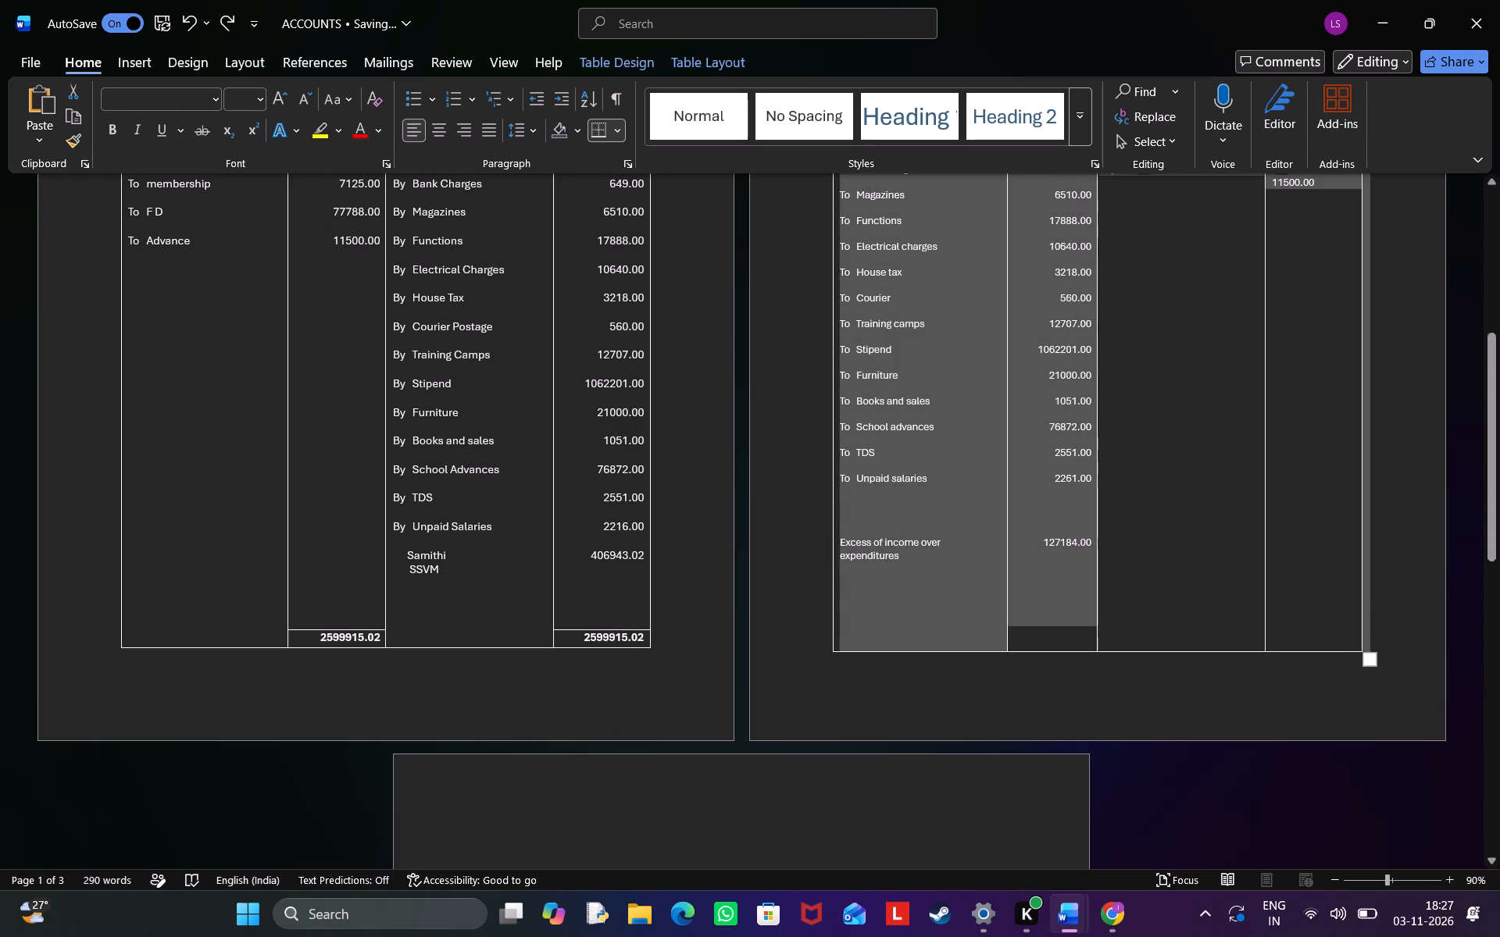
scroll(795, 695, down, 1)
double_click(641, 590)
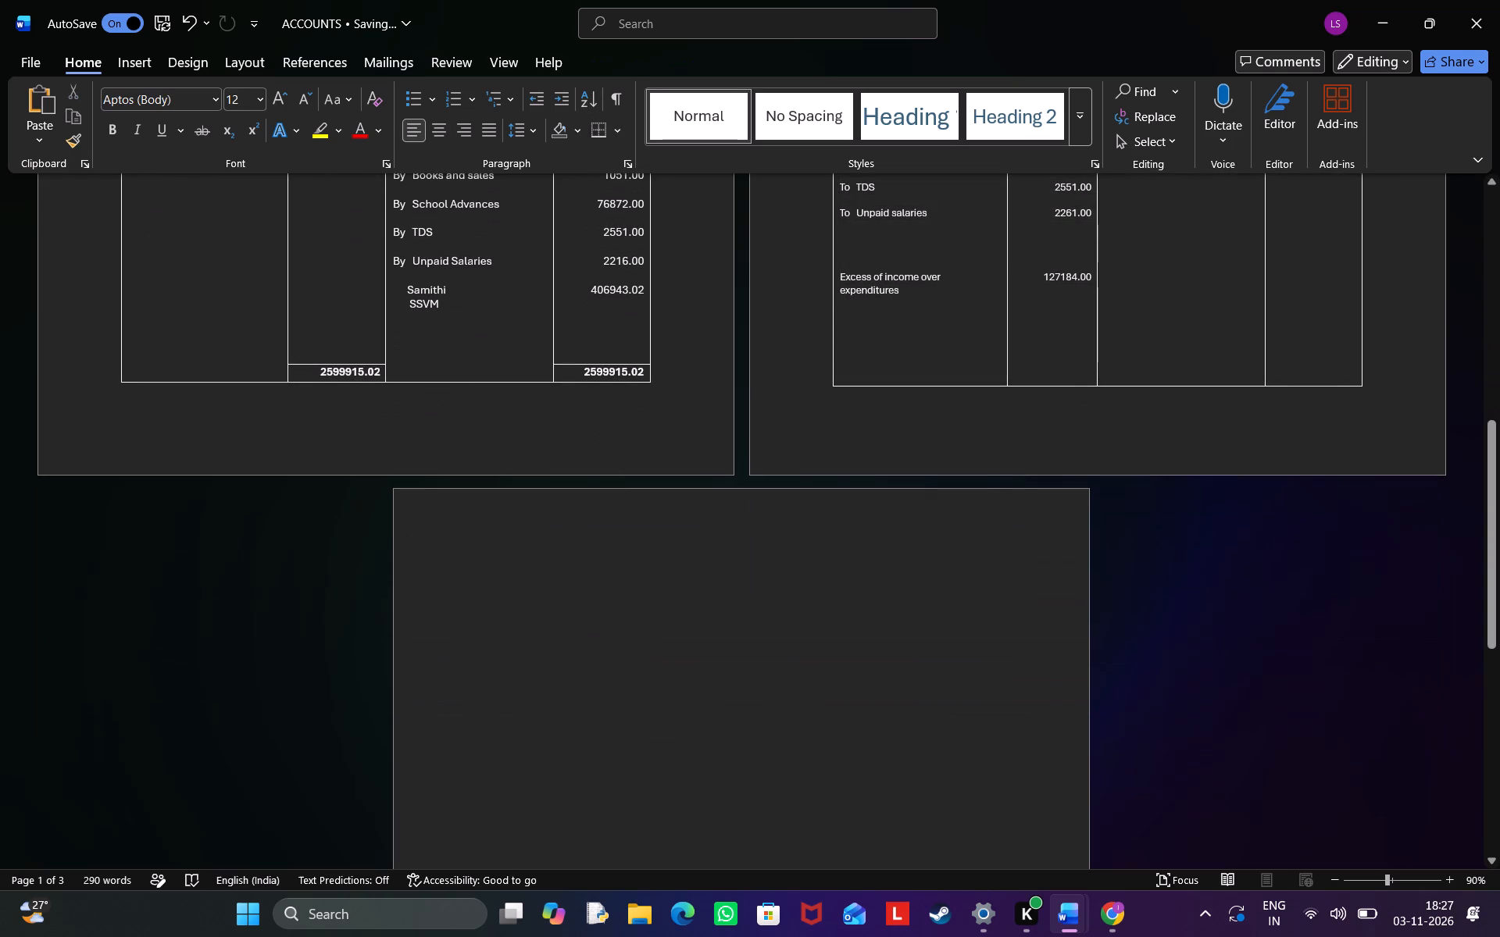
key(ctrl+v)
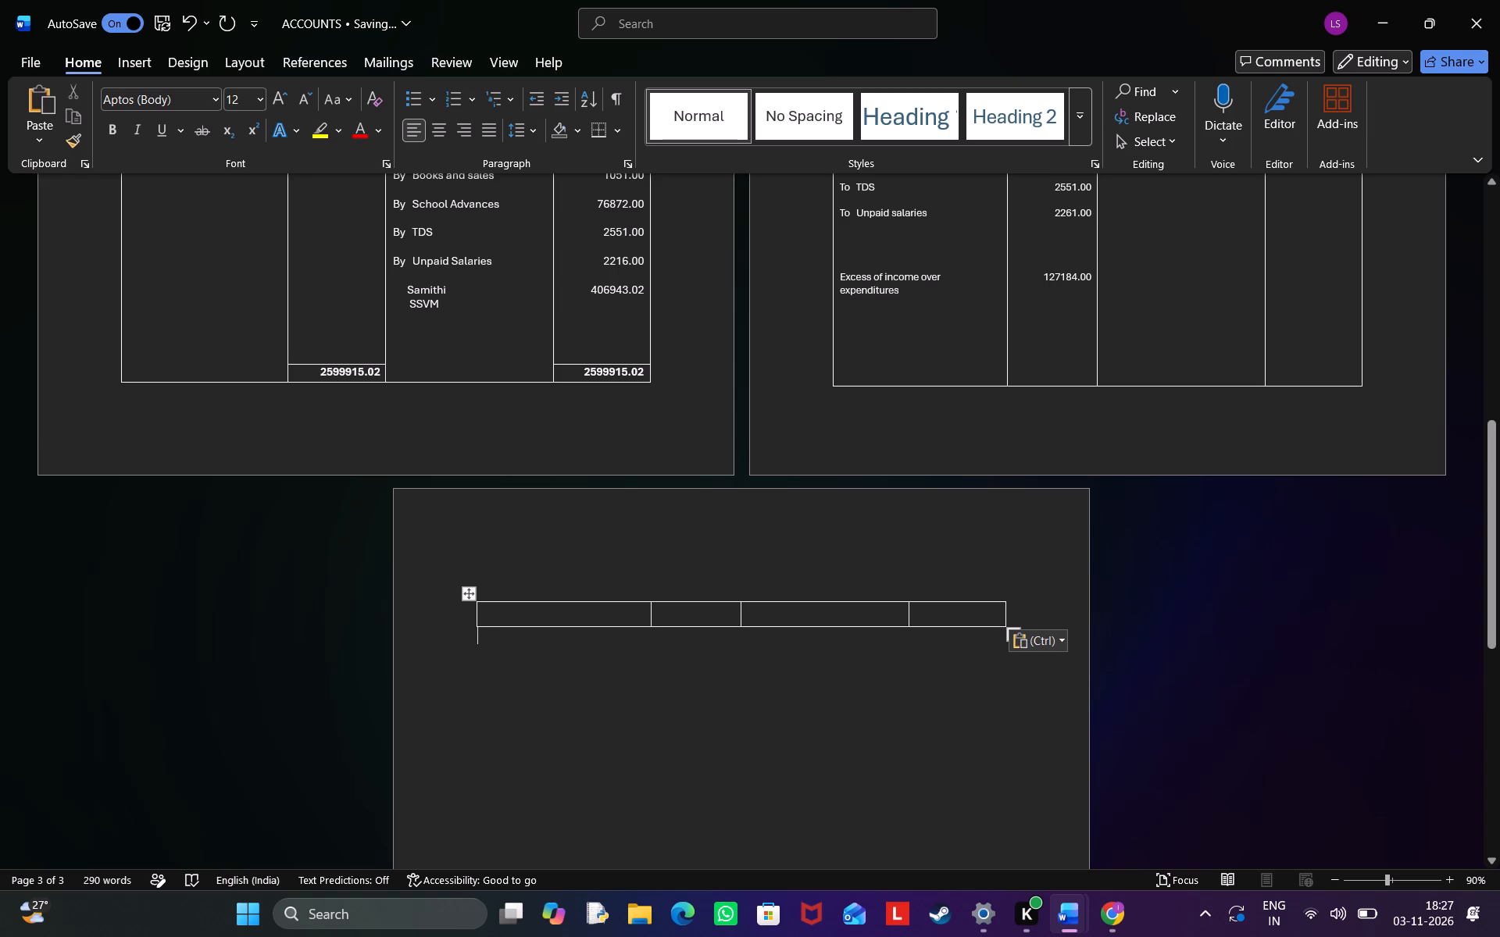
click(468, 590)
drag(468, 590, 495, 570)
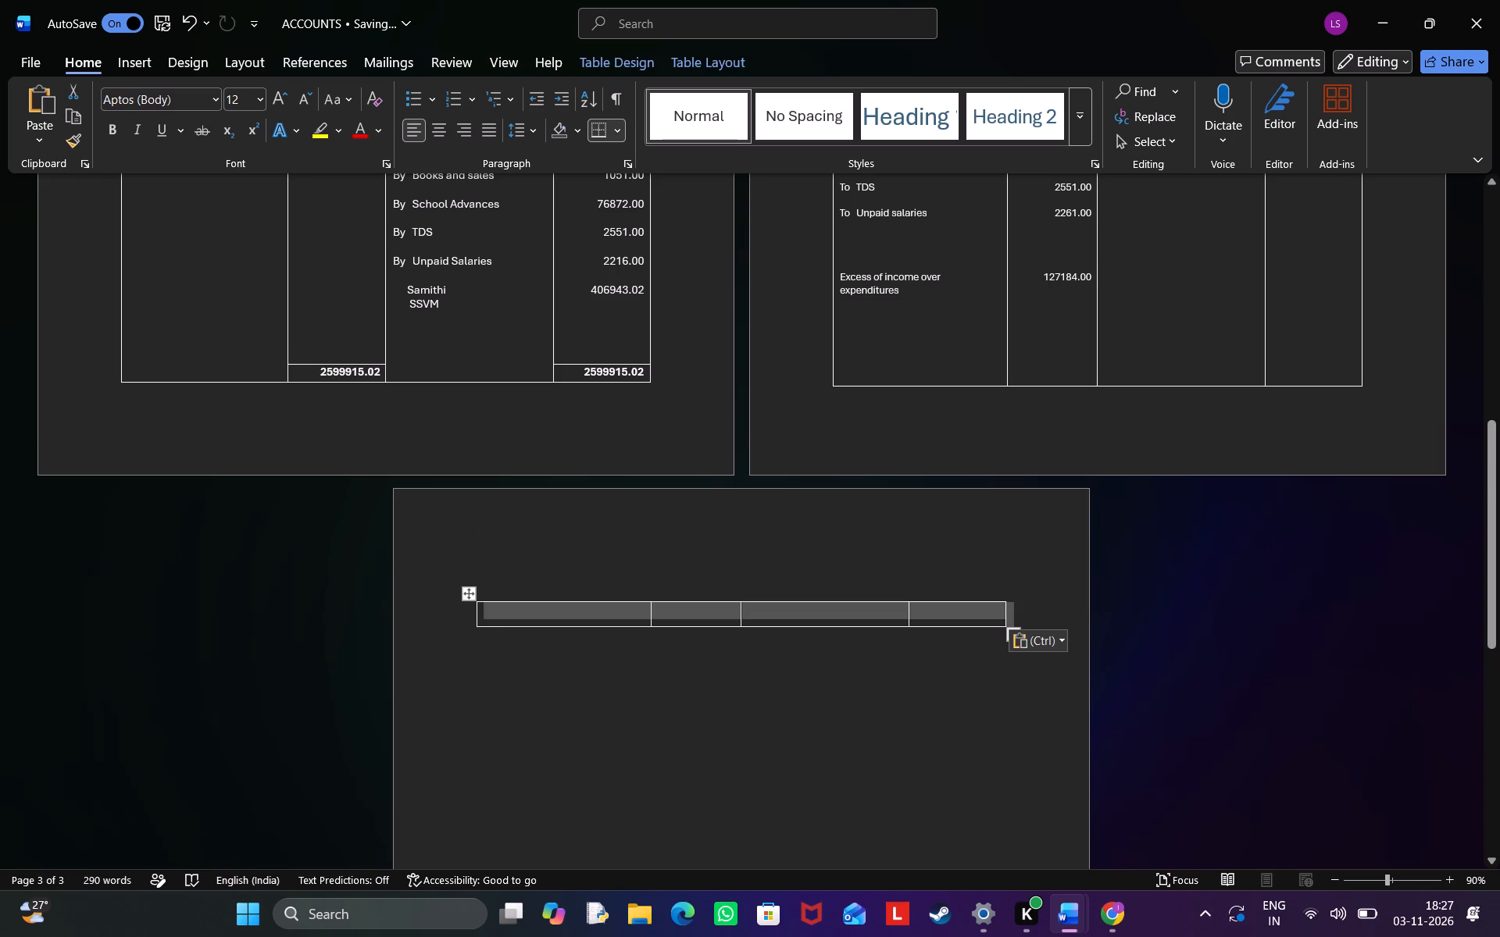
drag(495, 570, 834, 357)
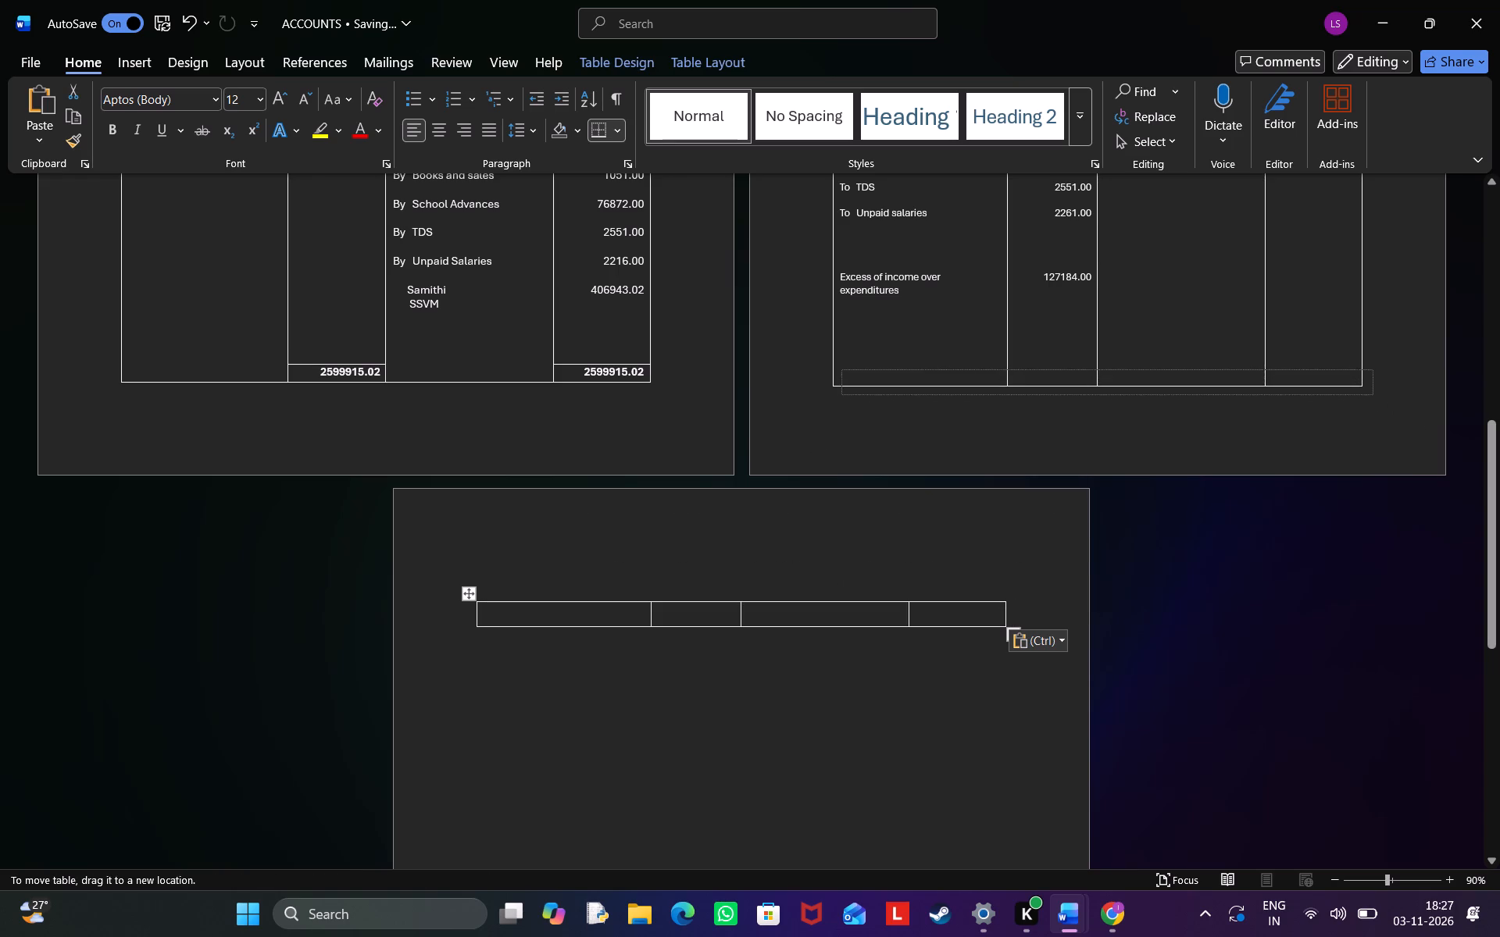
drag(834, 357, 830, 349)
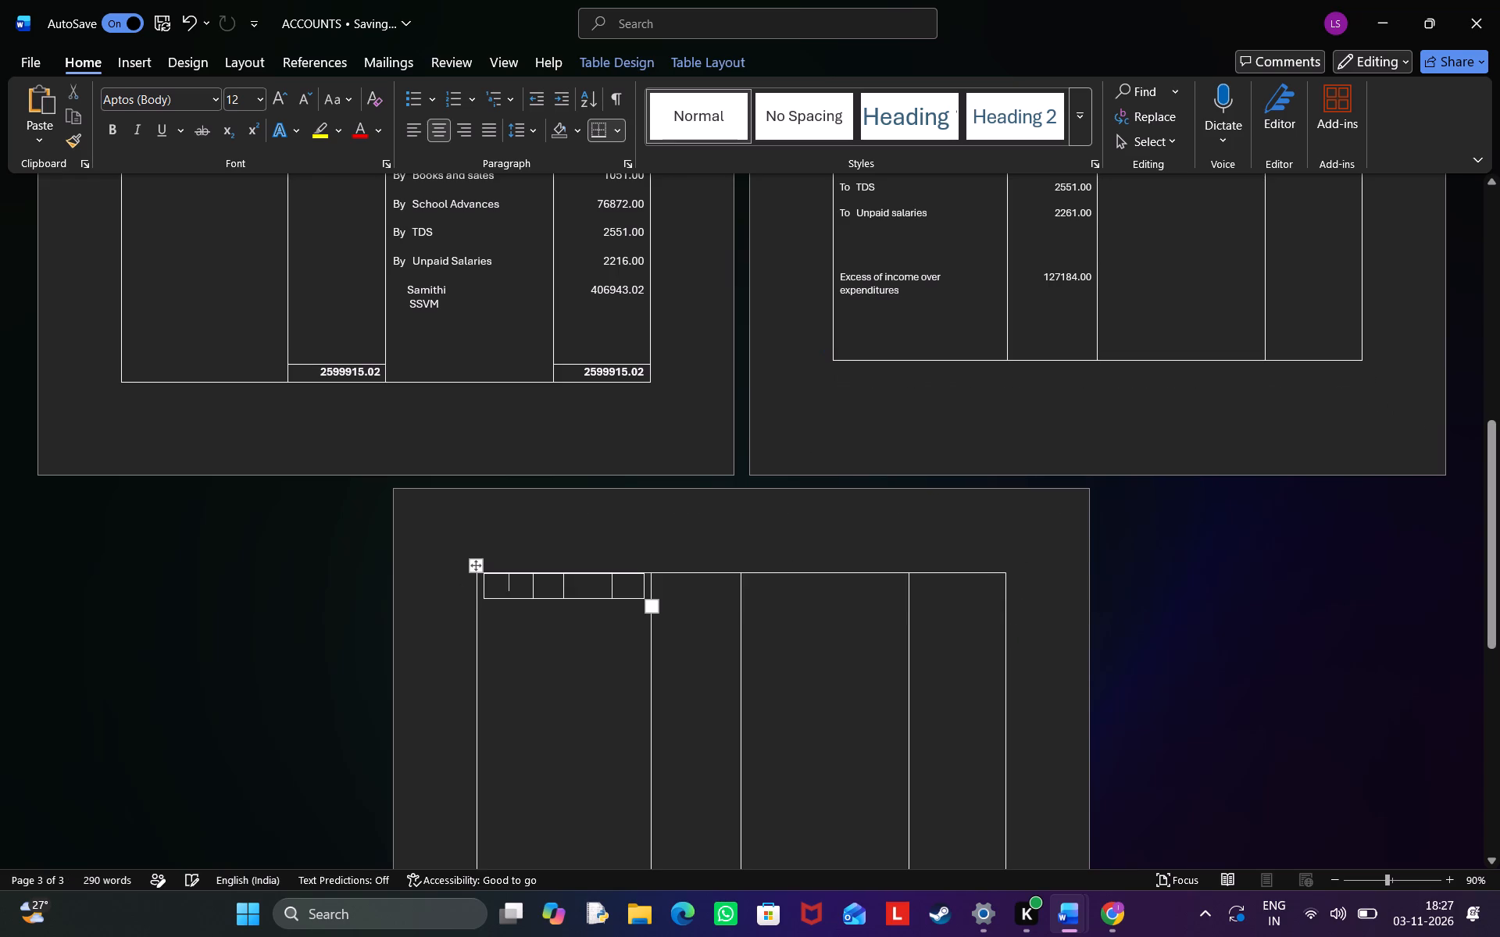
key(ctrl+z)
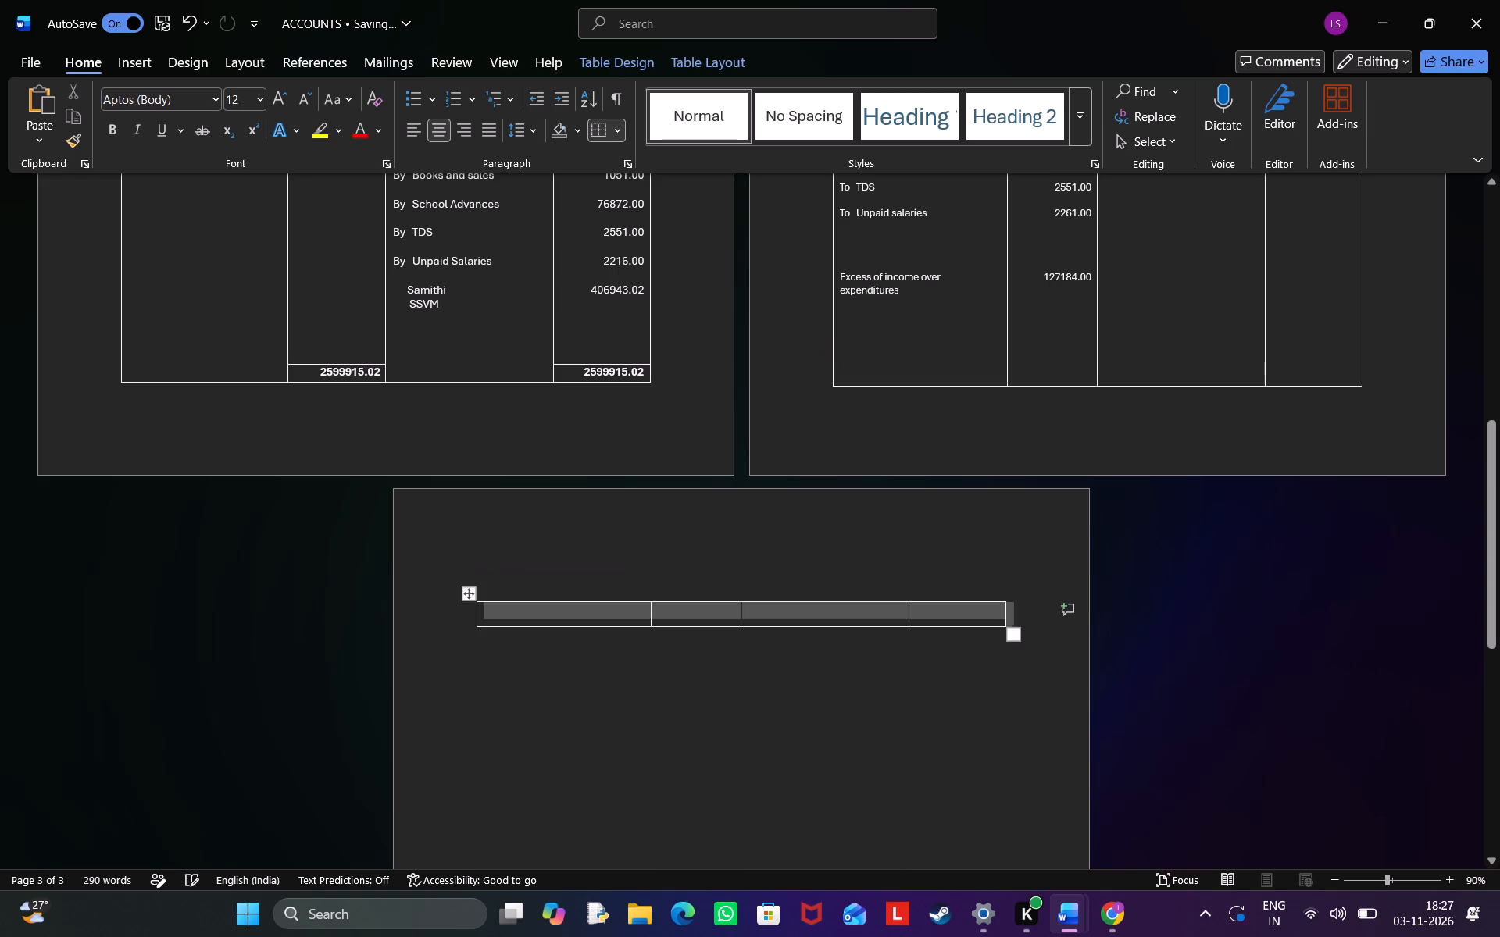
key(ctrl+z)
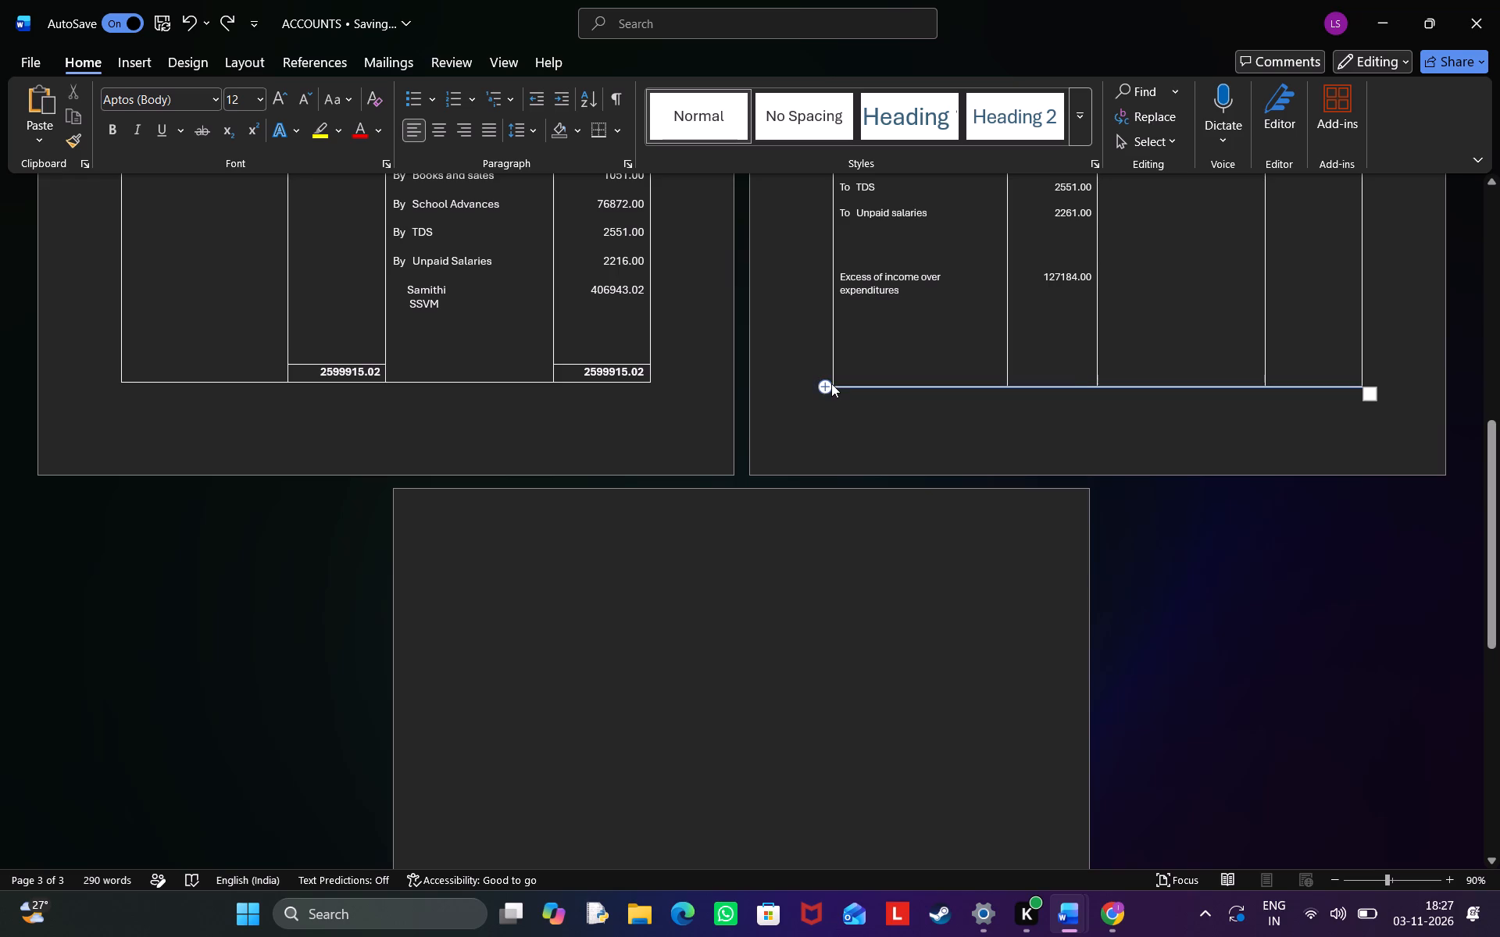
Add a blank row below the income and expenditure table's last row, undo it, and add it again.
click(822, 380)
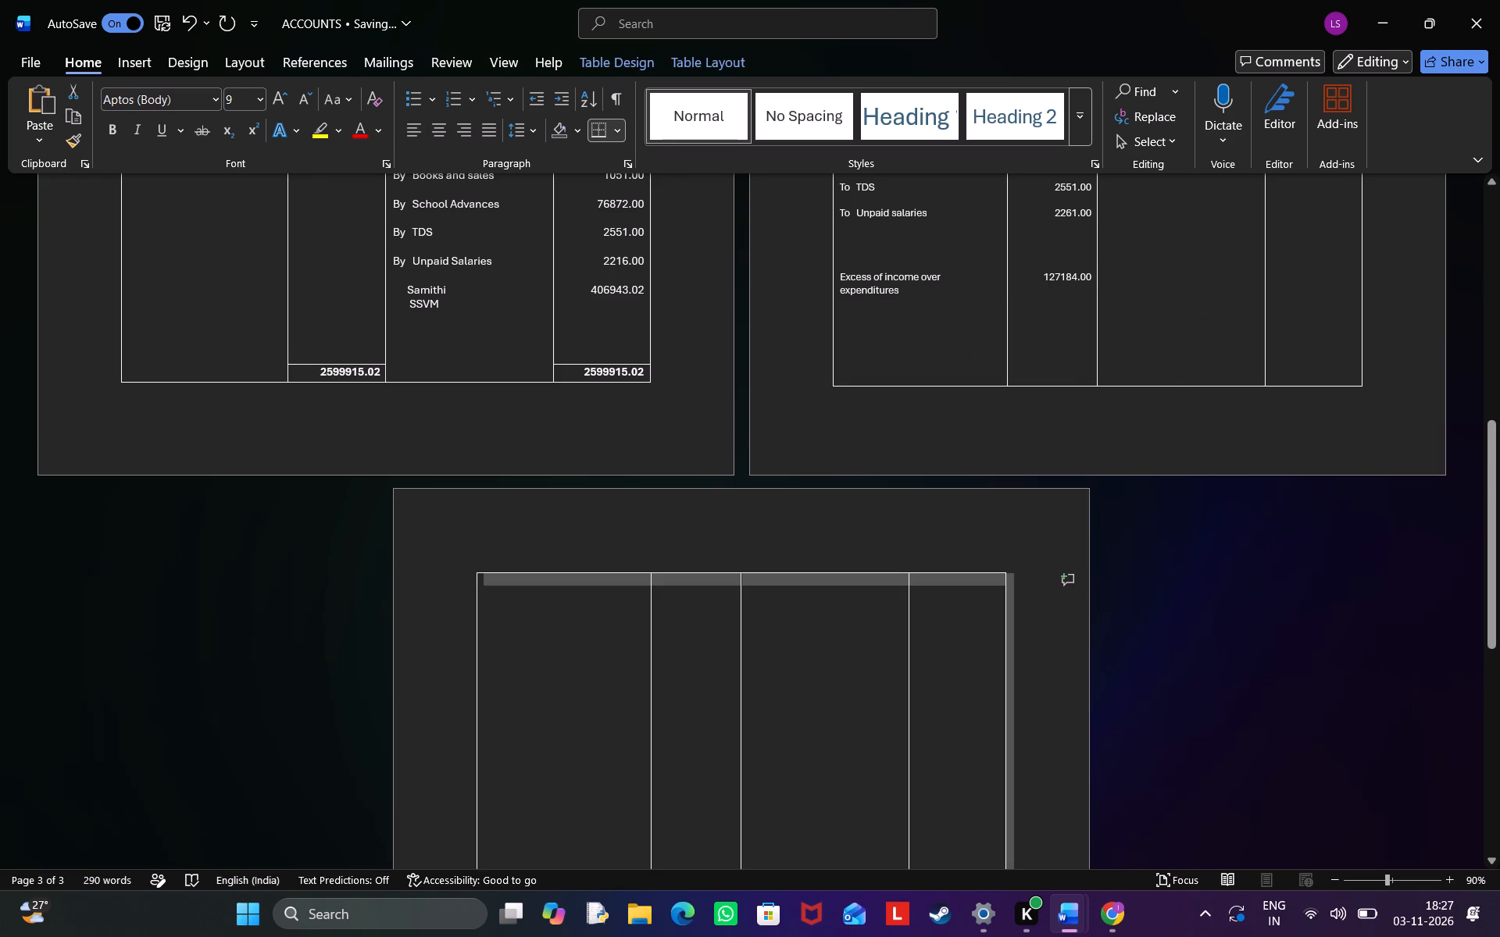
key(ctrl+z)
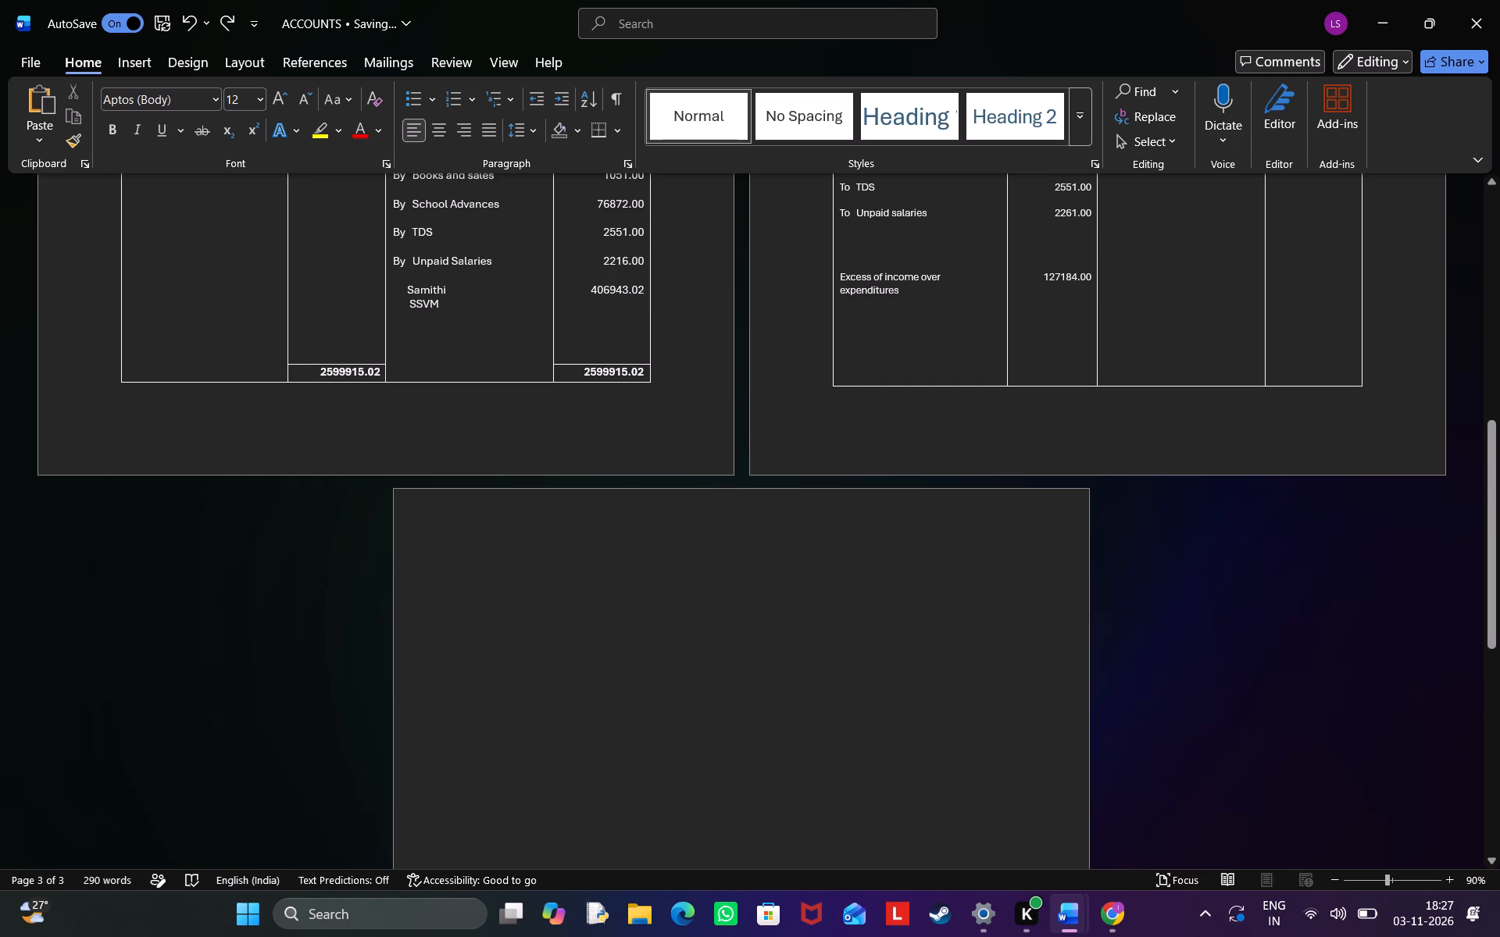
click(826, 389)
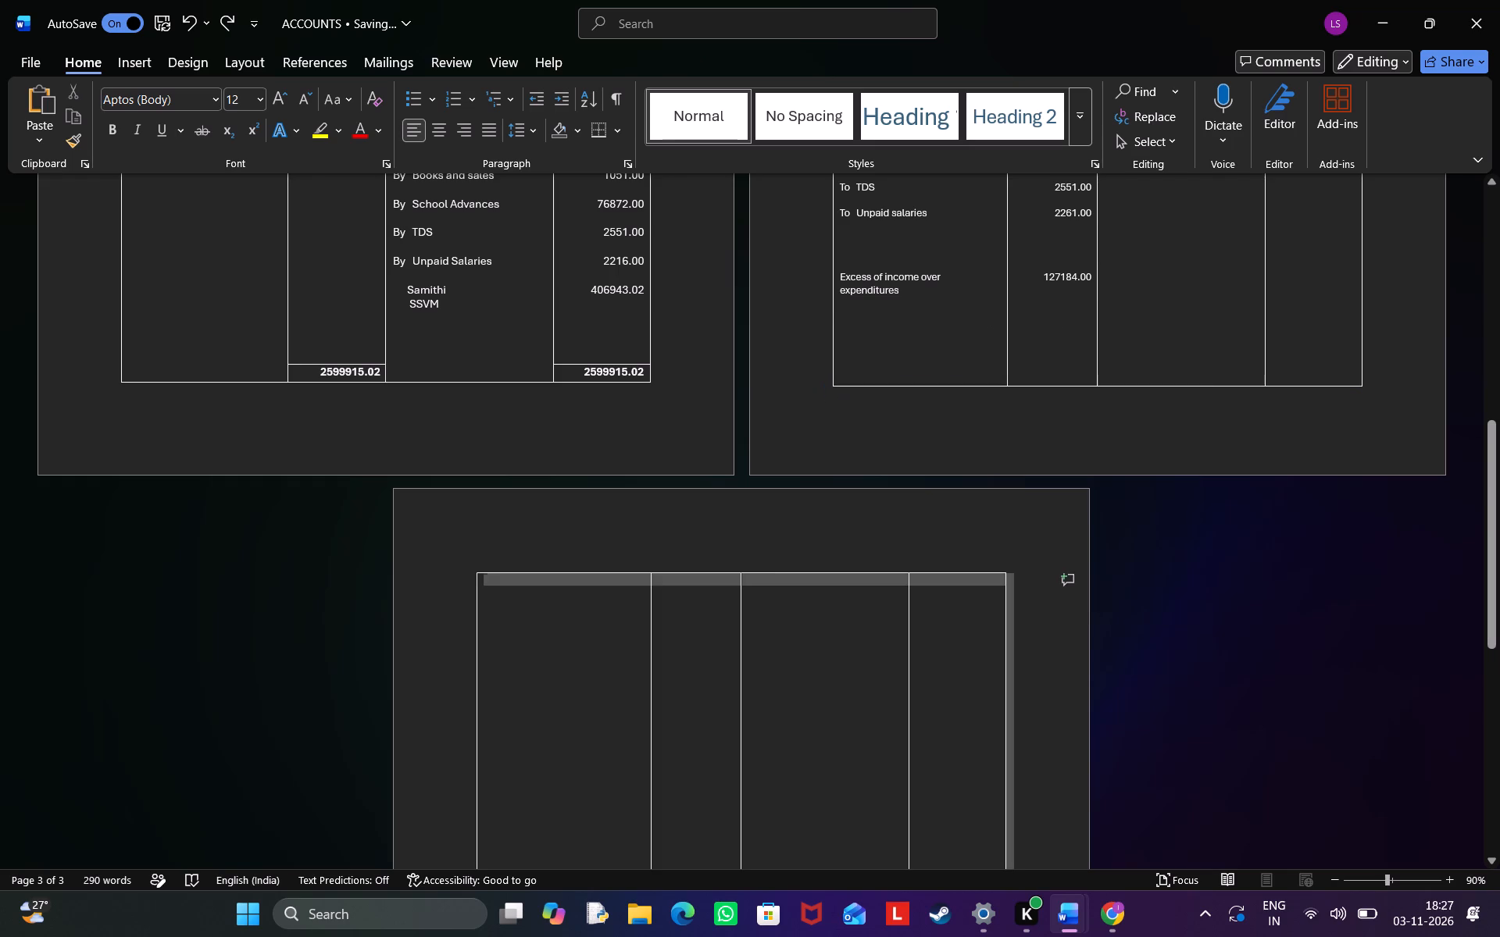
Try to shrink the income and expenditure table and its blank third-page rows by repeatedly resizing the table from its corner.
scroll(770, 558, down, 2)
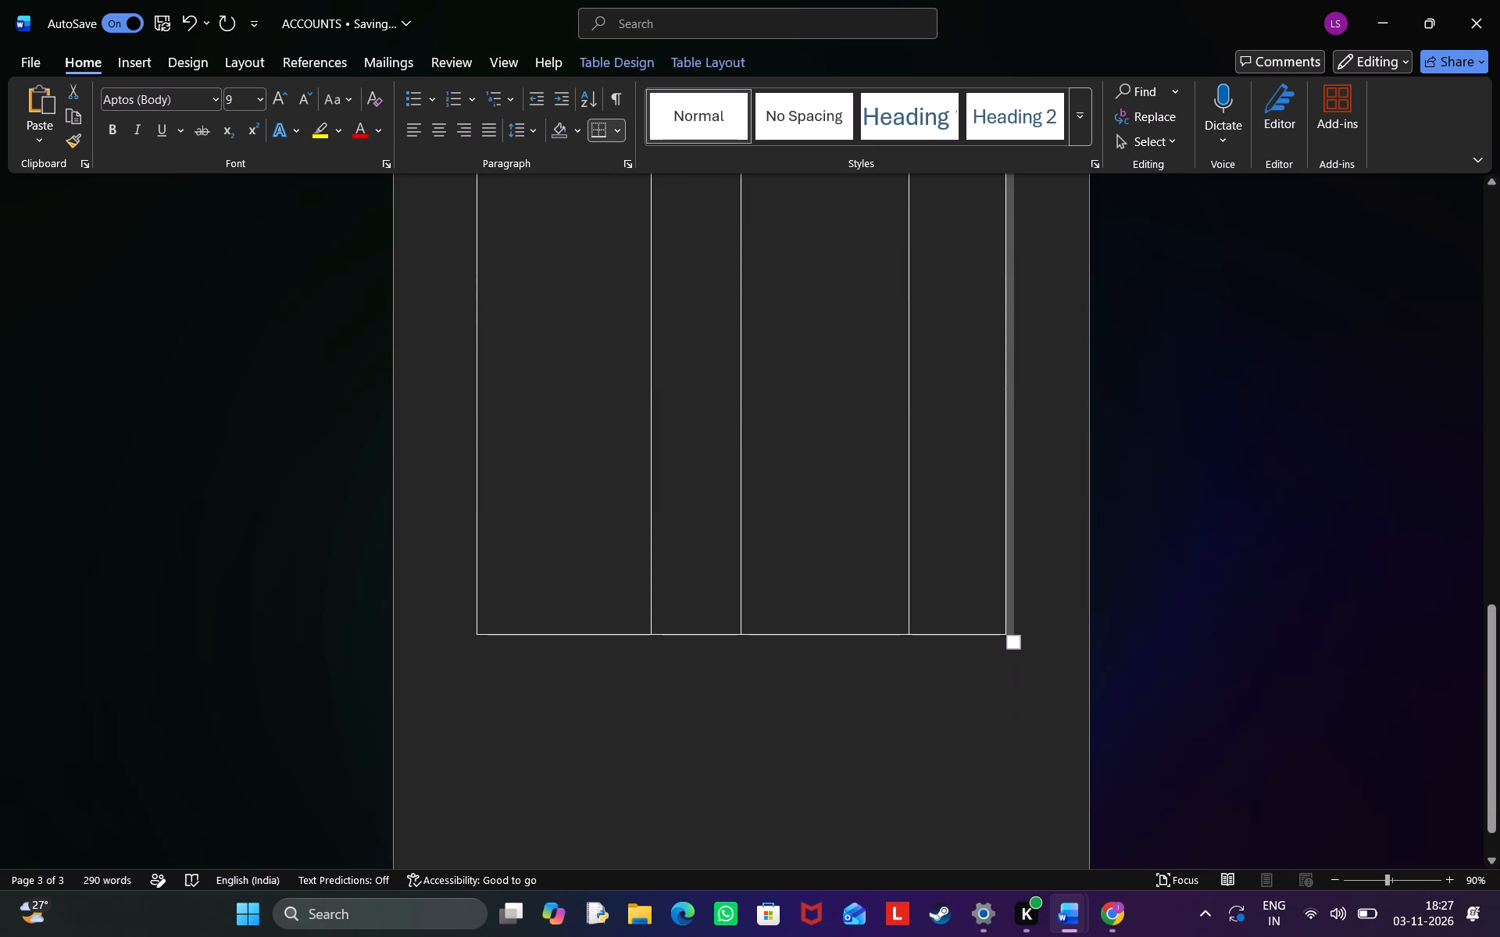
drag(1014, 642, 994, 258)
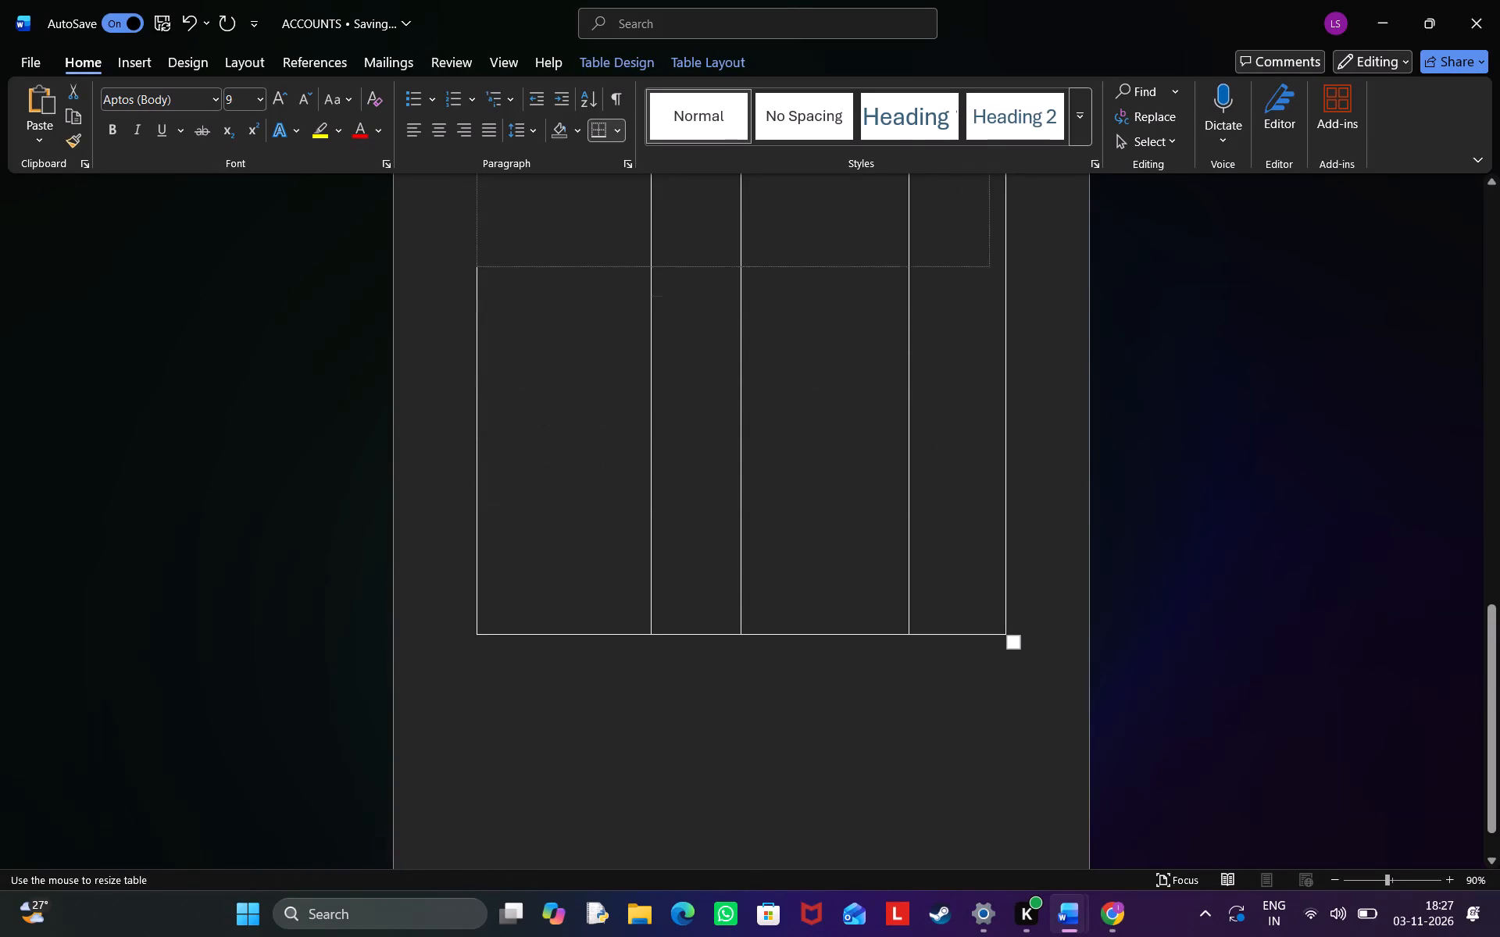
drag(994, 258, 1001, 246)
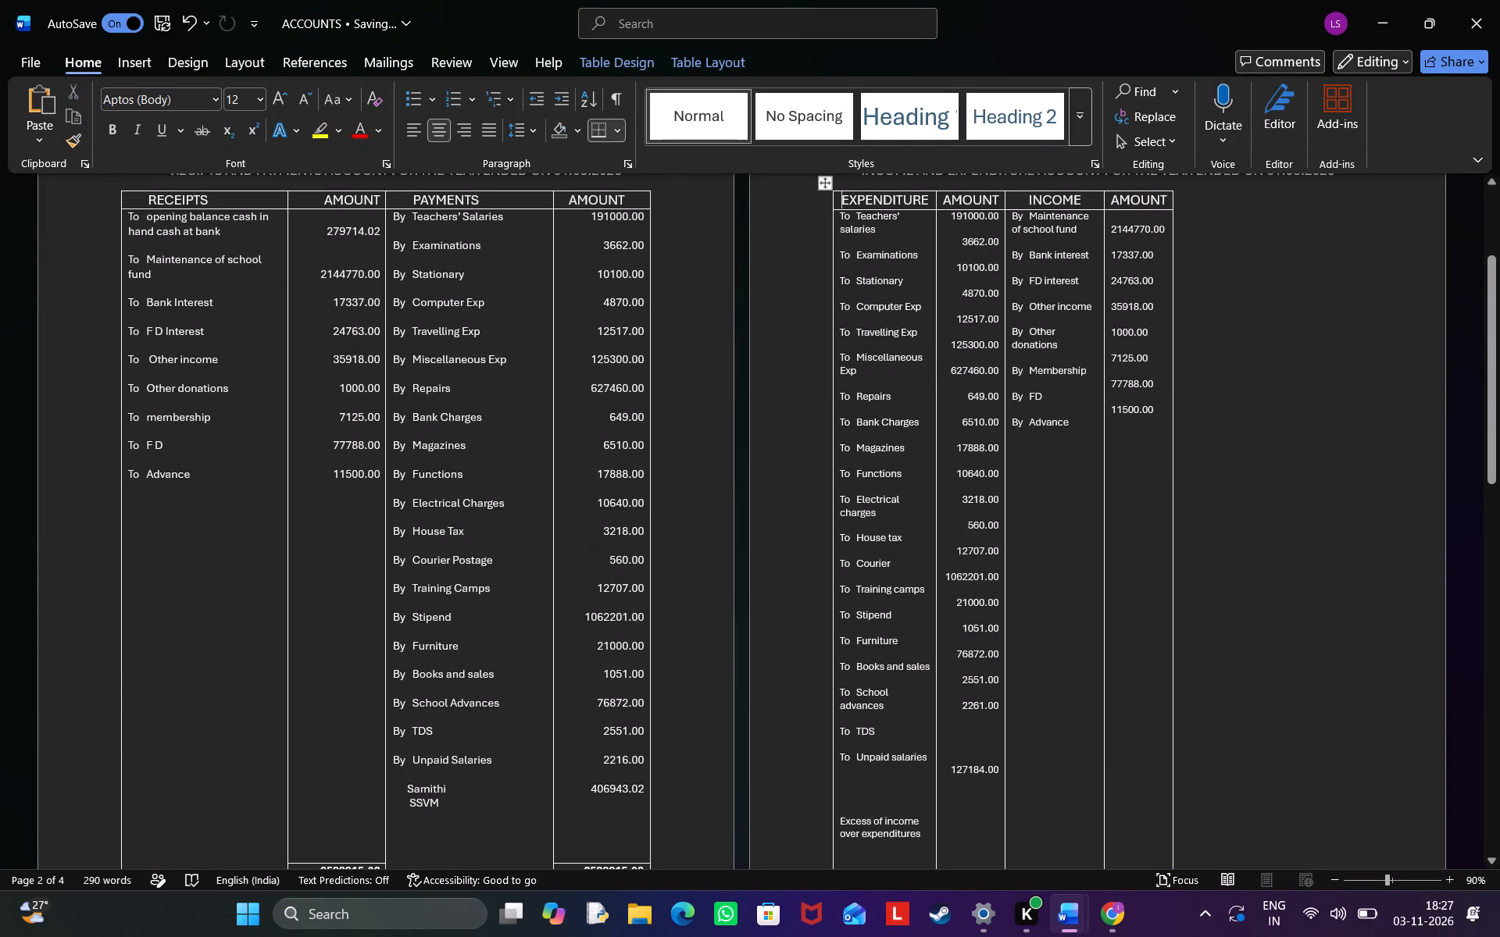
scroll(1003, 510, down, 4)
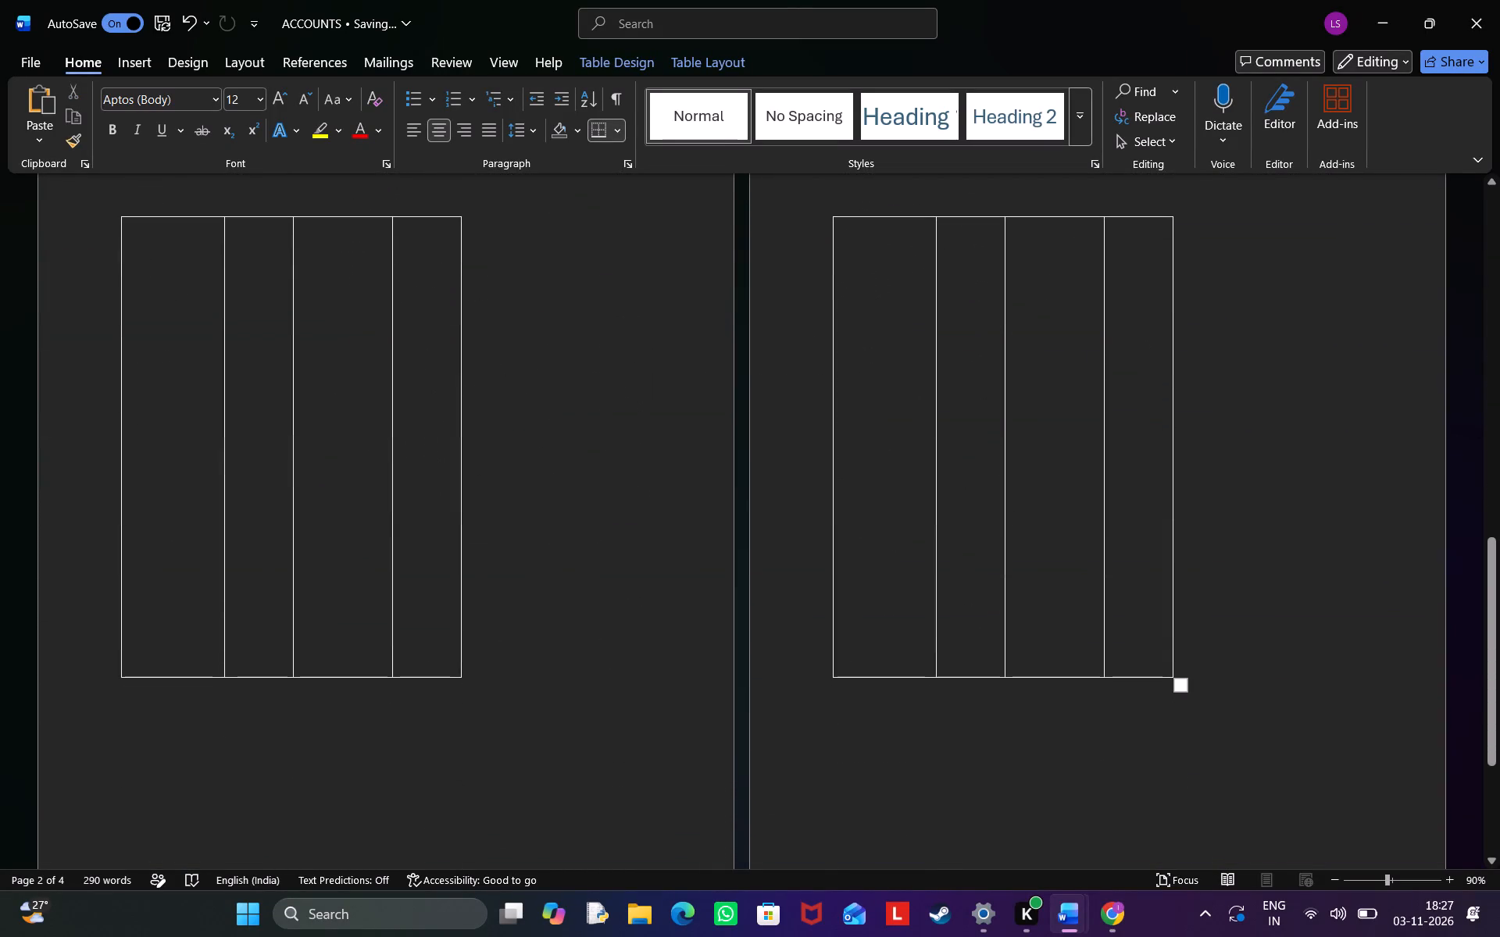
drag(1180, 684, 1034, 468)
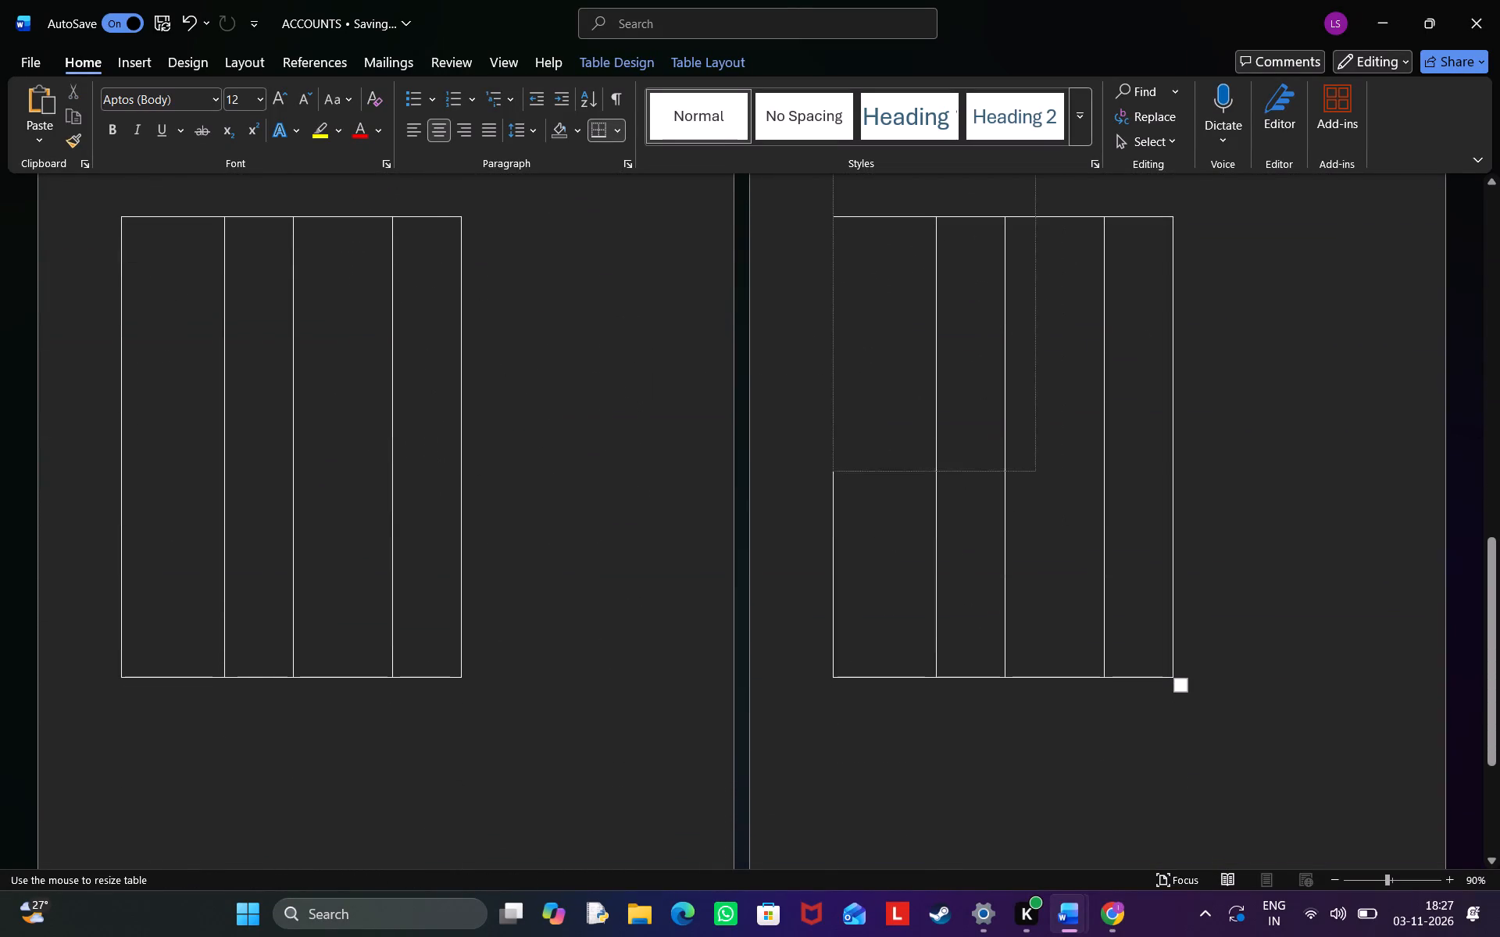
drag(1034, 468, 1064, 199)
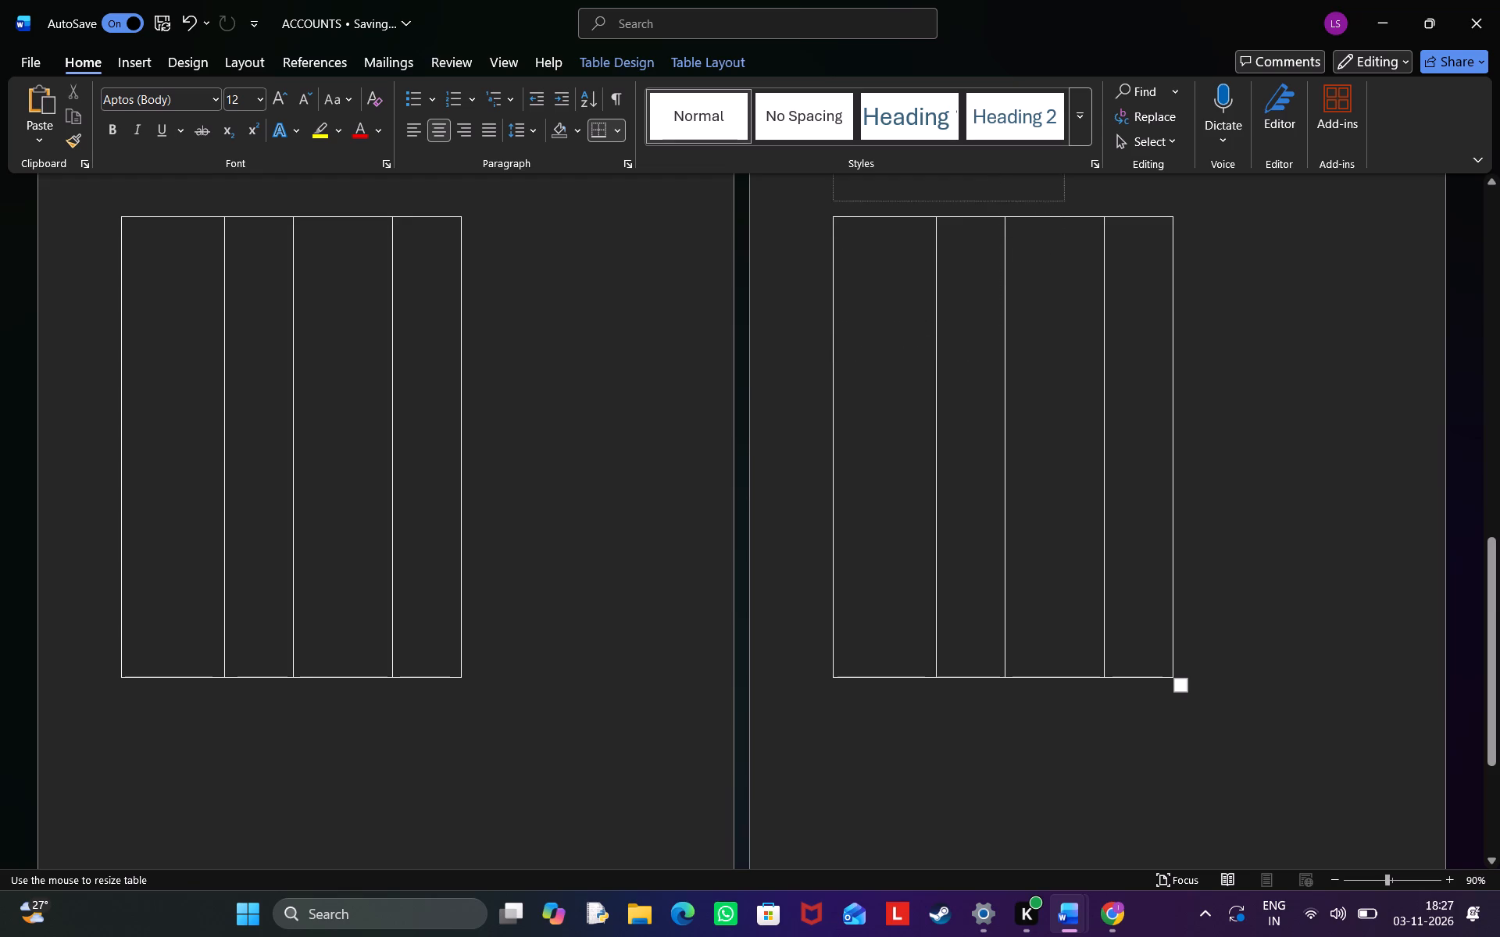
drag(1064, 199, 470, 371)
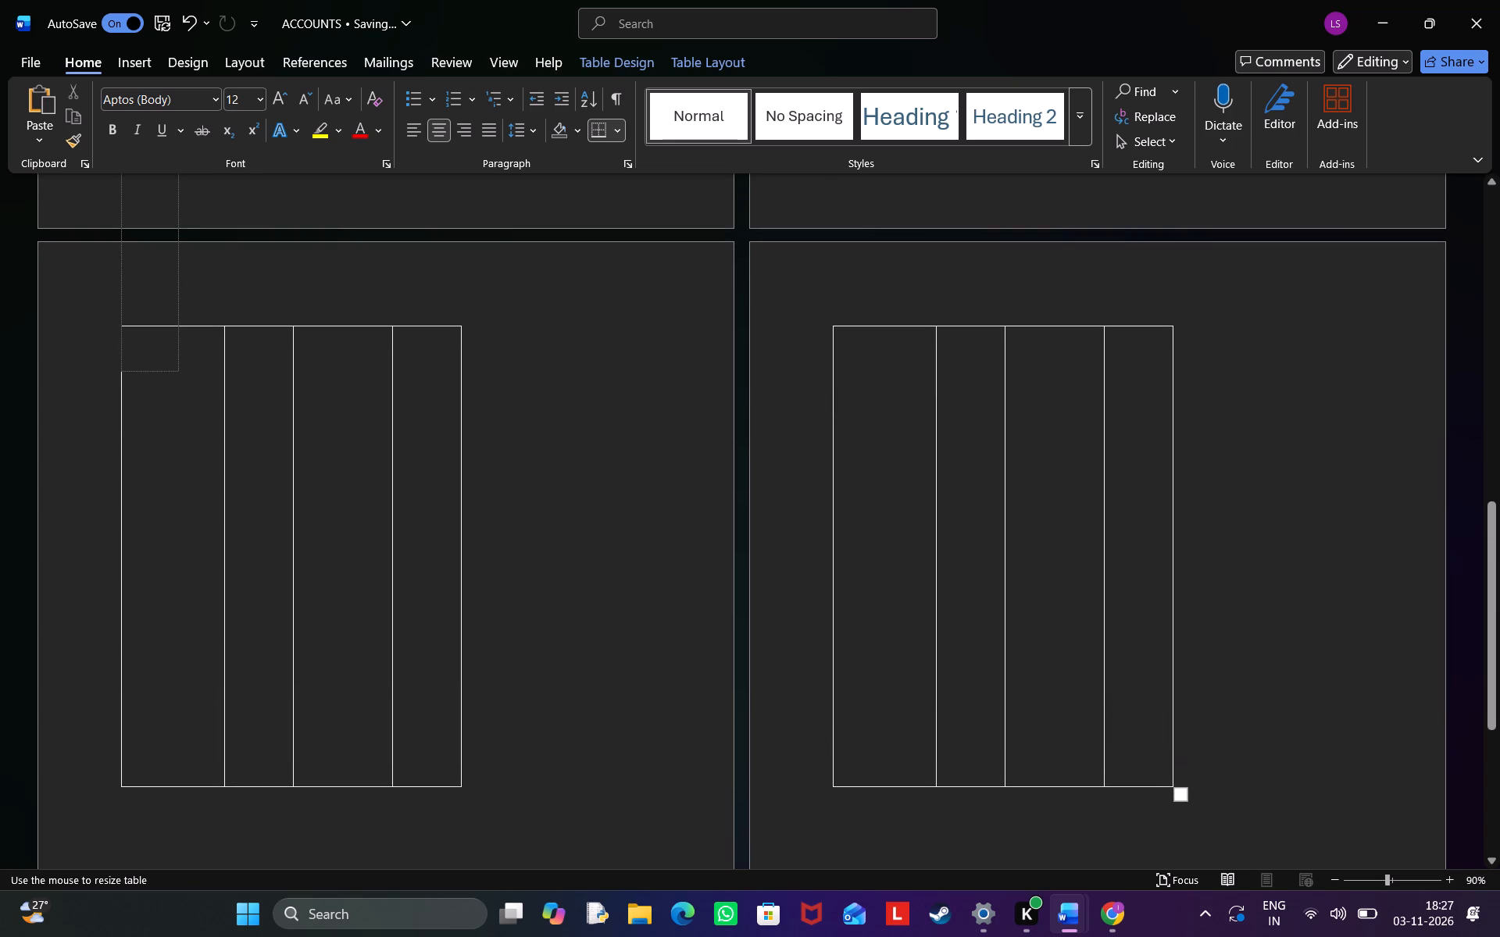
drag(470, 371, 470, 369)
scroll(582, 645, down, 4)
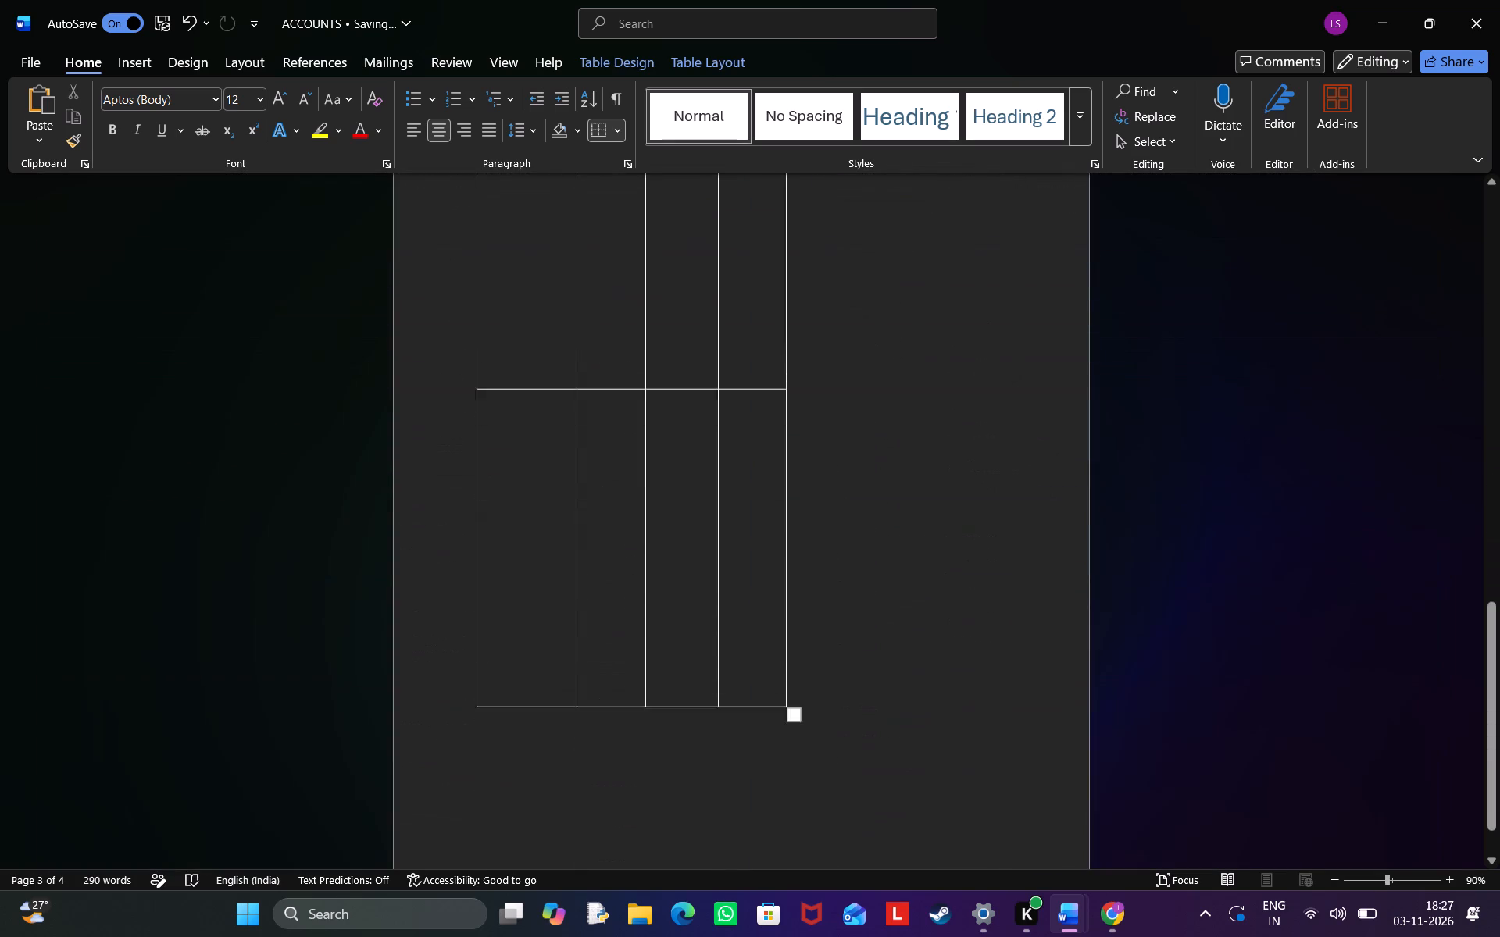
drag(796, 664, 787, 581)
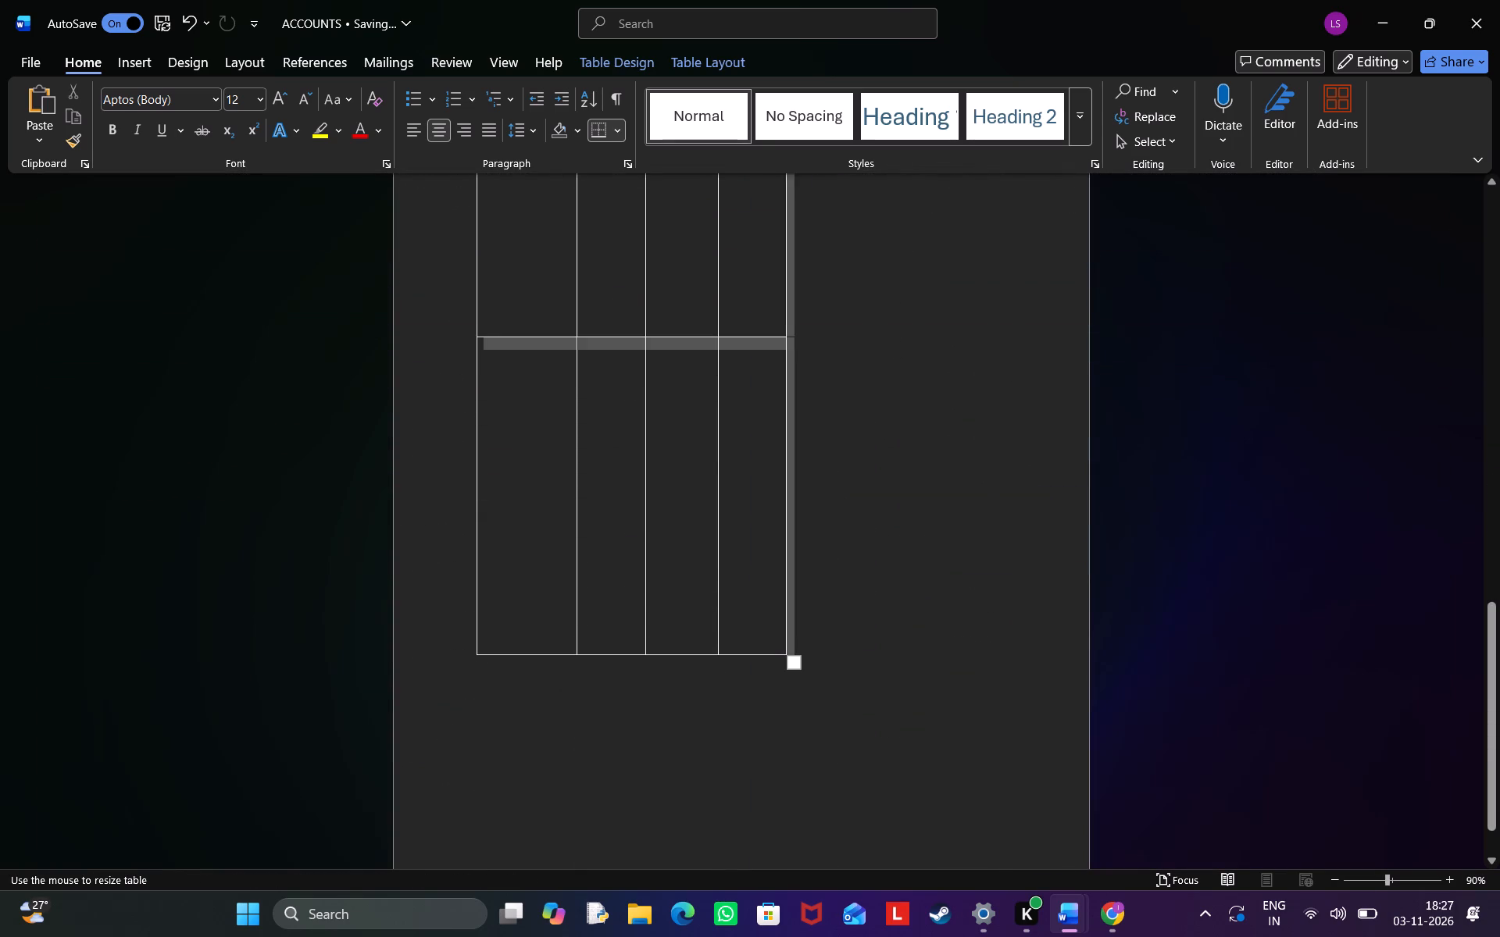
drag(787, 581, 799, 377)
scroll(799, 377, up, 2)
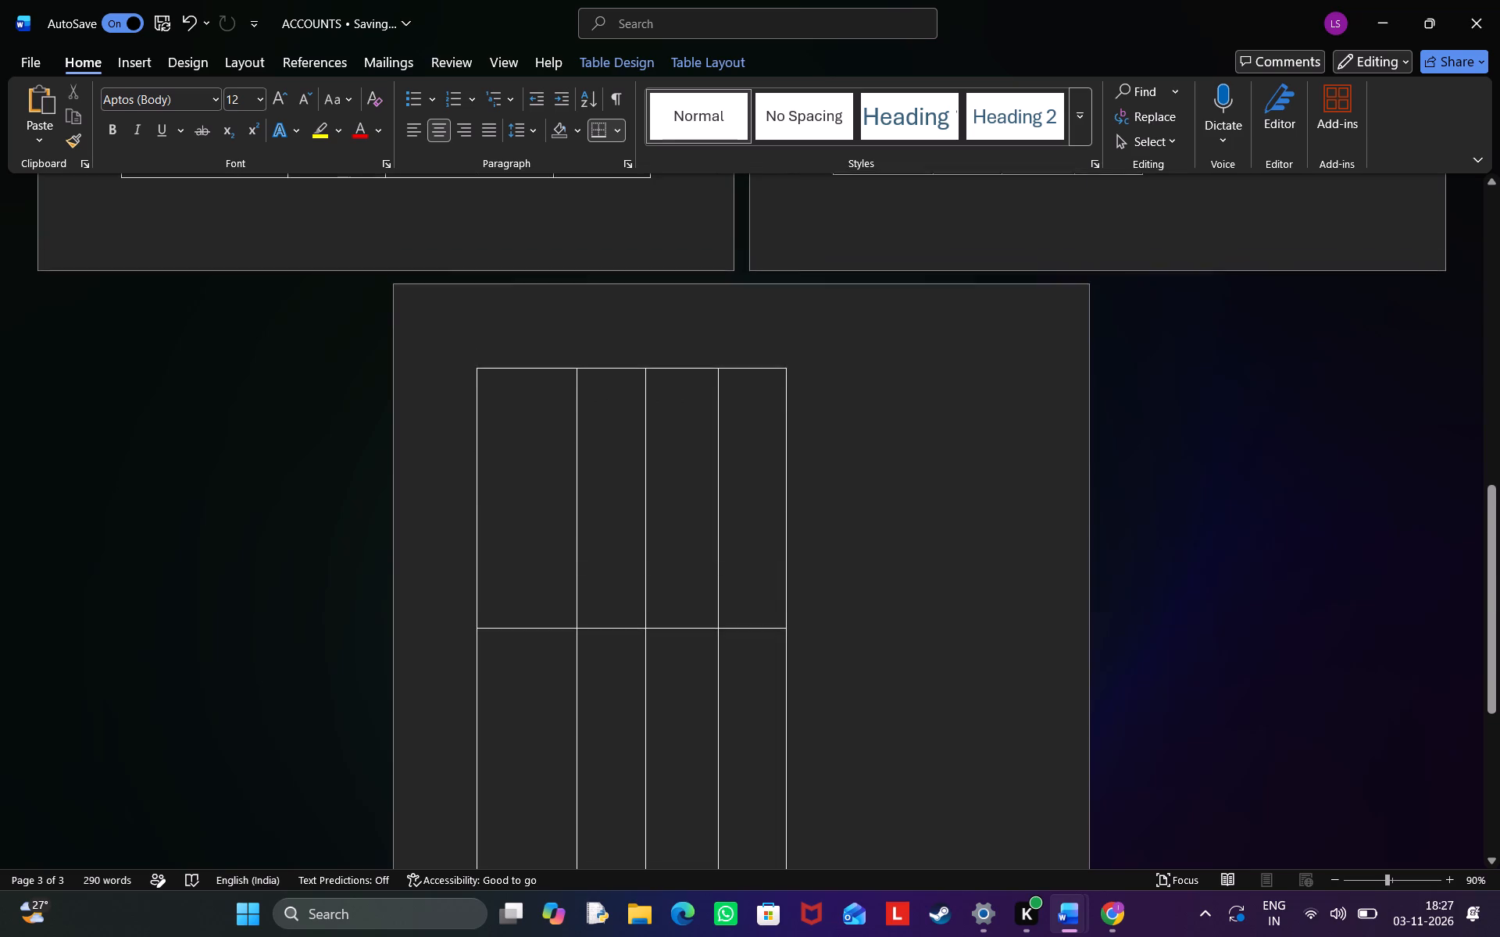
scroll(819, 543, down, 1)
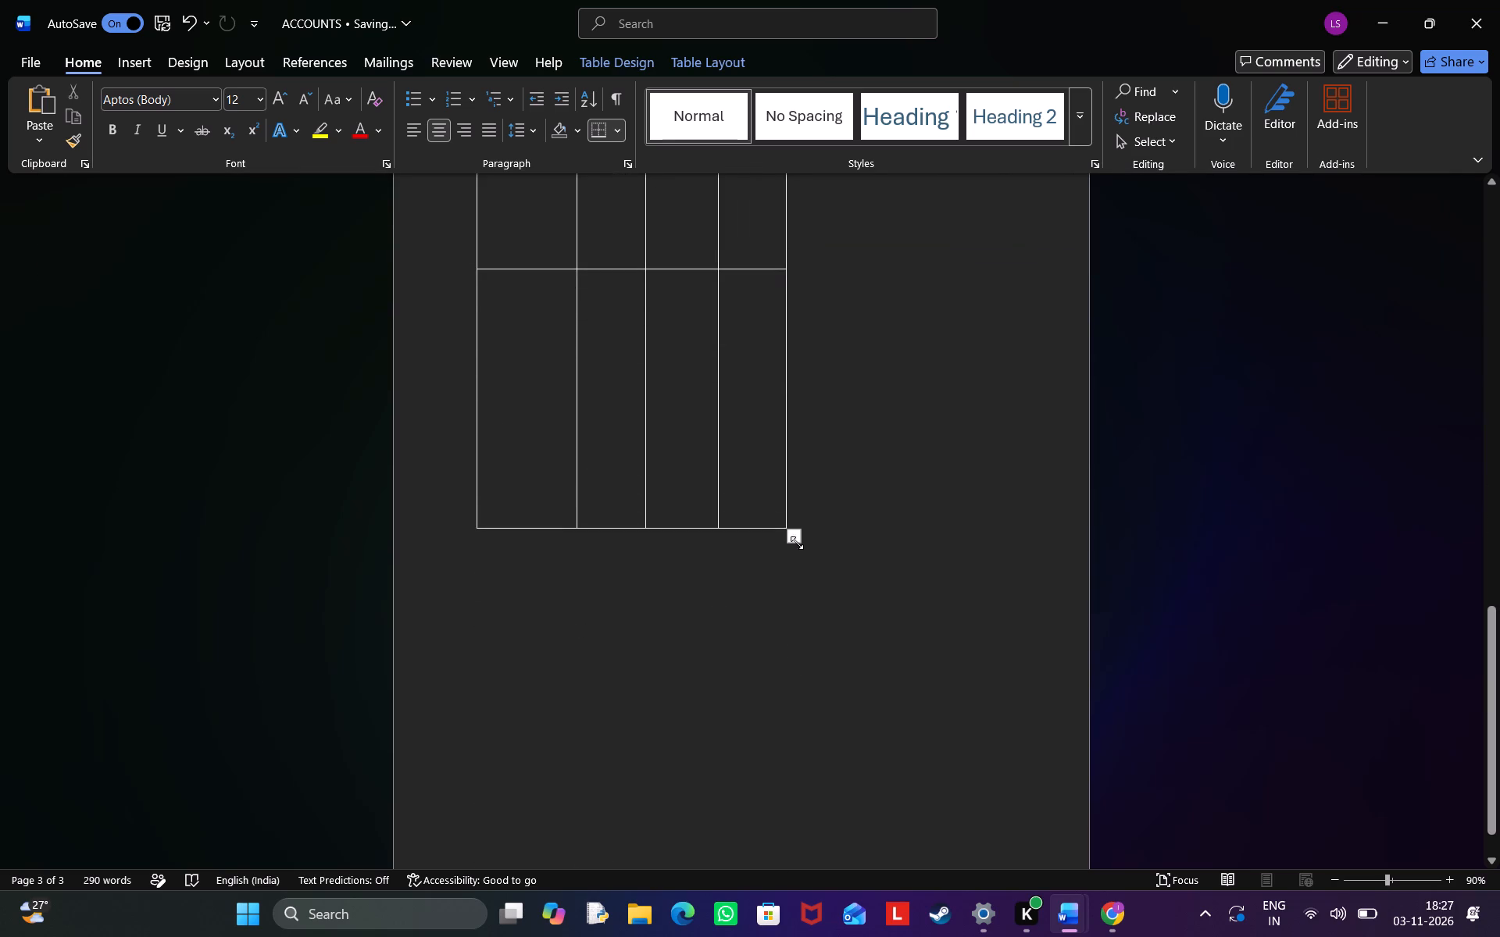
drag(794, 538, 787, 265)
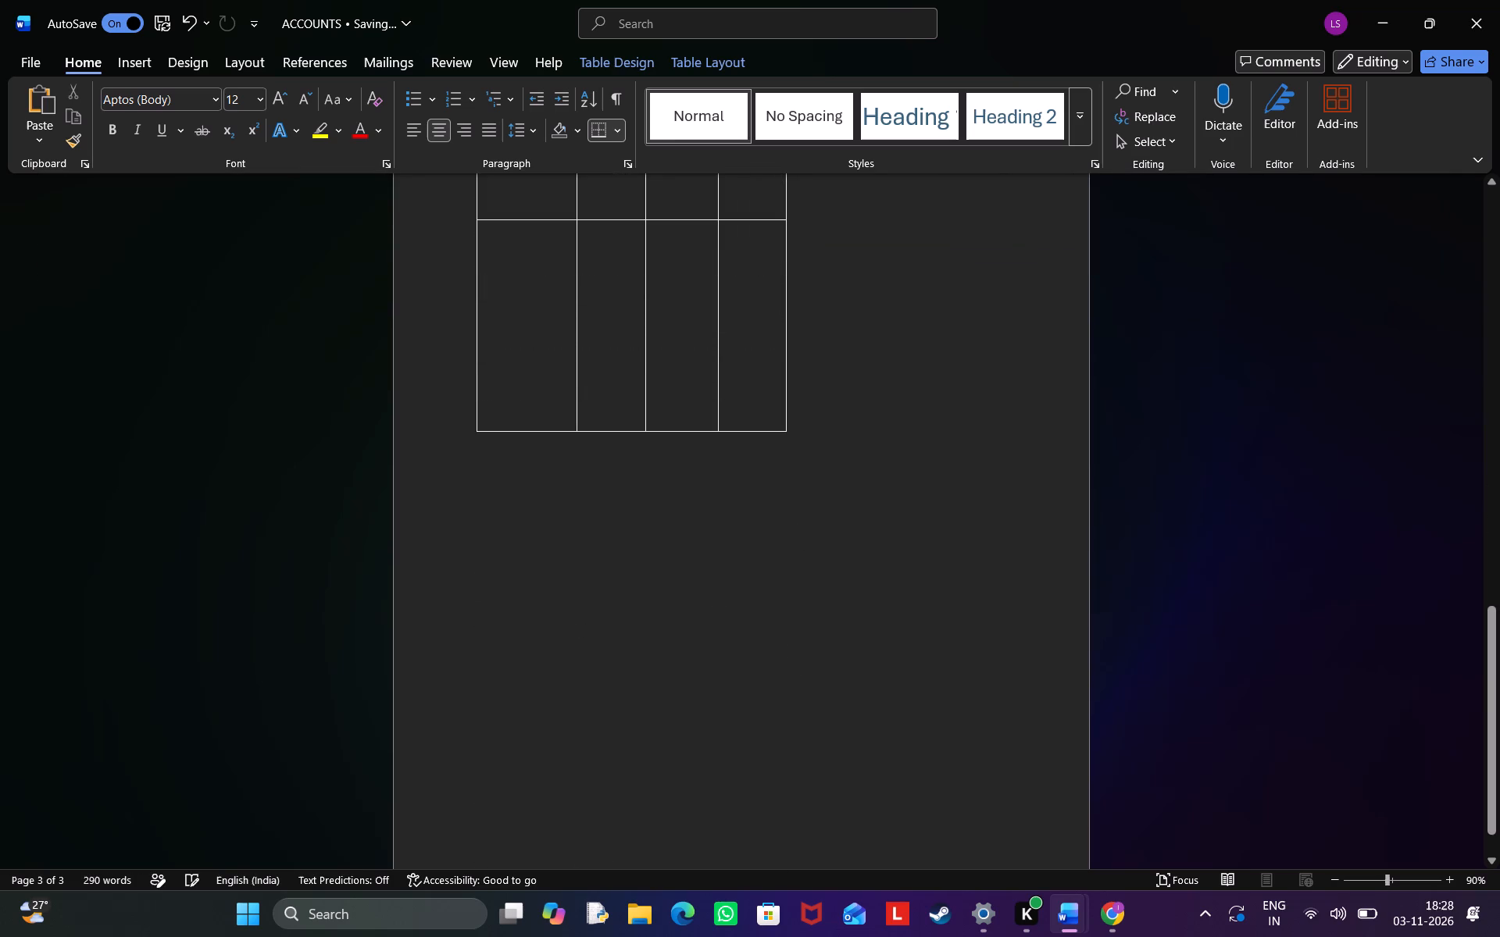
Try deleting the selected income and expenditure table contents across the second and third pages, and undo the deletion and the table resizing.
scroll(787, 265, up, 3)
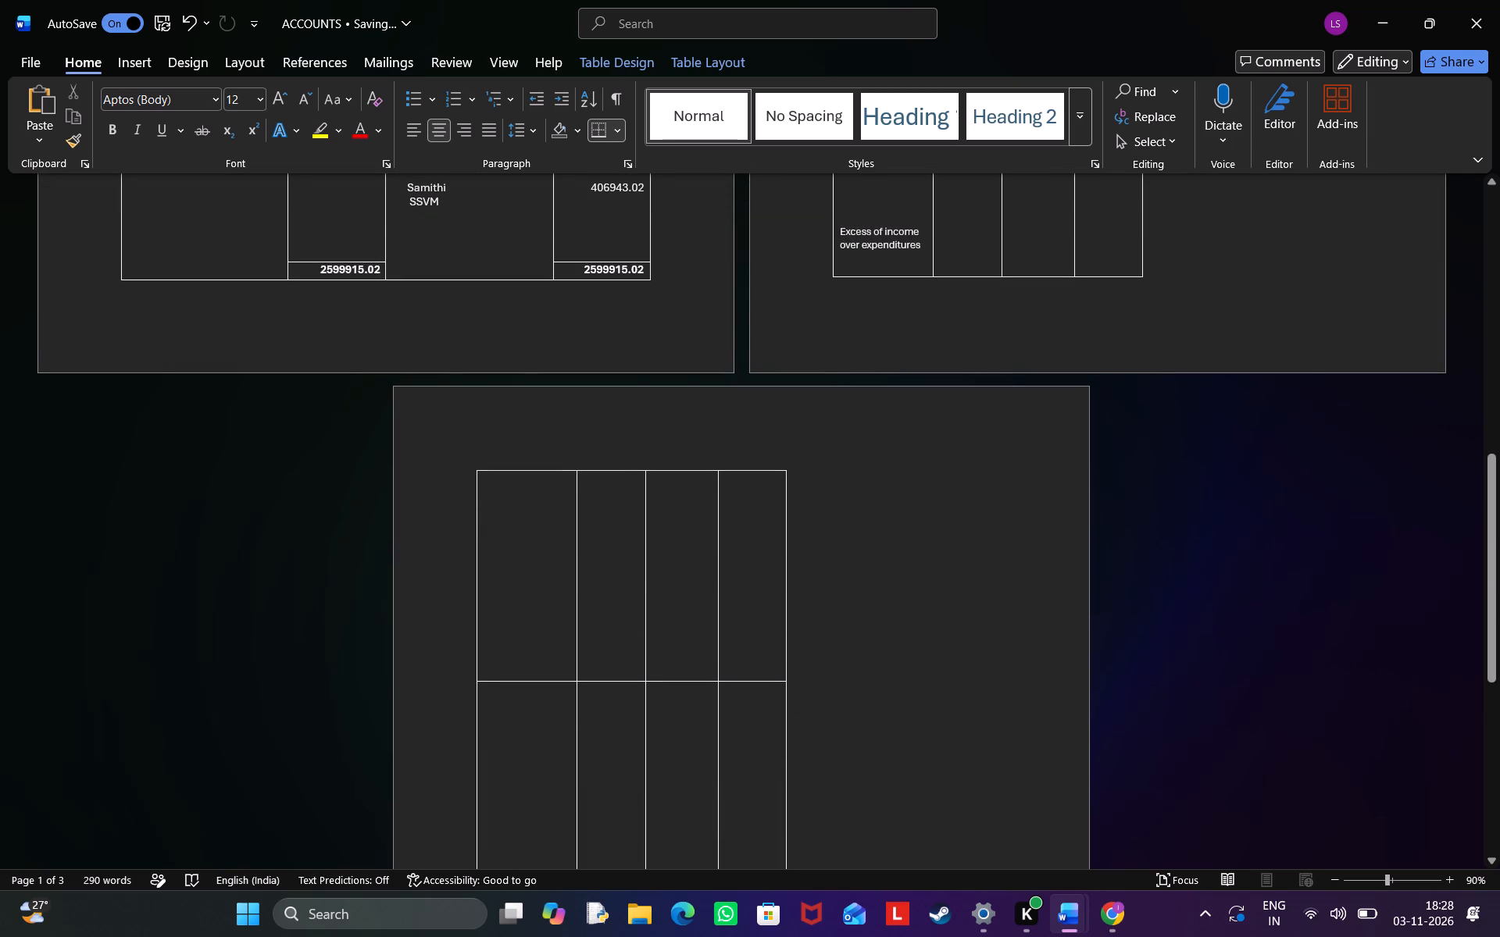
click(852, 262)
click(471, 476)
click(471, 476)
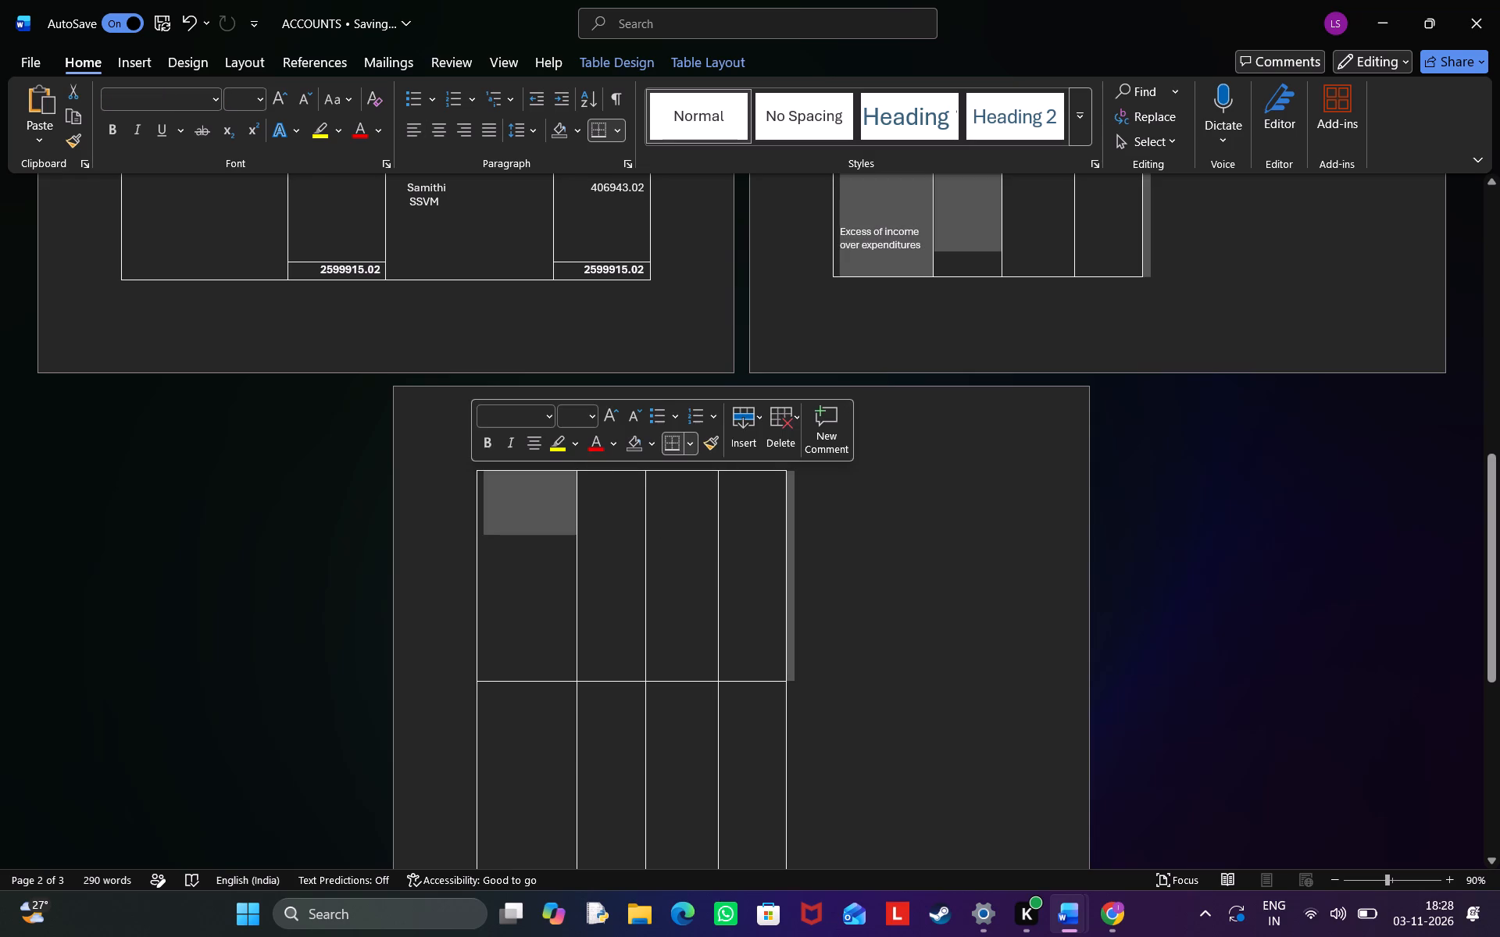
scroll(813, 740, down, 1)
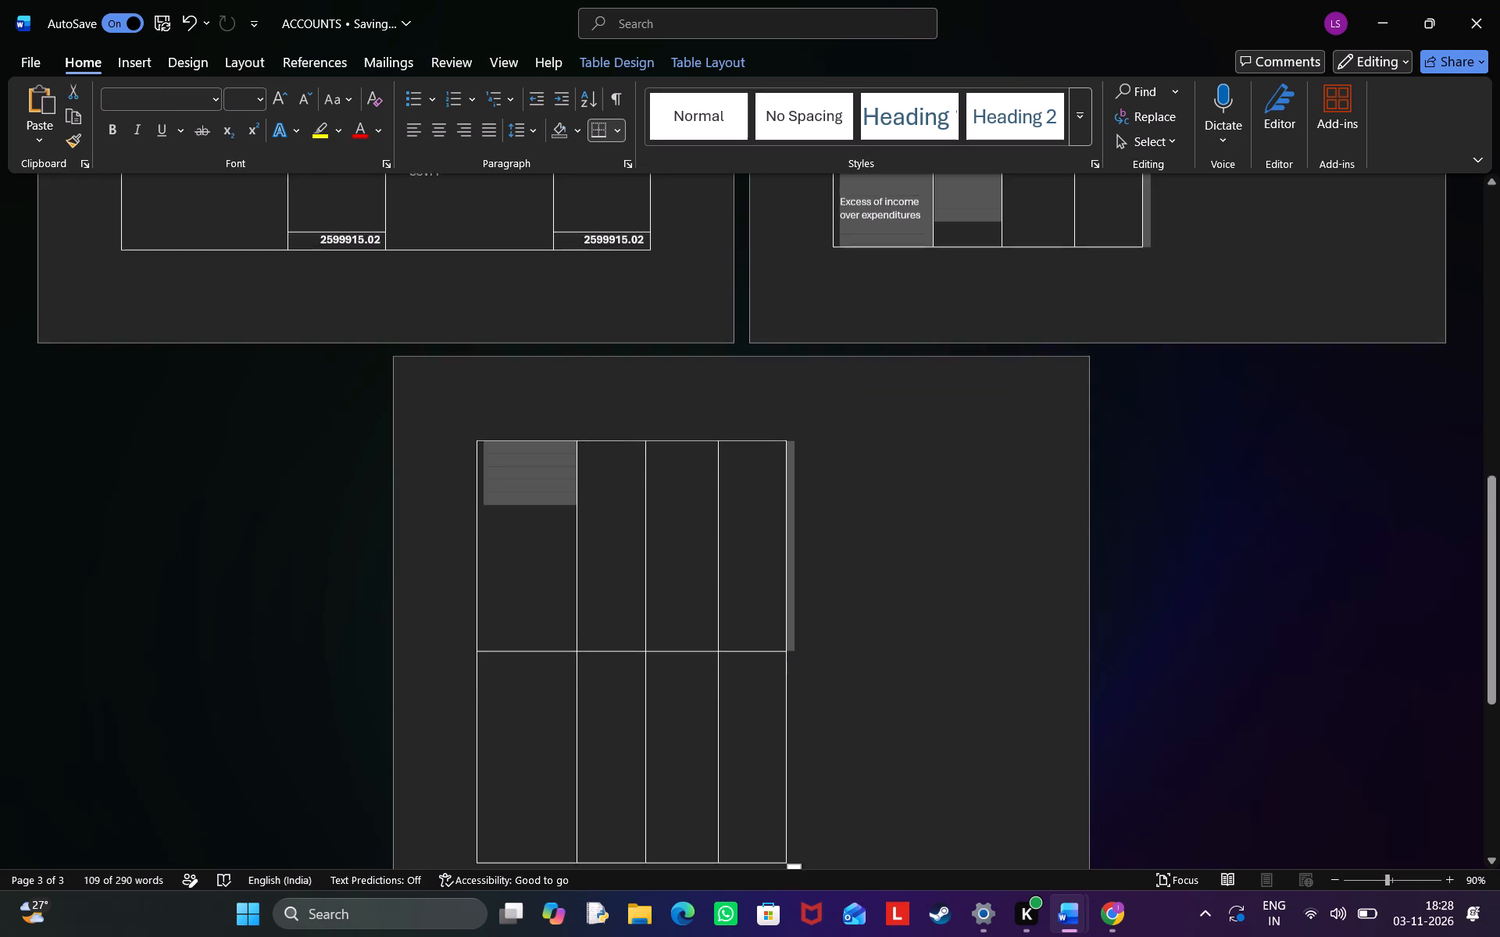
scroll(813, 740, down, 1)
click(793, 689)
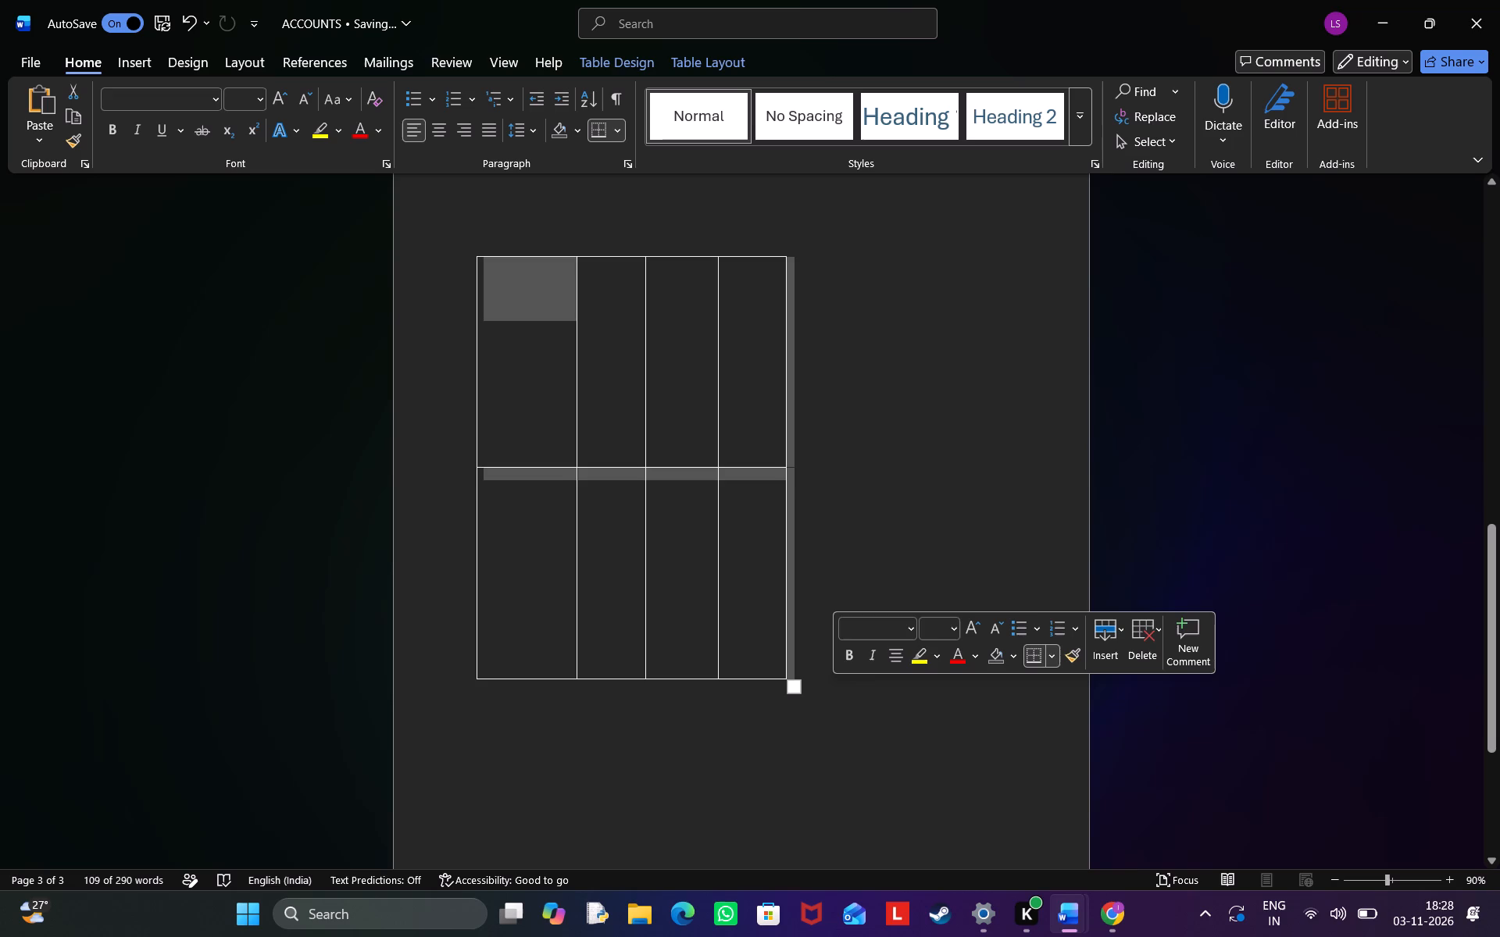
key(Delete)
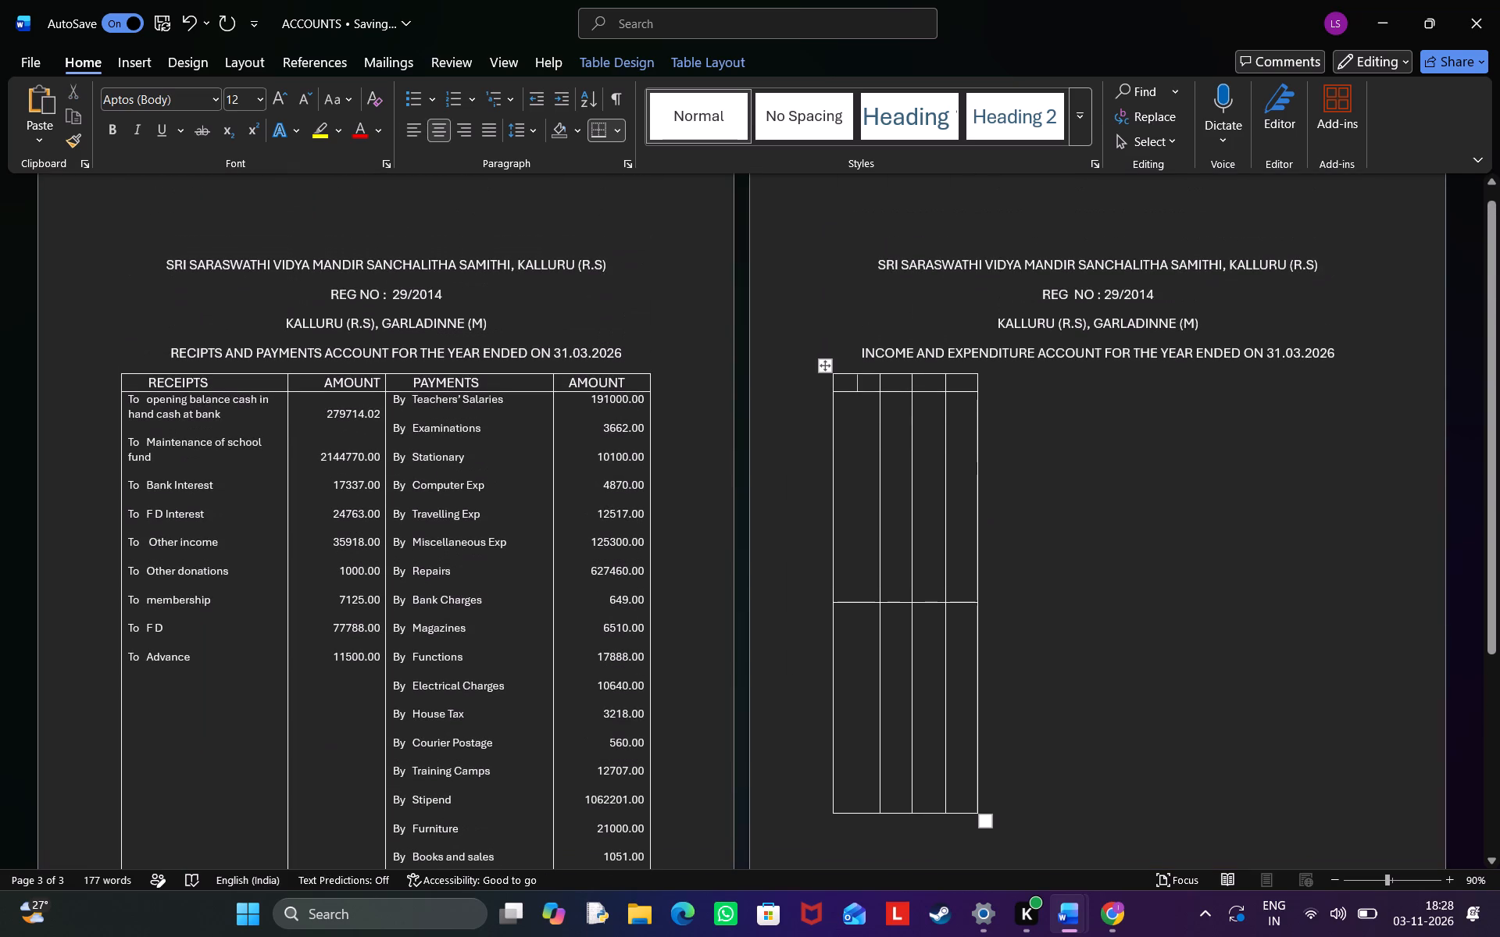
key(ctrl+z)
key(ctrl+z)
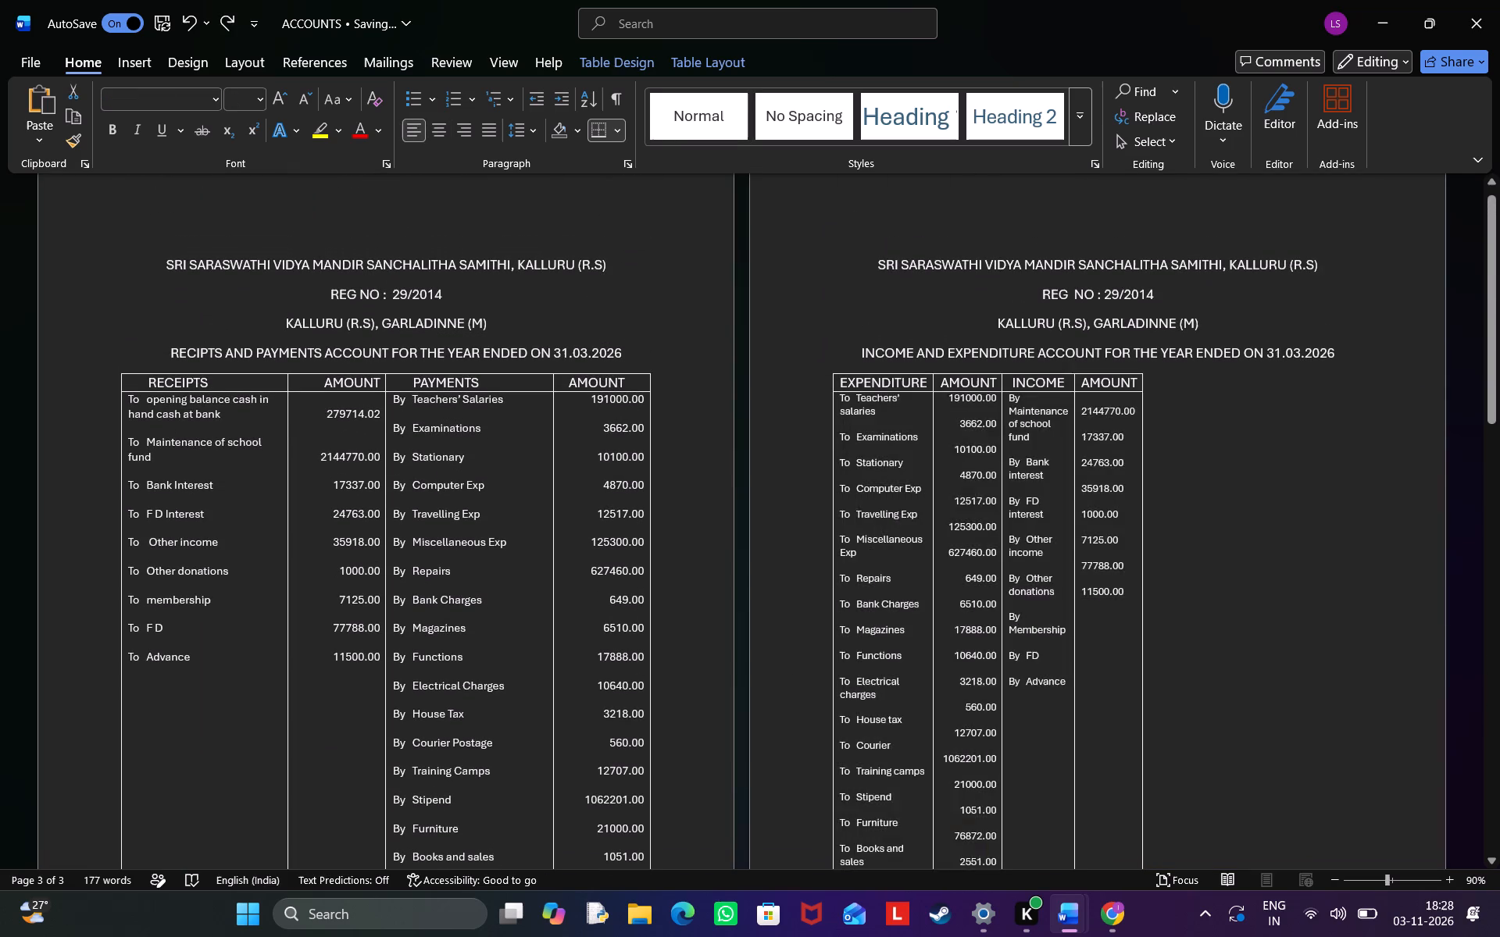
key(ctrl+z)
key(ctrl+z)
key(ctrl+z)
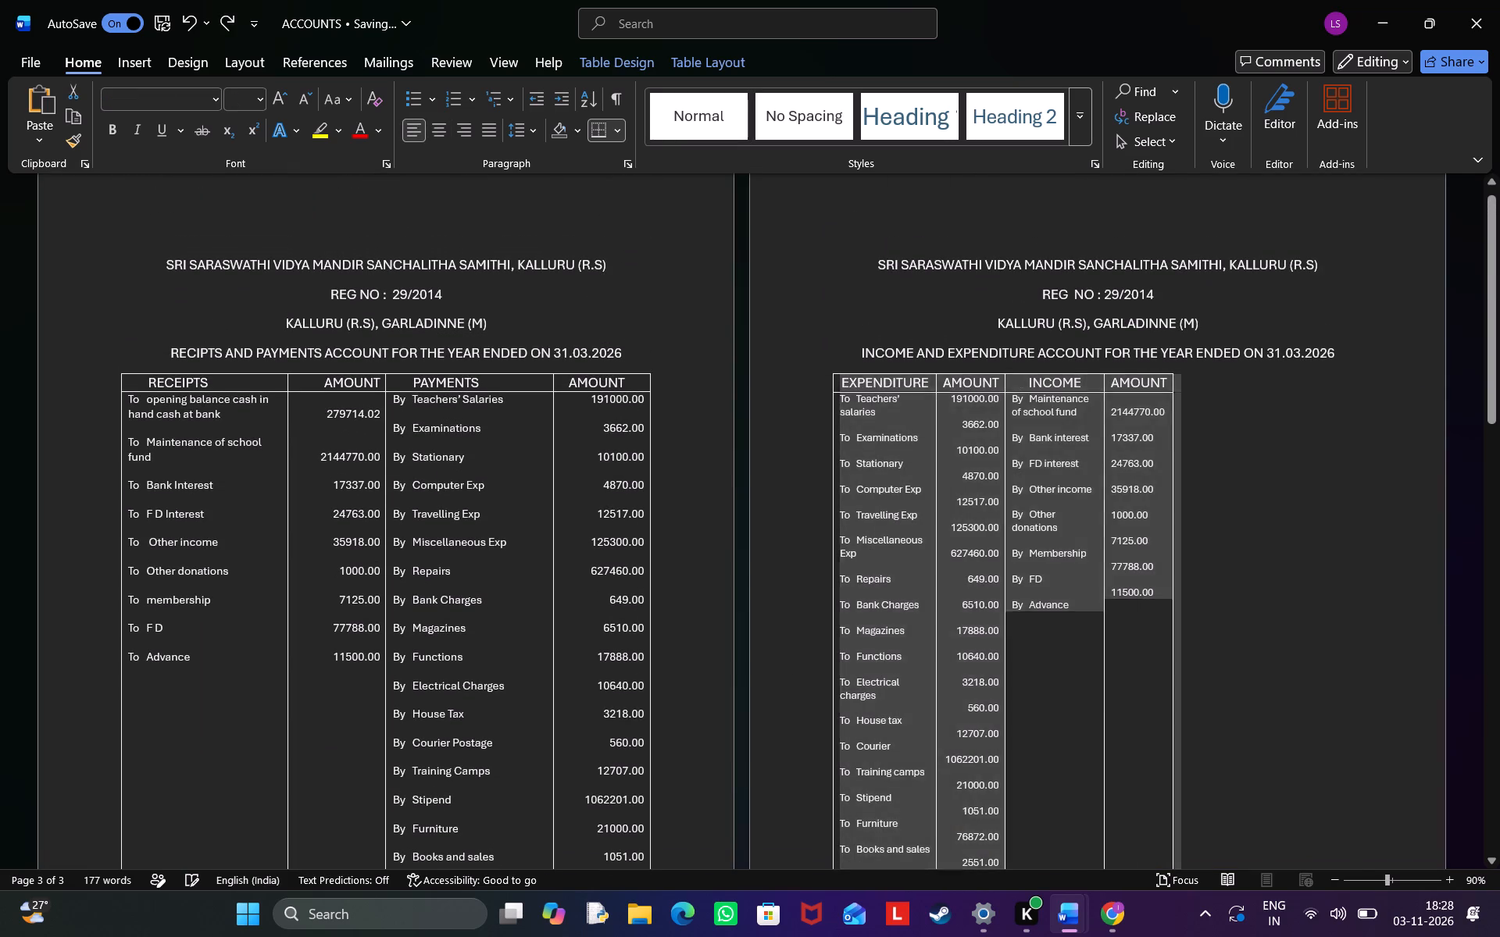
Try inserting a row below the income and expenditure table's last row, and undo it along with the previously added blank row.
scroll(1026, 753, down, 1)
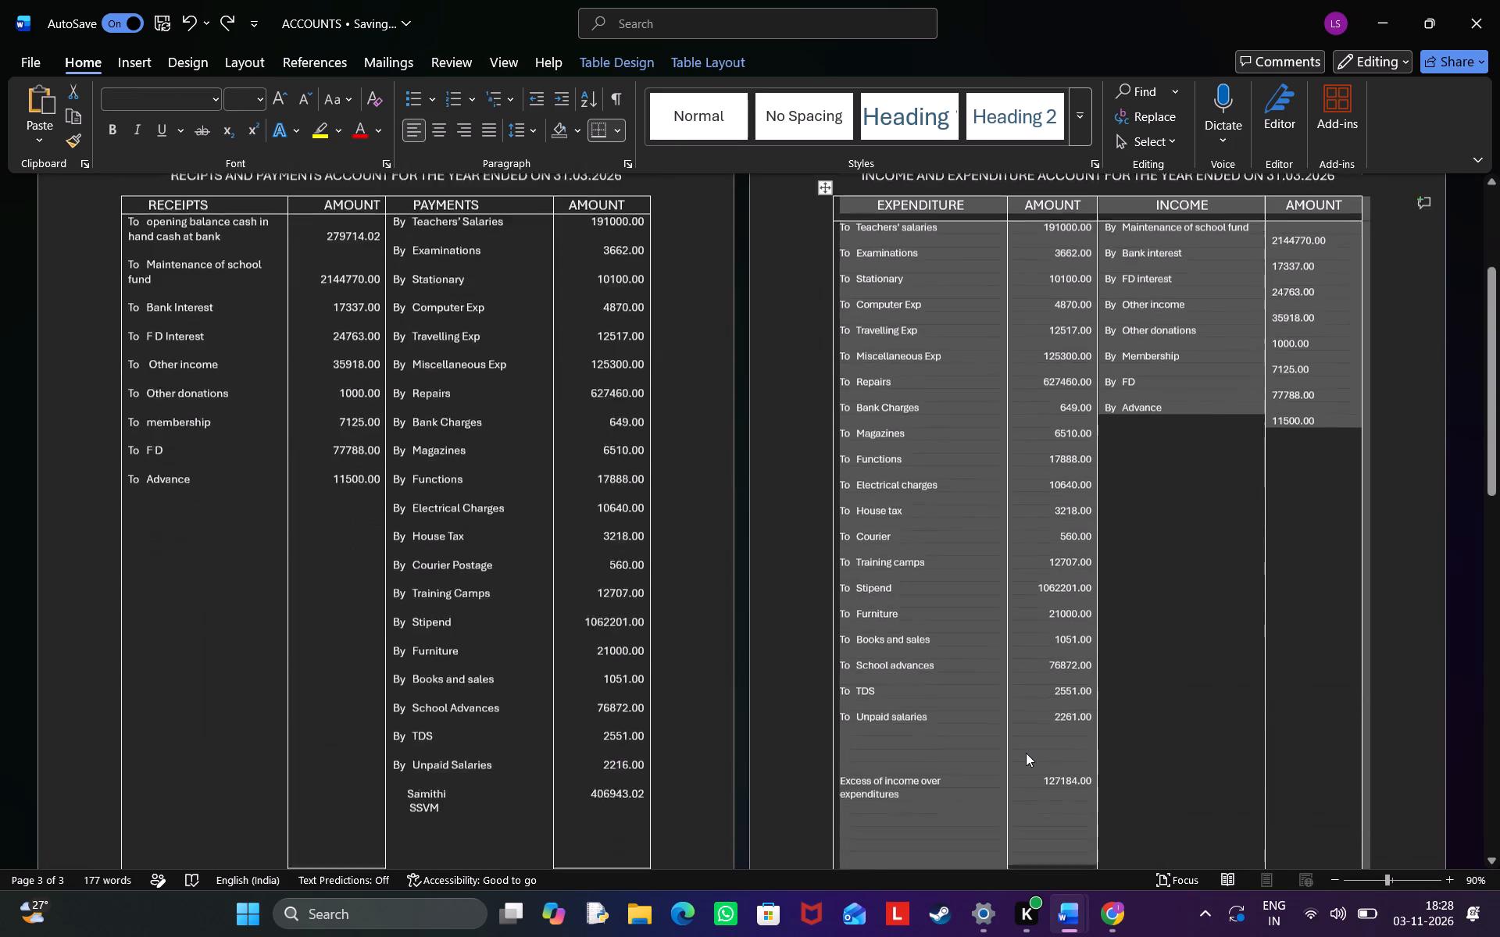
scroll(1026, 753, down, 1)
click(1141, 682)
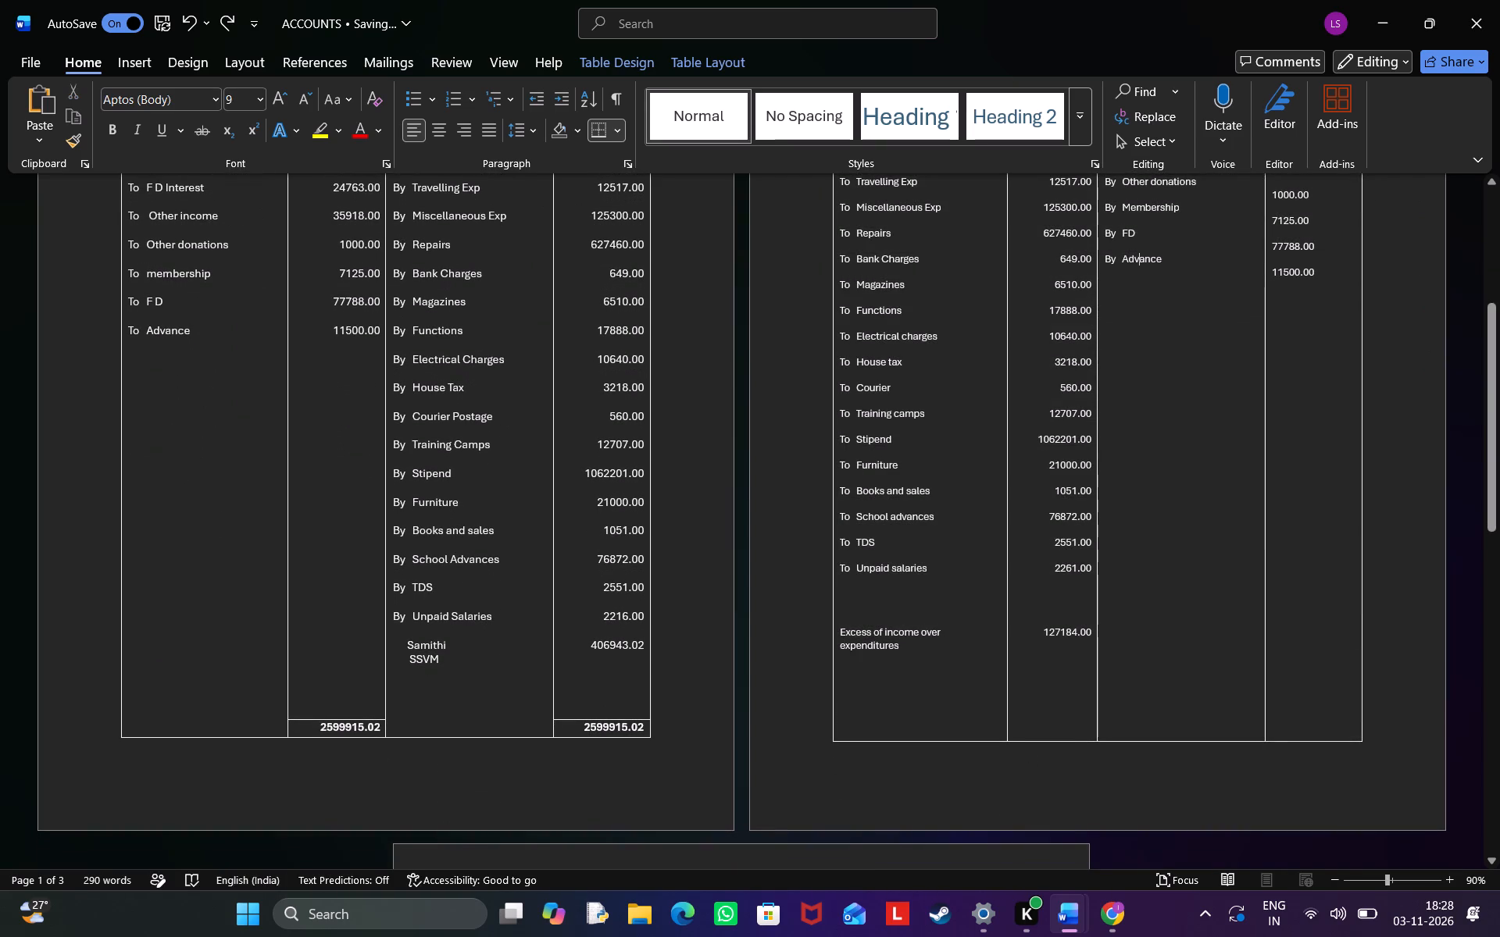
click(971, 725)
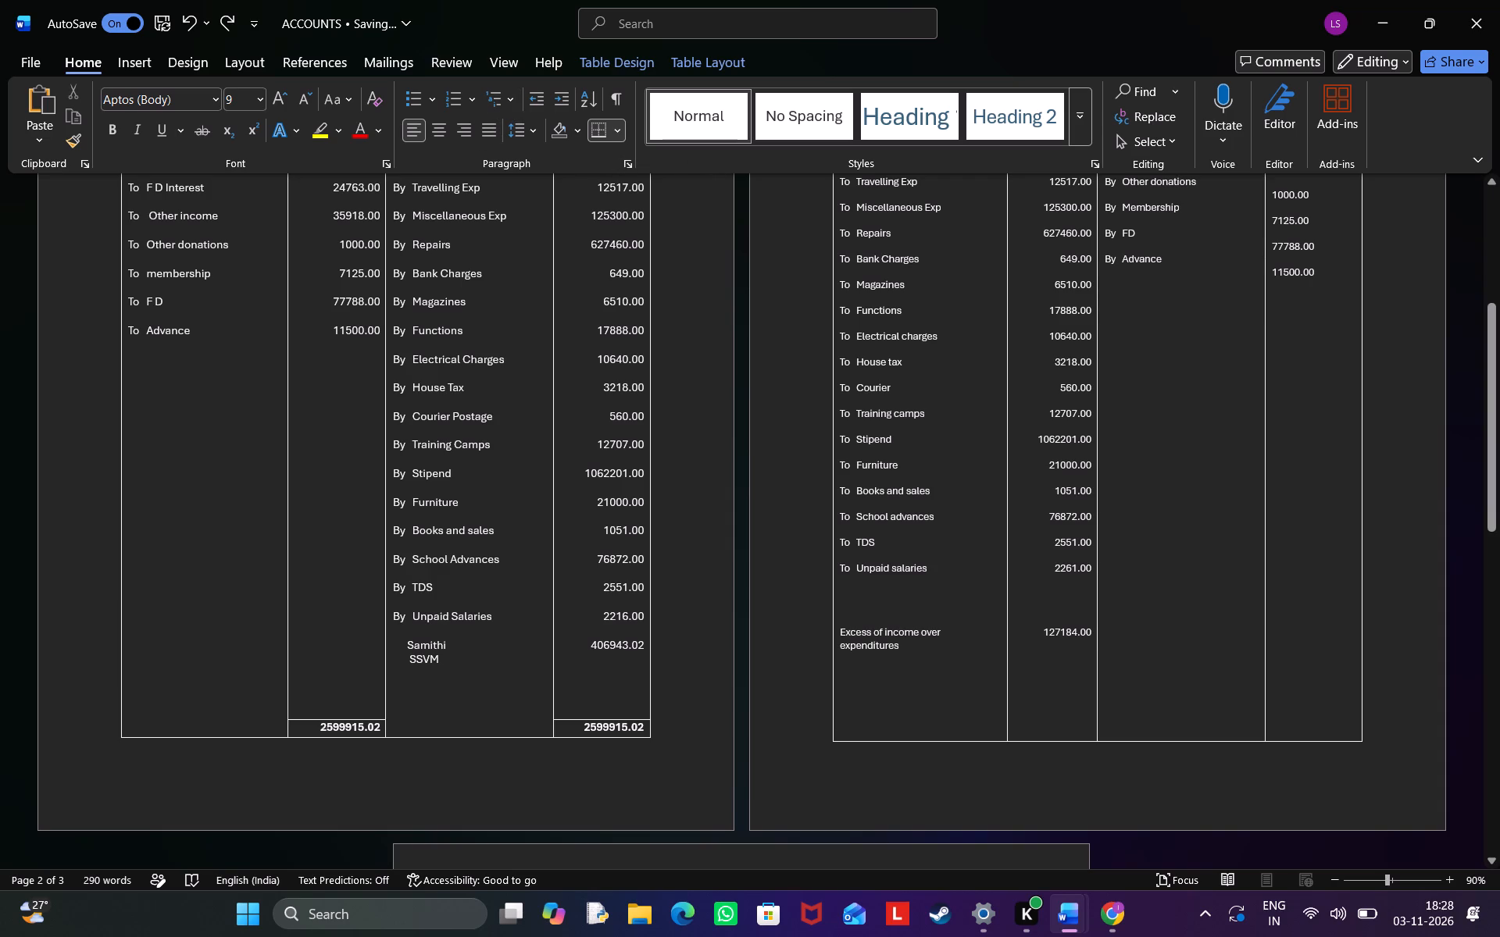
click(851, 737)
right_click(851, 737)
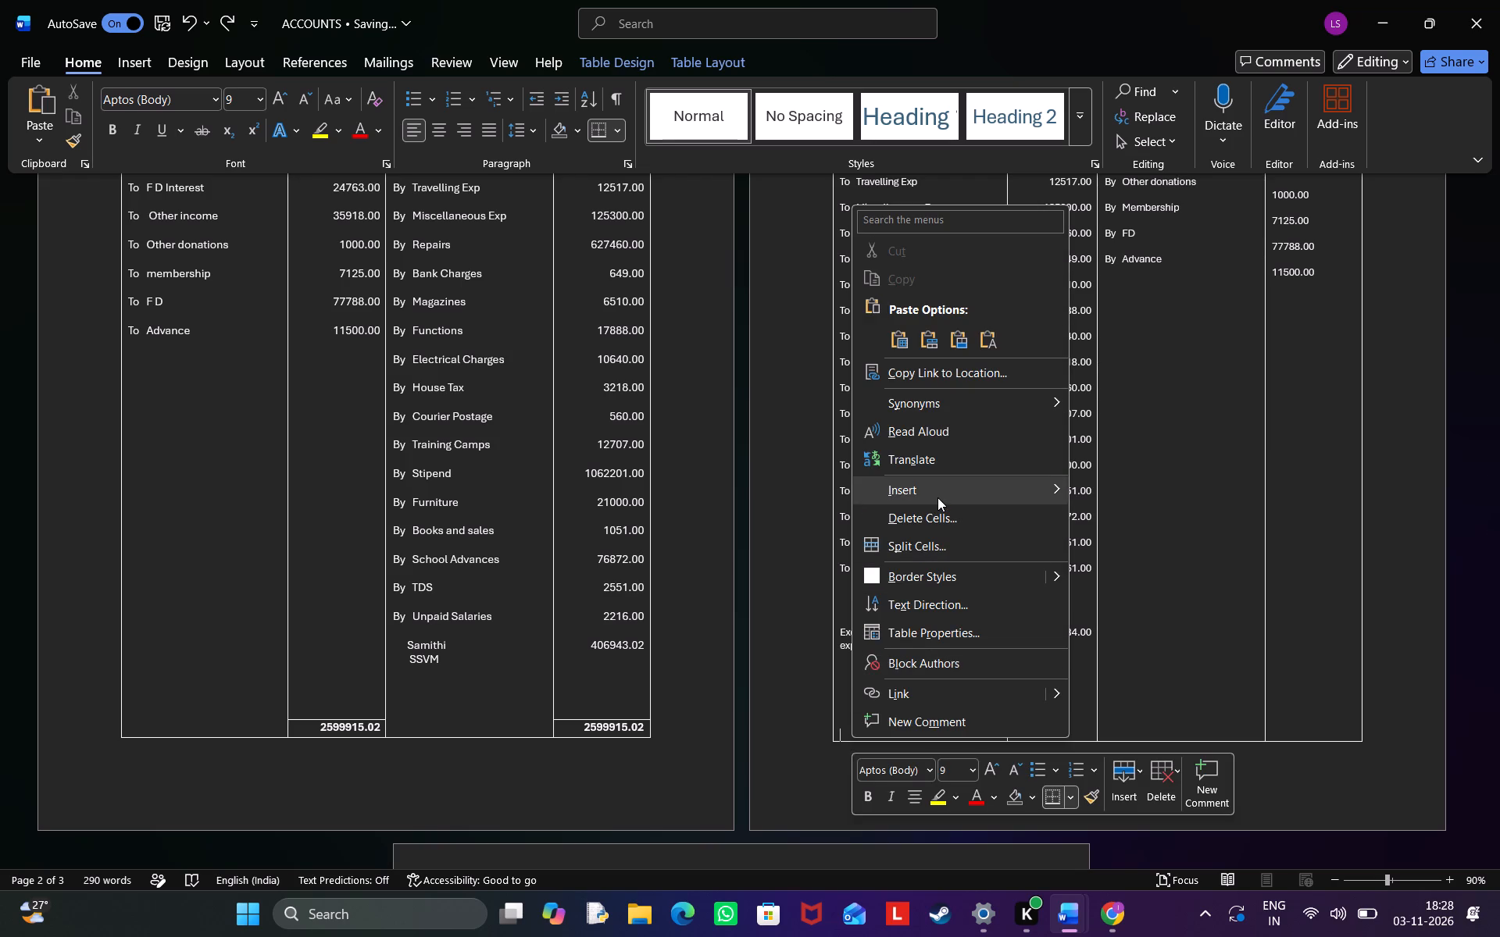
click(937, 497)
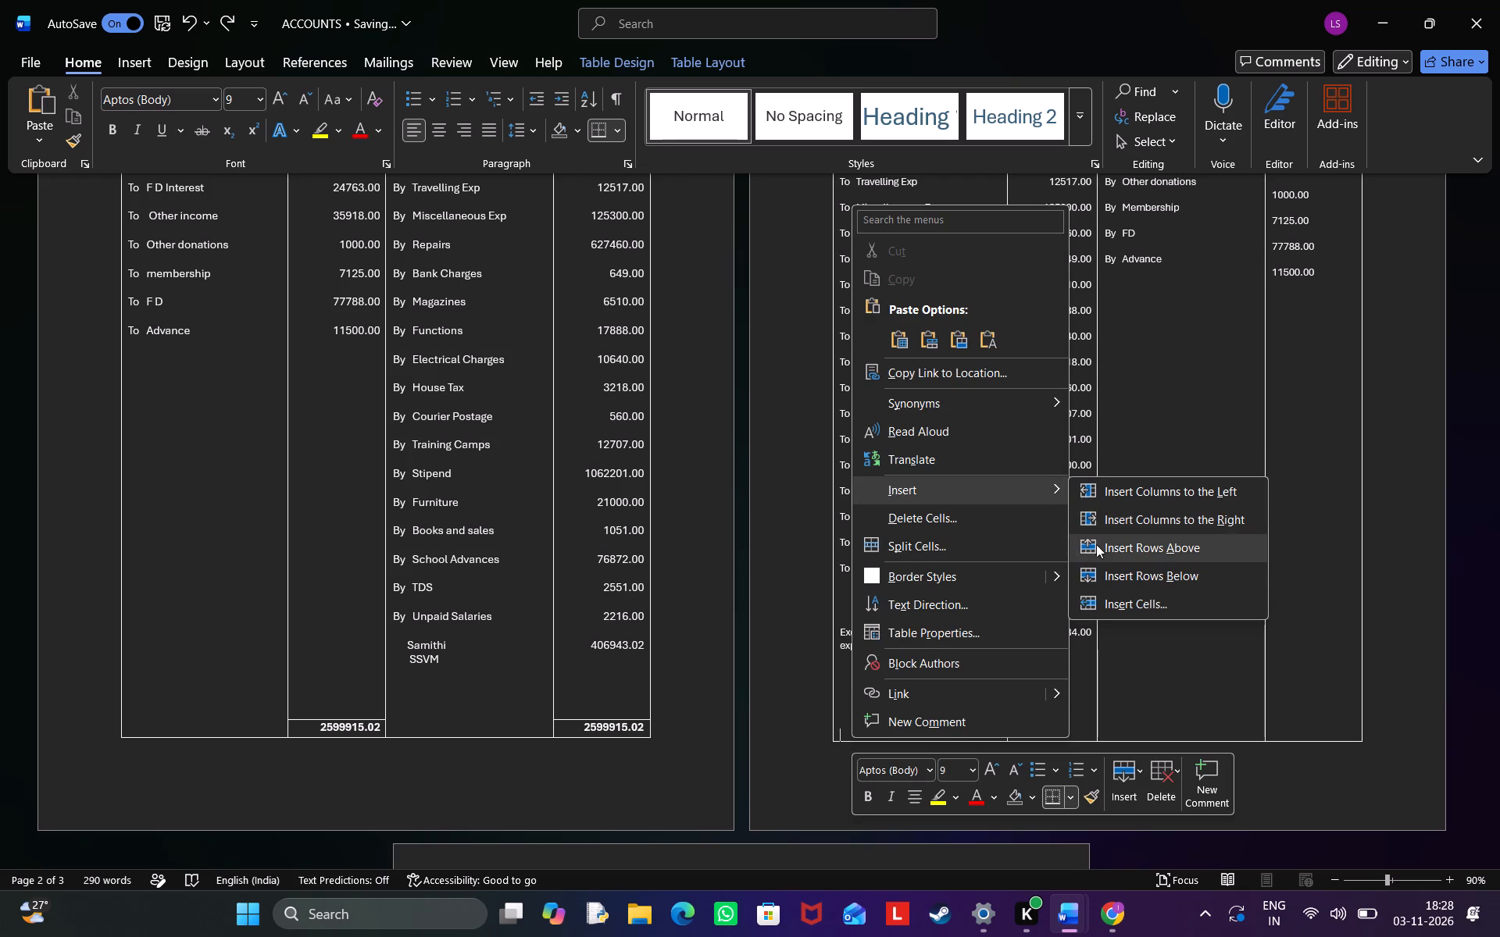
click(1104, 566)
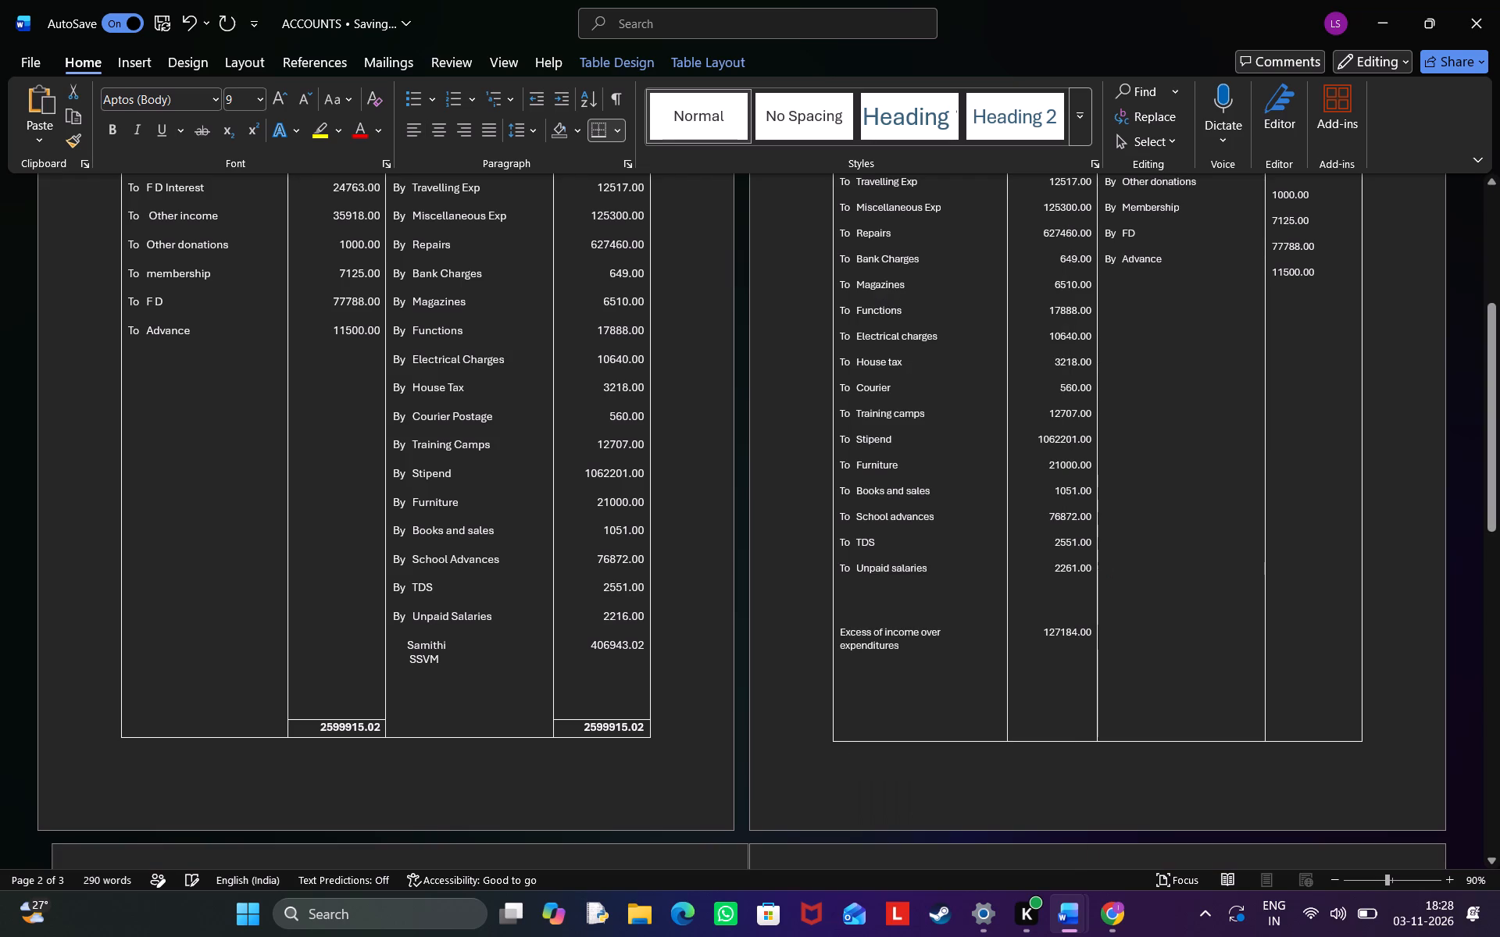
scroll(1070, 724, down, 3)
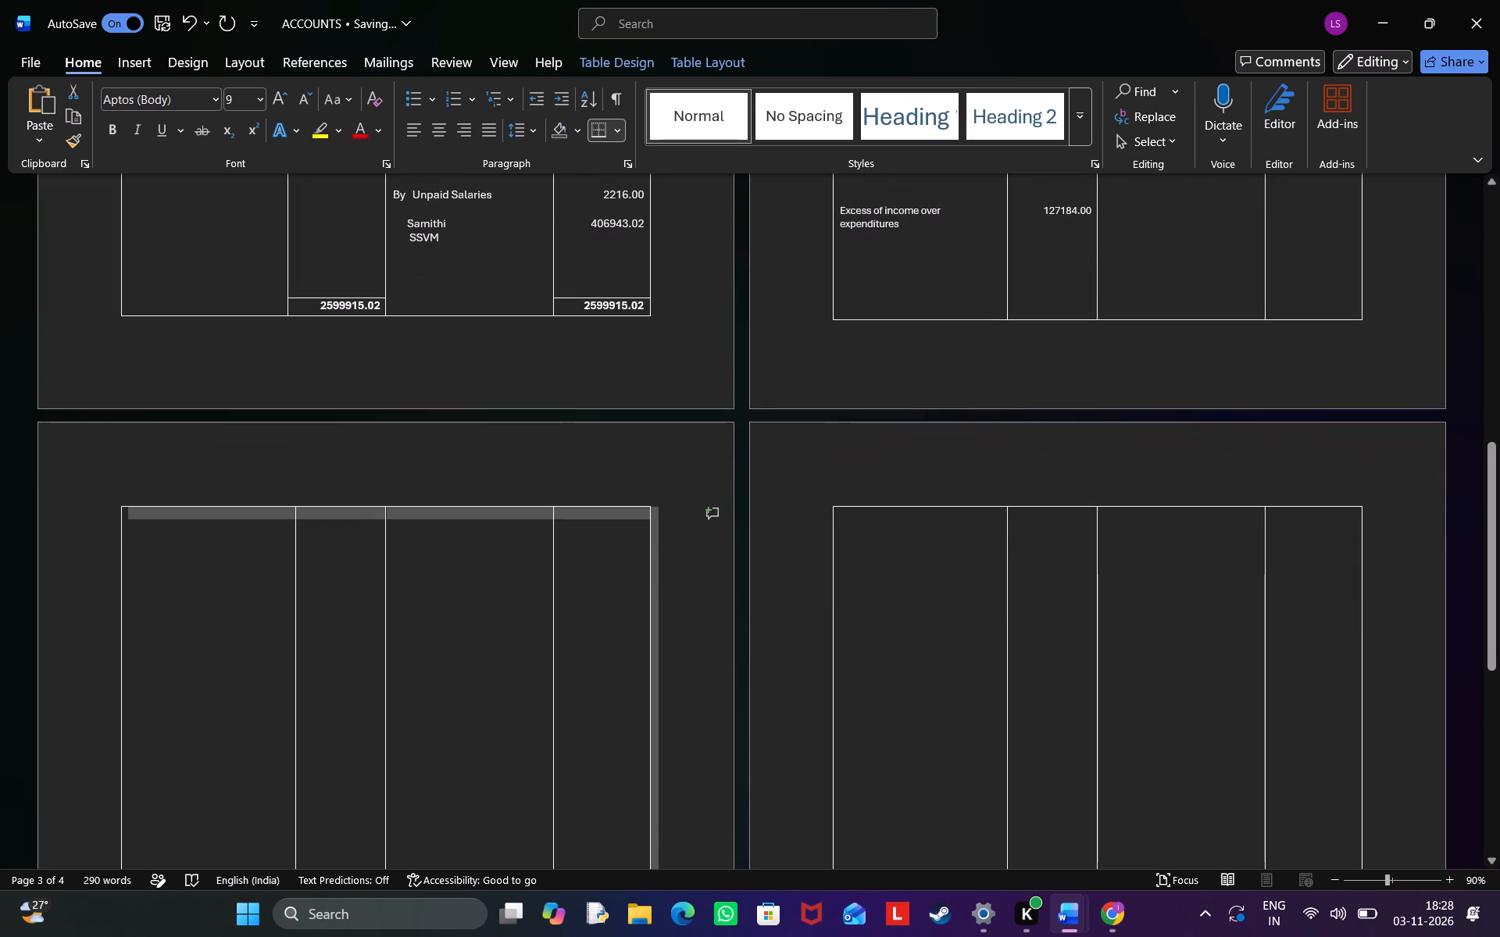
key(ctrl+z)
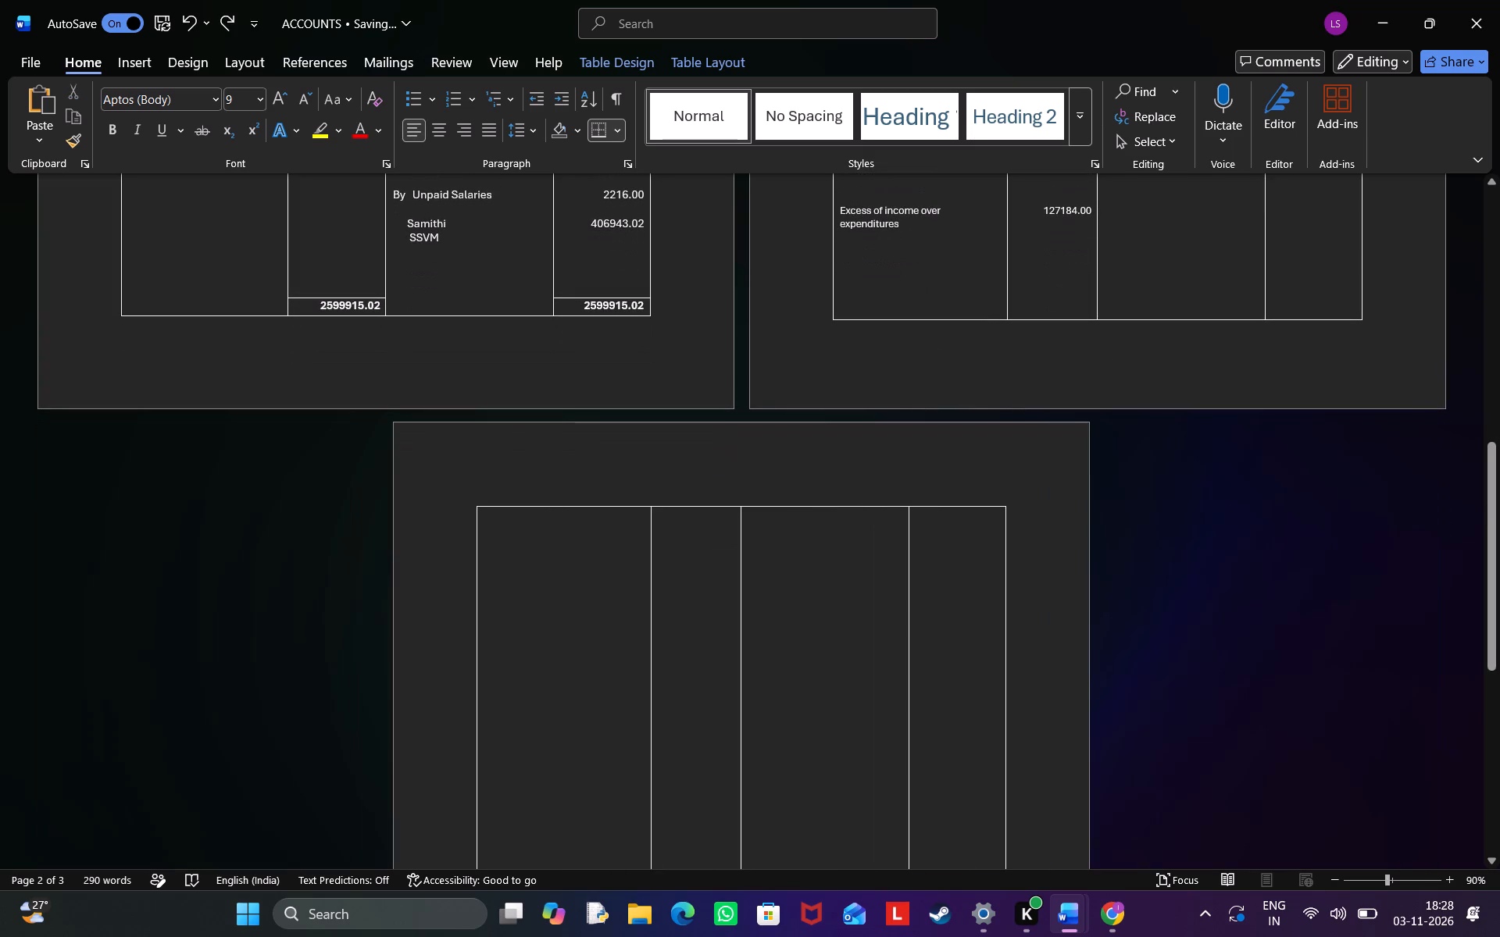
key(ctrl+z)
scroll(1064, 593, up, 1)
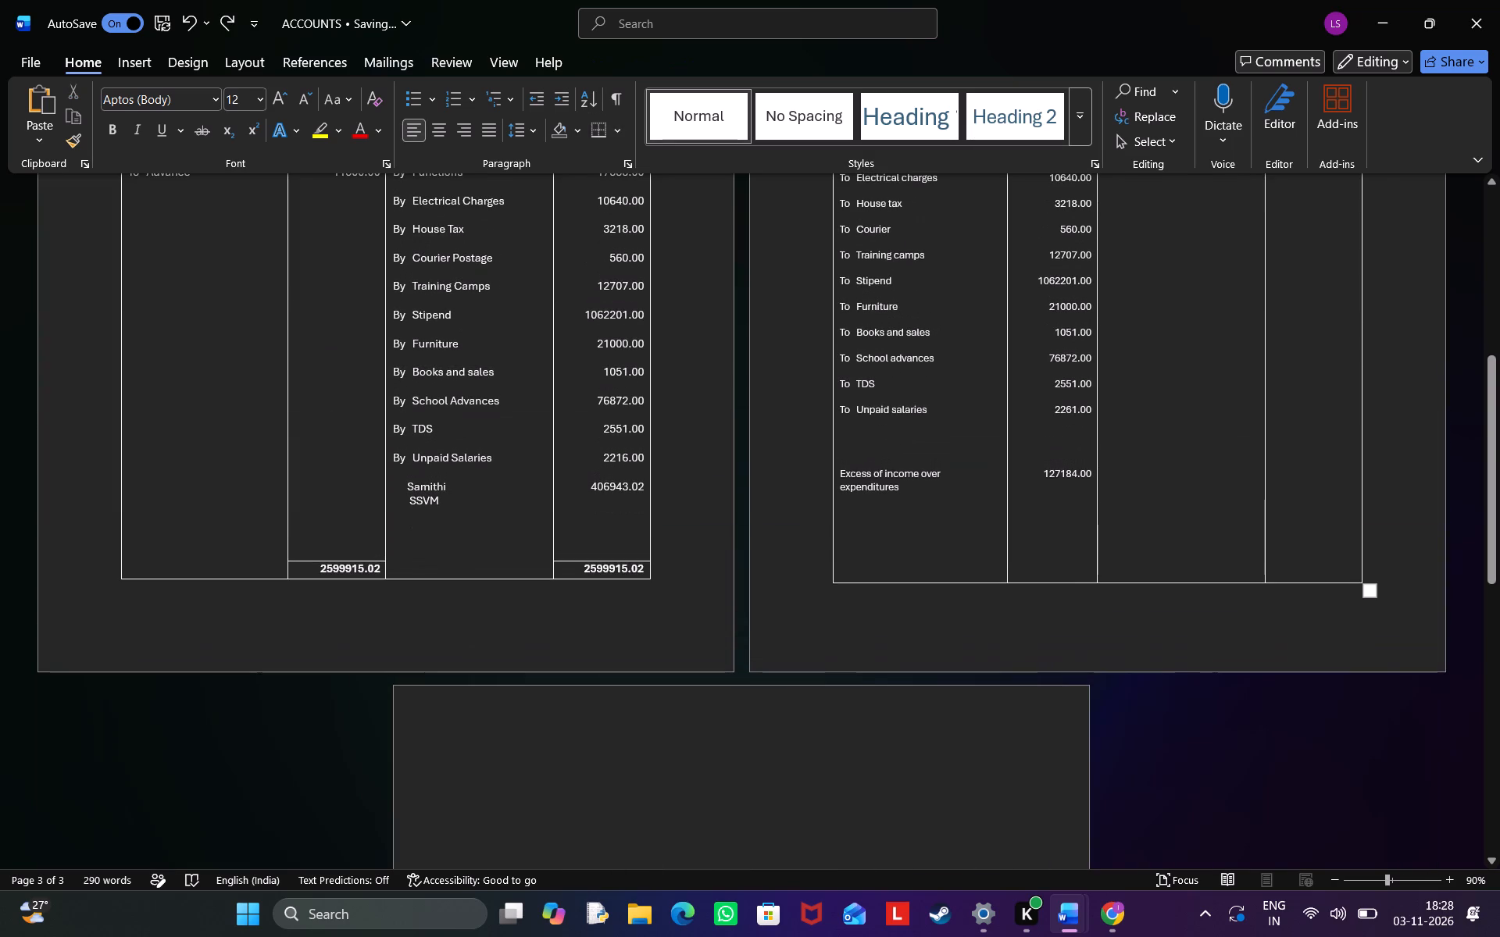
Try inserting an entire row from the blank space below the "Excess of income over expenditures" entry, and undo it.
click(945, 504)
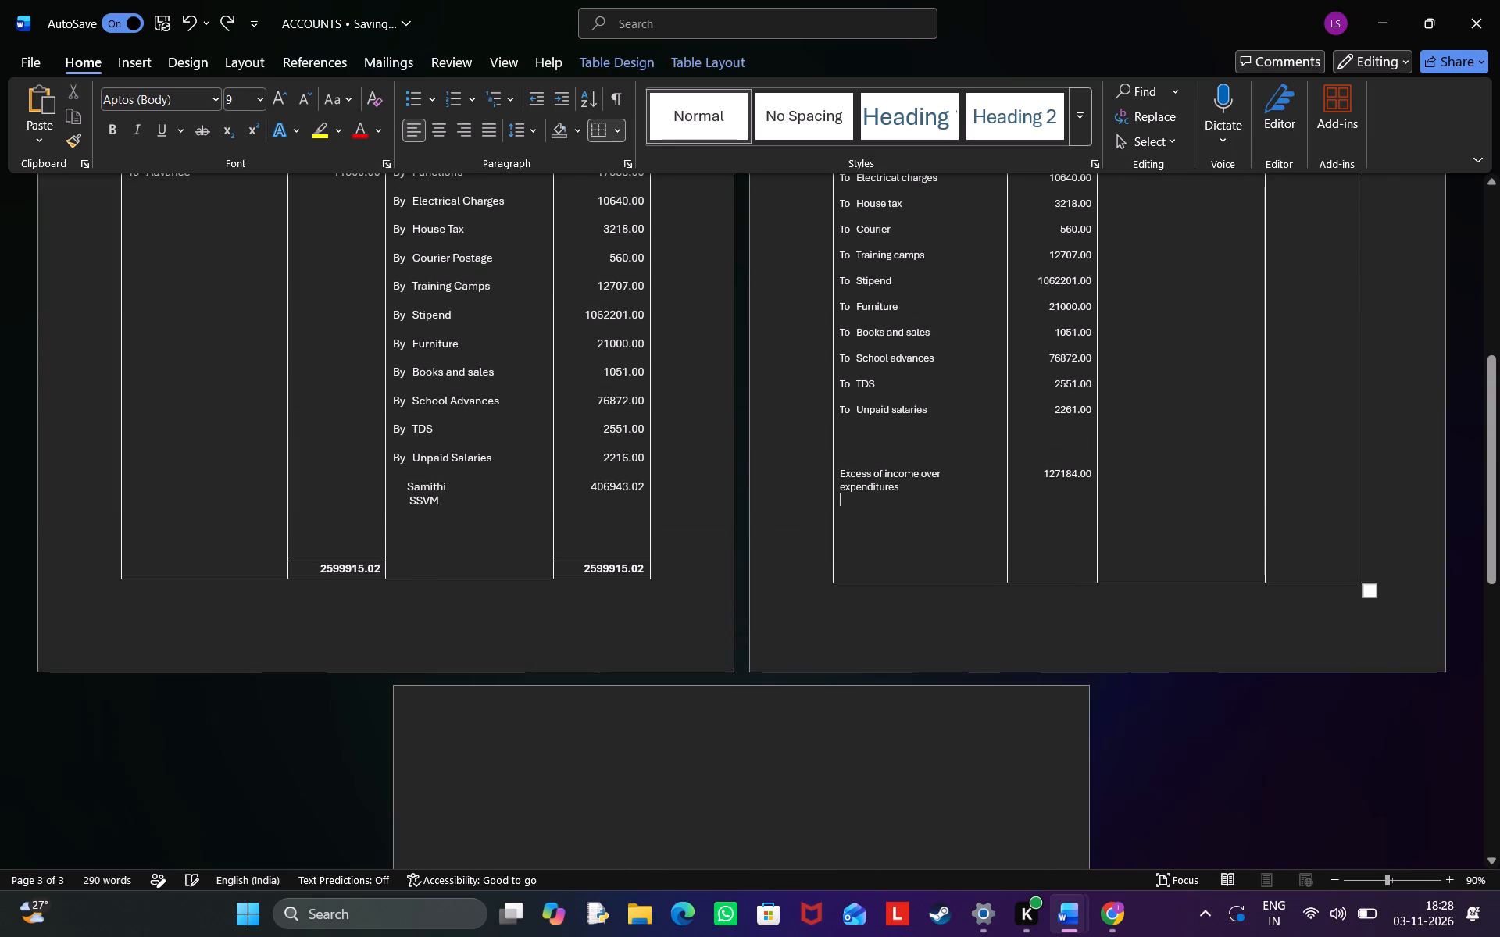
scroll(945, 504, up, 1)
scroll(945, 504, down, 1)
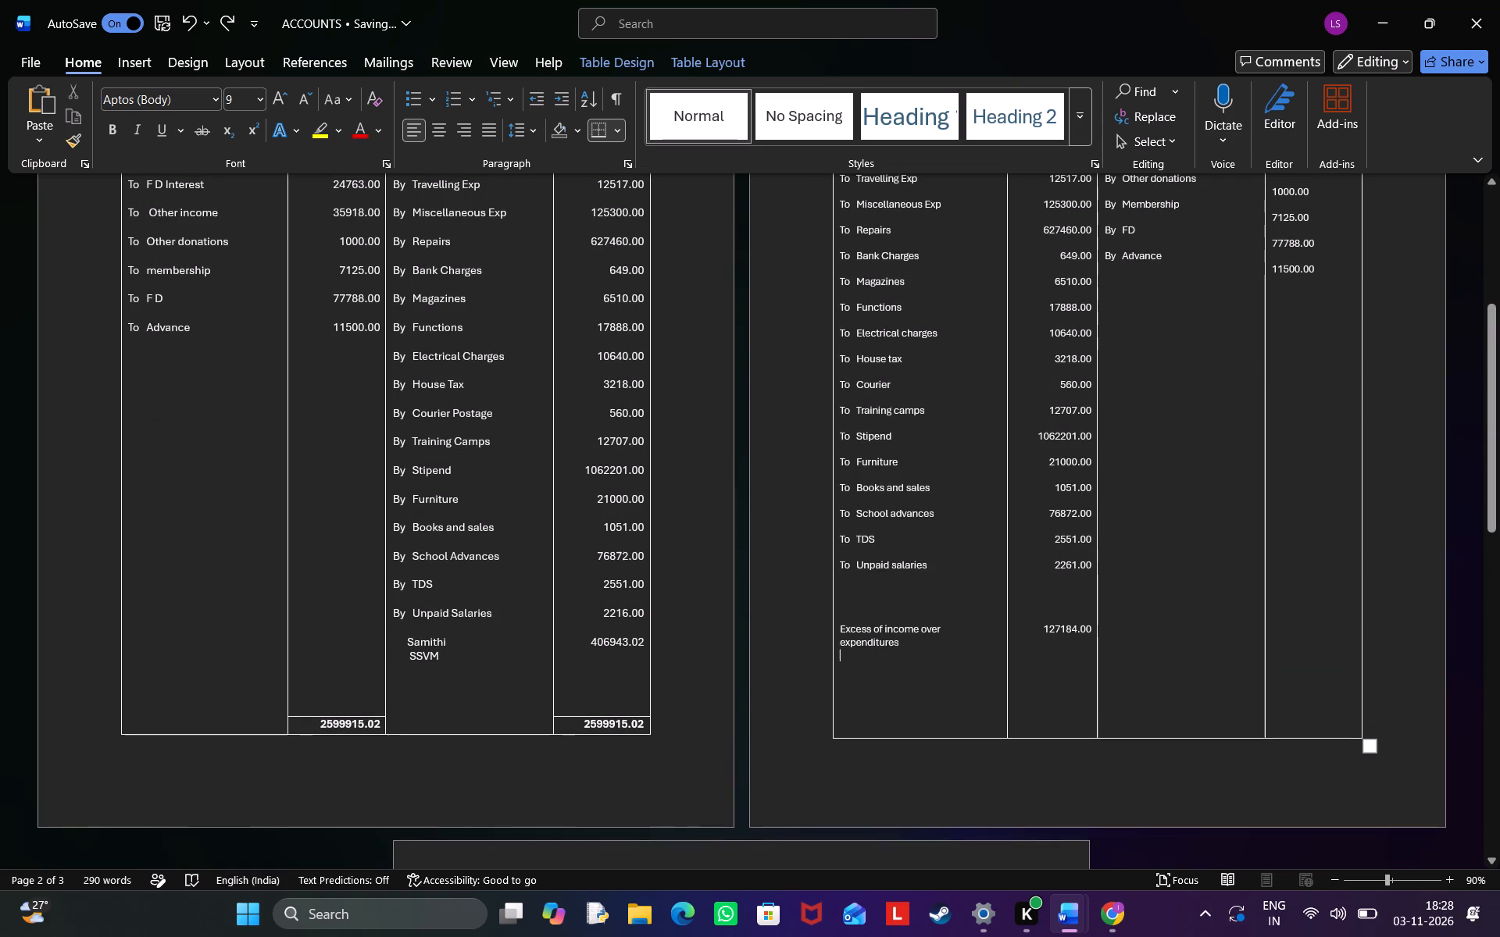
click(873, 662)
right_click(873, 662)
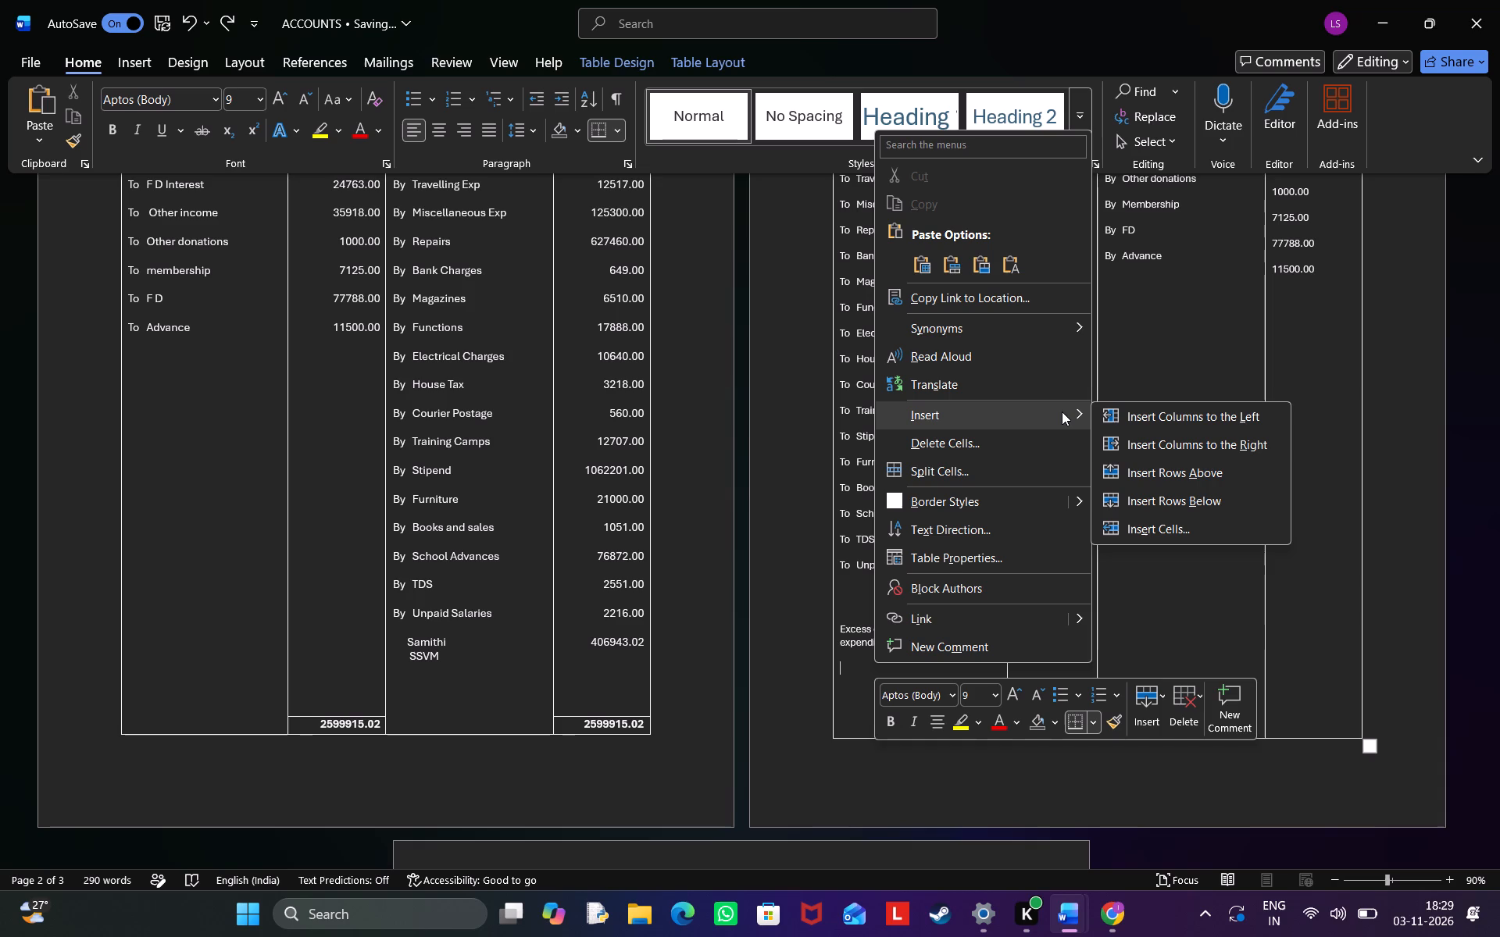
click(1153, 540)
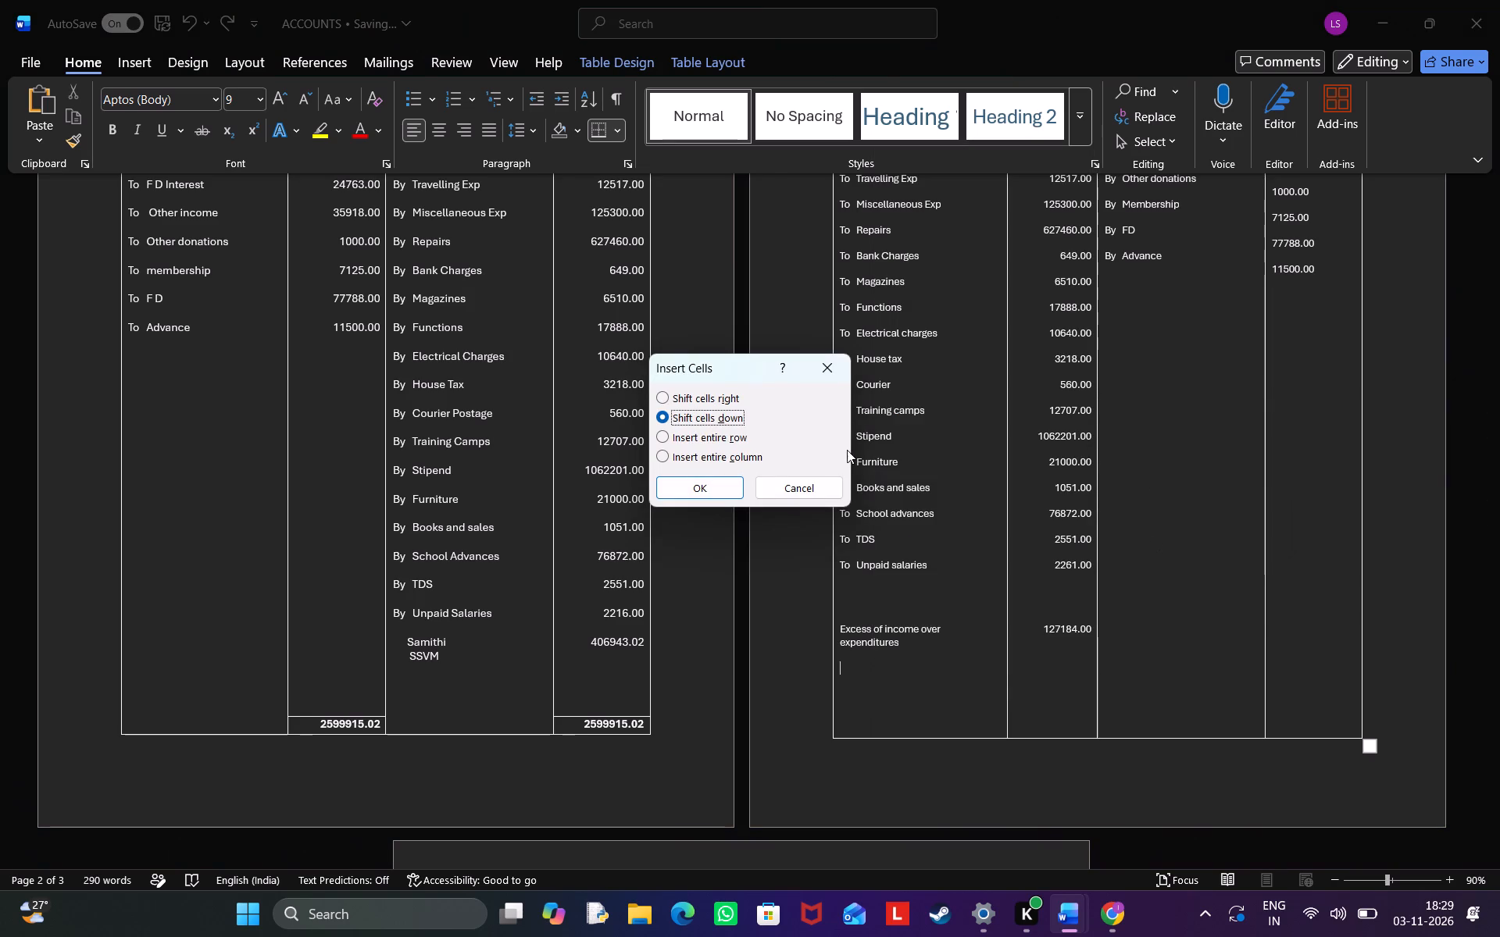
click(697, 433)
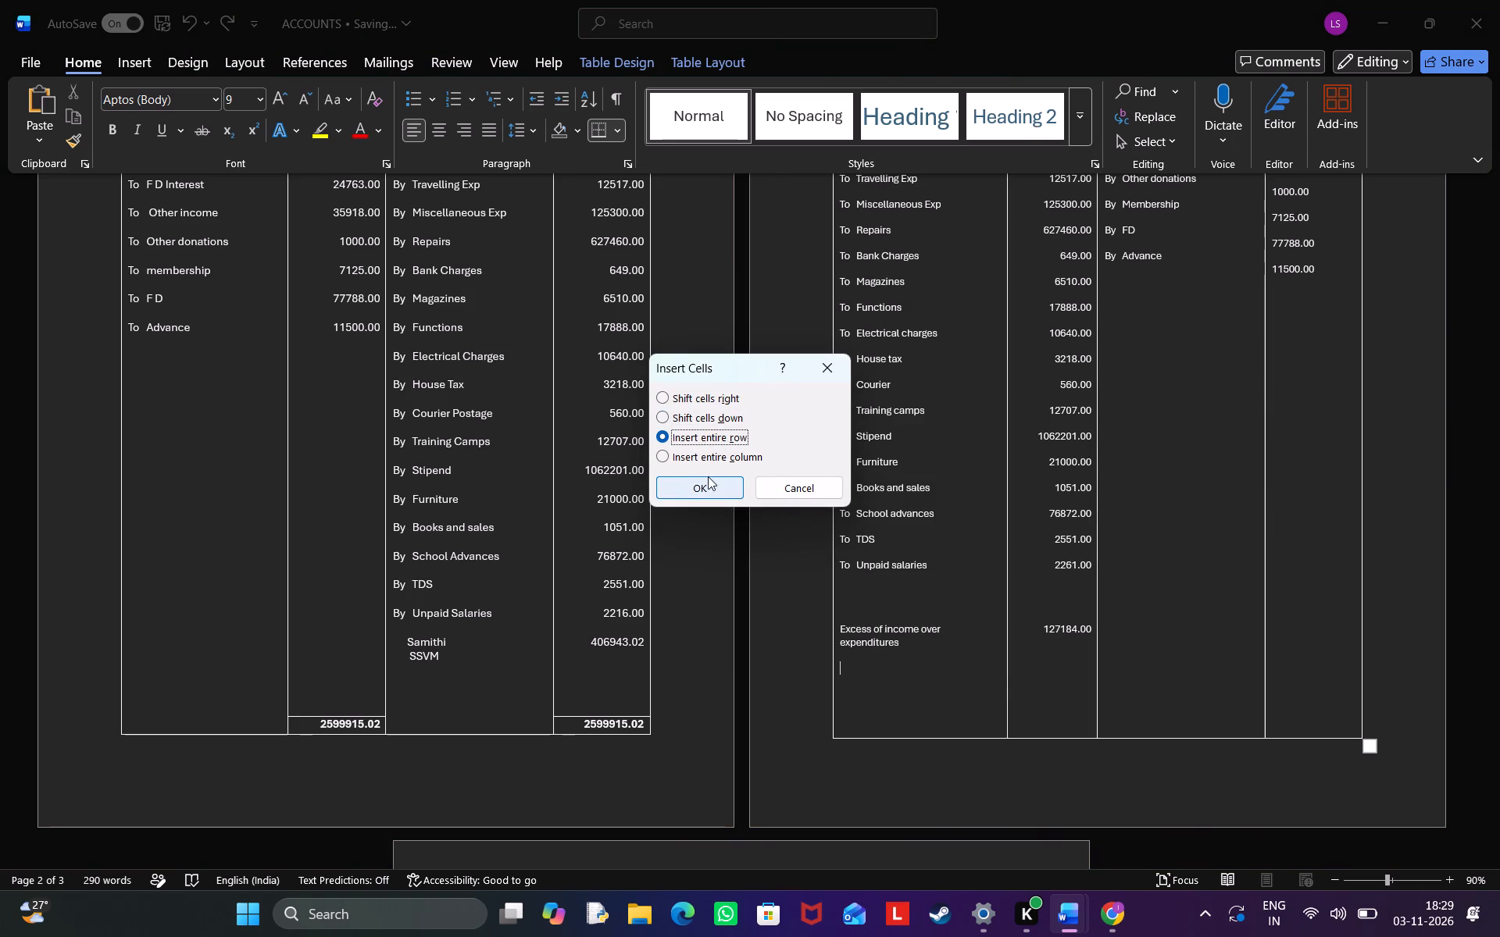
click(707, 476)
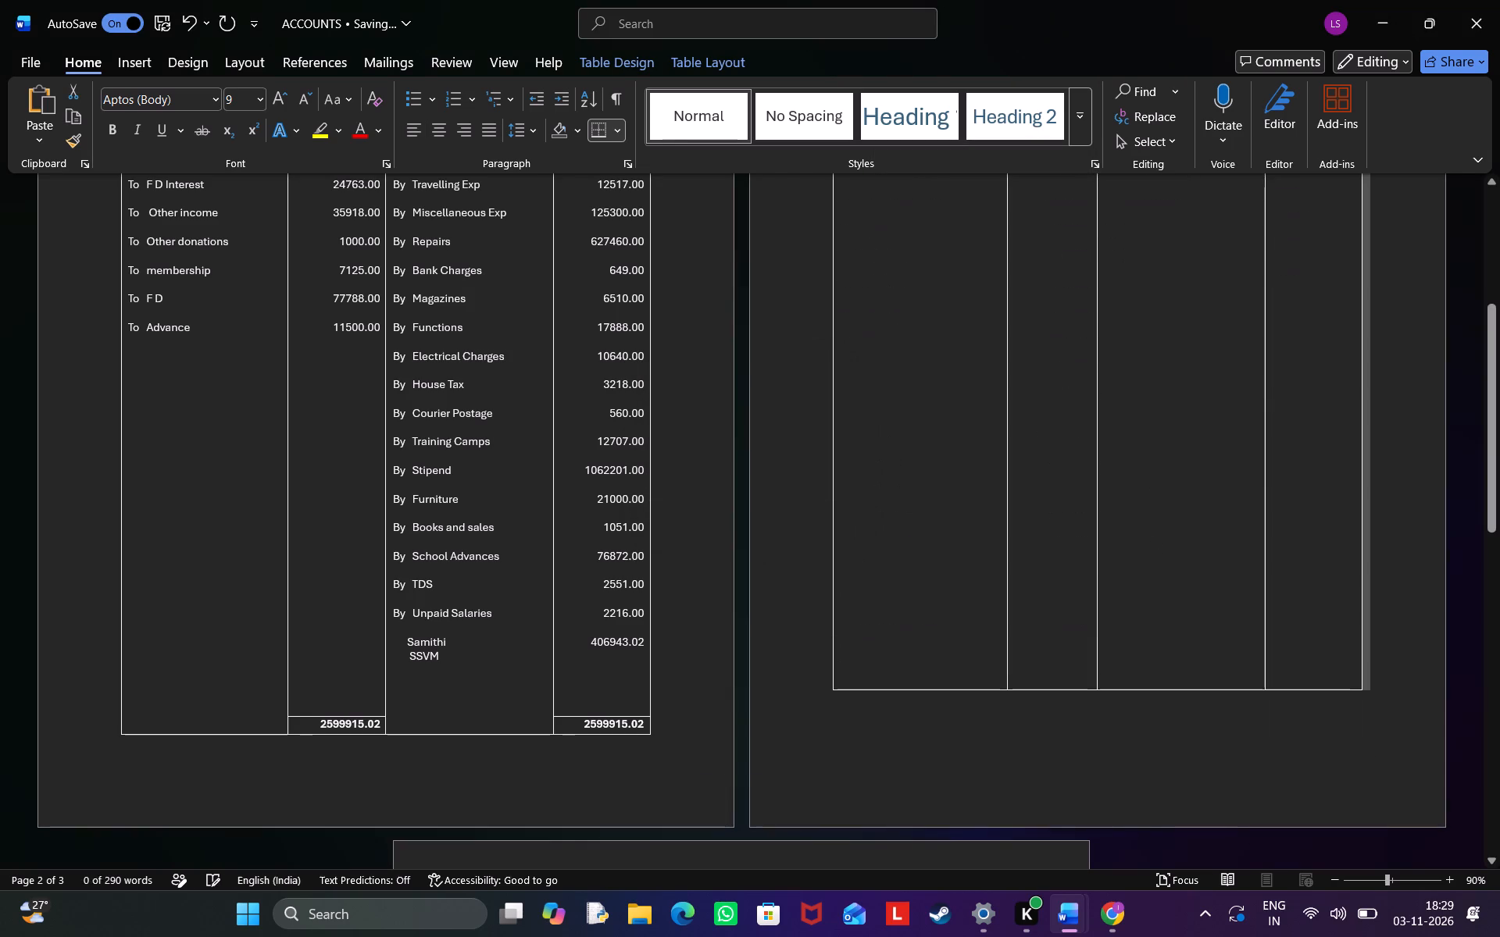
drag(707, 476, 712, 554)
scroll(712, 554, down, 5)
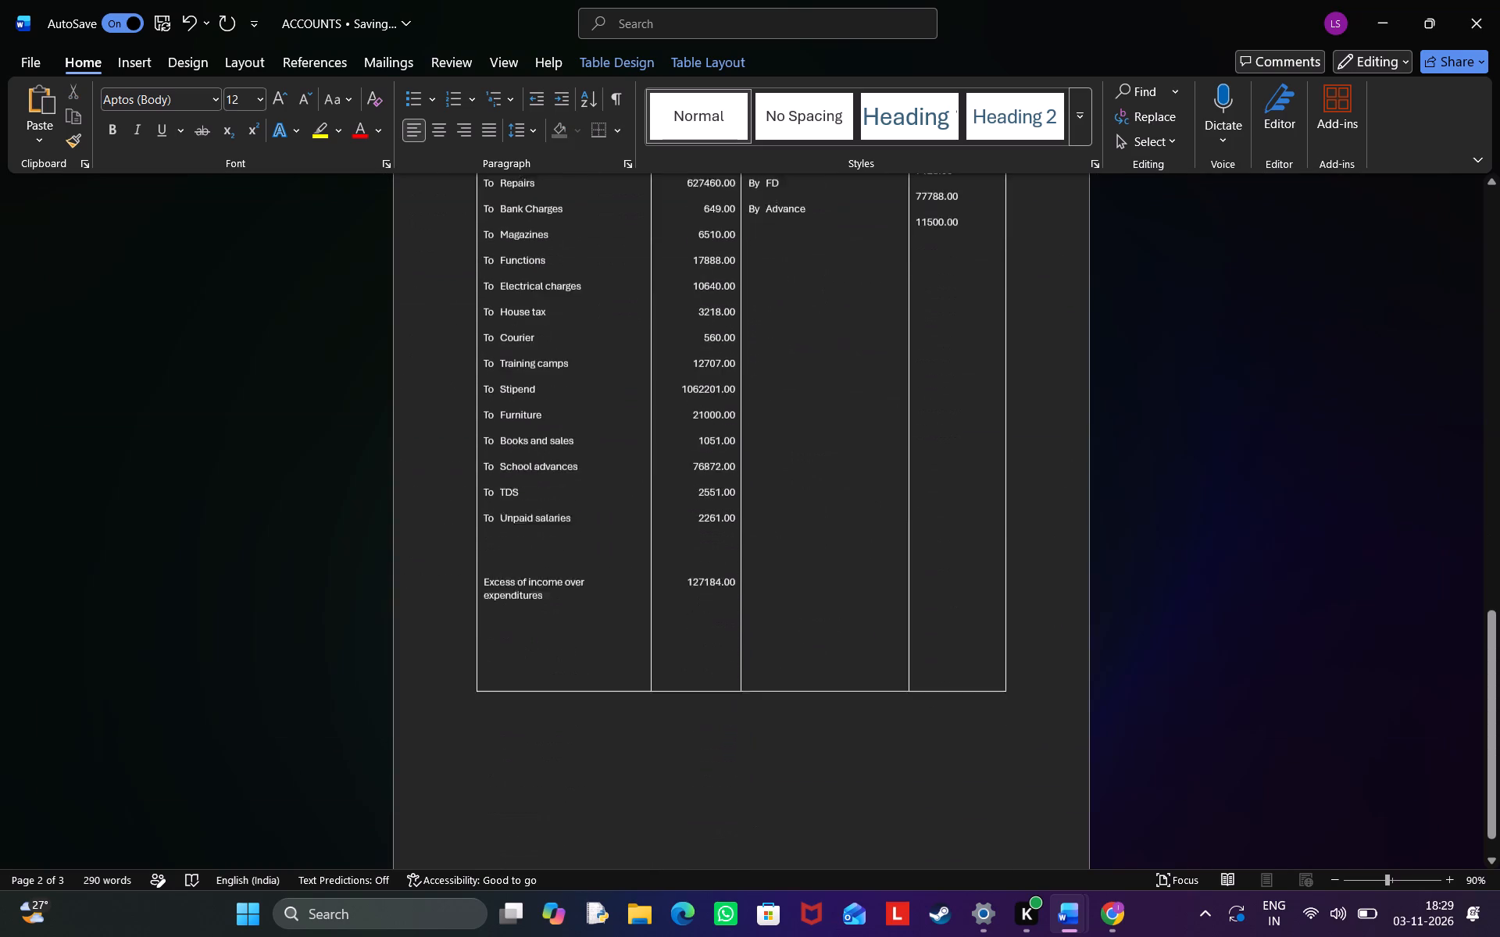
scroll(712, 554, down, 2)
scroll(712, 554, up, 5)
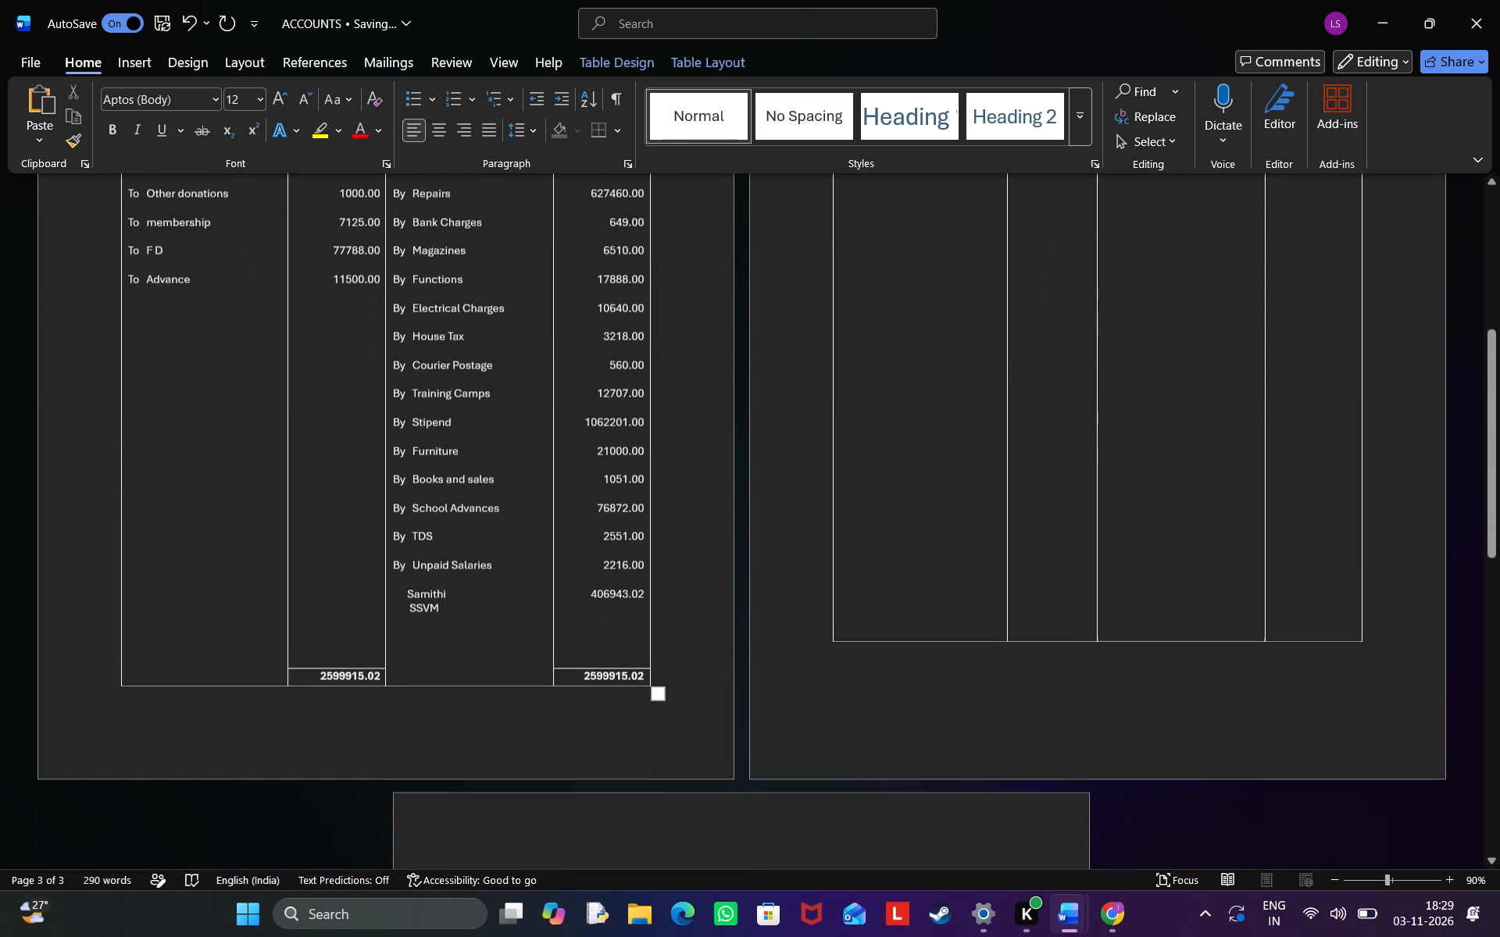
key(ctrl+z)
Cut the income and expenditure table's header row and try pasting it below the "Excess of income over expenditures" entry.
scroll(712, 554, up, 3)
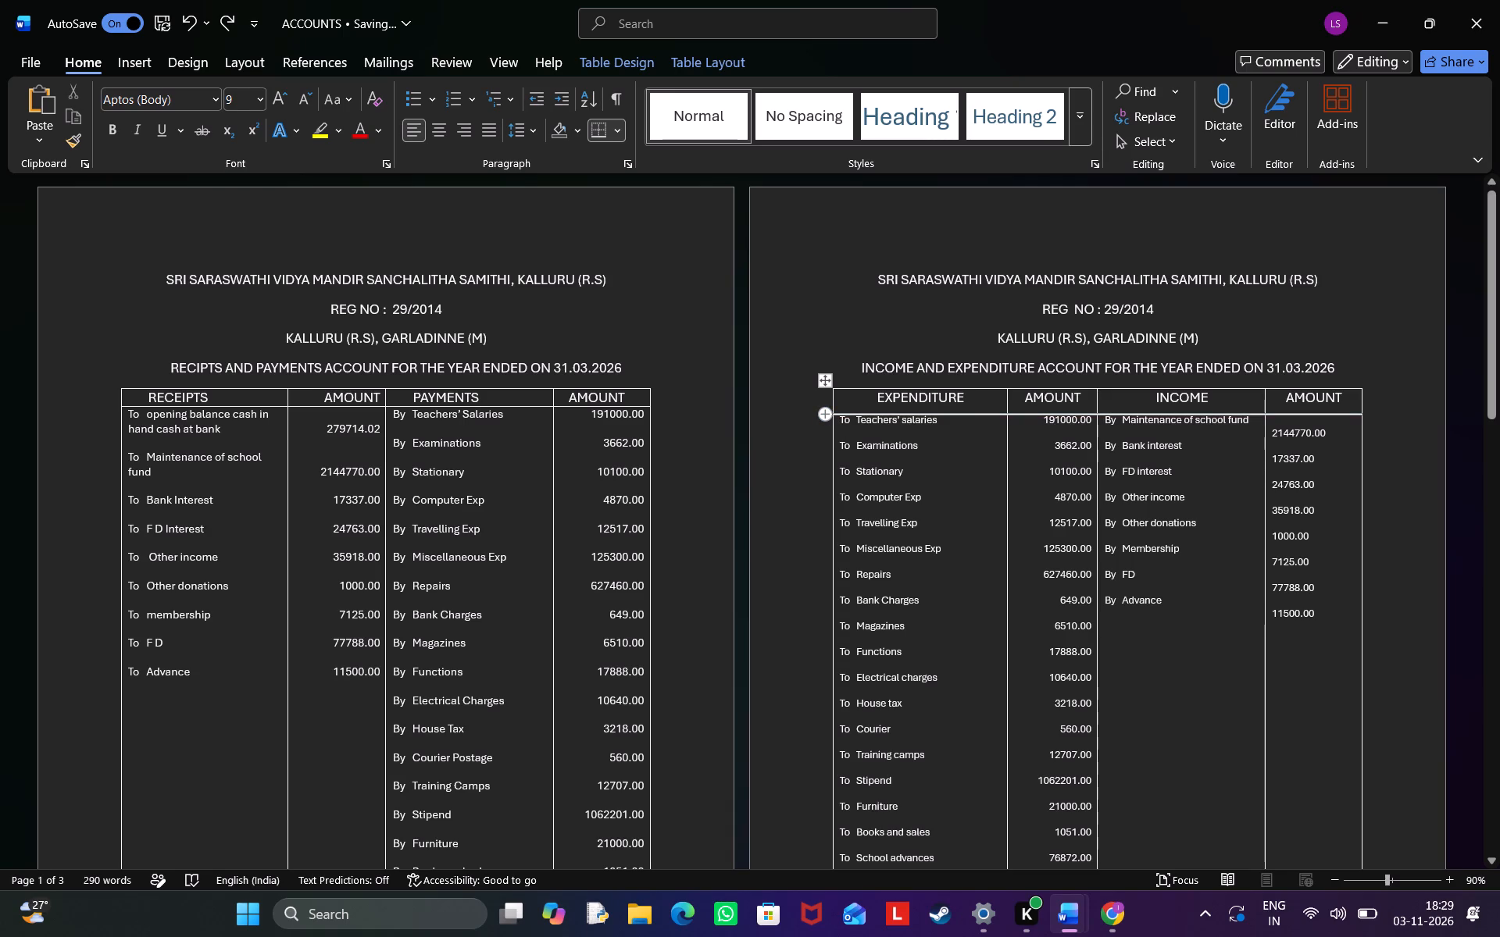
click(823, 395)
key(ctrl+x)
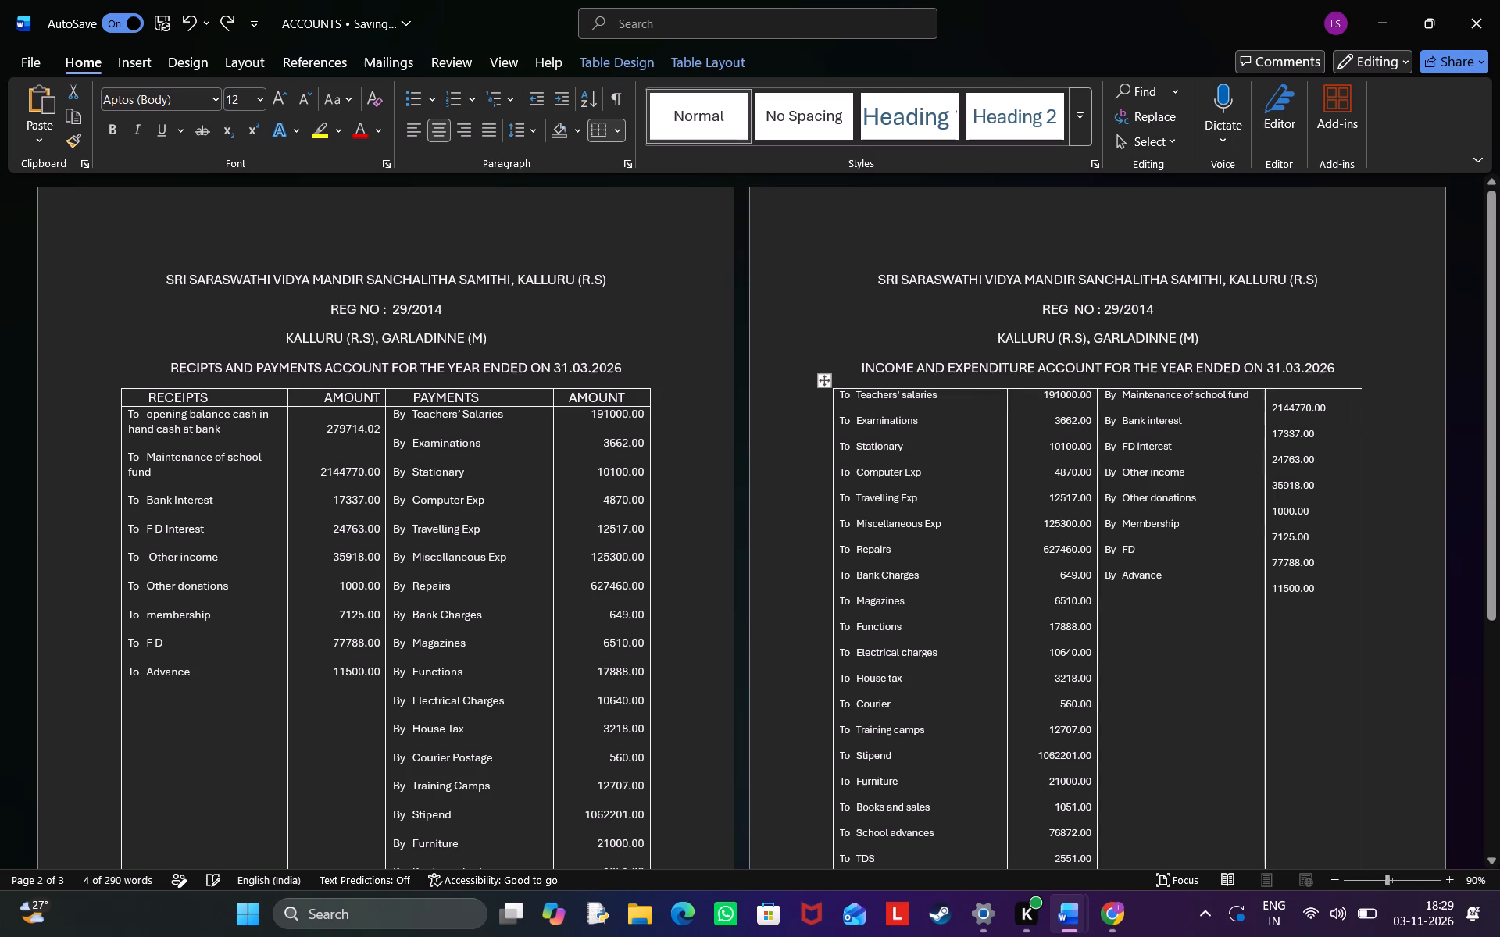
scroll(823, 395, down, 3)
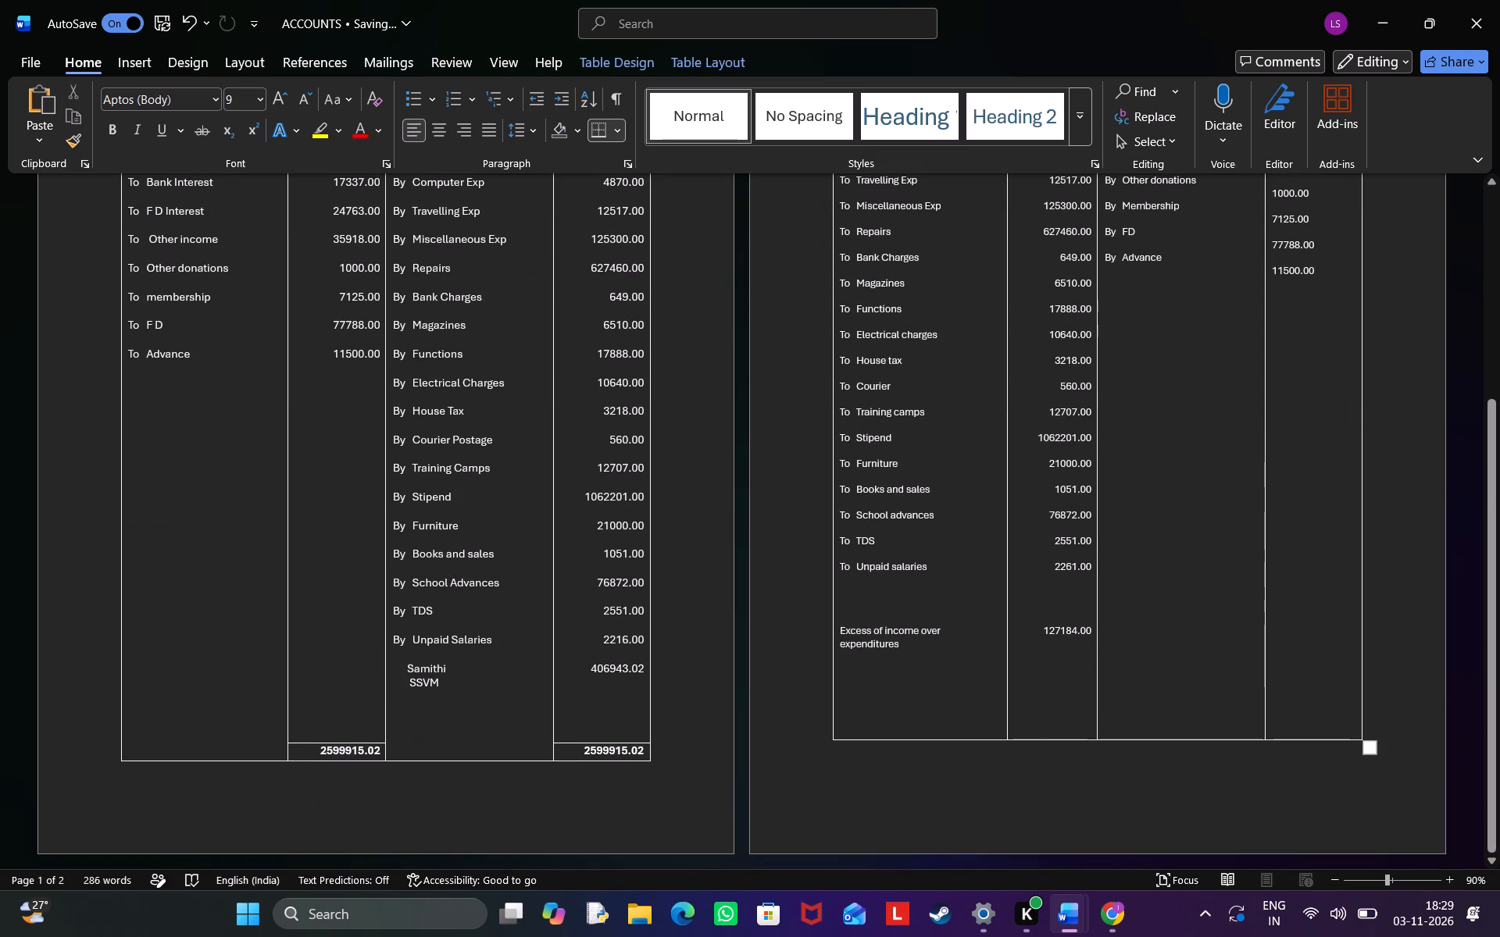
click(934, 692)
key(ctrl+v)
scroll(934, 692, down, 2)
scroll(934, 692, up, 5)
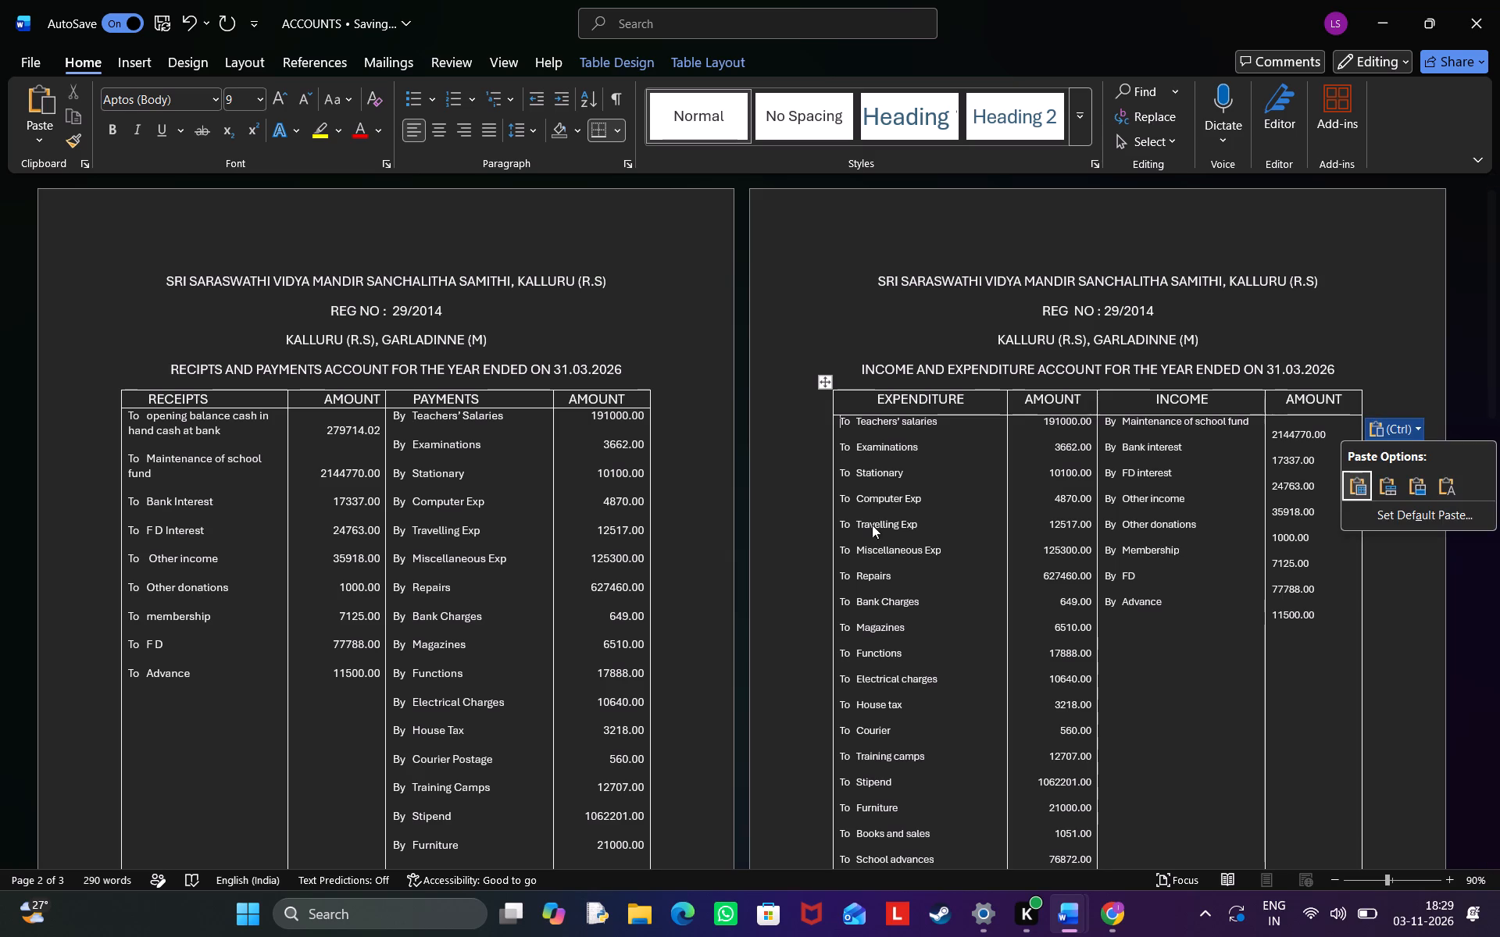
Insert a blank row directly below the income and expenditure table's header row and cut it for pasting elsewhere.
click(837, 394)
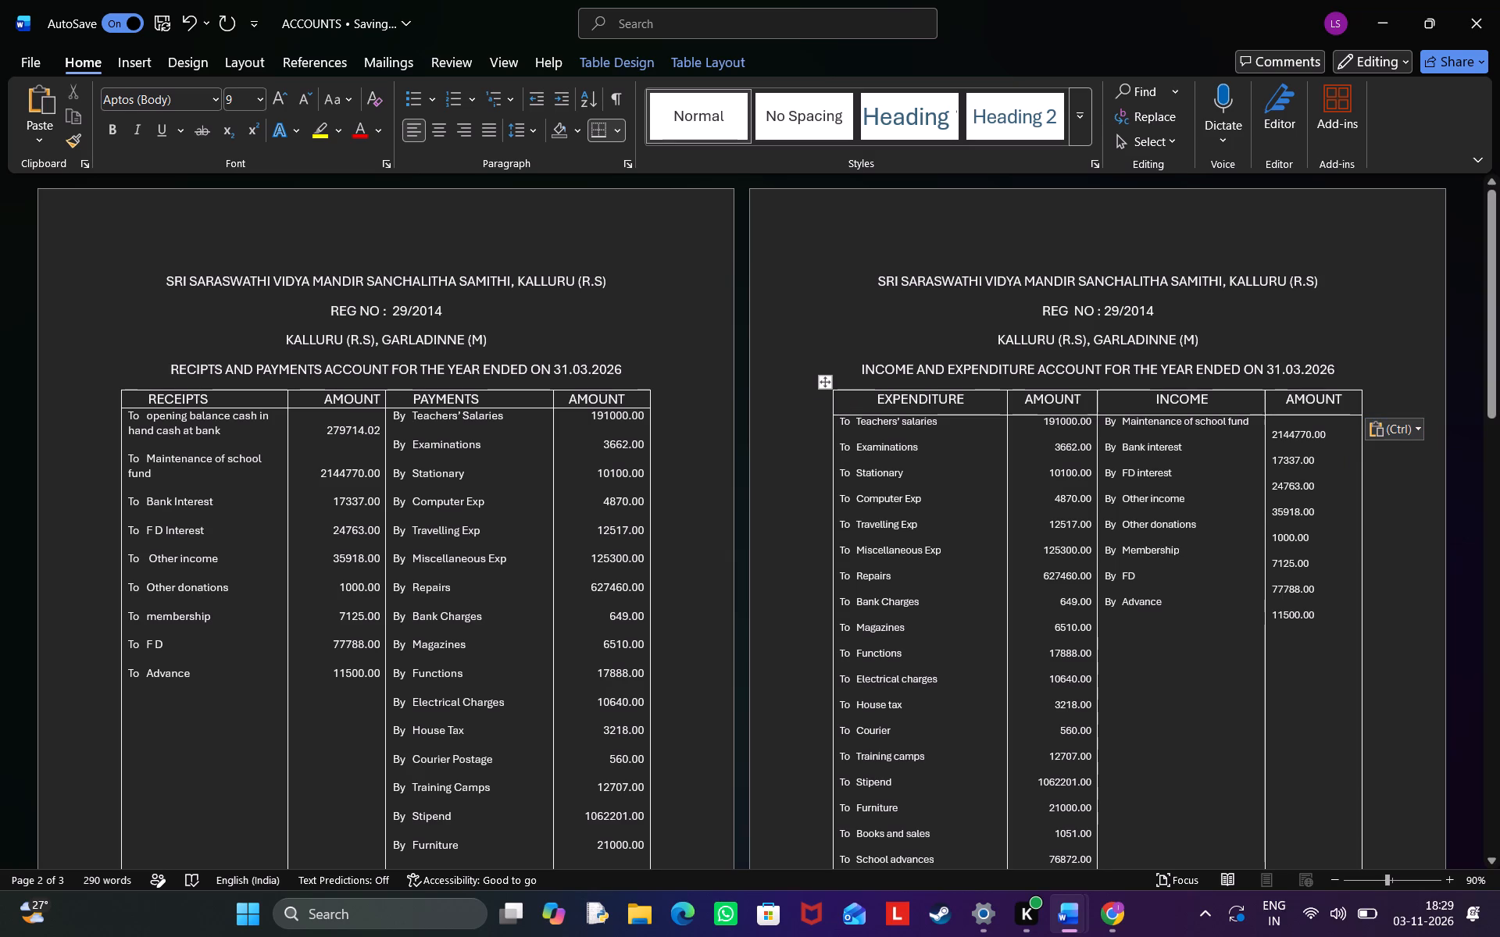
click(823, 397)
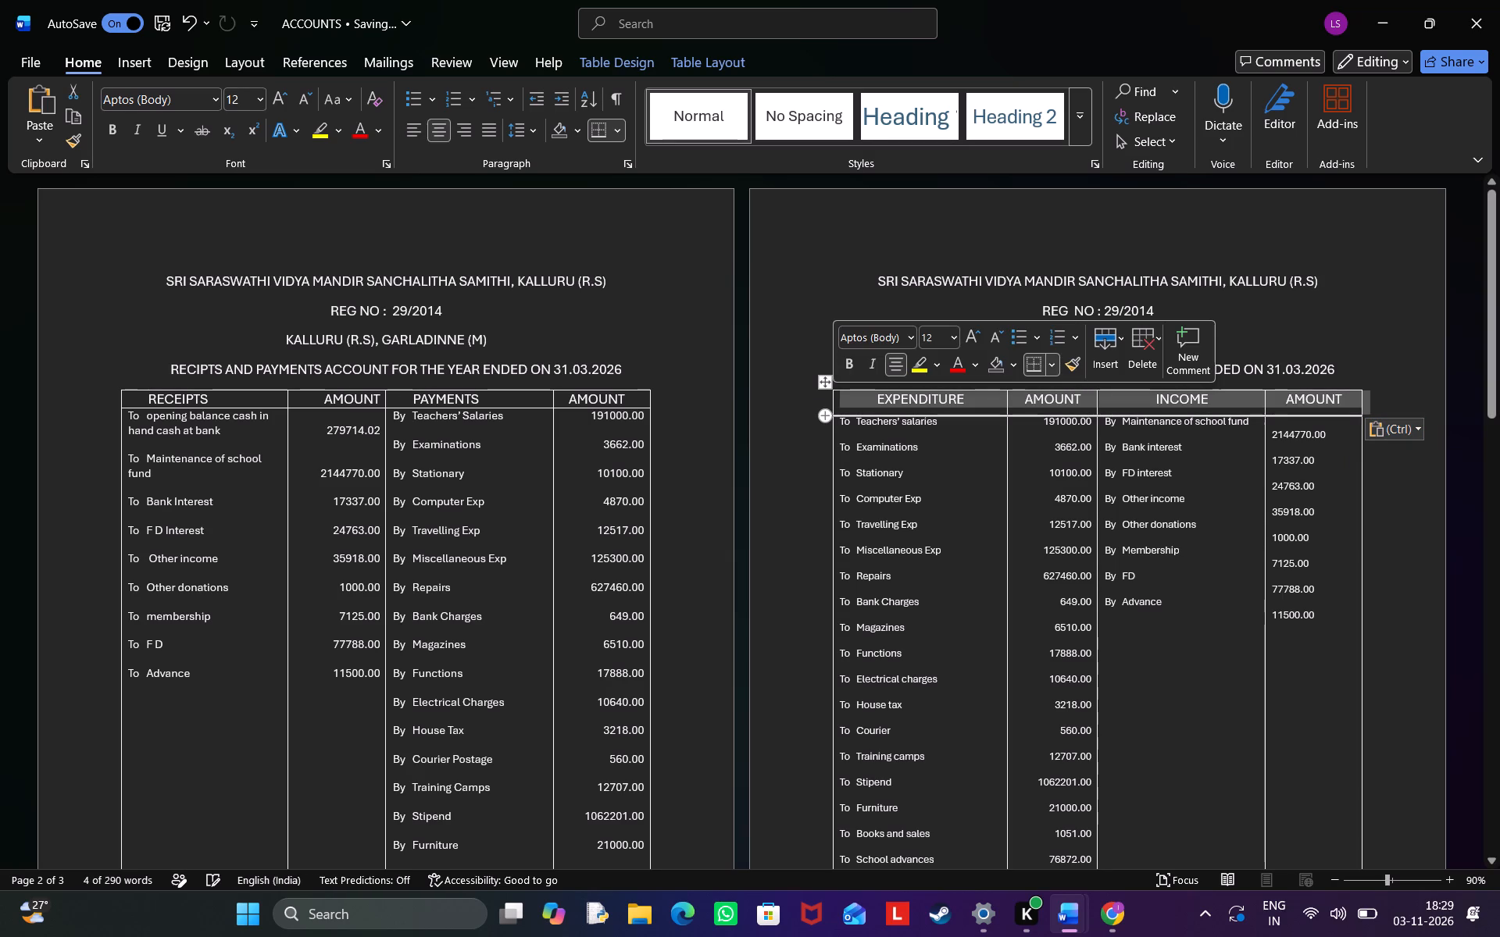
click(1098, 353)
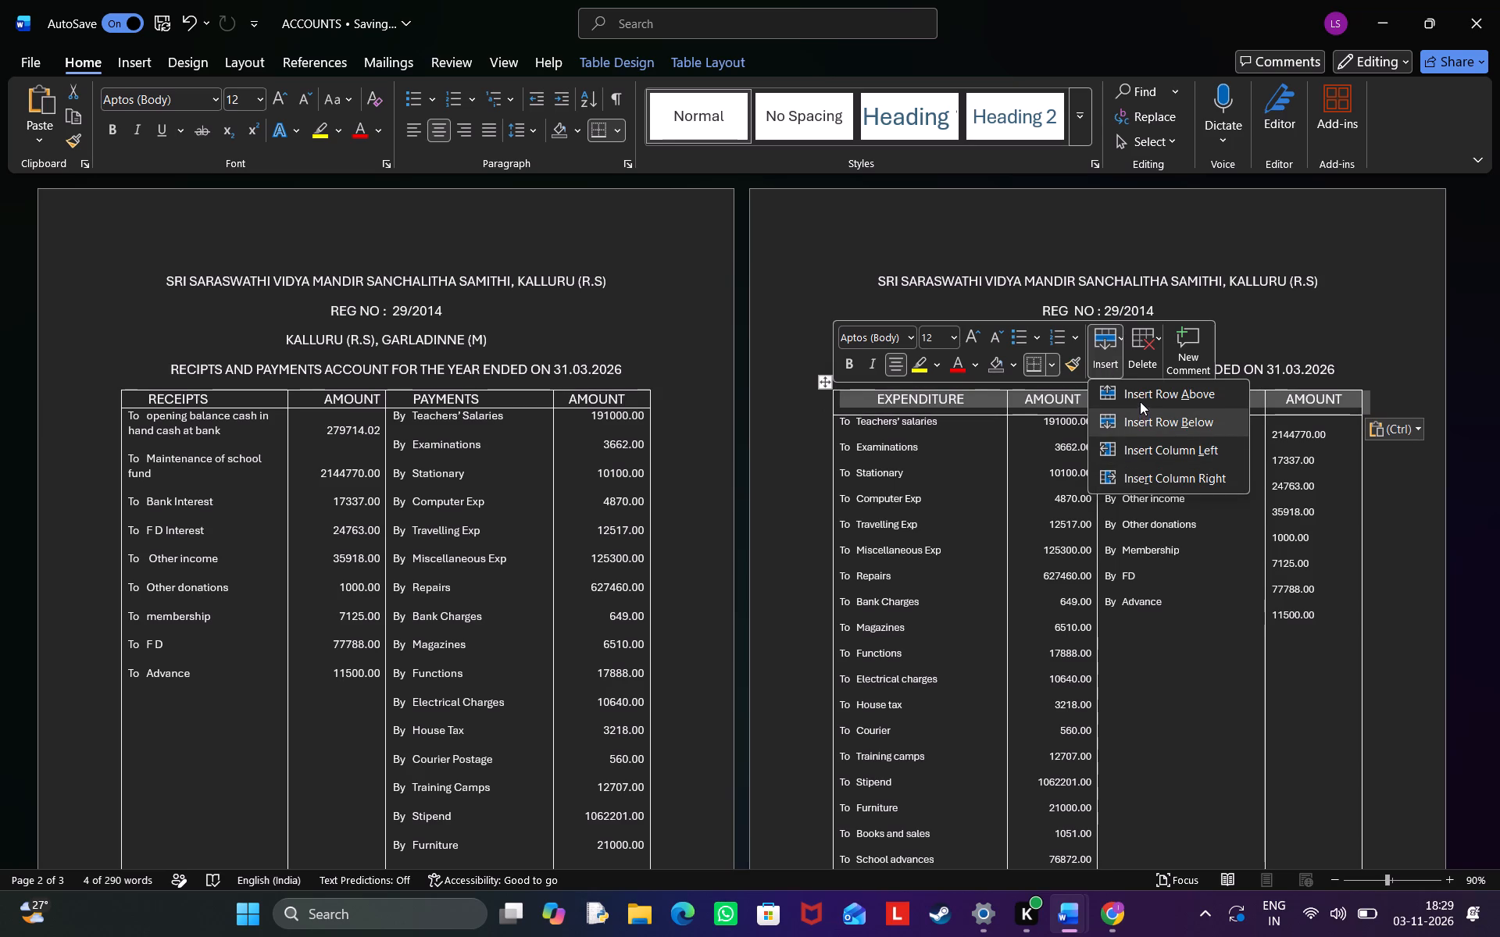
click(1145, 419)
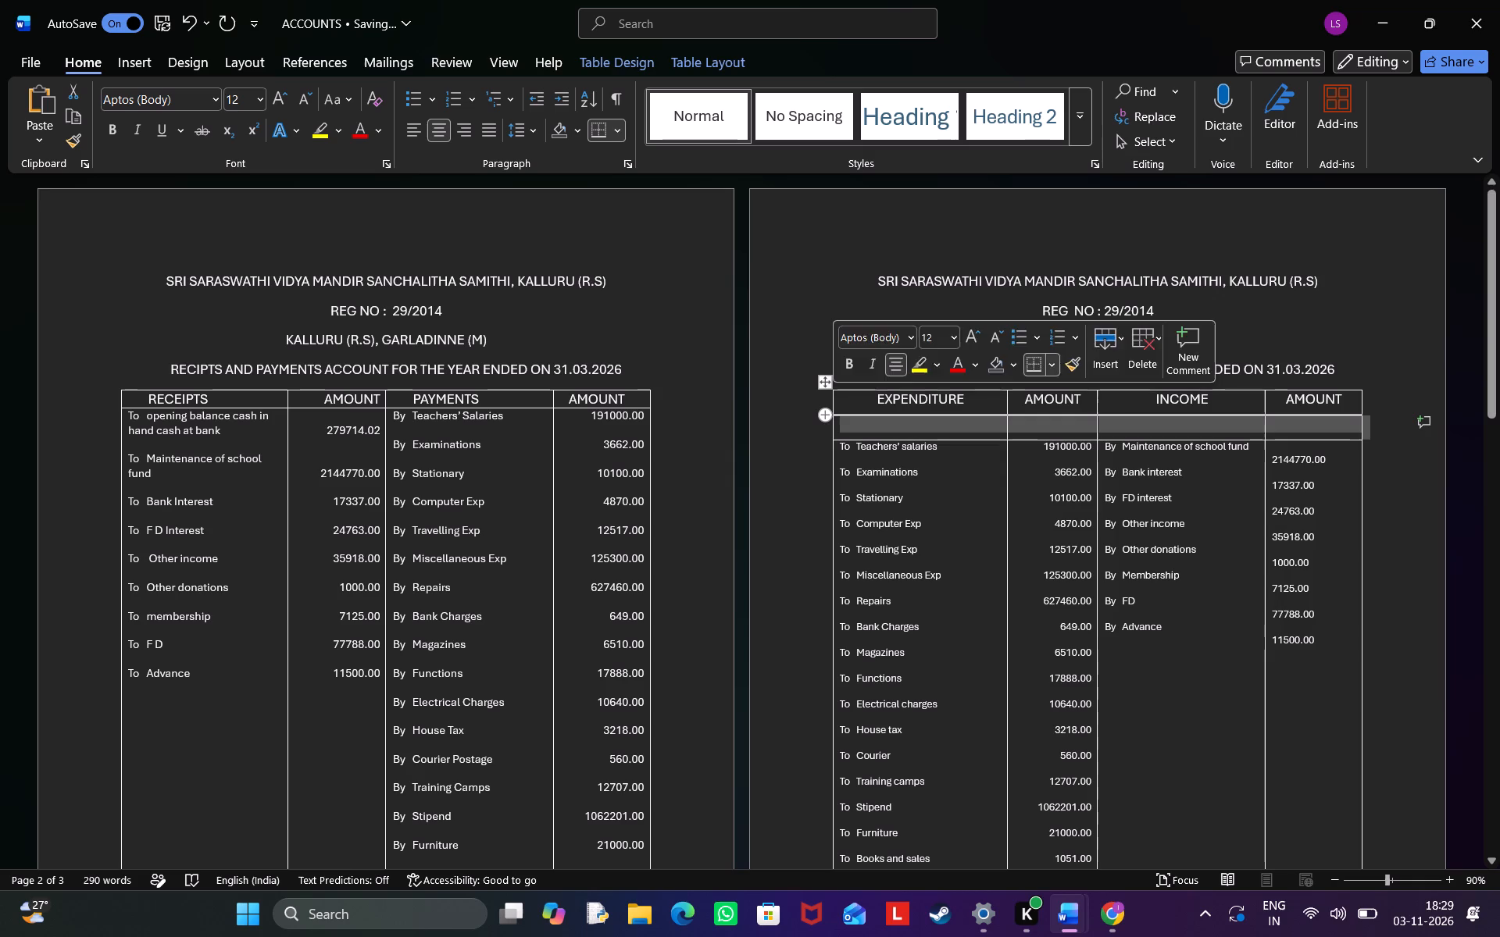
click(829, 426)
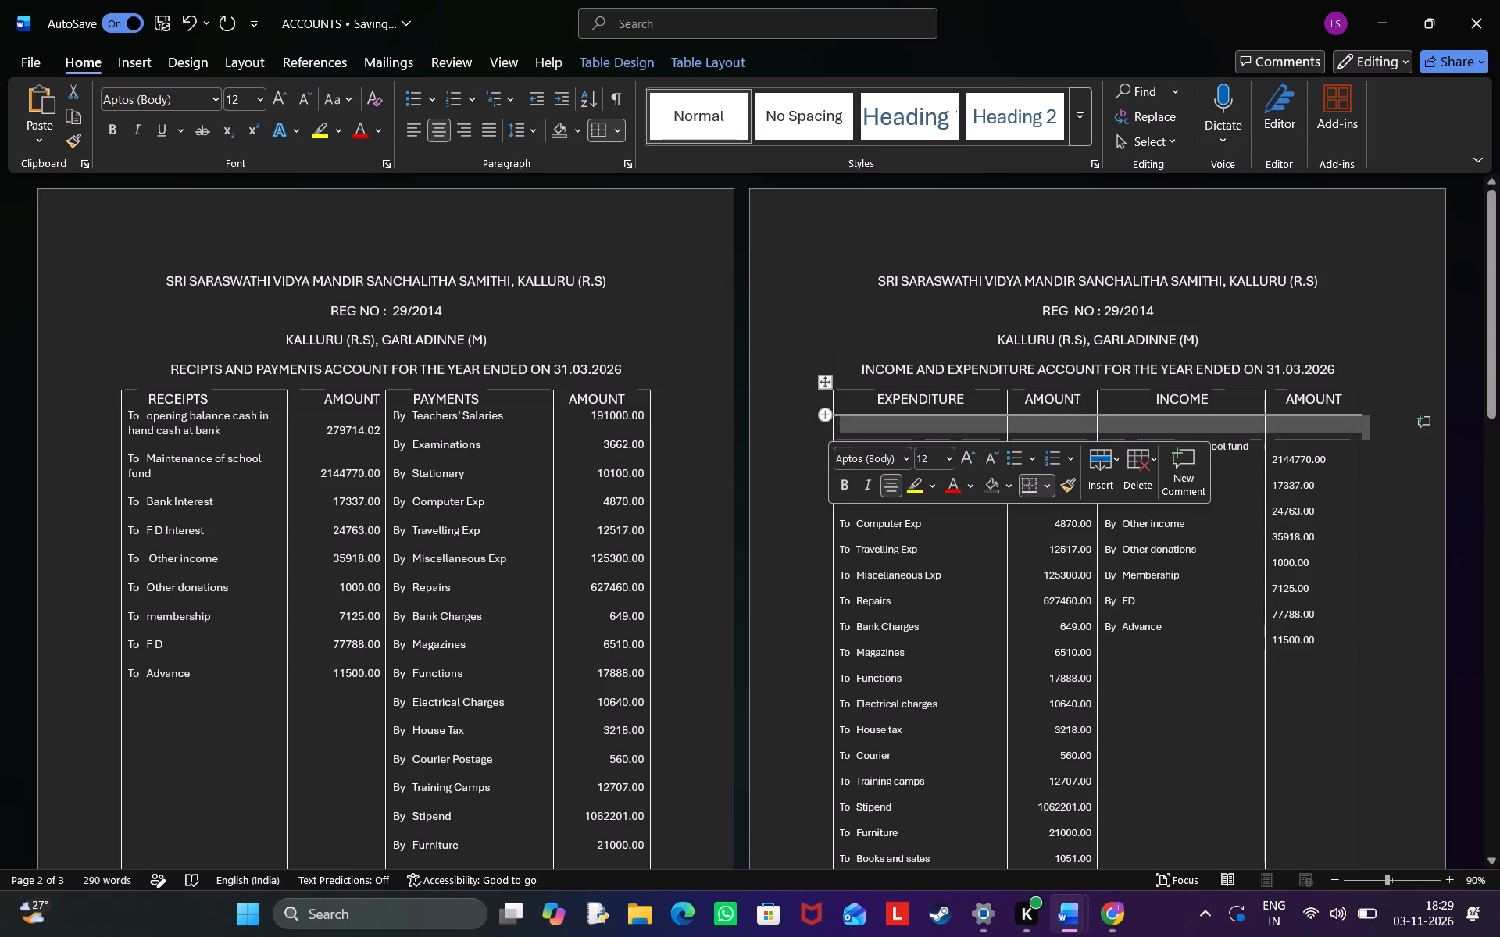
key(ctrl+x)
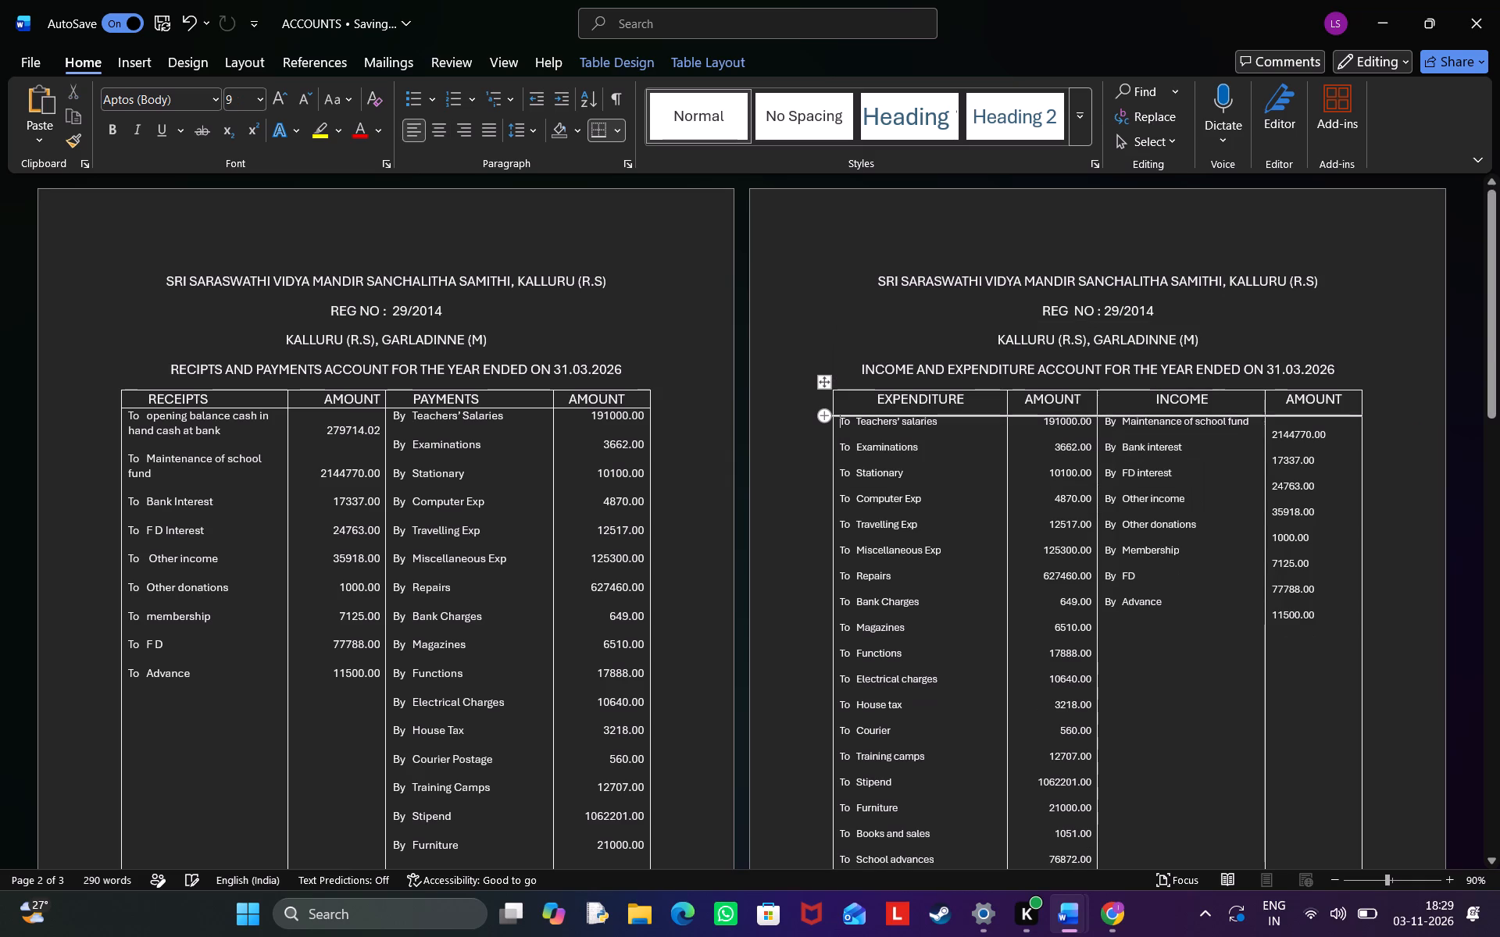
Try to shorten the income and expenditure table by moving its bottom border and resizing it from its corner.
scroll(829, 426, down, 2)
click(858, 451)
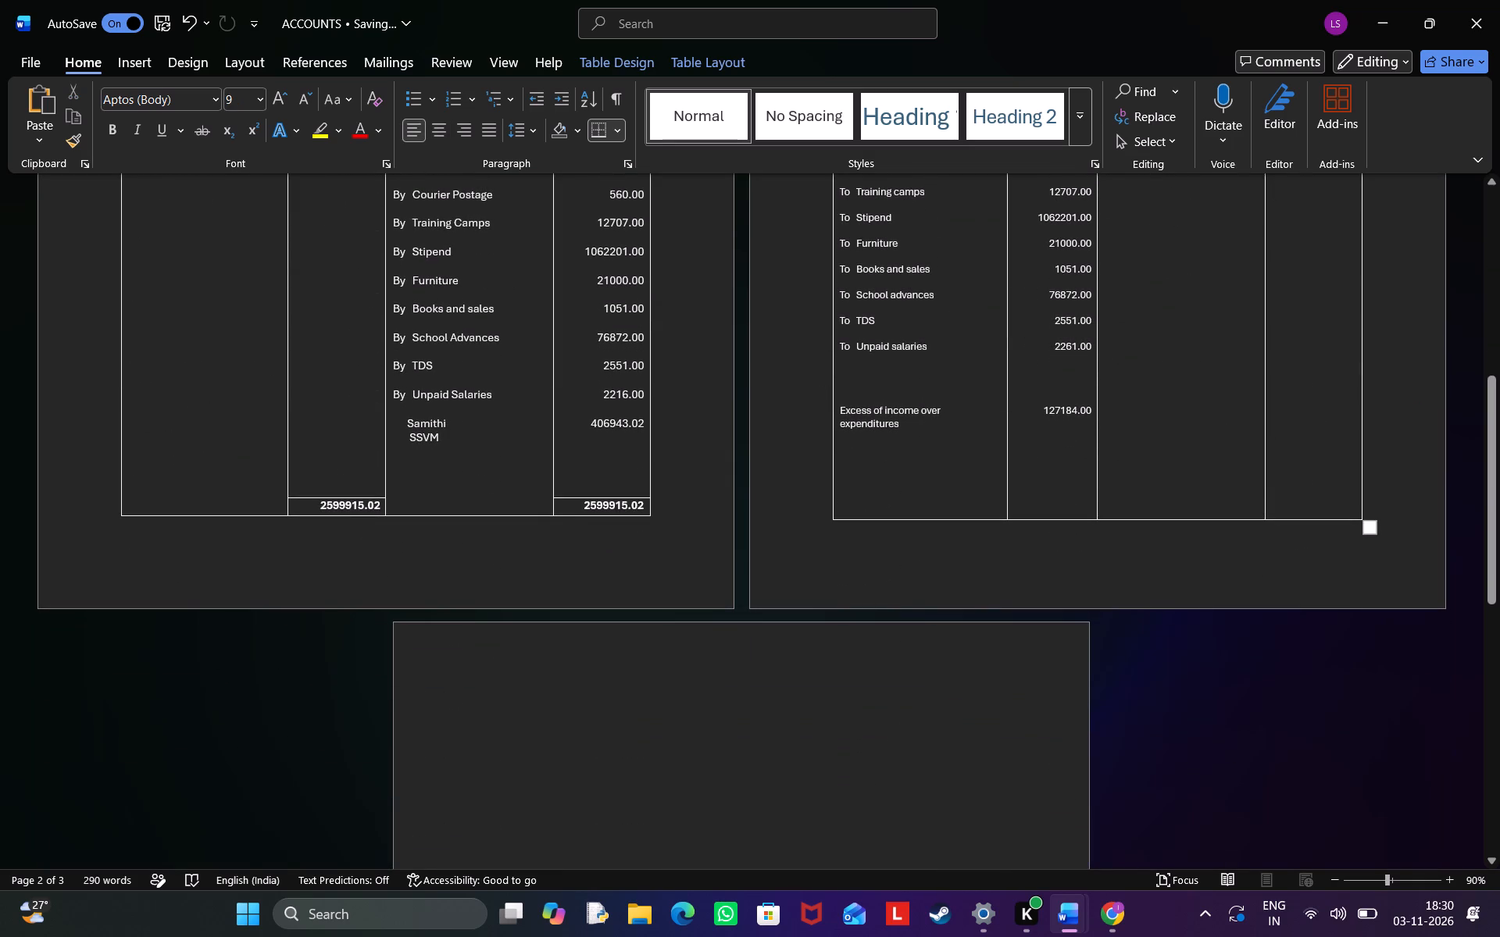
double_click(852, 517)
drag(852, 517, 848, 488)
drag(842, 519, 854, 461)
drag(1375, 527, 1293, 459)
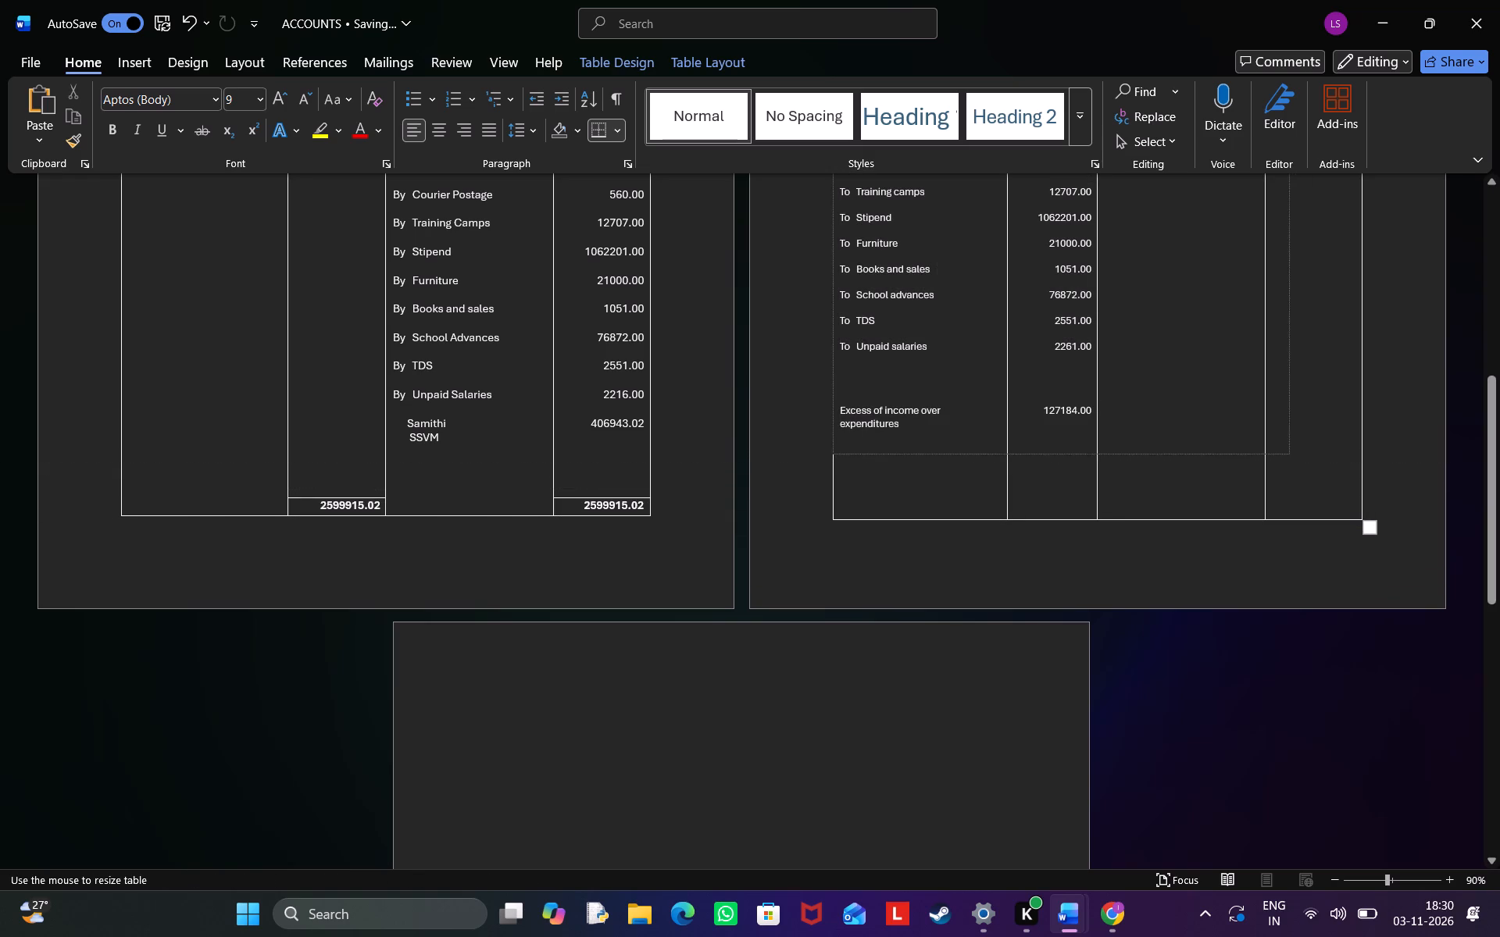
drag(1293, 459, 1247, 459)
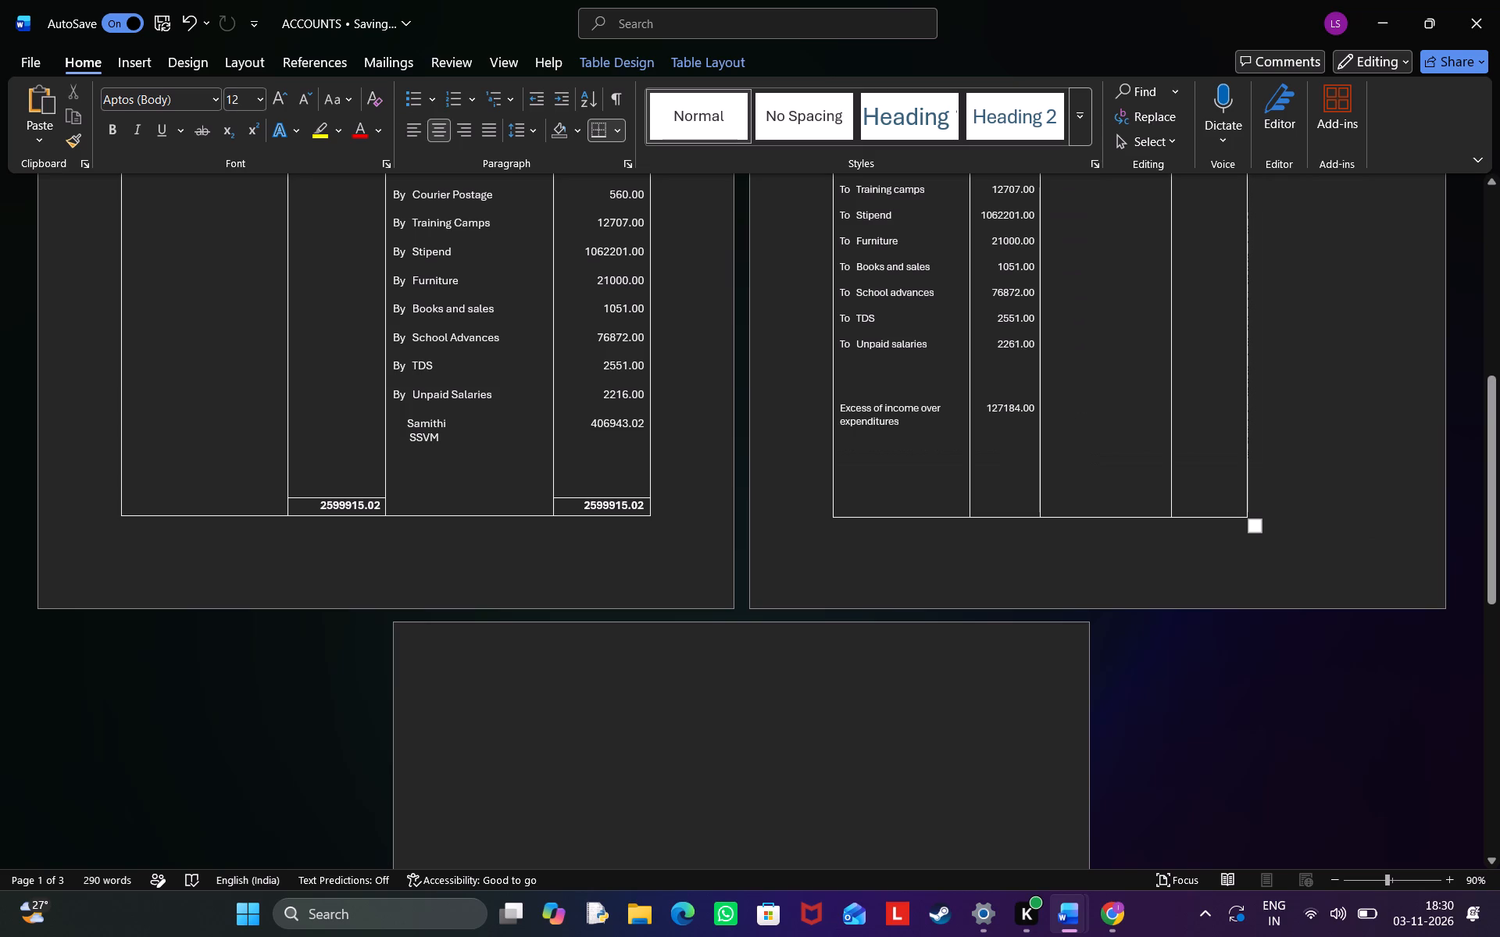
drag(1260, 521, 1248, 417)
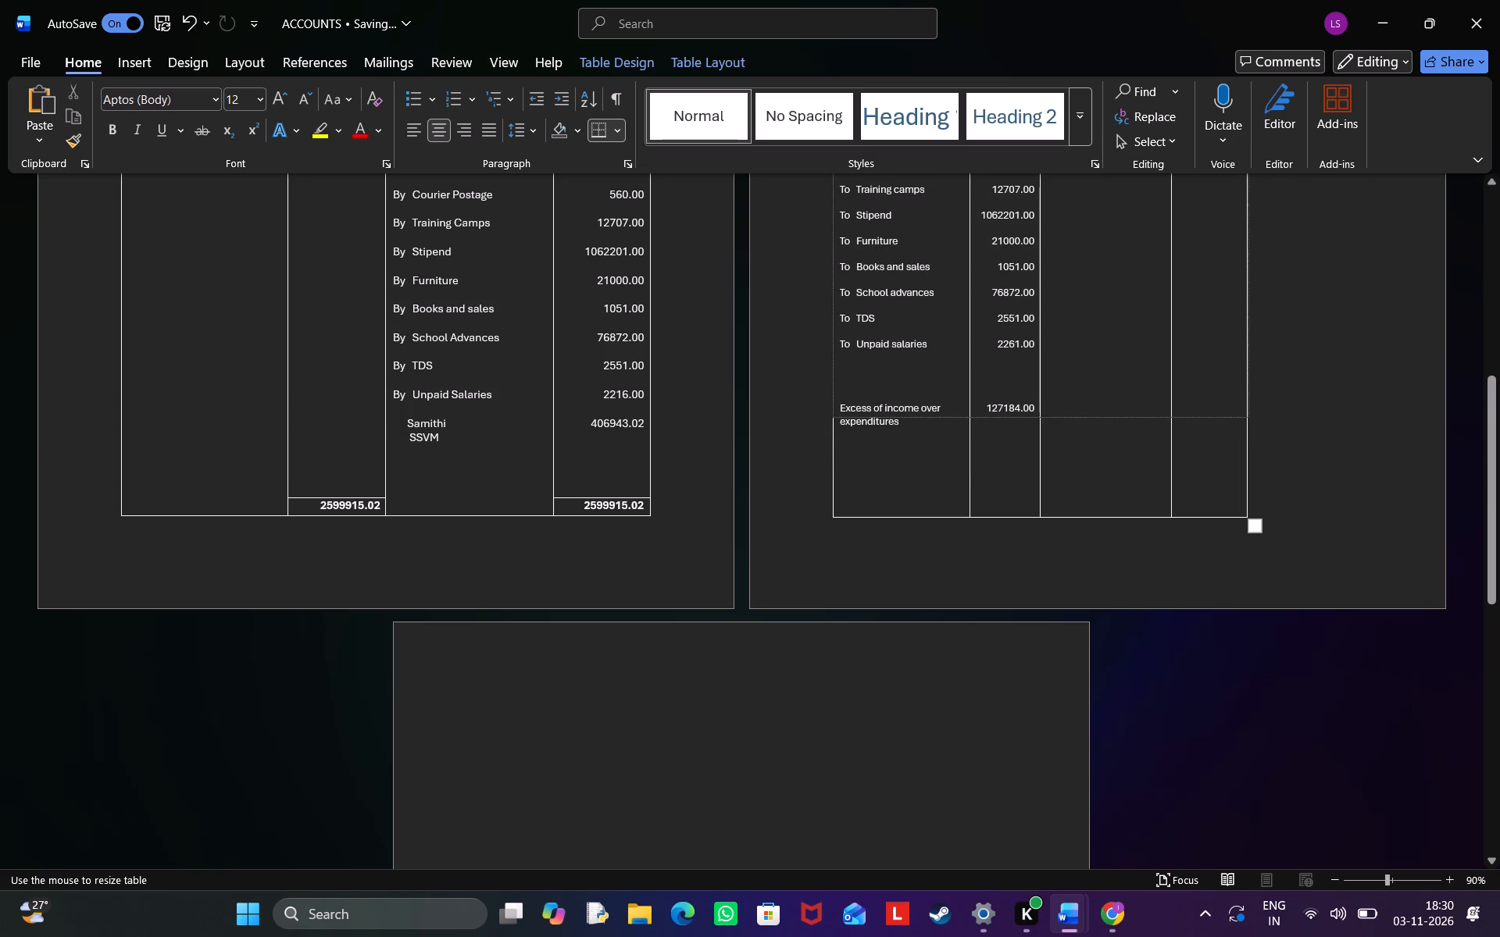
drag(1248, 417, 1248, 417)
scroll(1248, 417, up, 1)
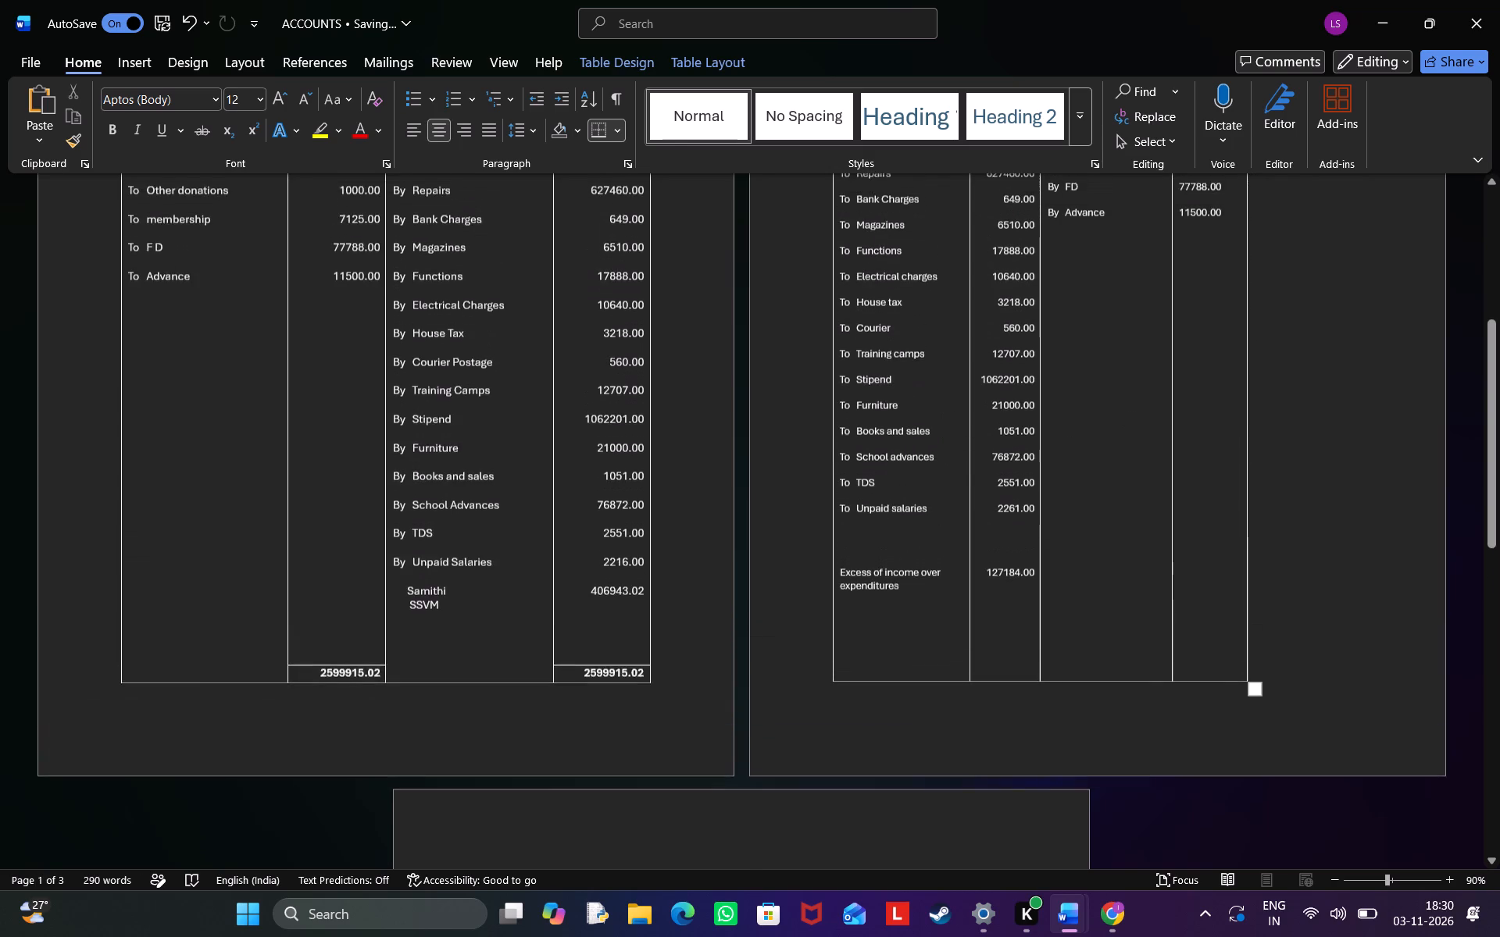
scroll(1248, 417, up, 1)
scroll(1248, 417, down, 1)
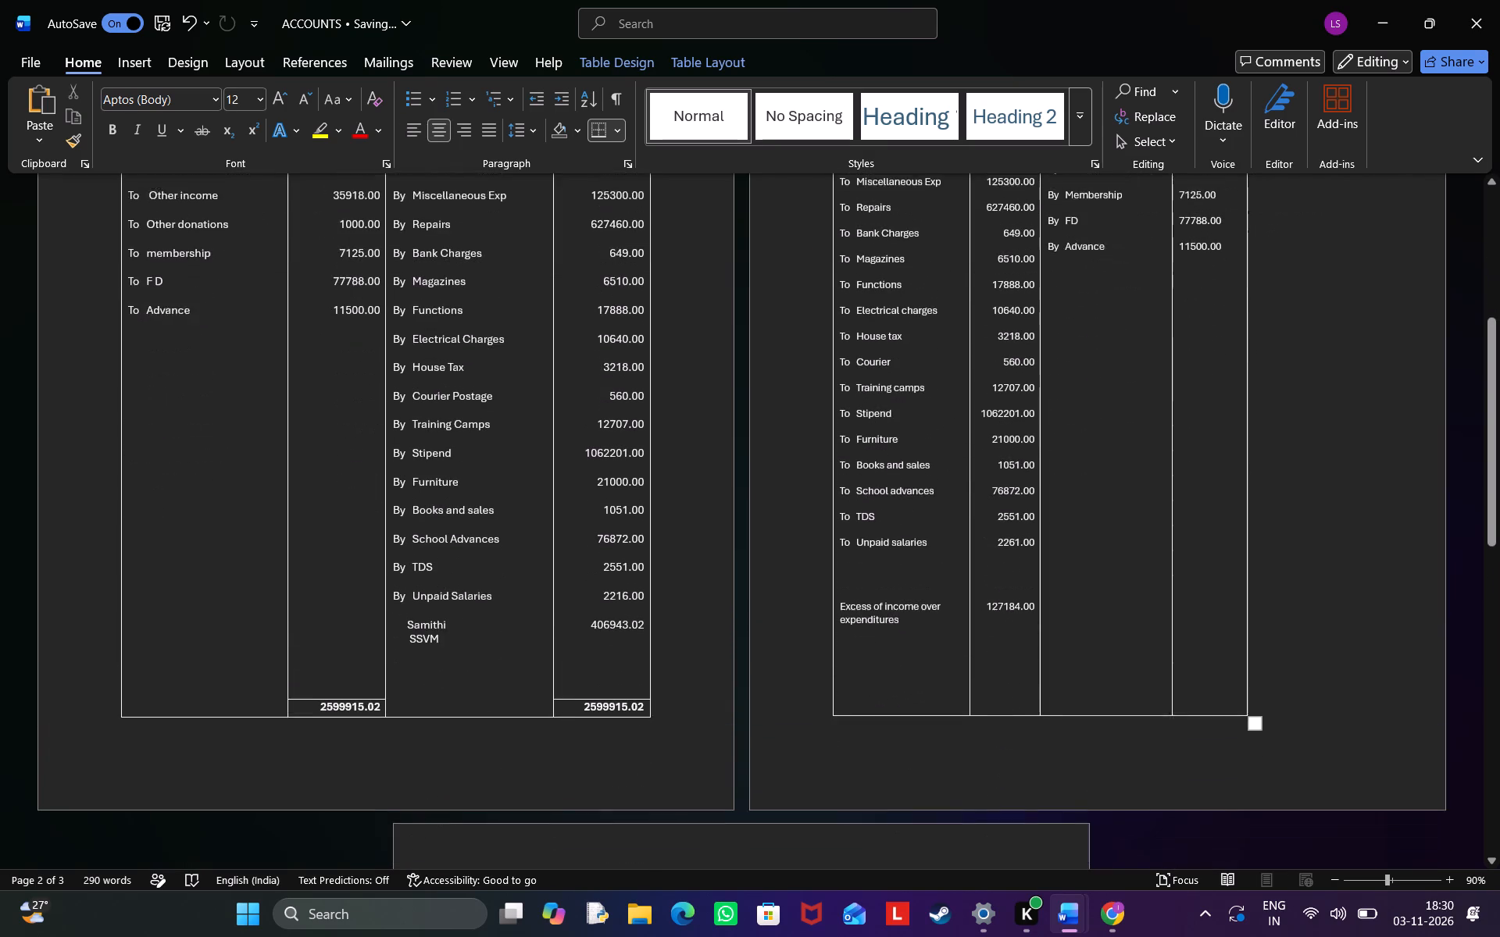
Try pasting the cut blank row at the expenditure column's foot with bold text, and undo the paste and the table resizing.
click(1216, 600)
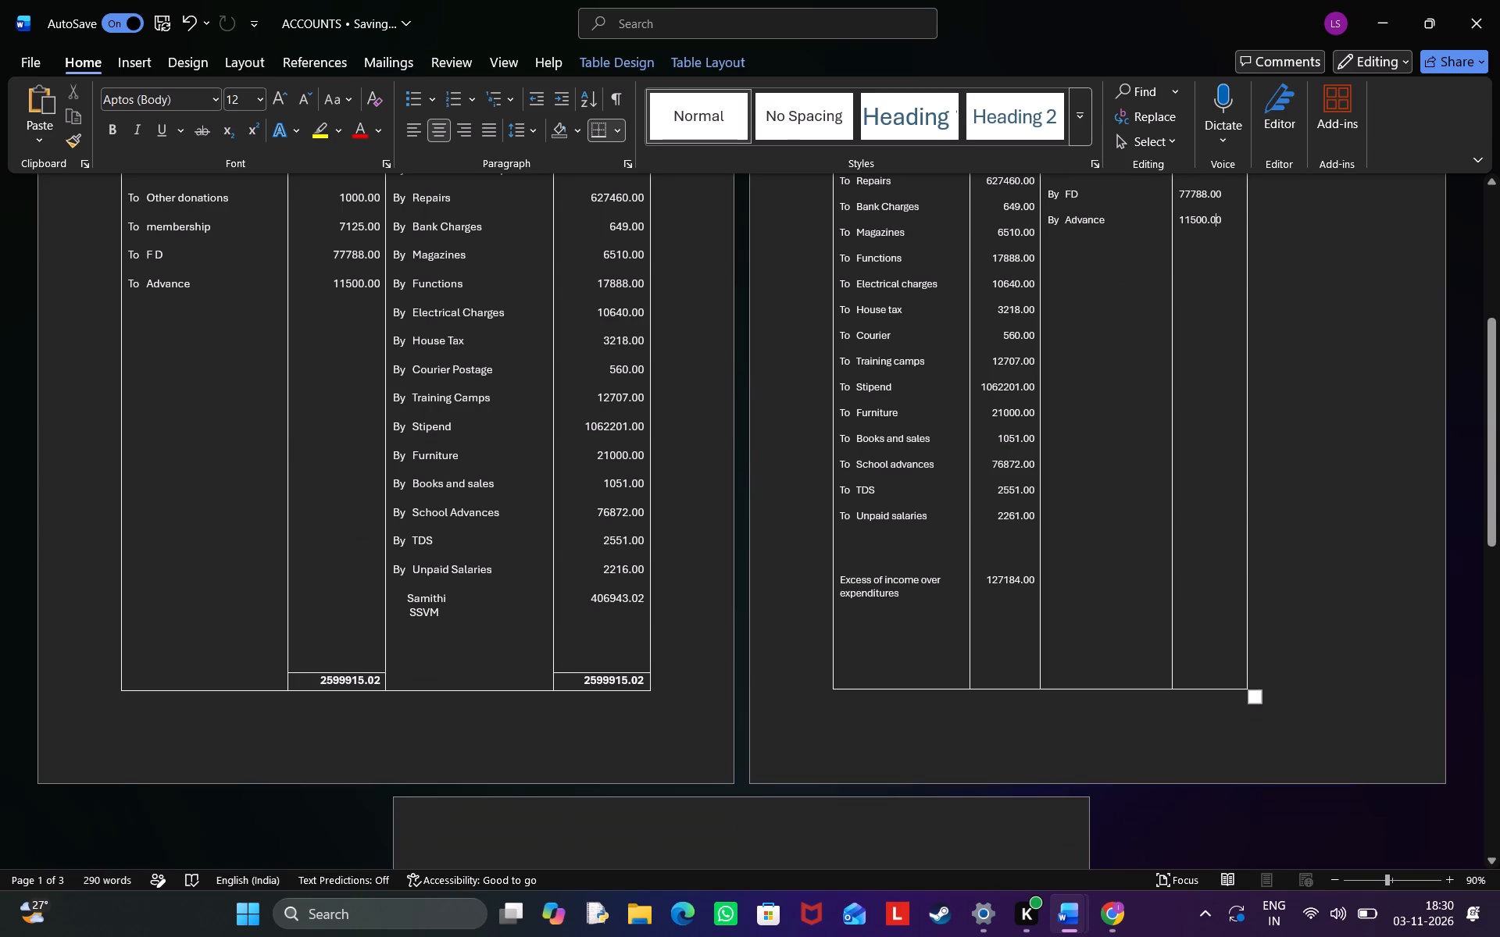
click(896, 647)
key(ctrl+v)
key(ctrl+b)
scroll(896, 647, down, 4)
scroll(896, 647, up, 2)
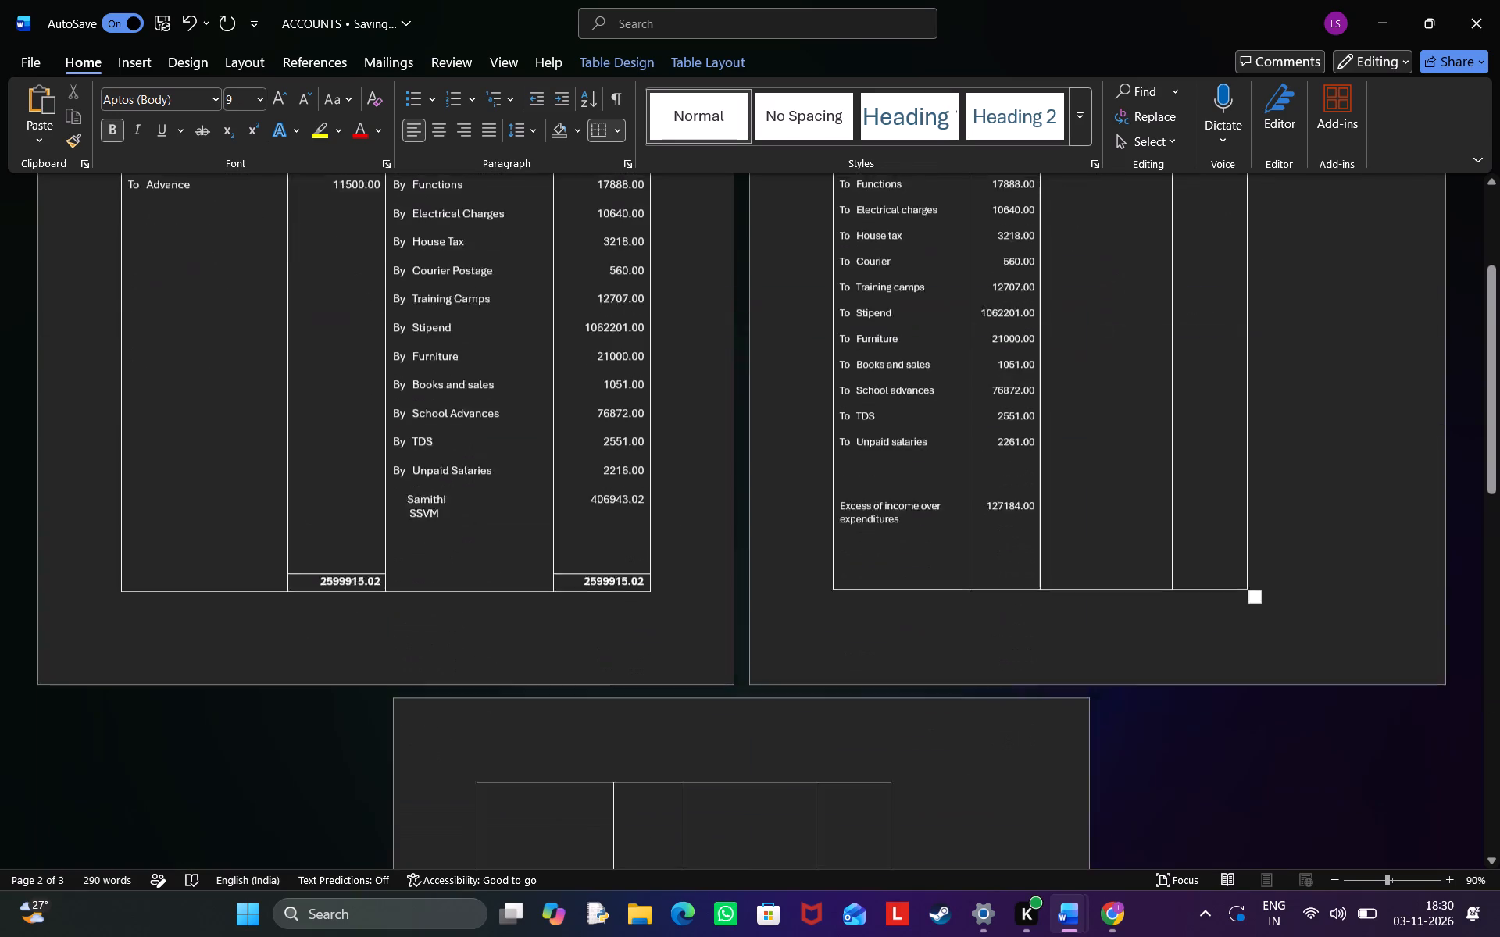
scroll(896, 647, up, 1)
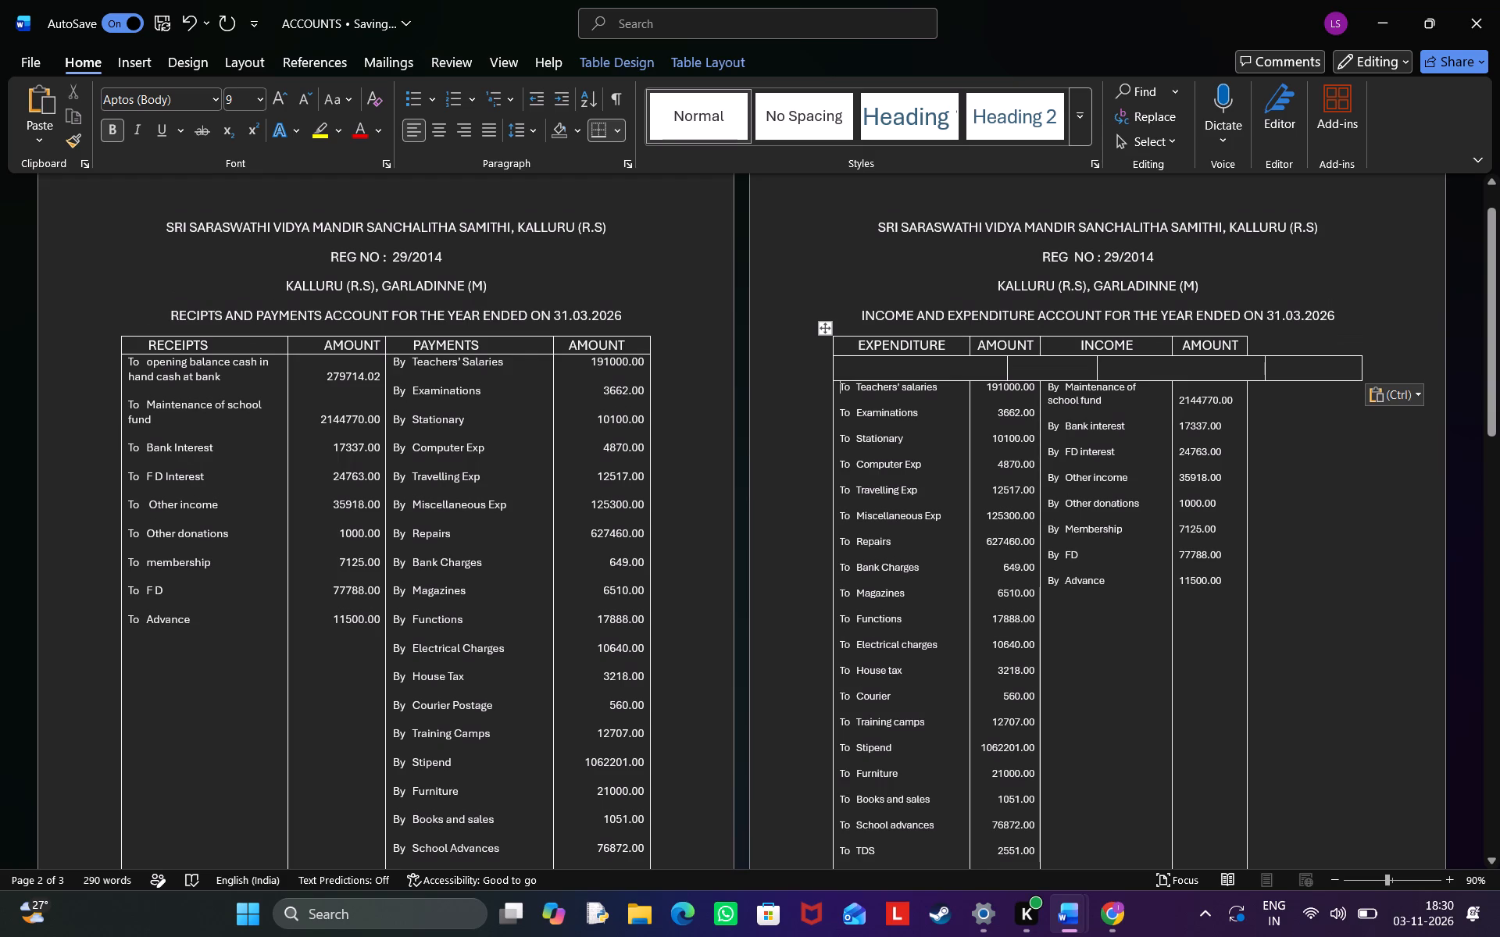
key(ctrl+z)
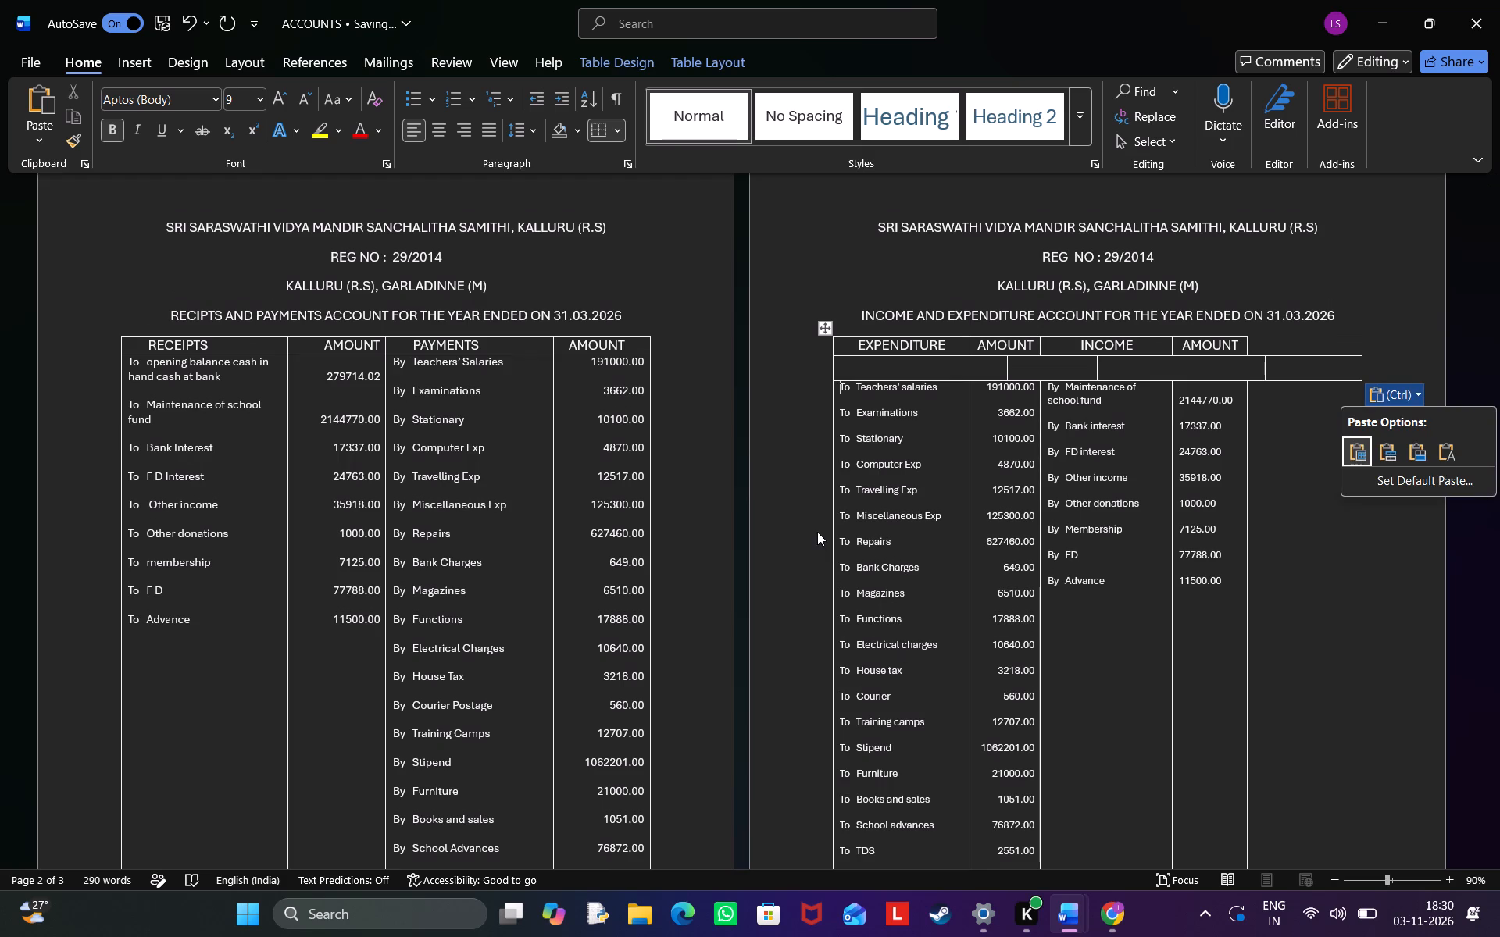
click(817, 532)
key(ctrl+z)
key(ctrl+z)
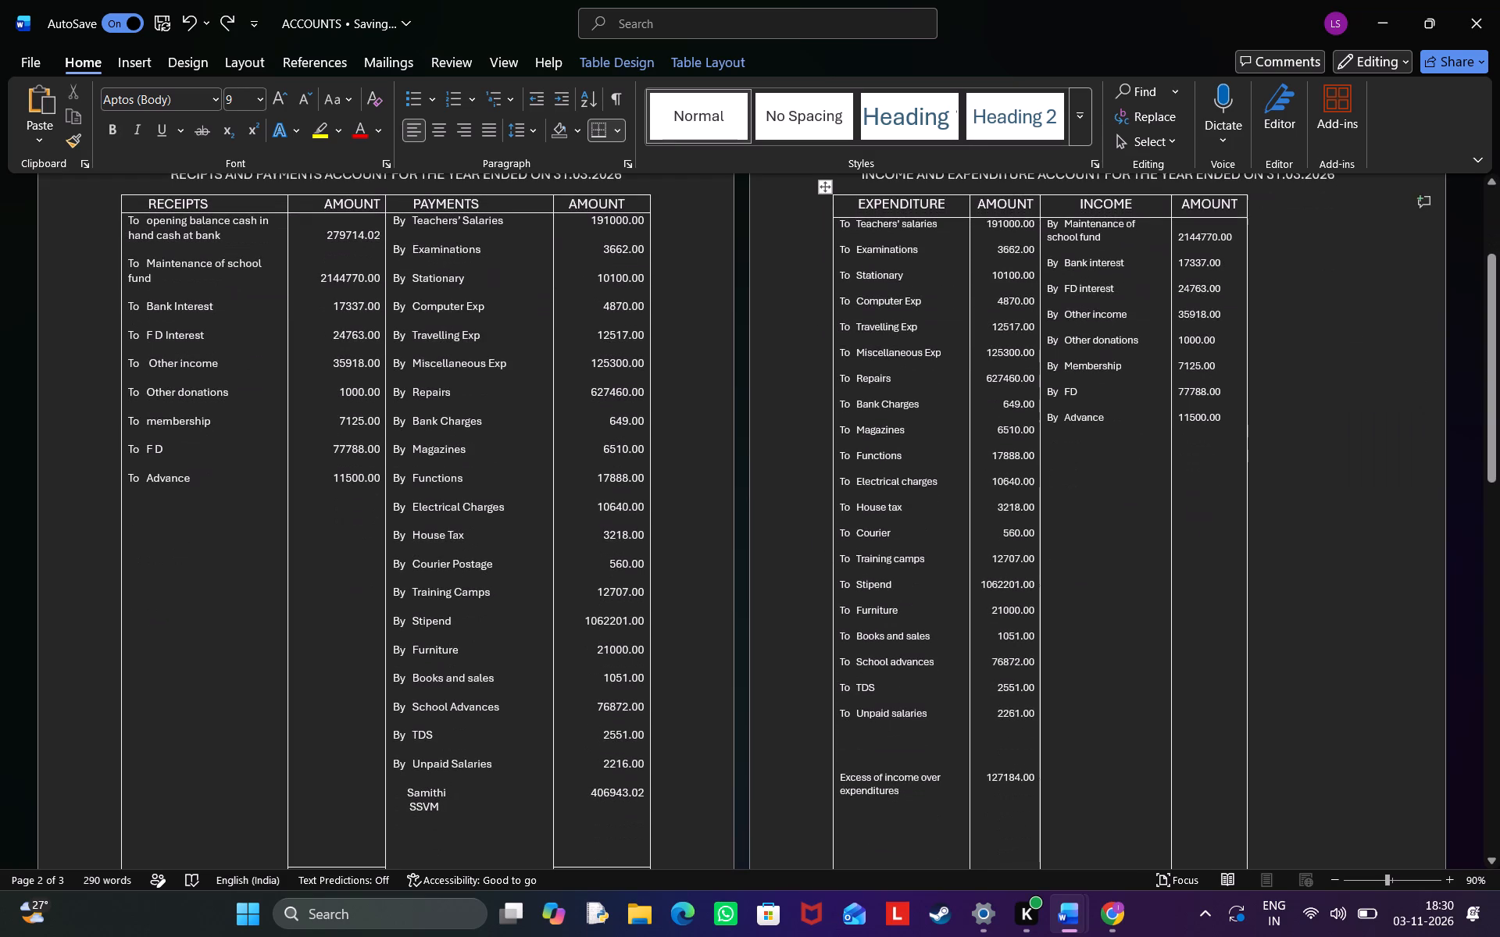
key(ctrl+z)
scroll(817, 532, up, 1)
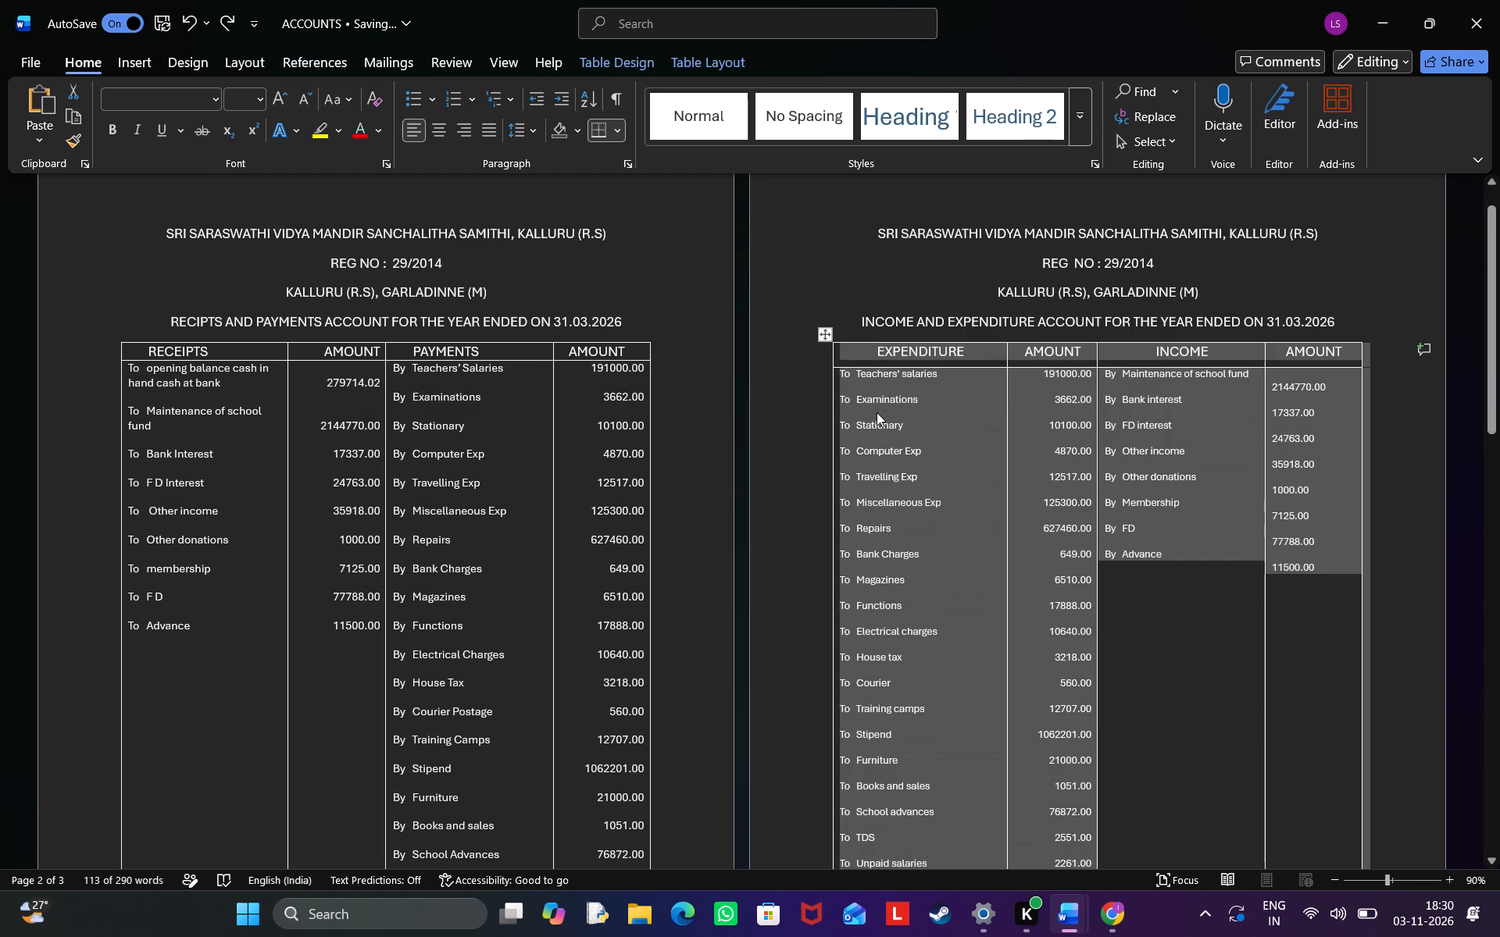
Toggle the display of table gridlines and place the cursor below the "Excess of income over expenditures" entry.
scroll(877, 412, down, 1)
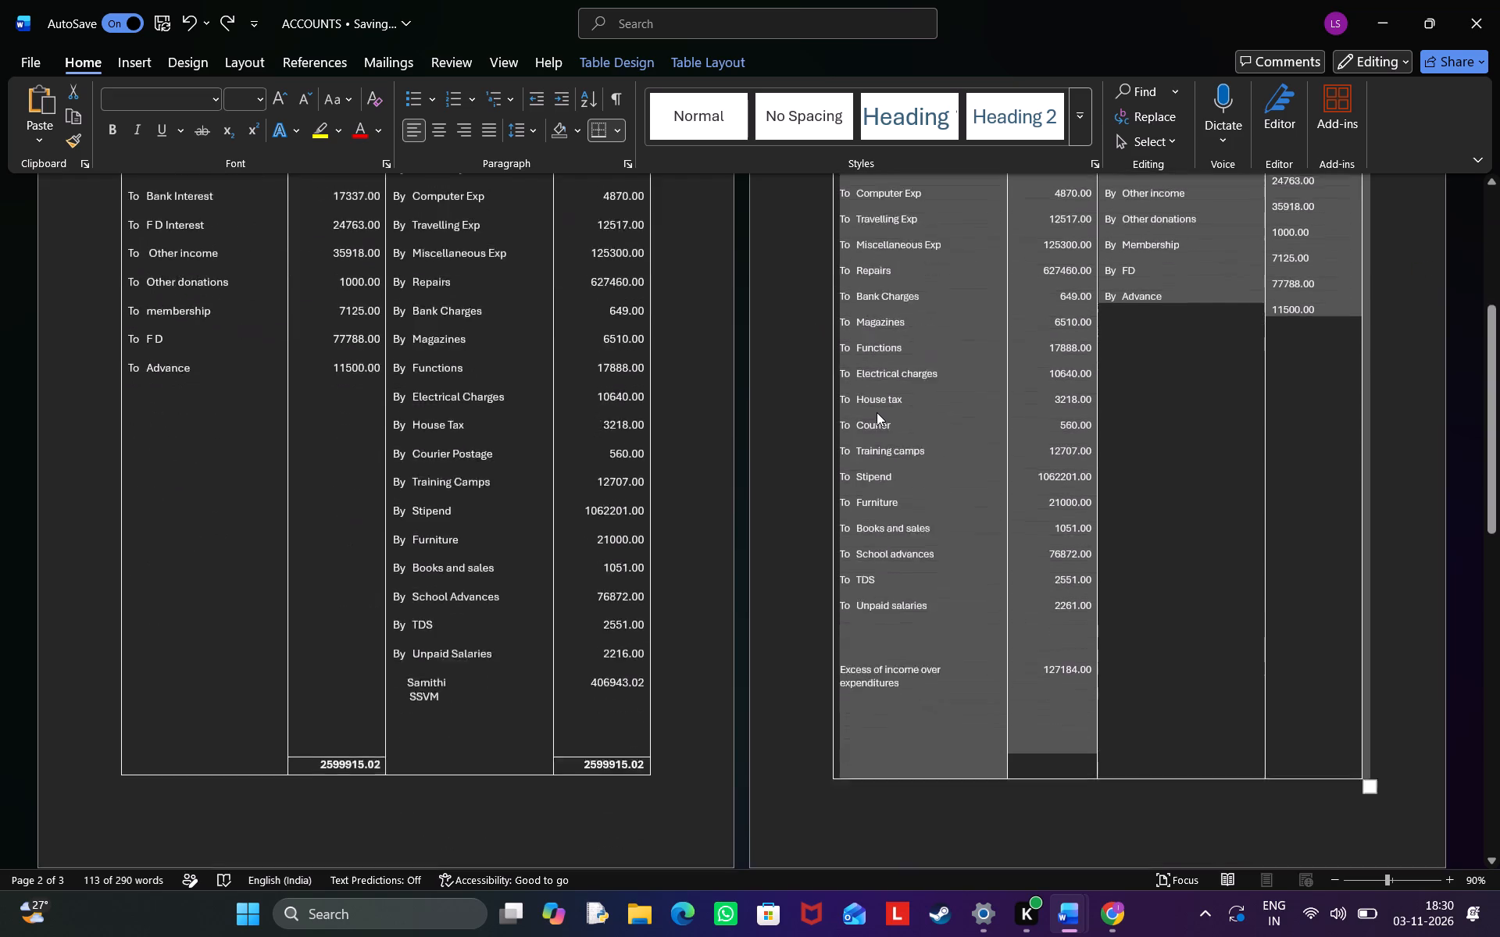
scroll(877, 412, down, 1)
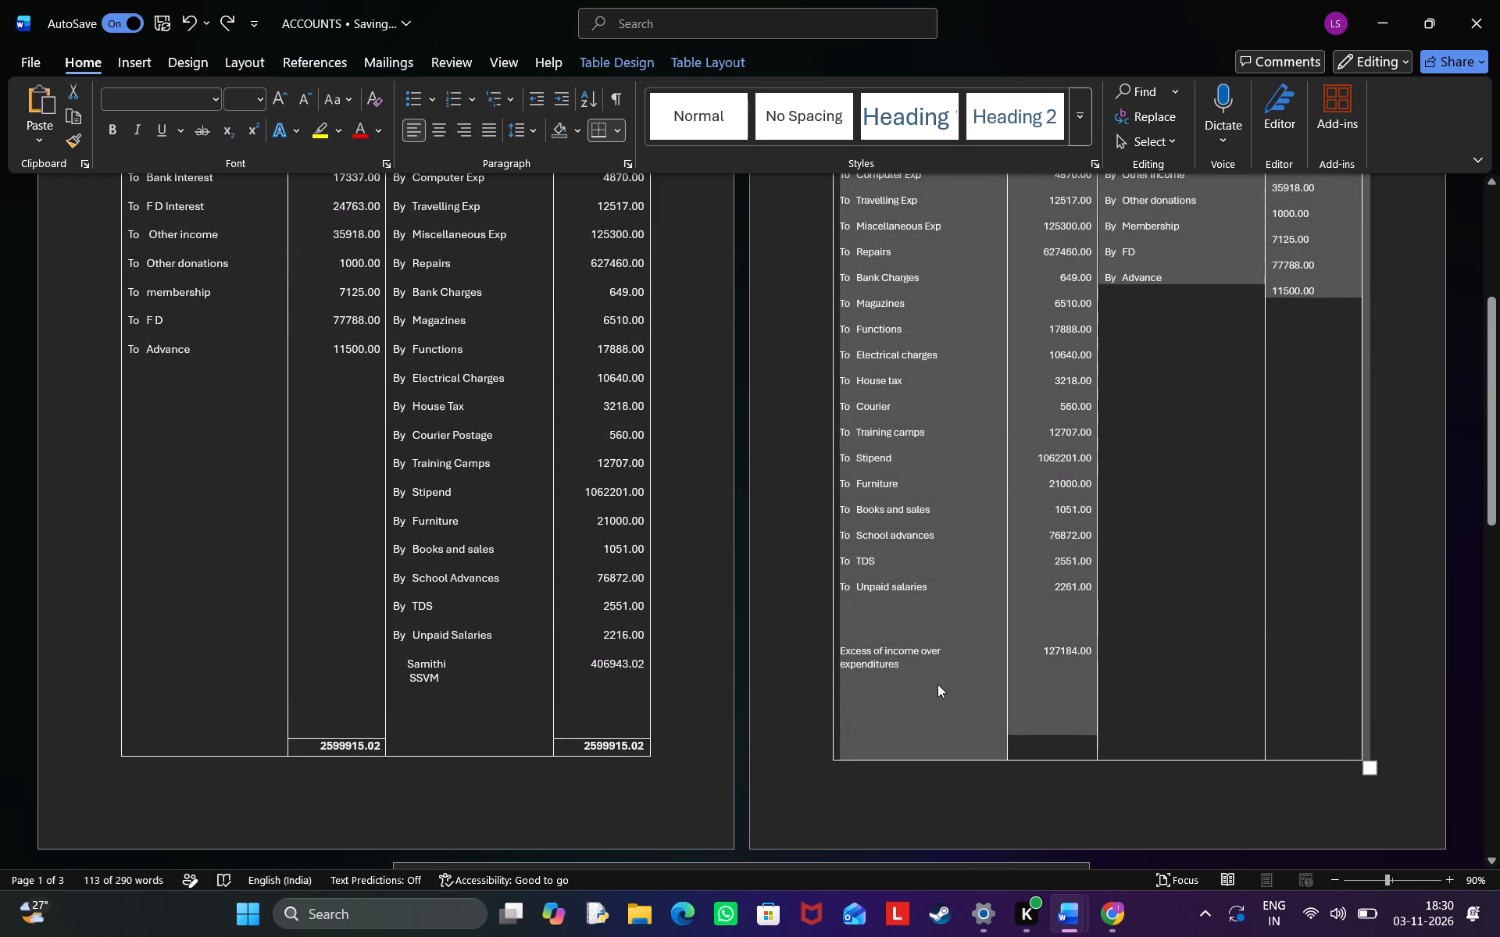
click(937, 684)
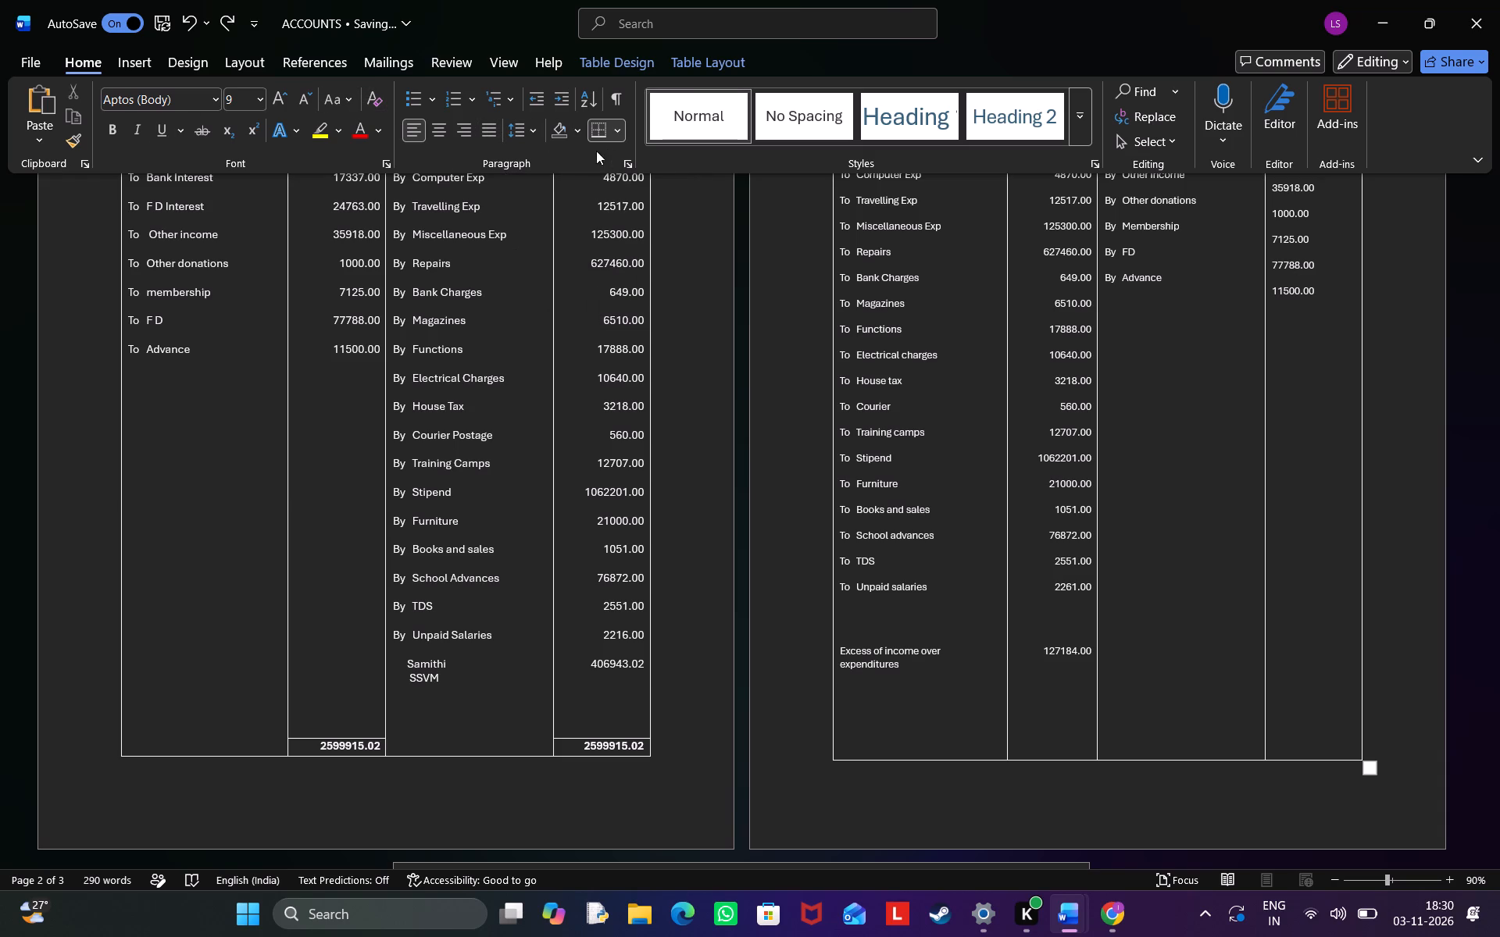
click(623, 131)
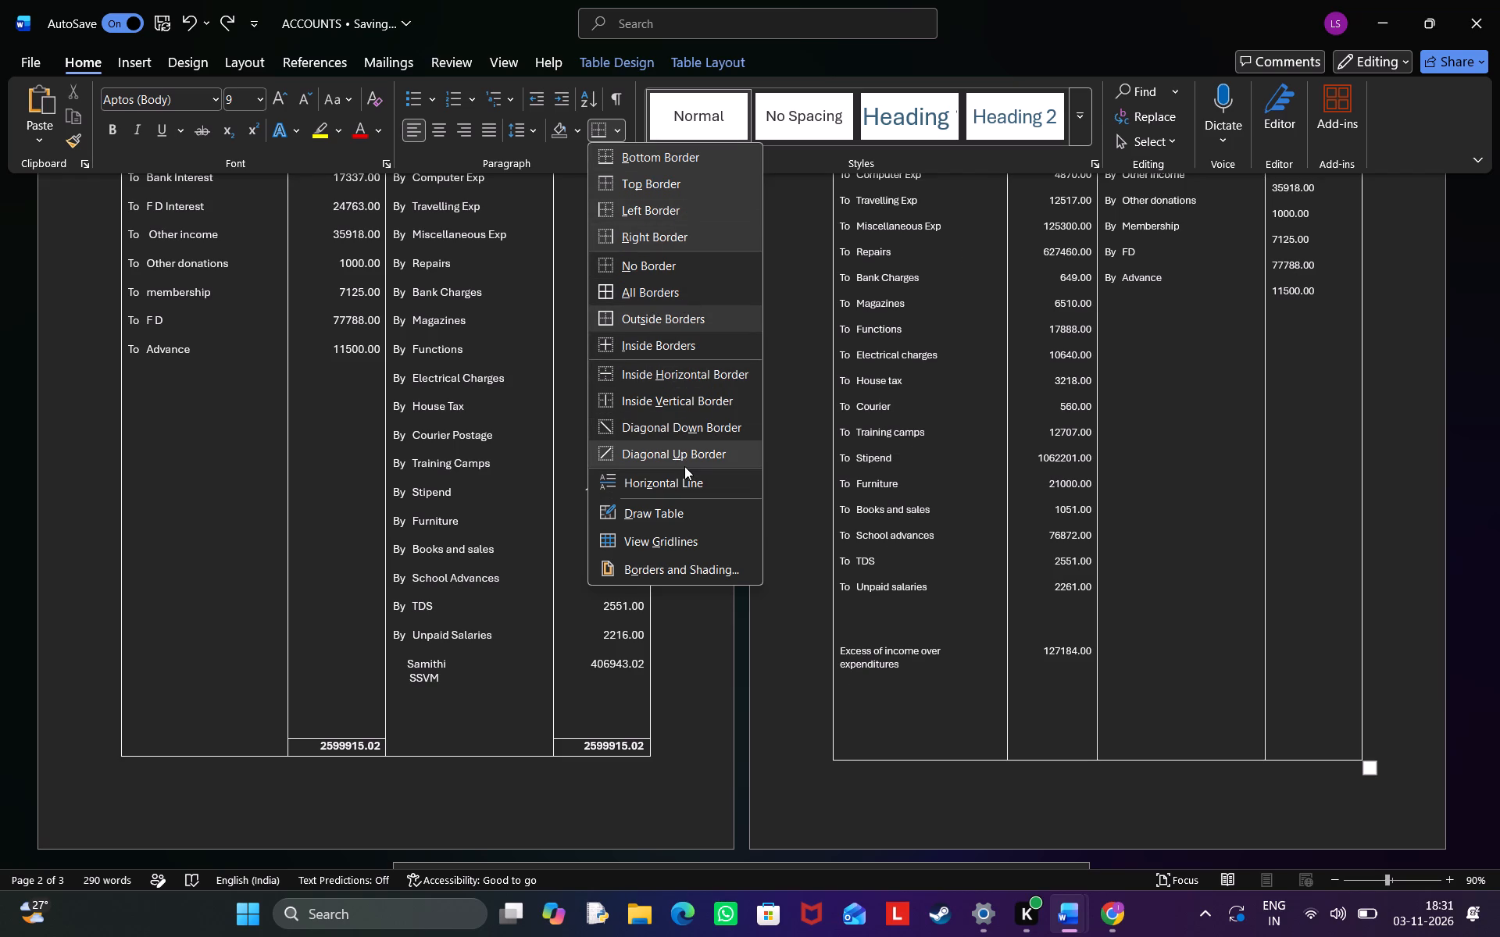
click(687, 548)
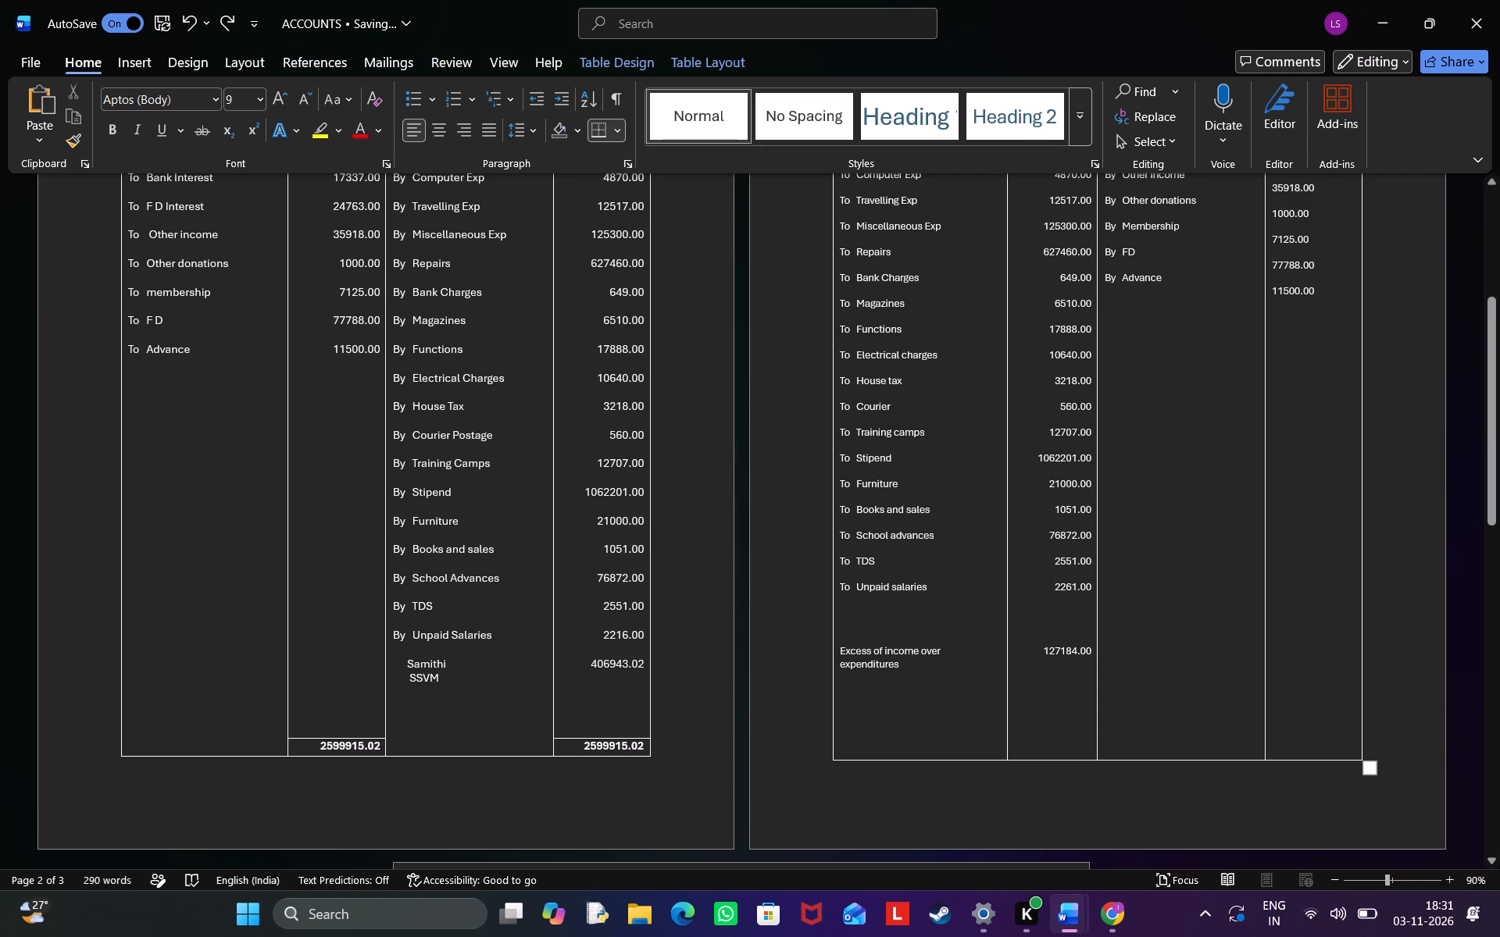
click(884, 718)
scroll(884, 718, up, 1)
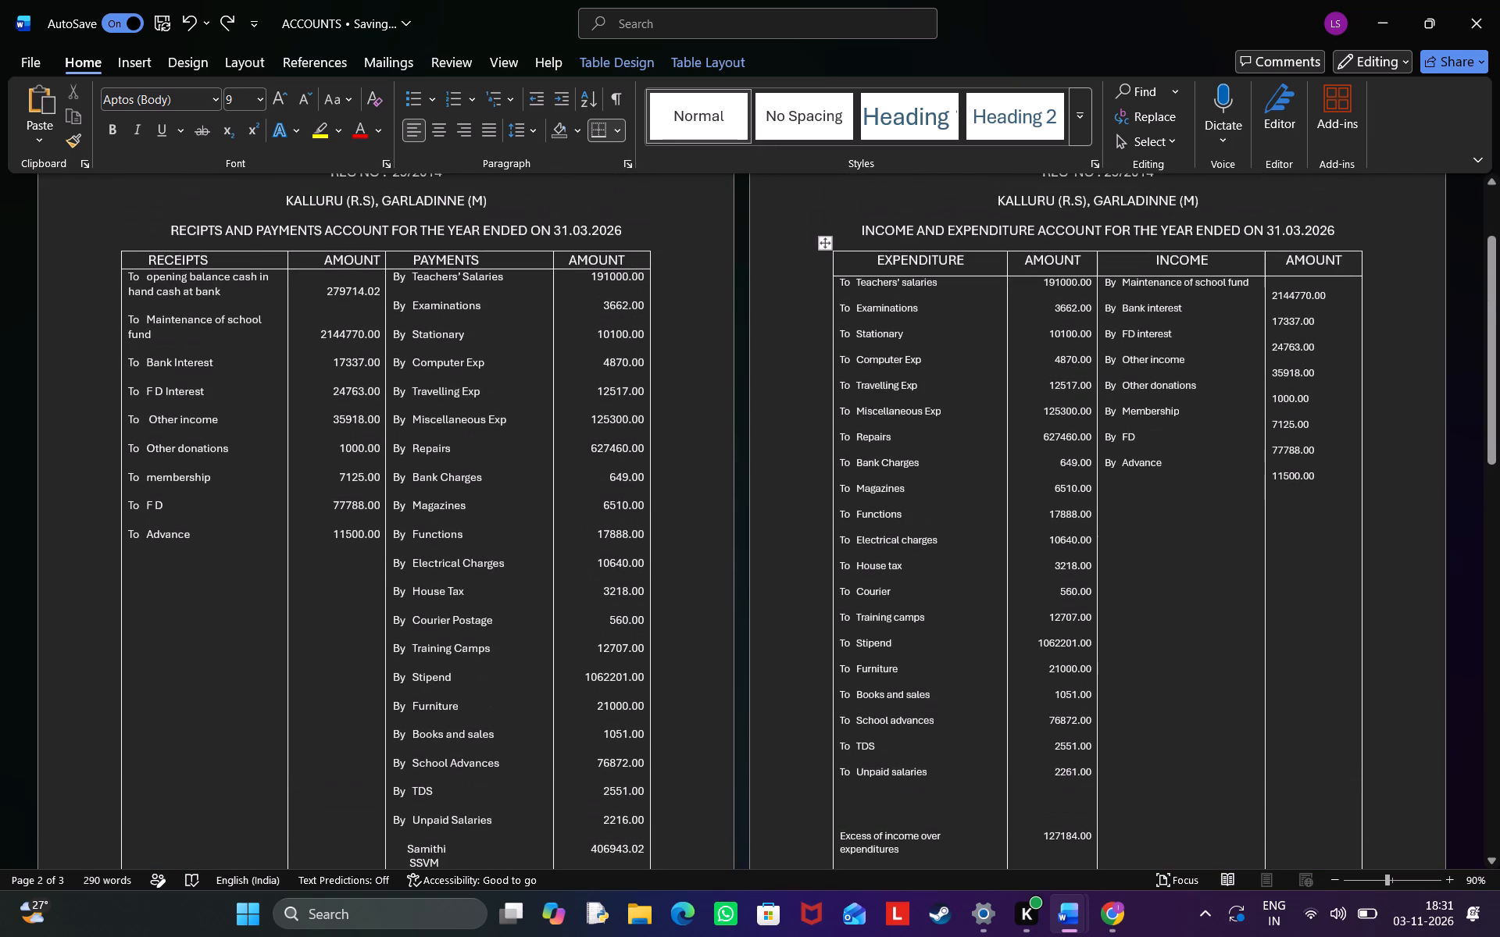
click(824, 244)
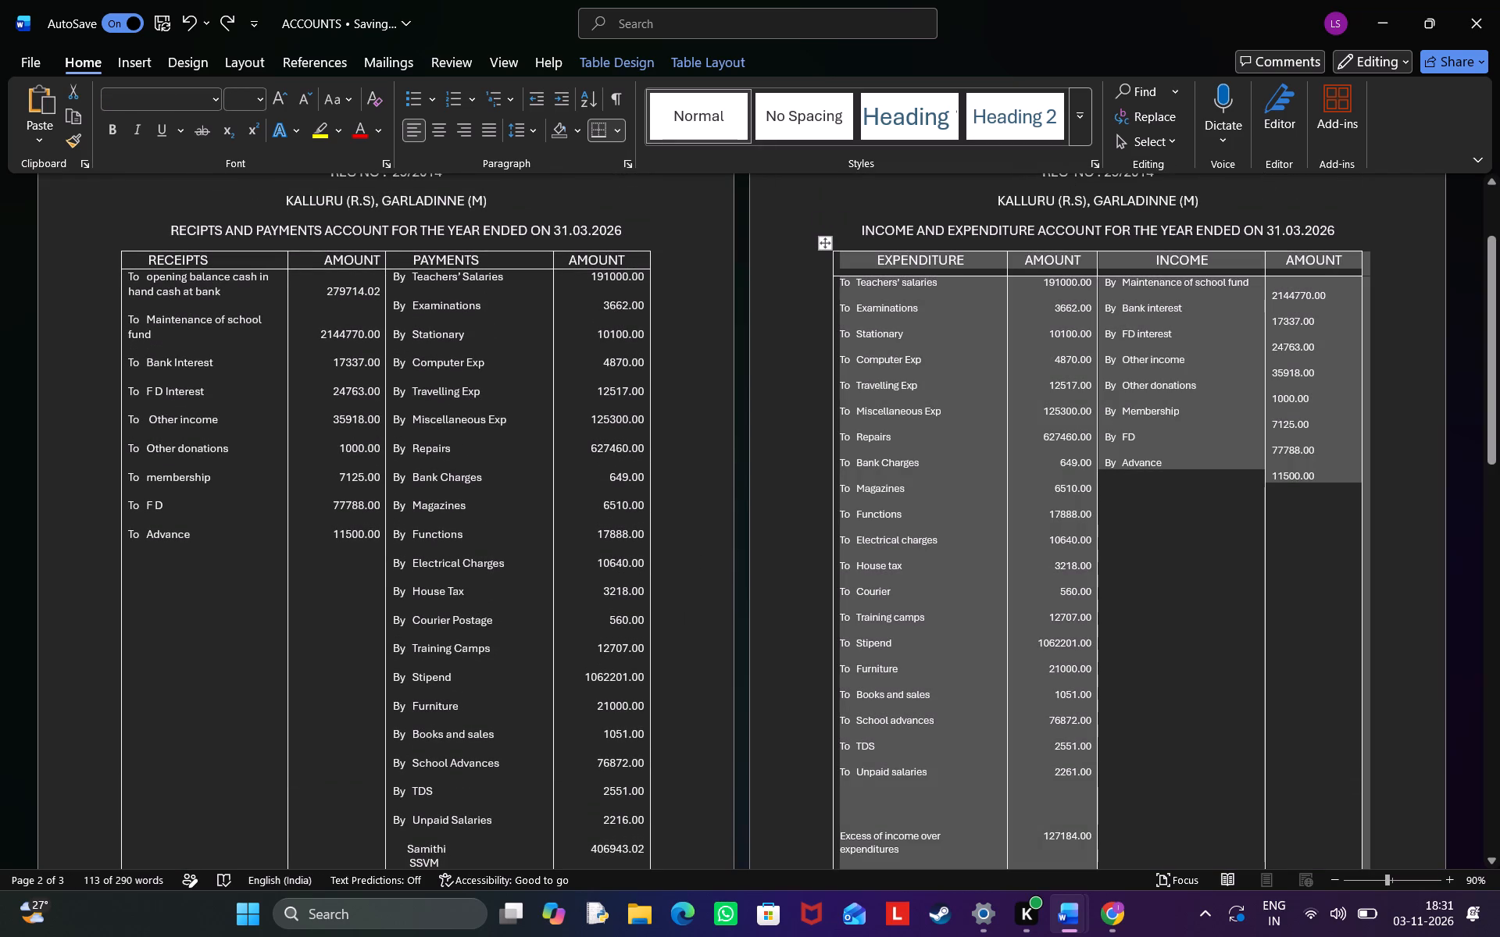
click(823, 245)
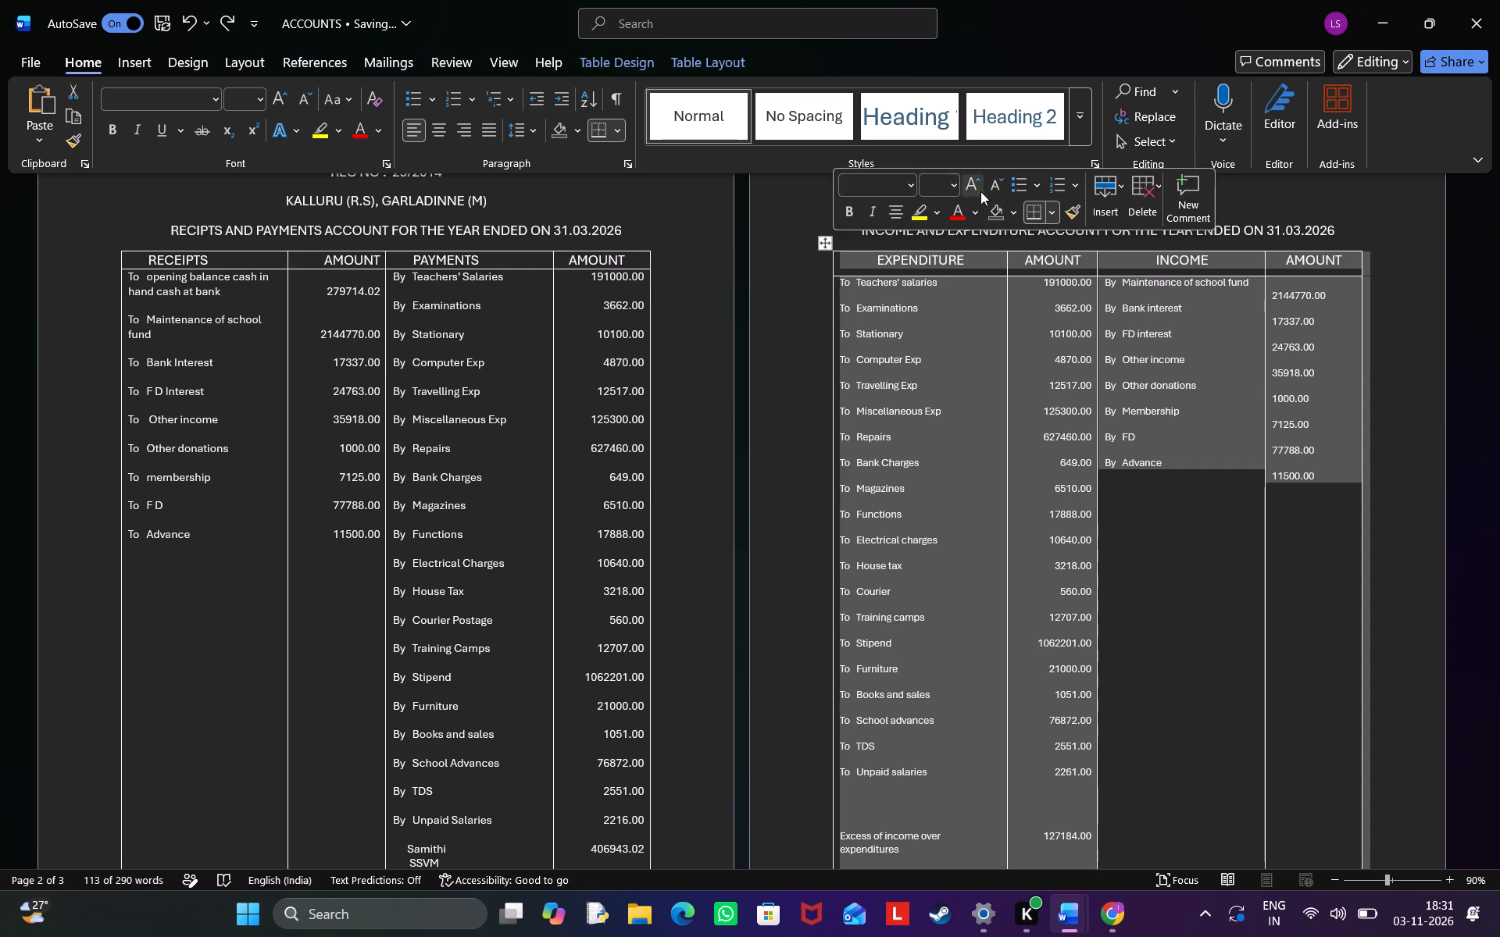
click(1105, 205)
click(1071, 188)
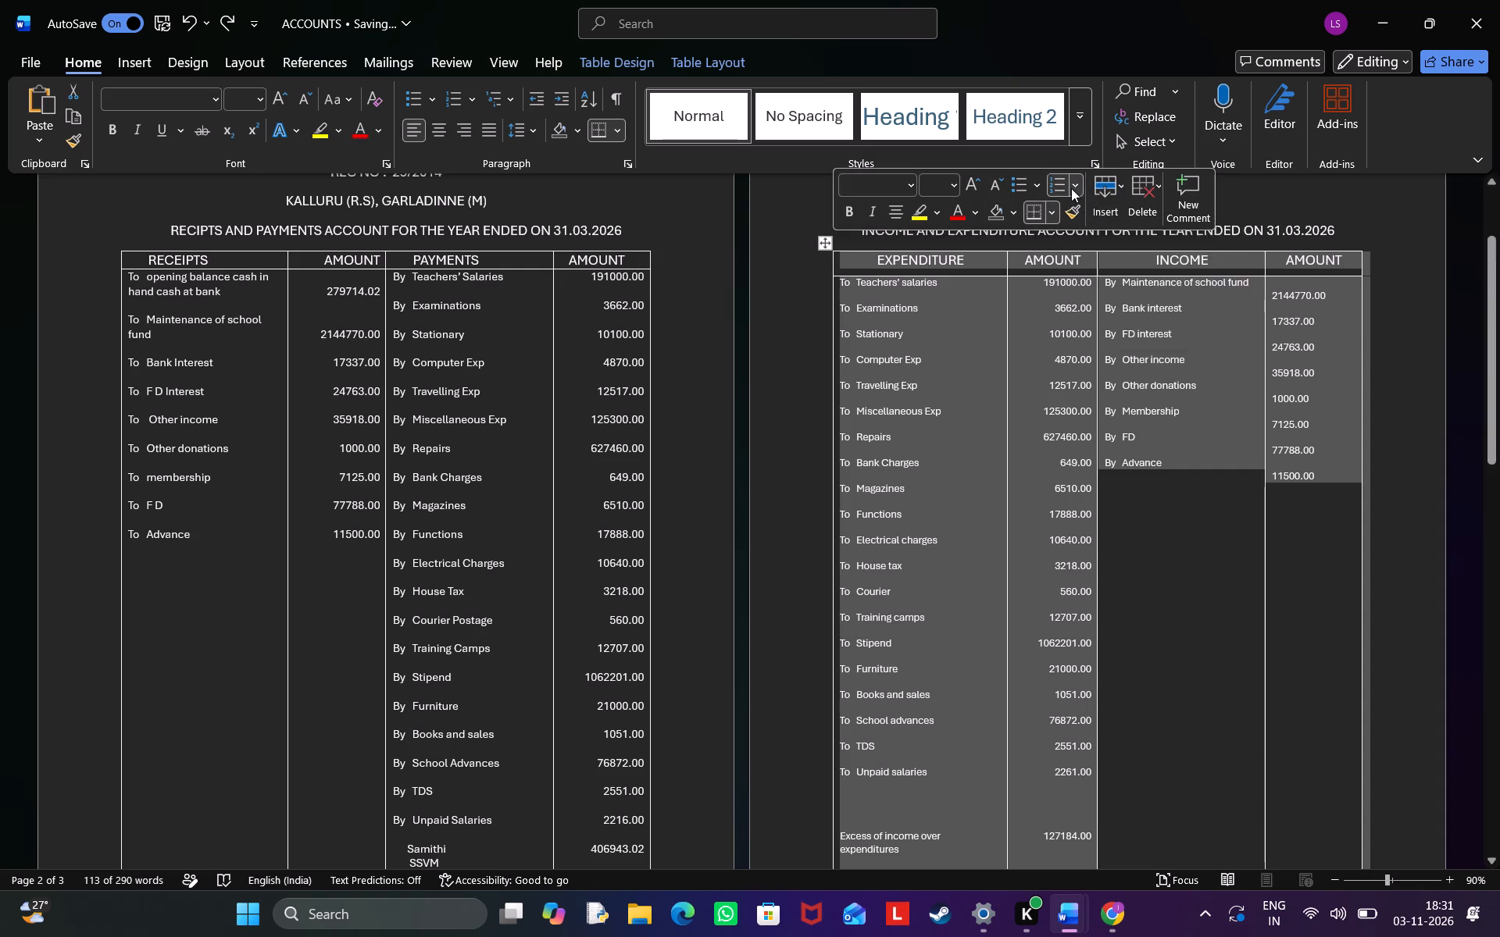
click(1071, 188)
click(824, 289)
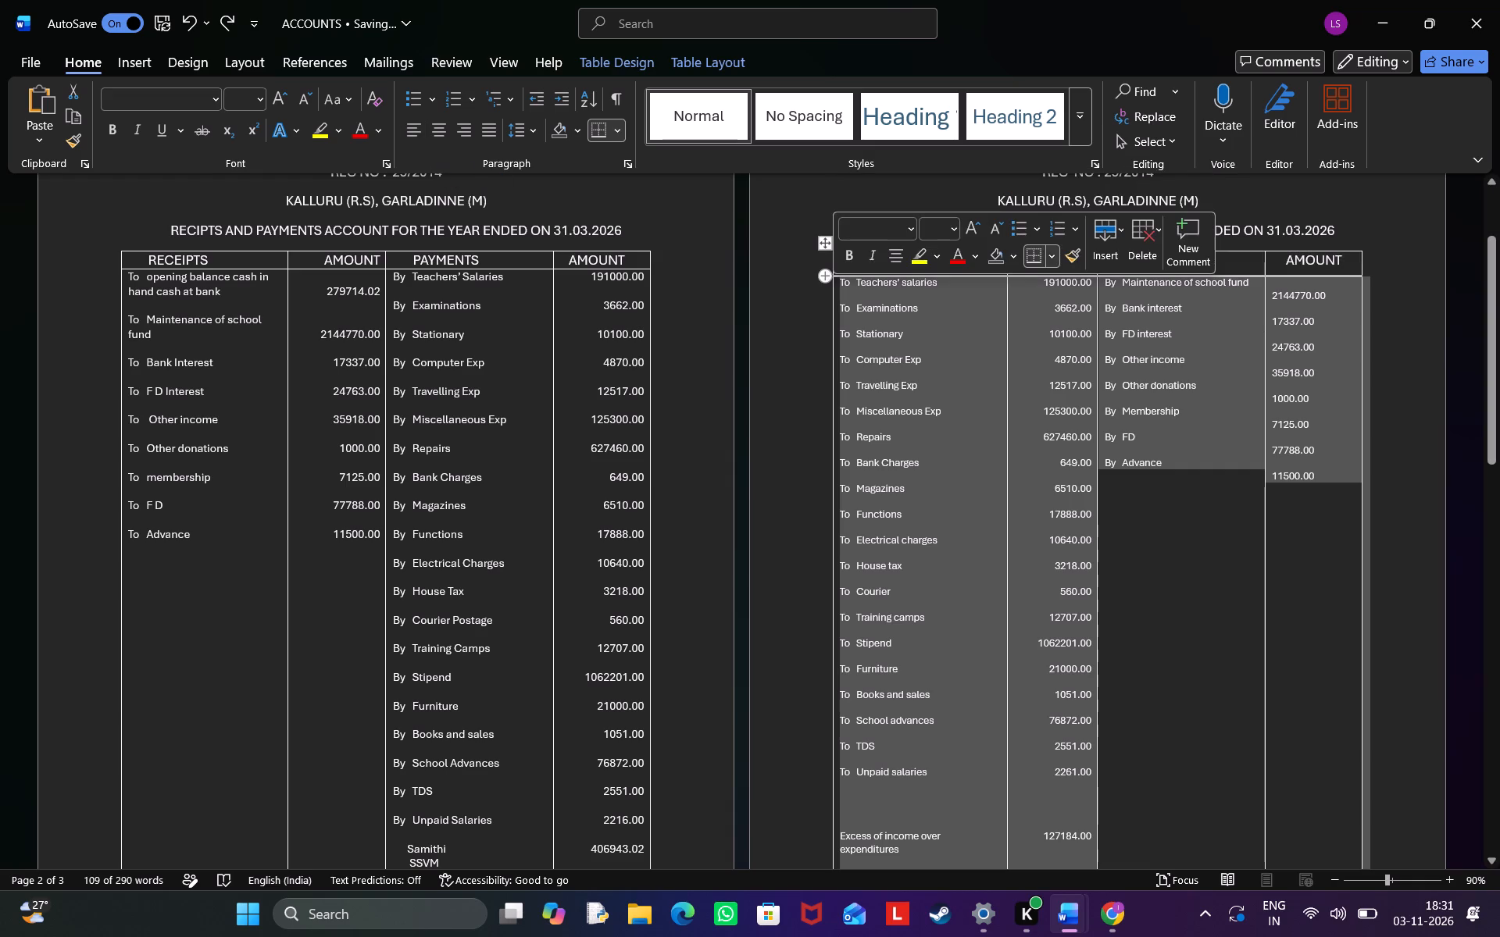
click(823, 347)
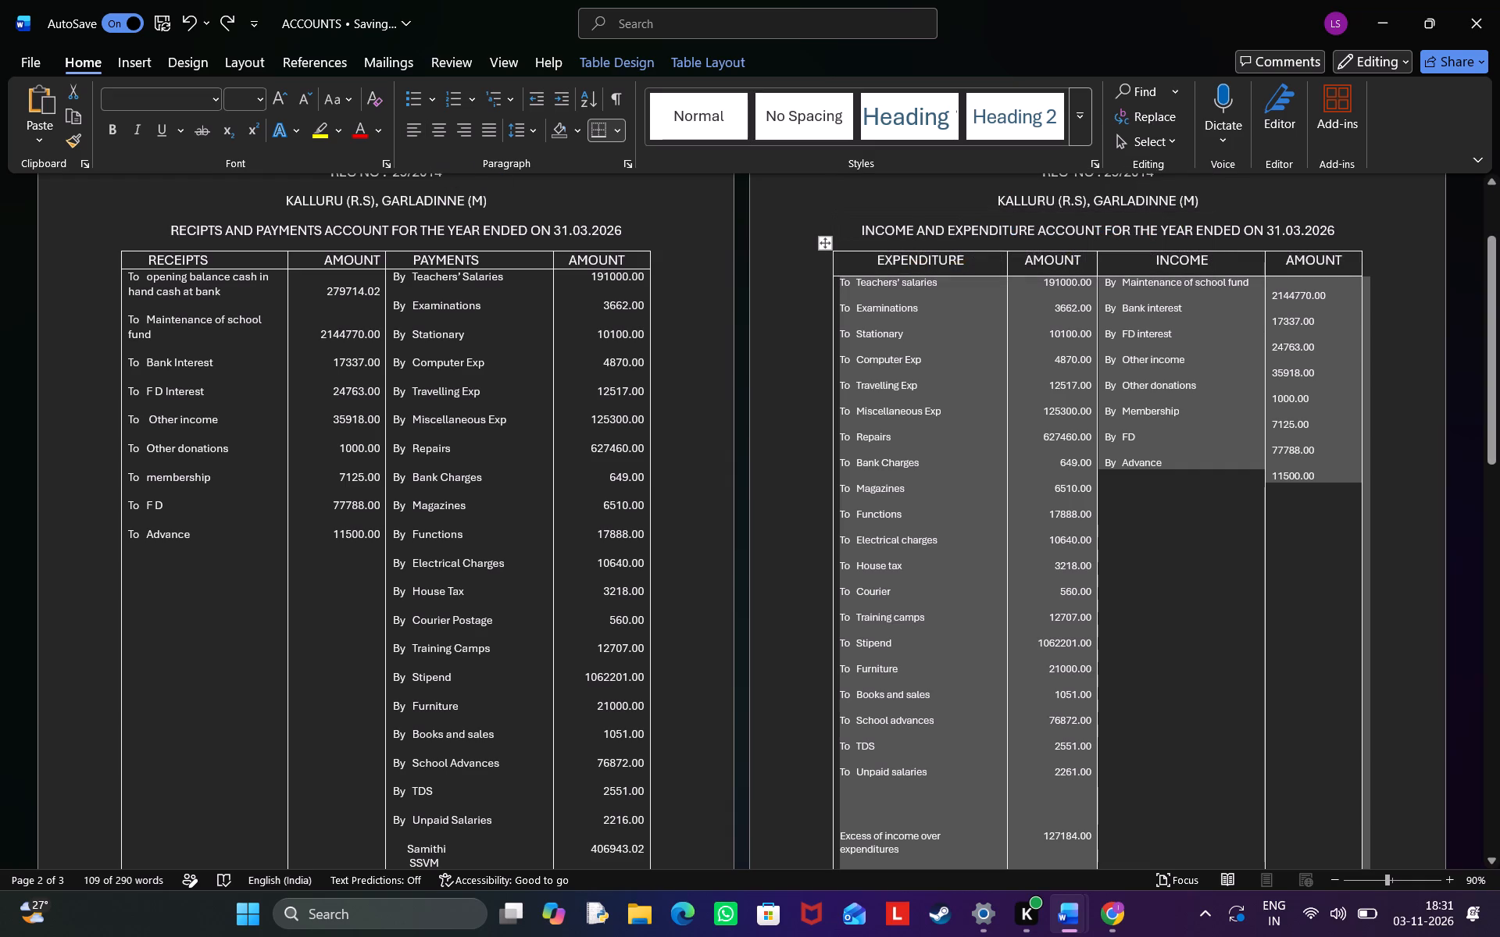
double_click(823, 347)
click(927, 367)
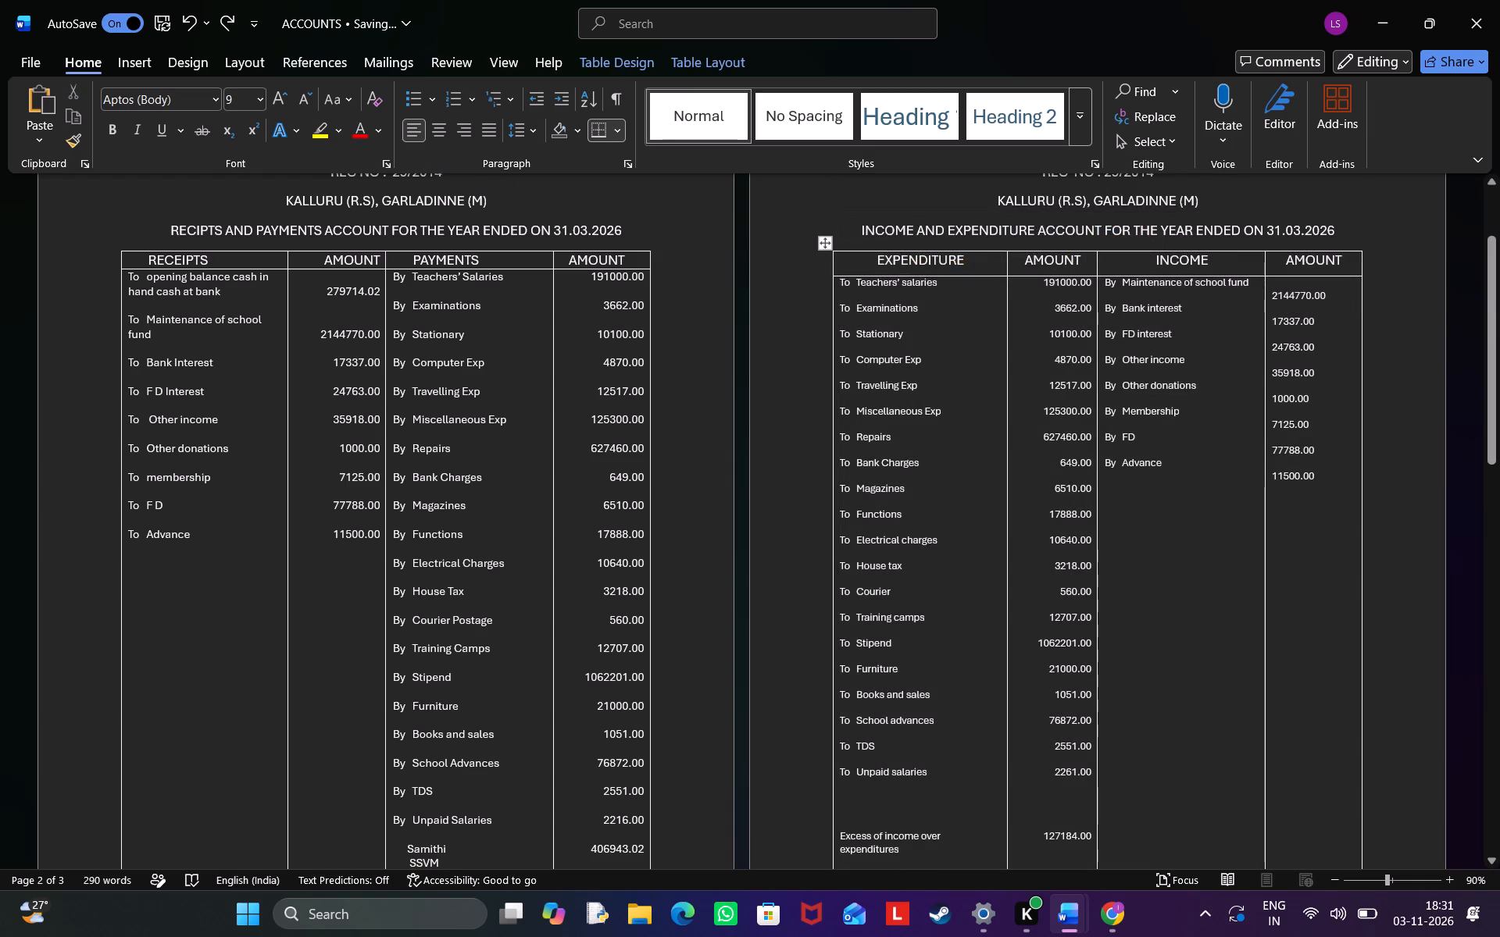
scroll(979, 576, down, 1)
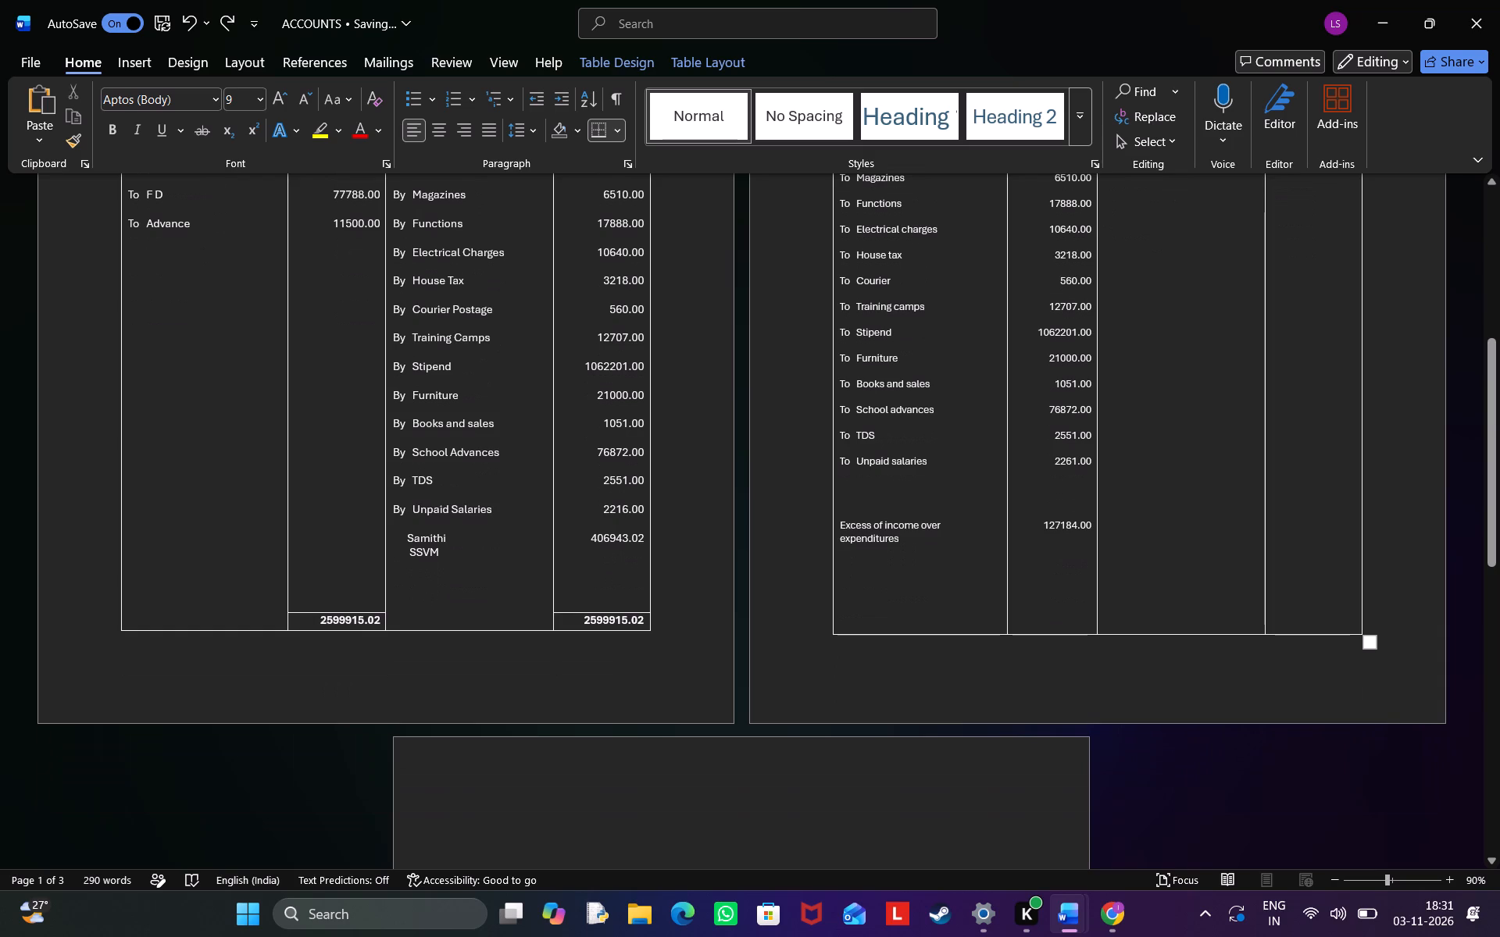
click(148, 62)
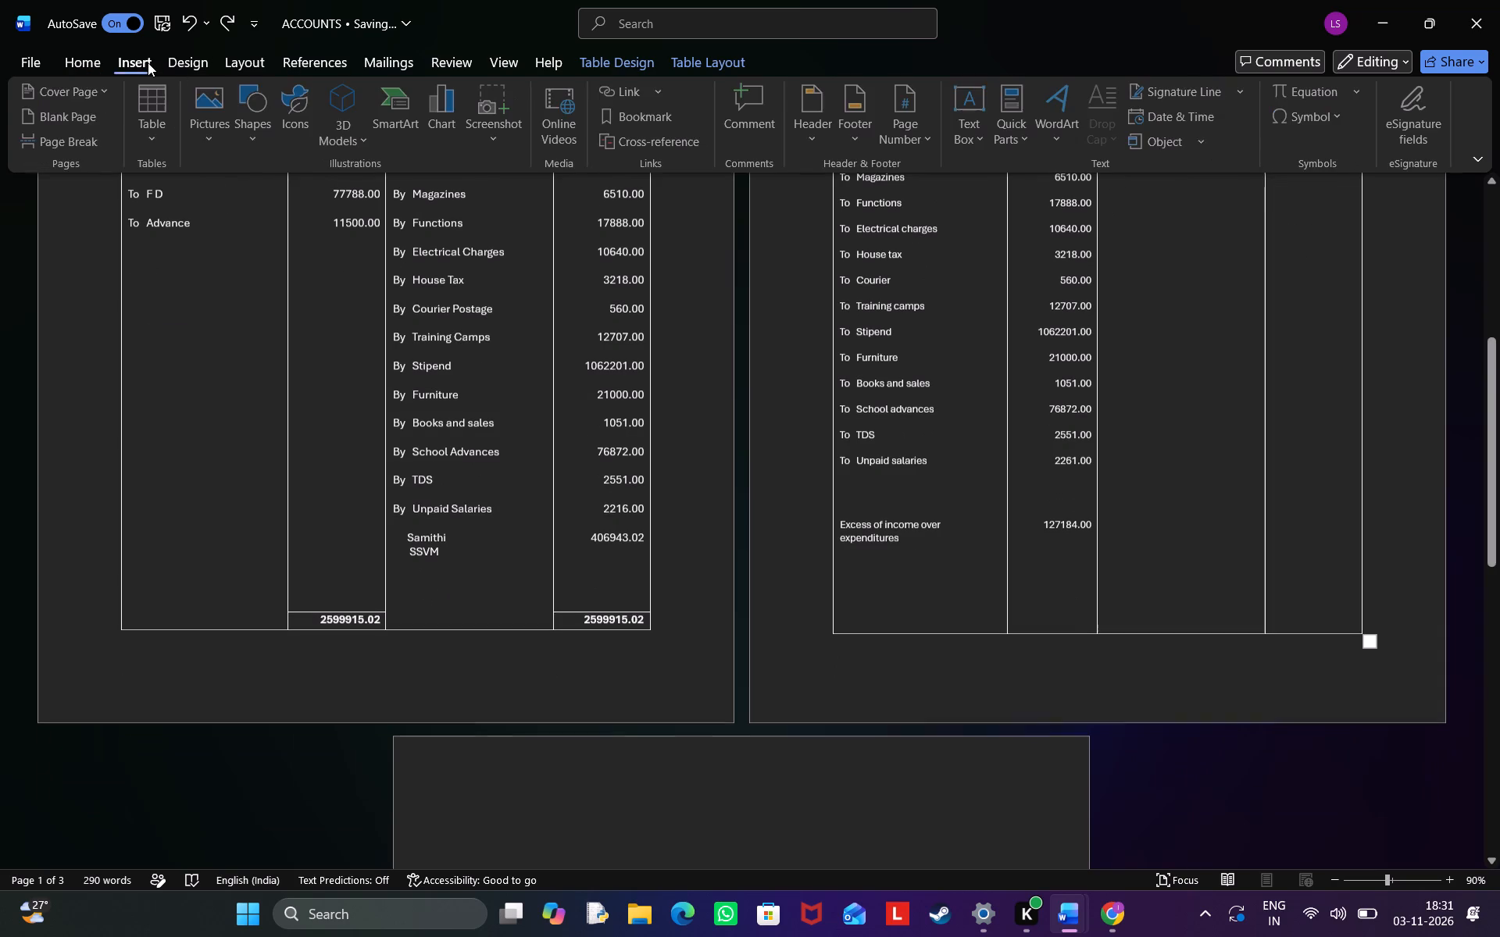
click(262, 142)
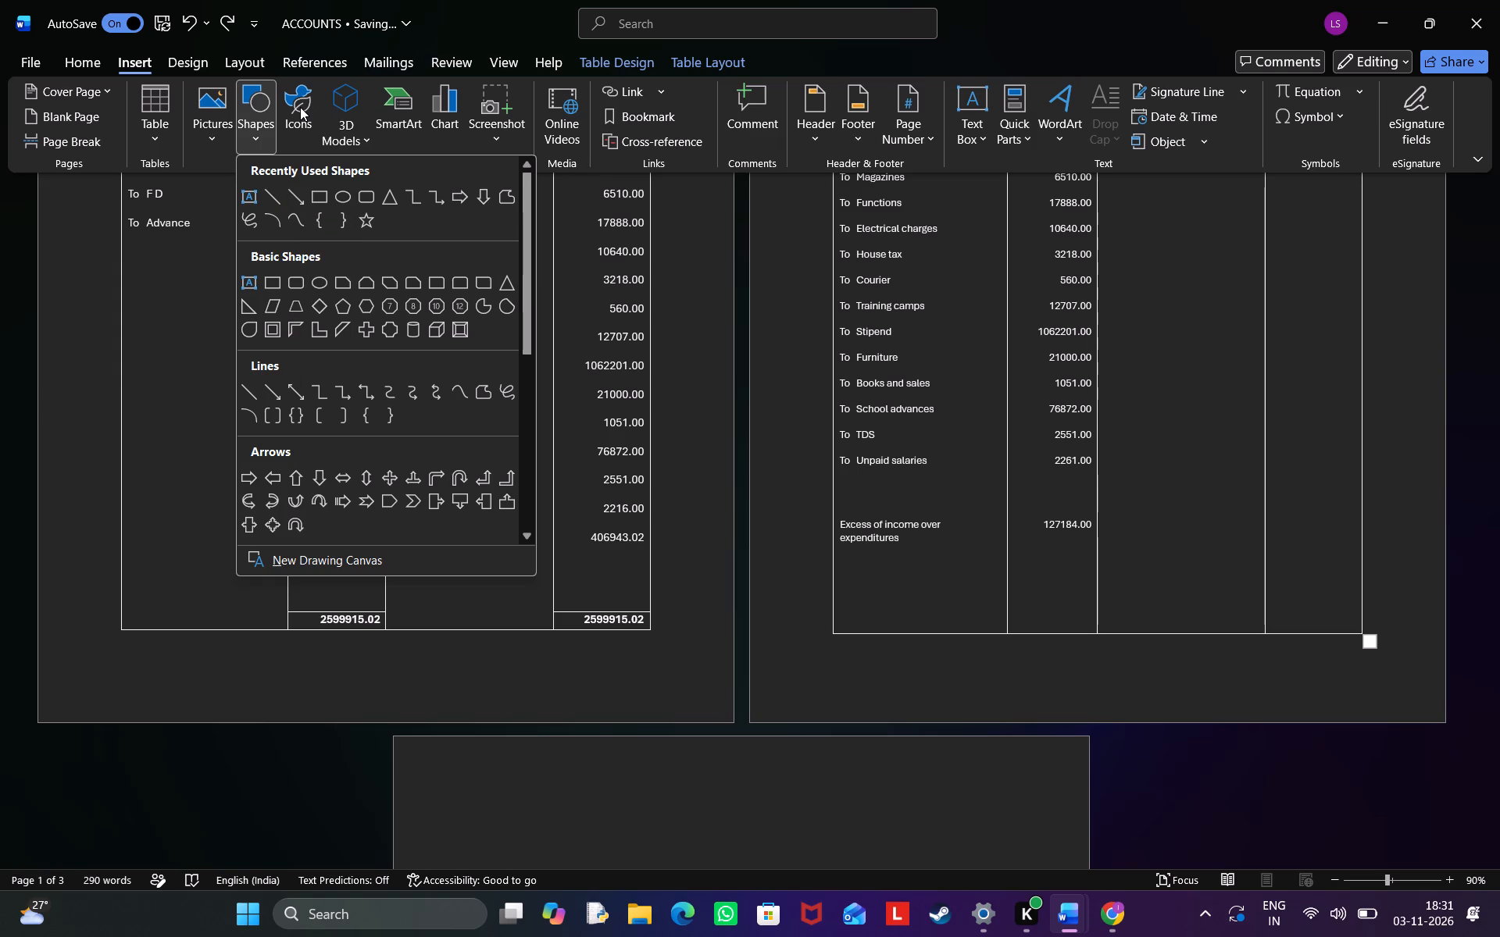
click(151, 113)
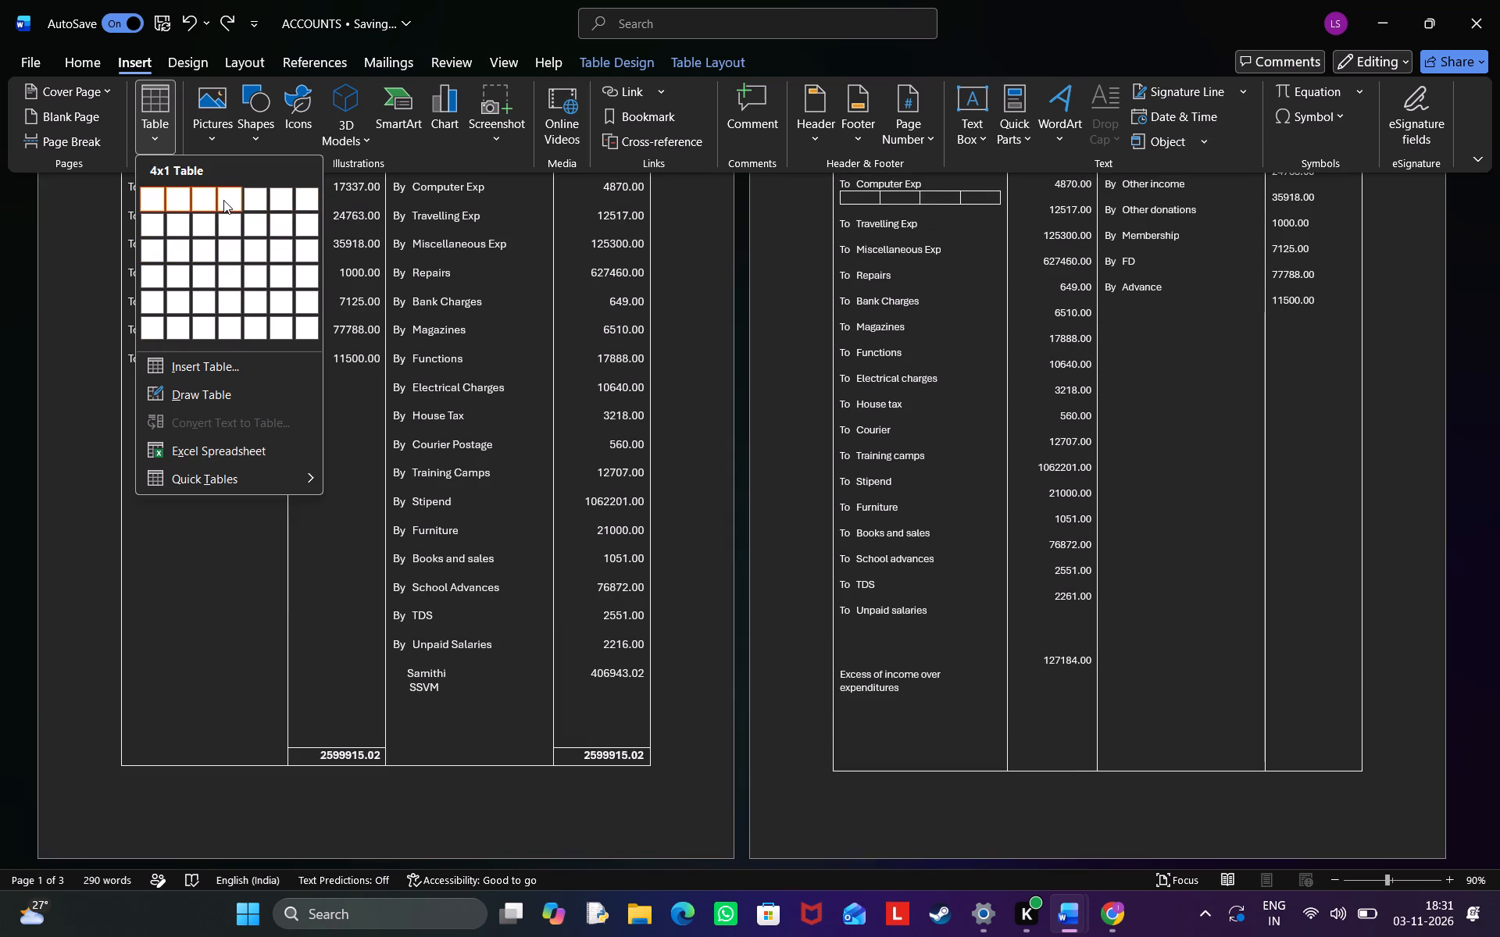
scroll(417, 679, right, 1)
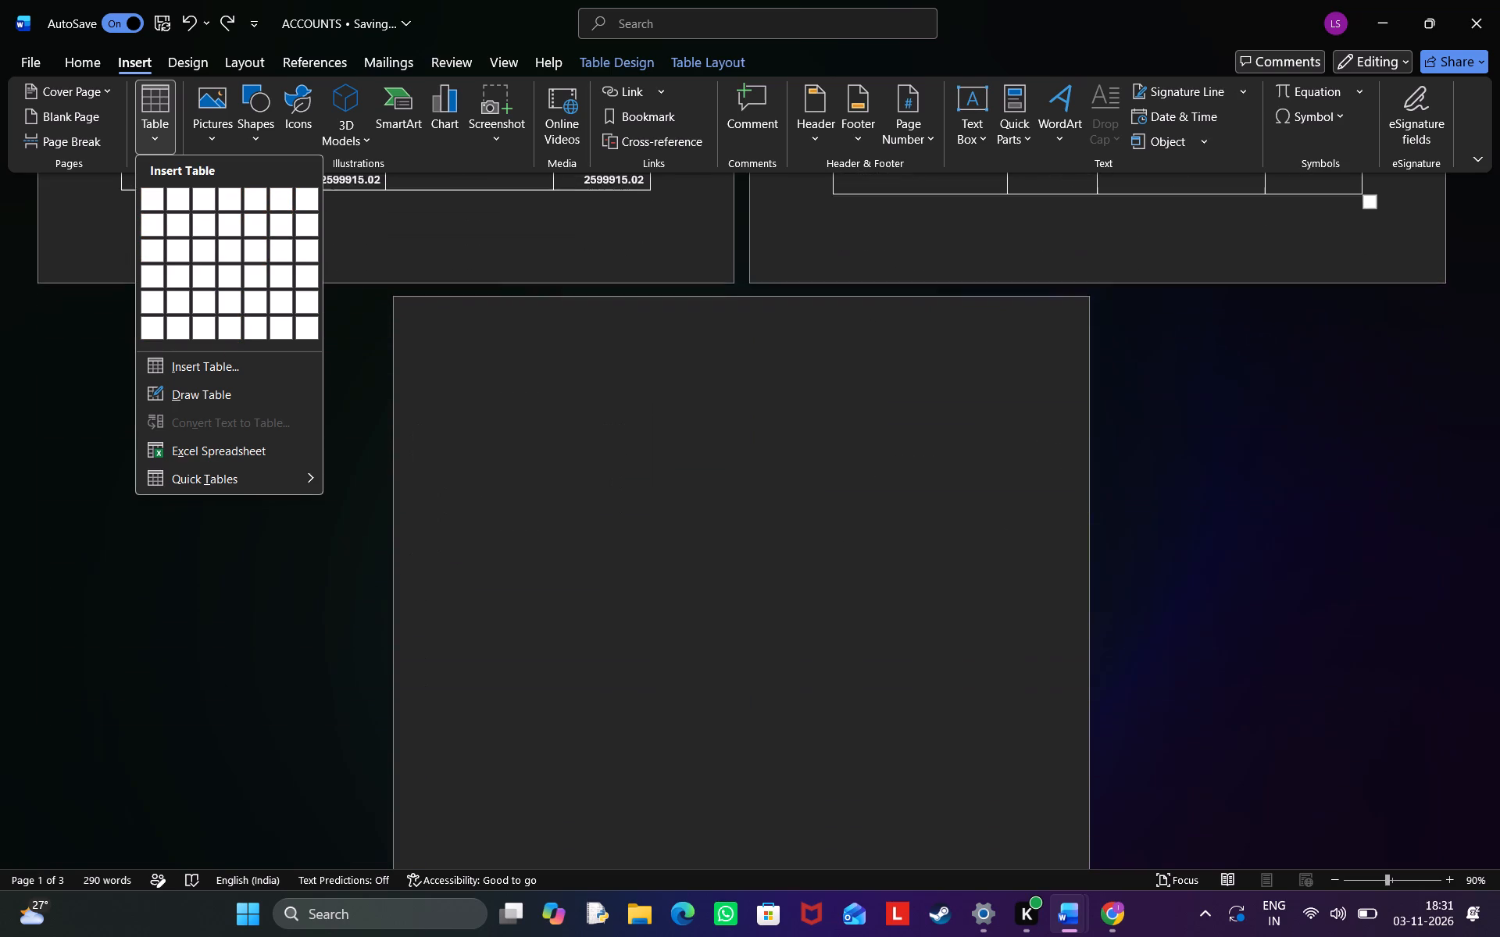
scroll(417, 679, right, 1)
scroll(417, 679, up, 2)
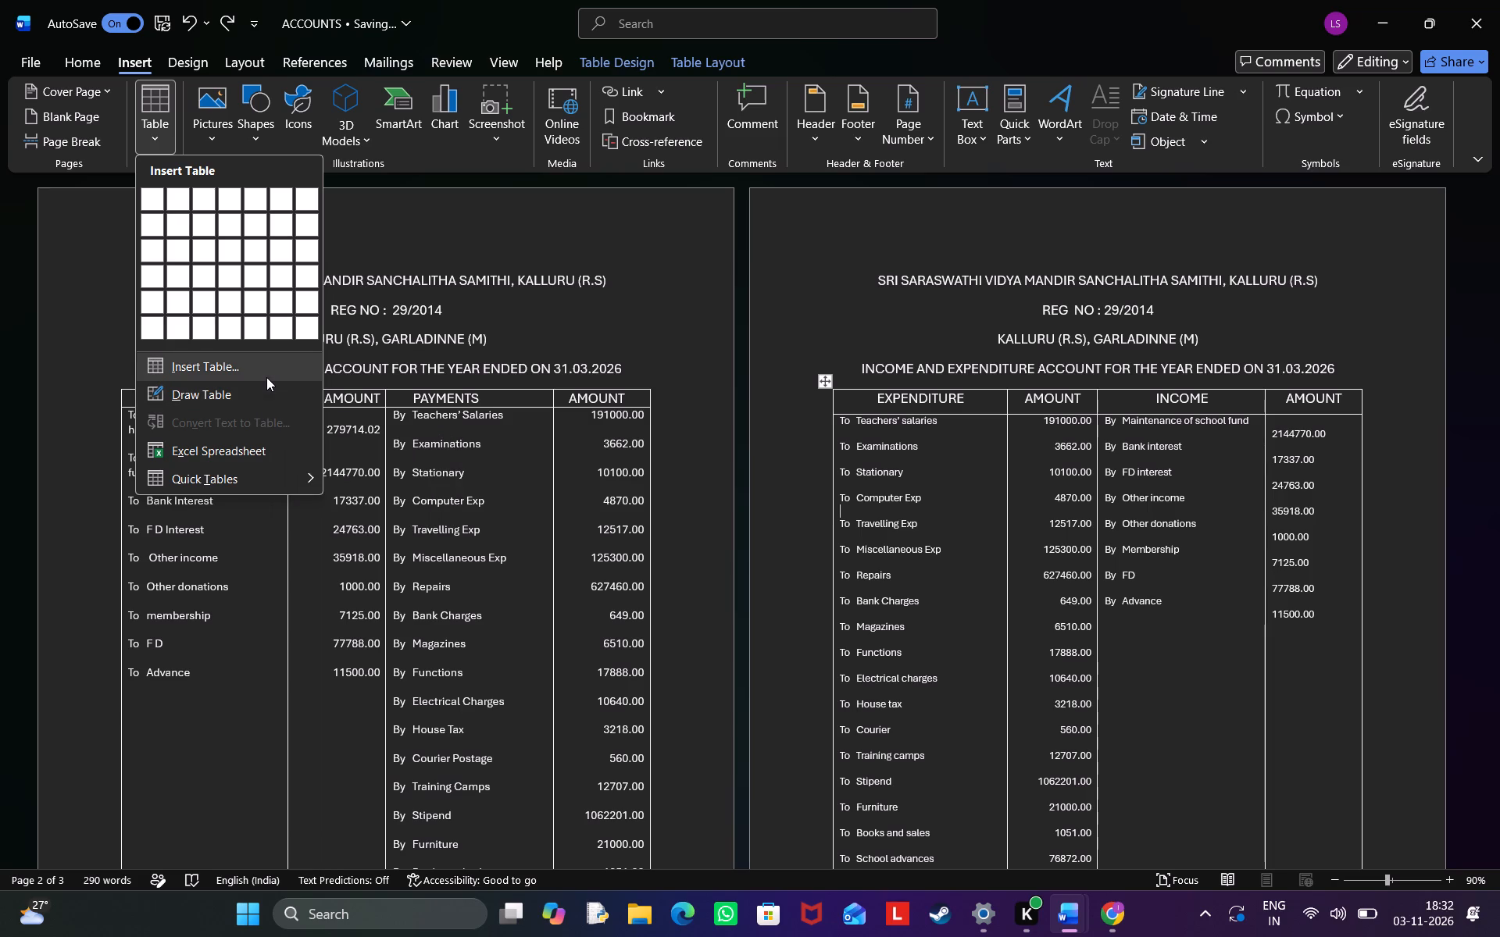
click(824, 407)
Insert a blank row directly below the income and expenditure table's header row and try cutting its expenditure cell.
click(823, 414)
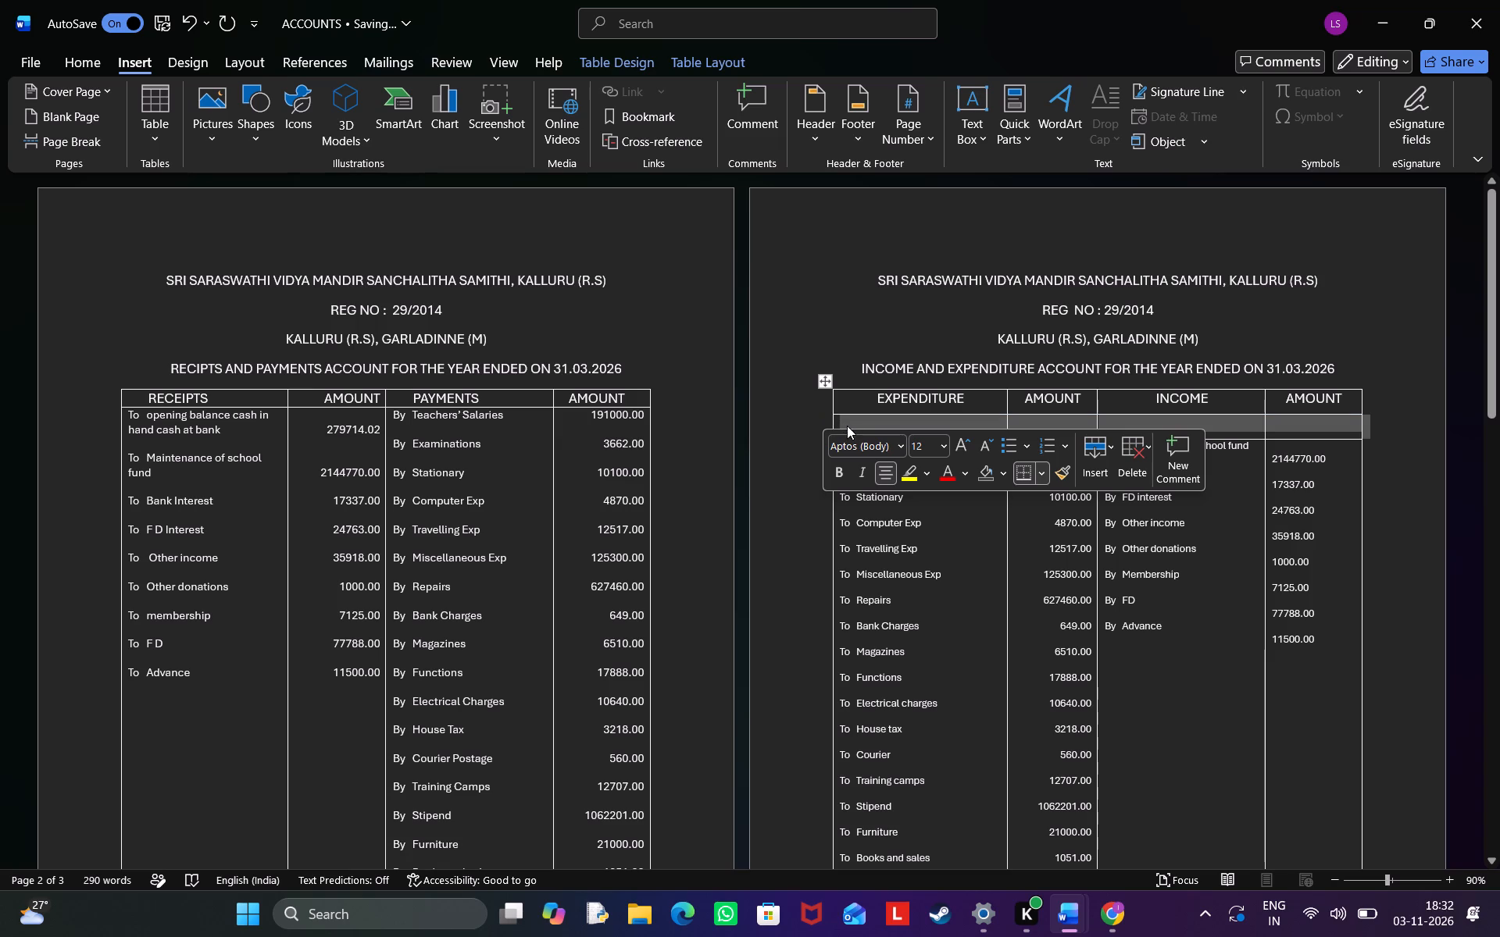
drag(834, 424, 834, 622)
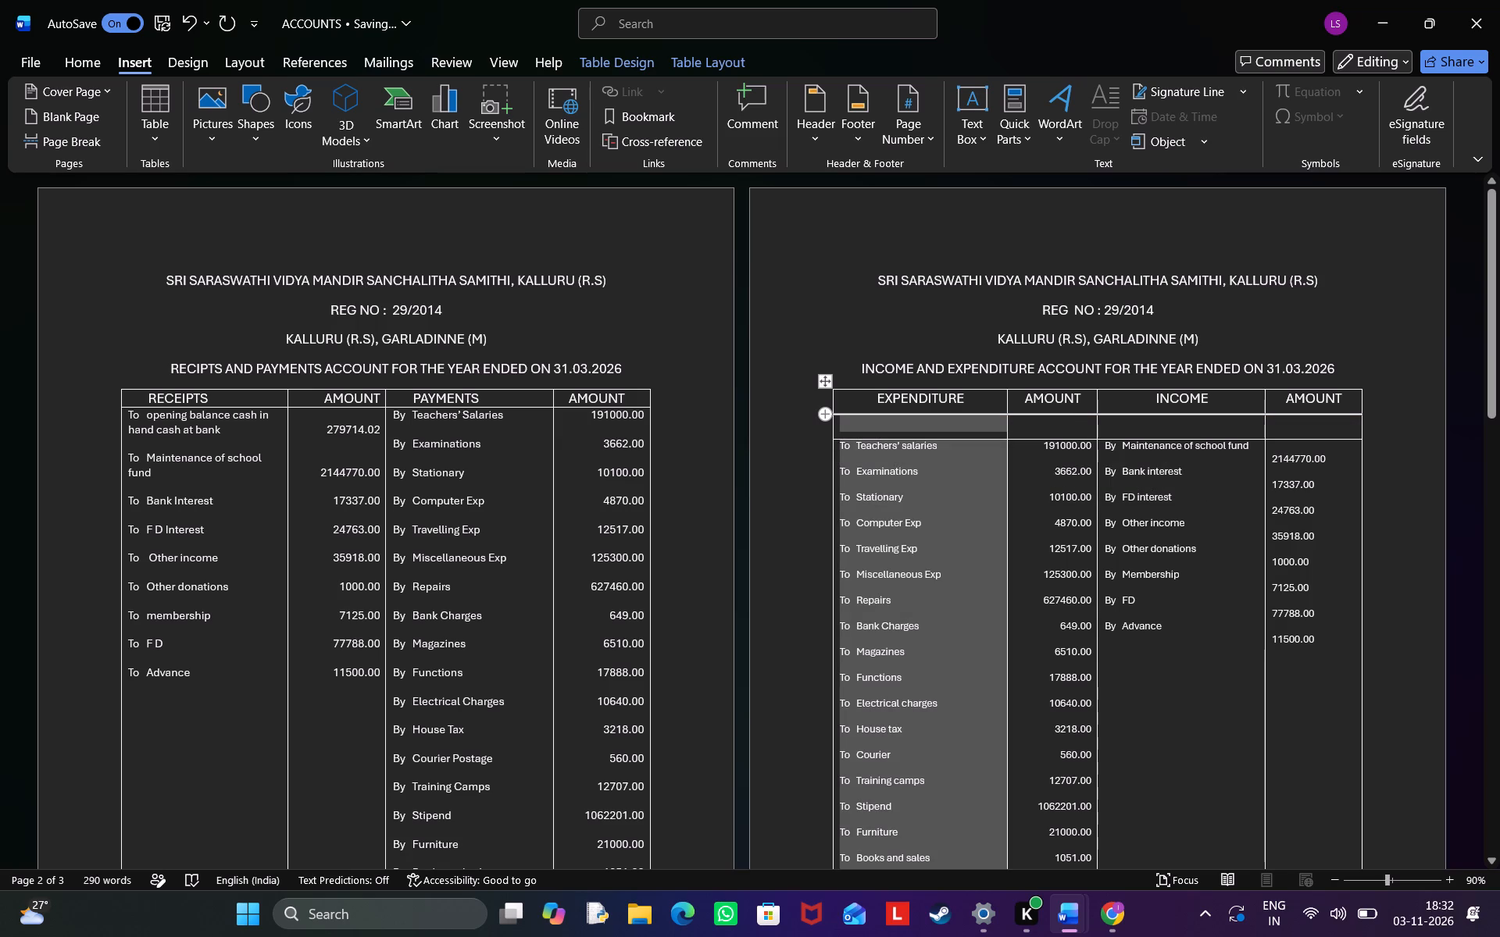
drag(834, 622, 834, 632)
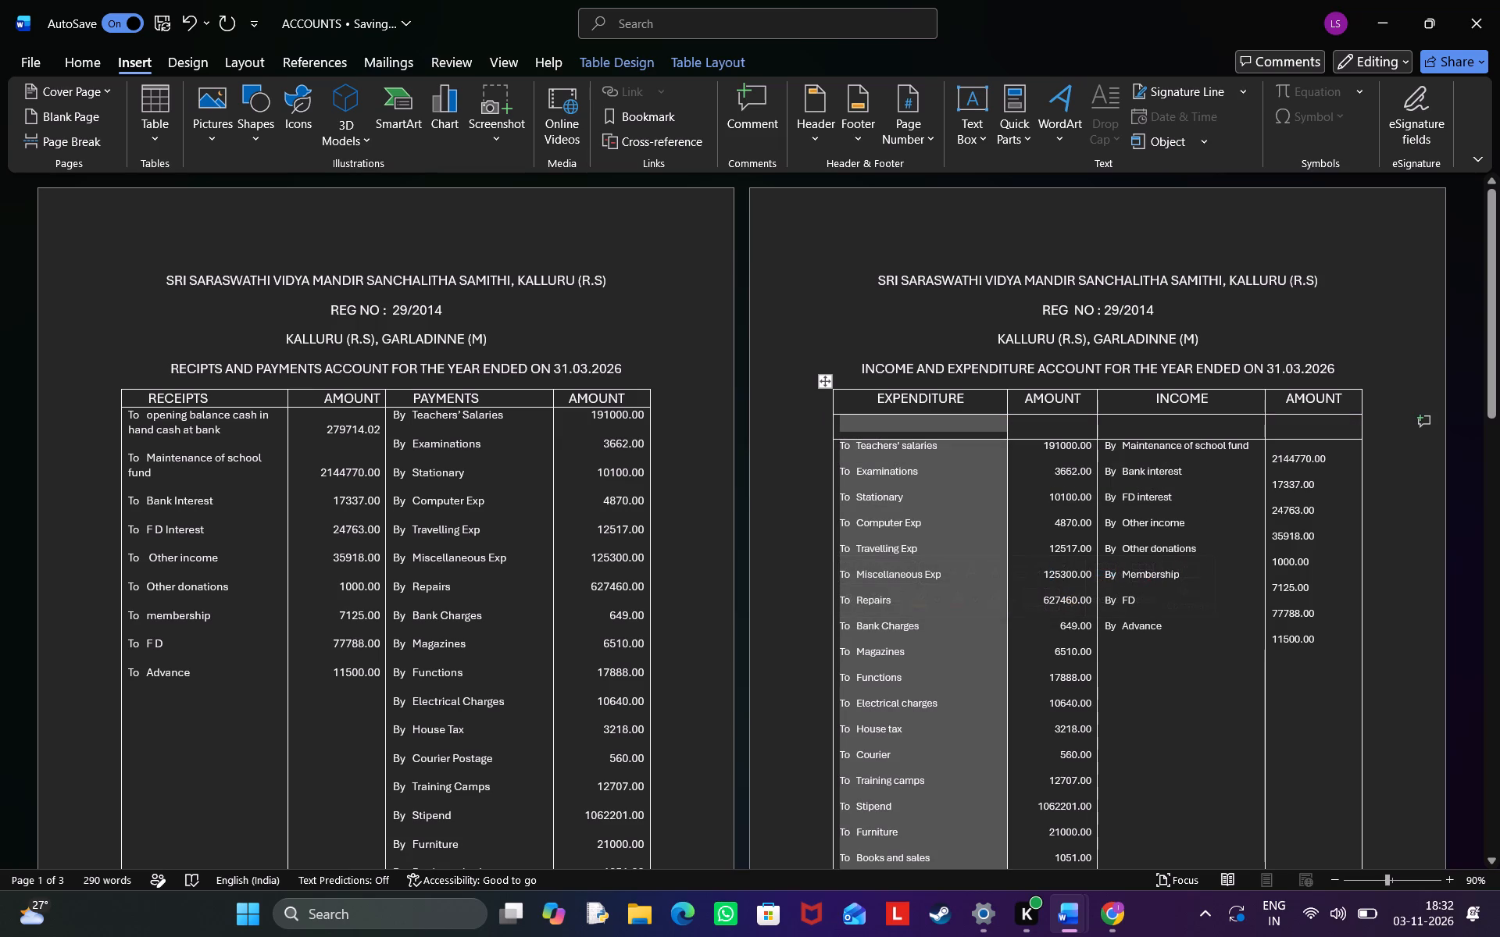
click(834, 426)
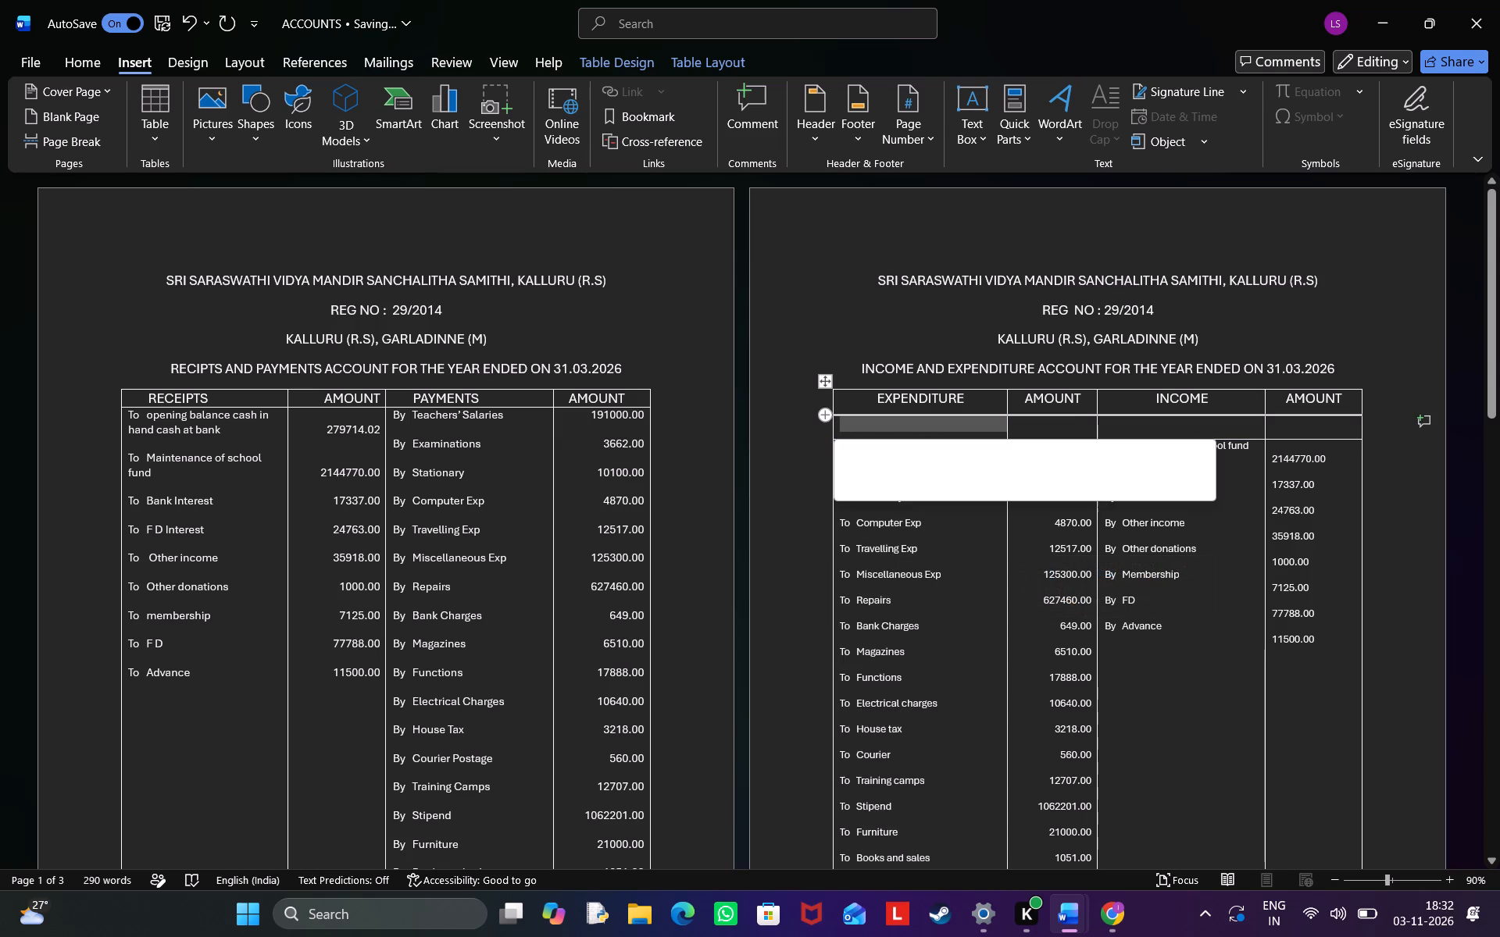
key(ctrl+x)
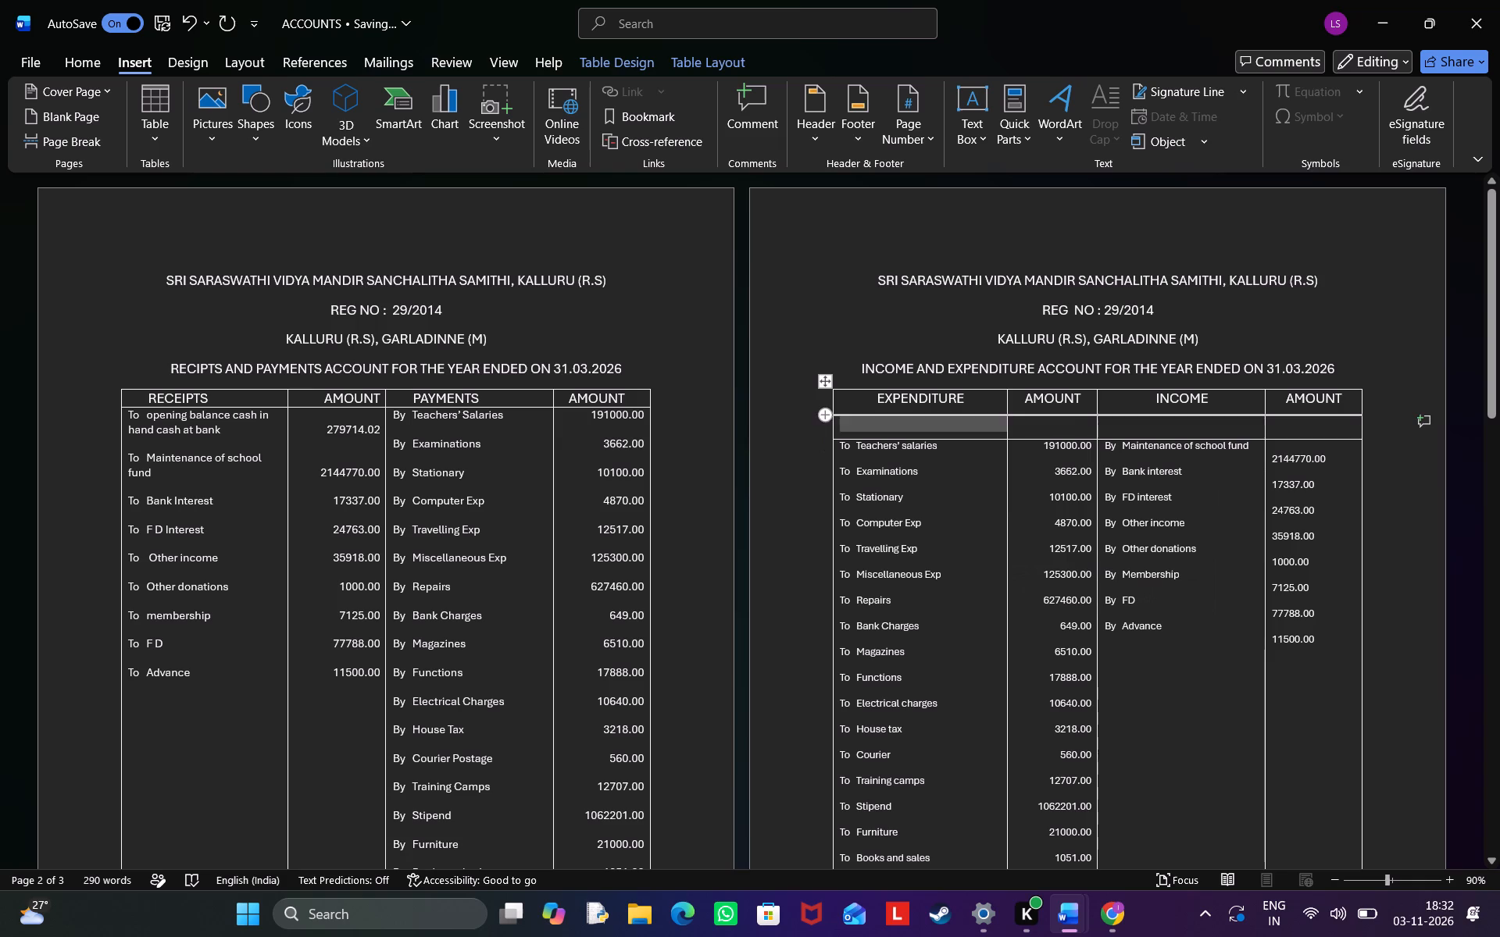
Copy the blank row's expenditure cell and try pasting it at the expenditure column's foot, below "Excess of income over expenditures".
click(828, 427)
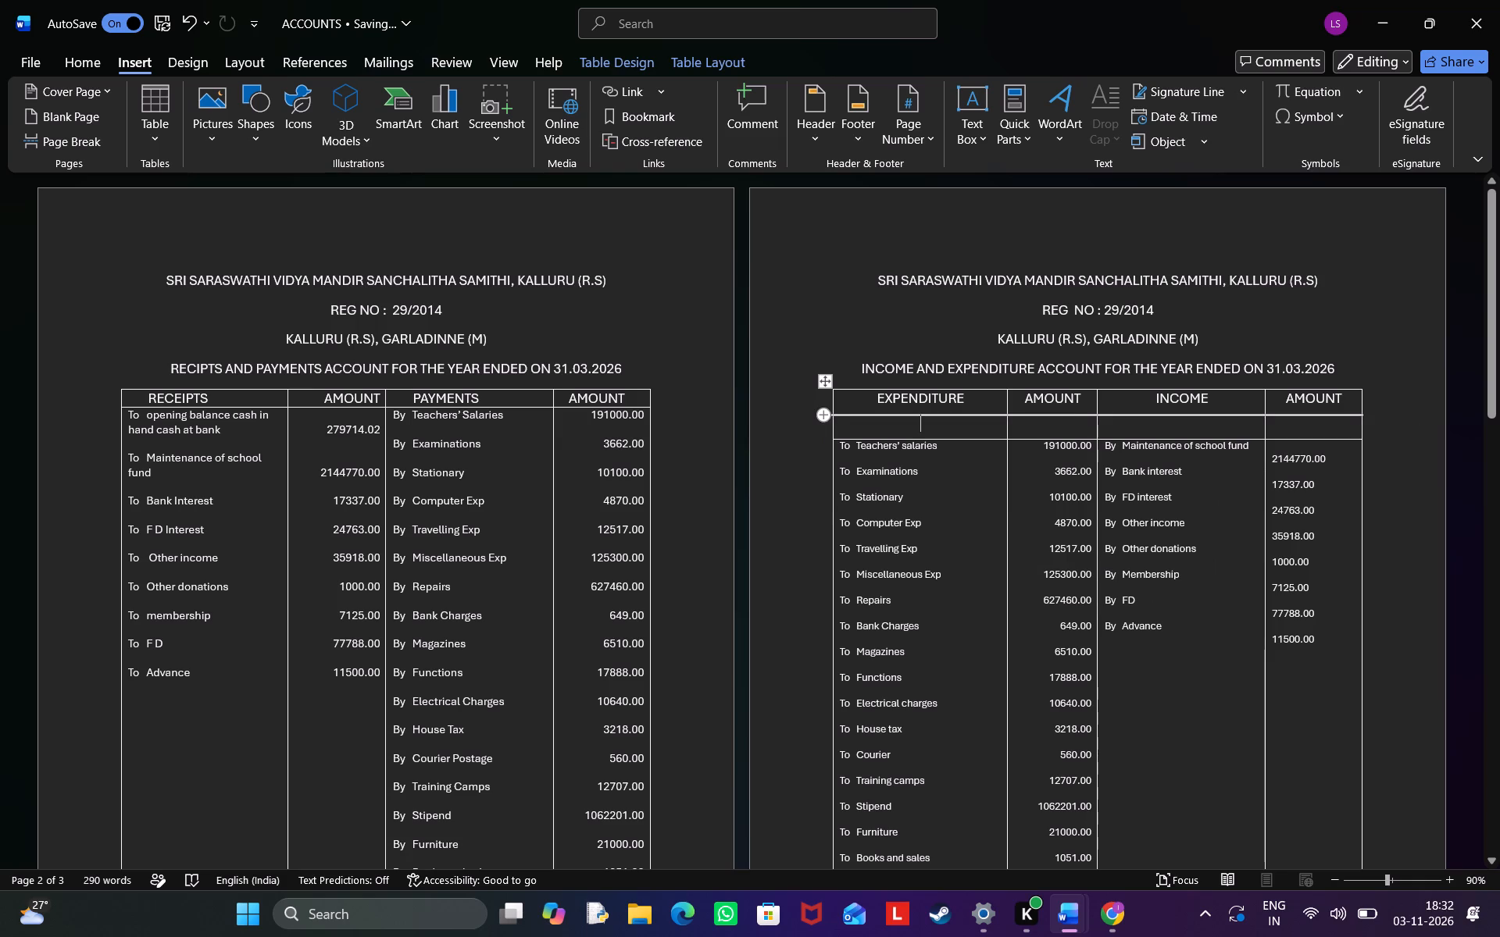
double_click(828, 427)
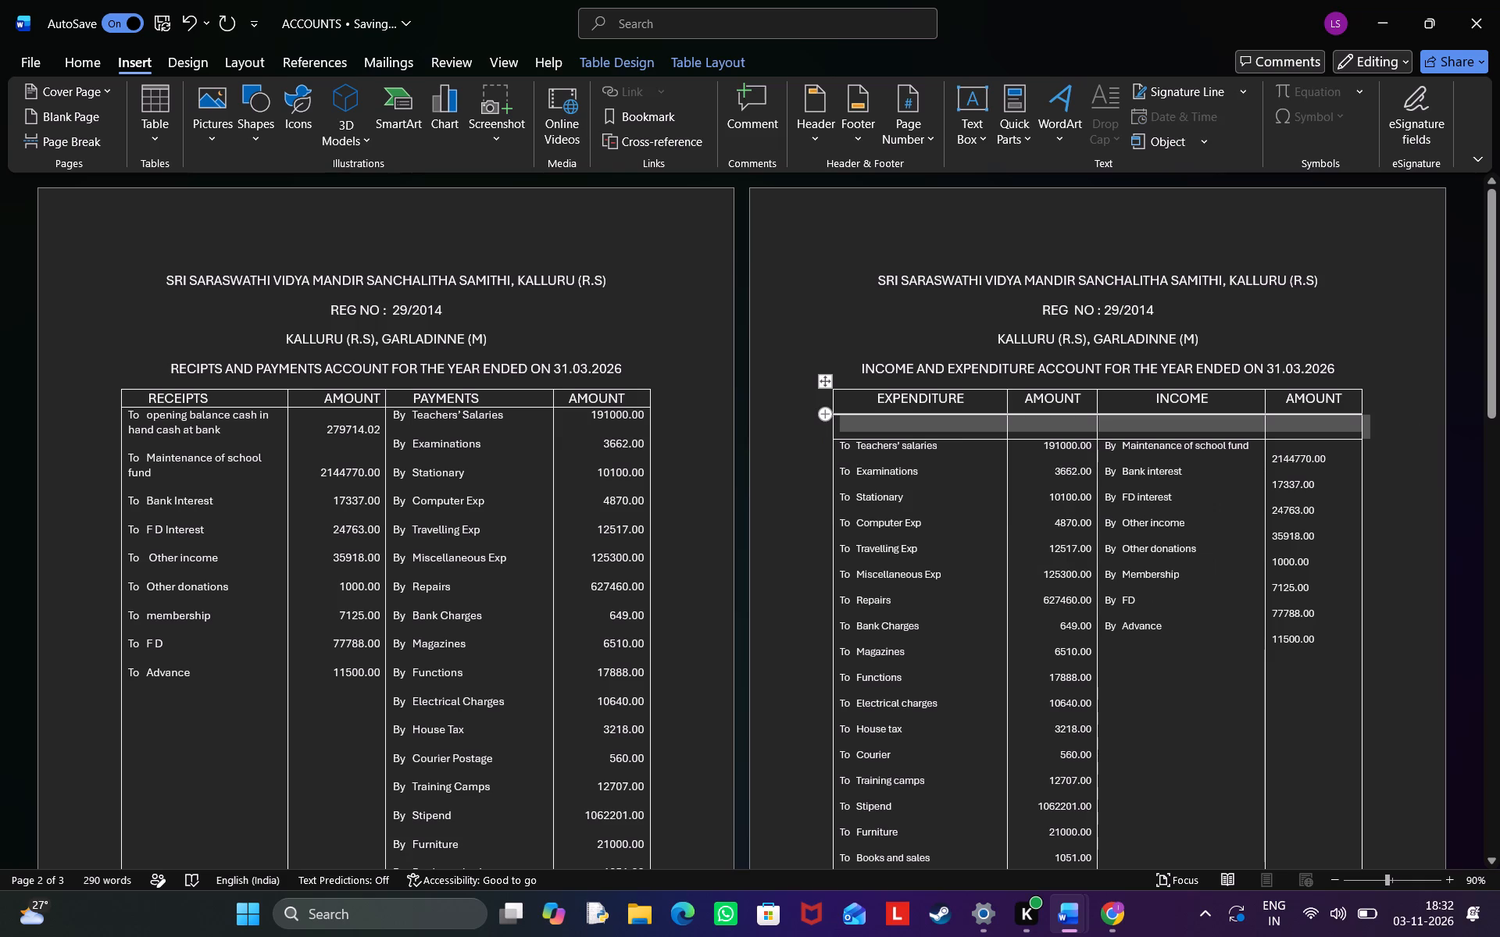
click(831, 425)
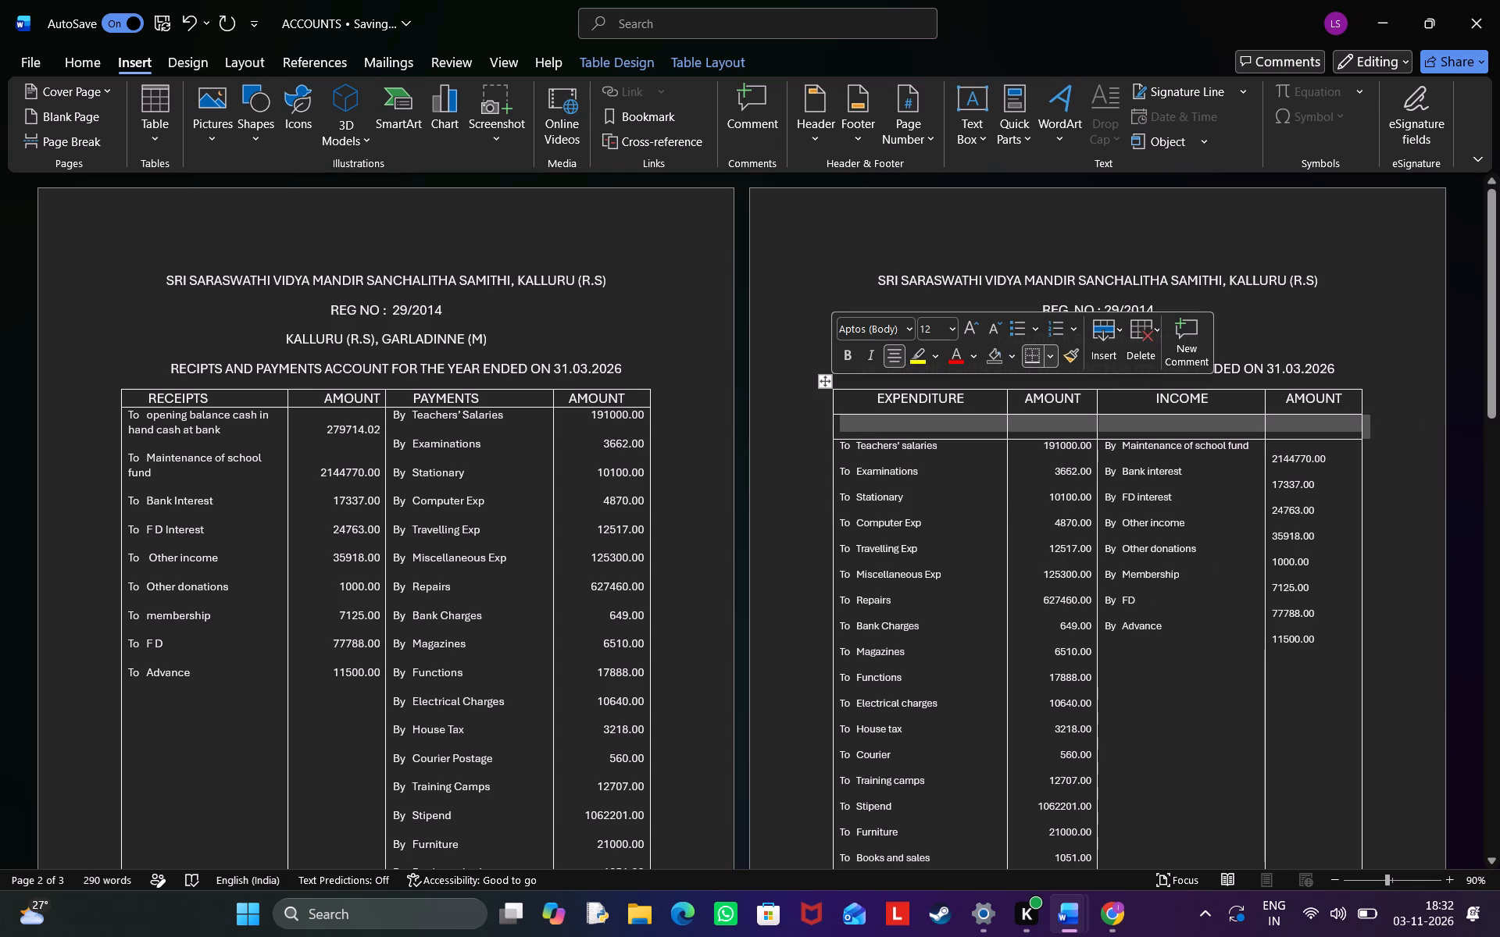
click(837, 423)
double_click(837, 423)
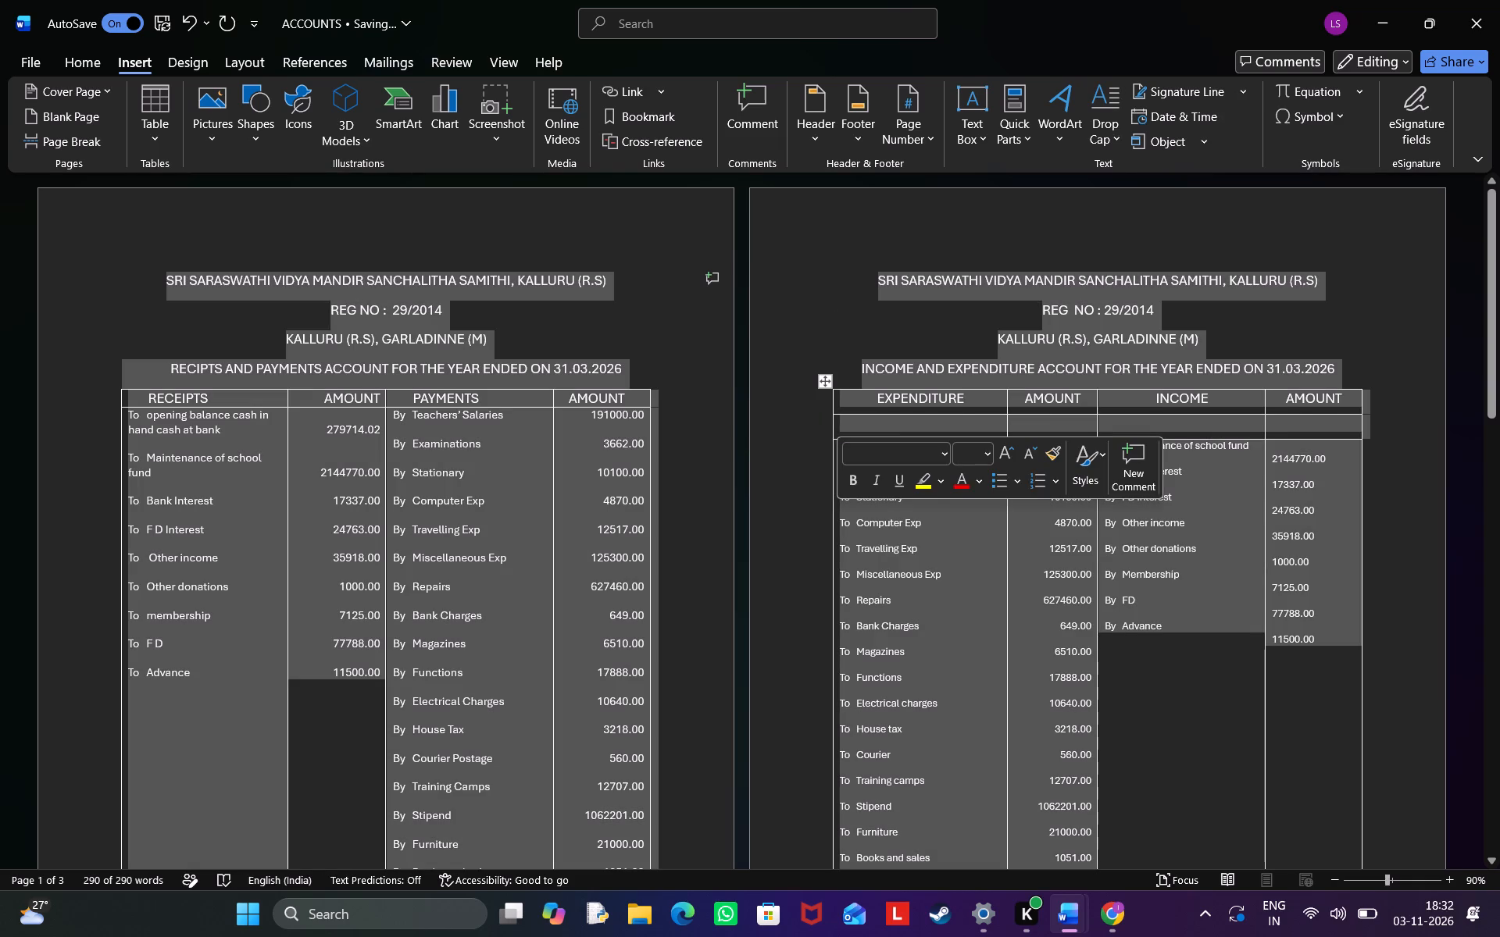
click(837, 423)
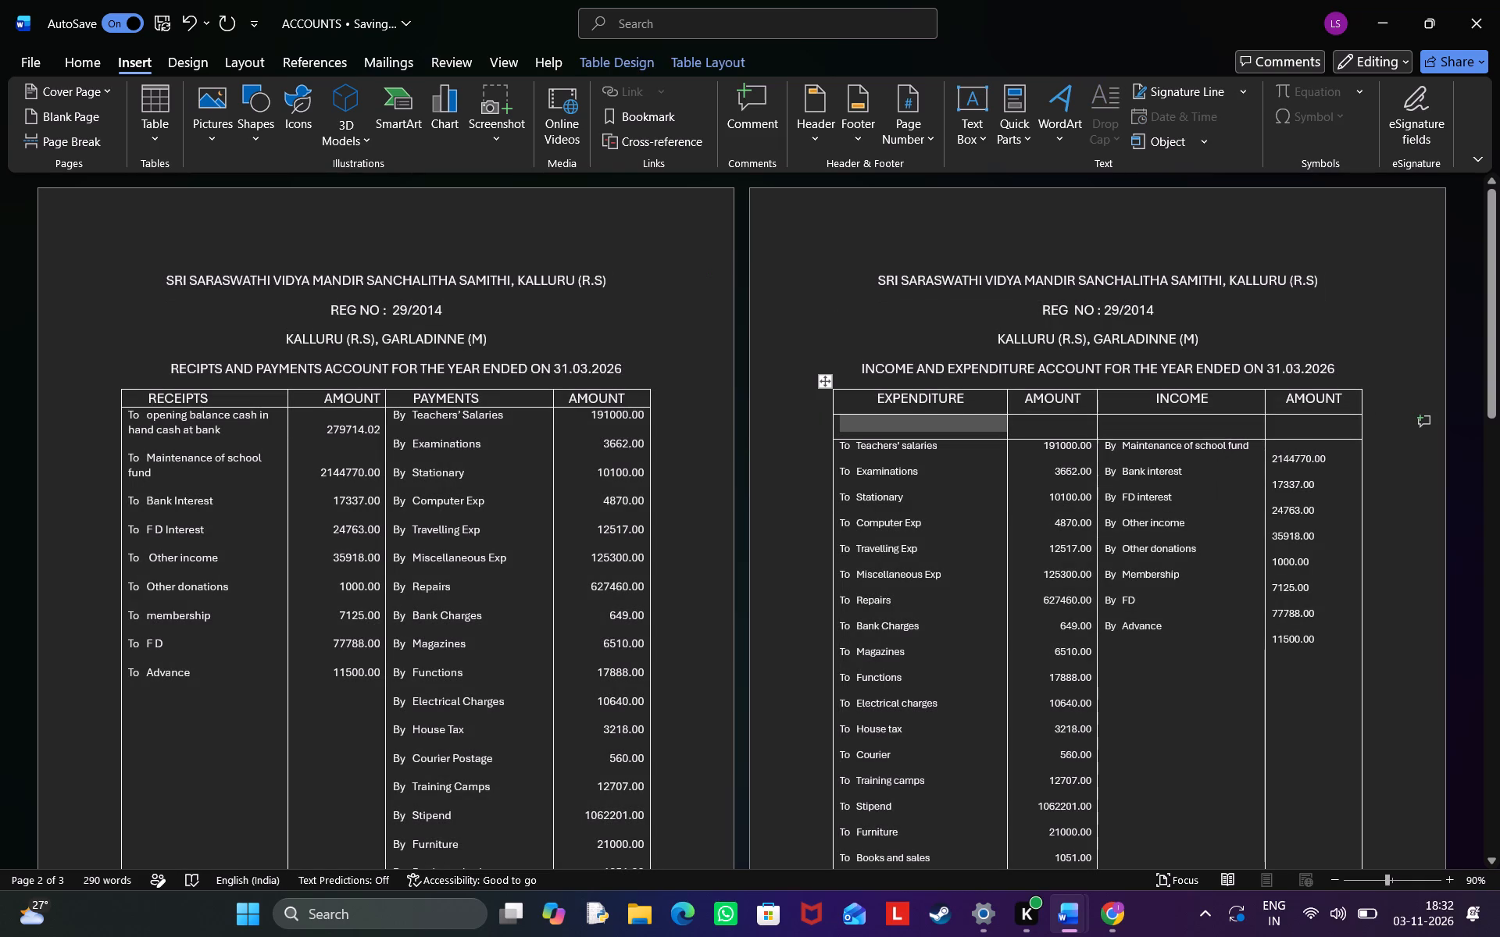
key(ctrl+c)
scroll(837, 423, down, 1)
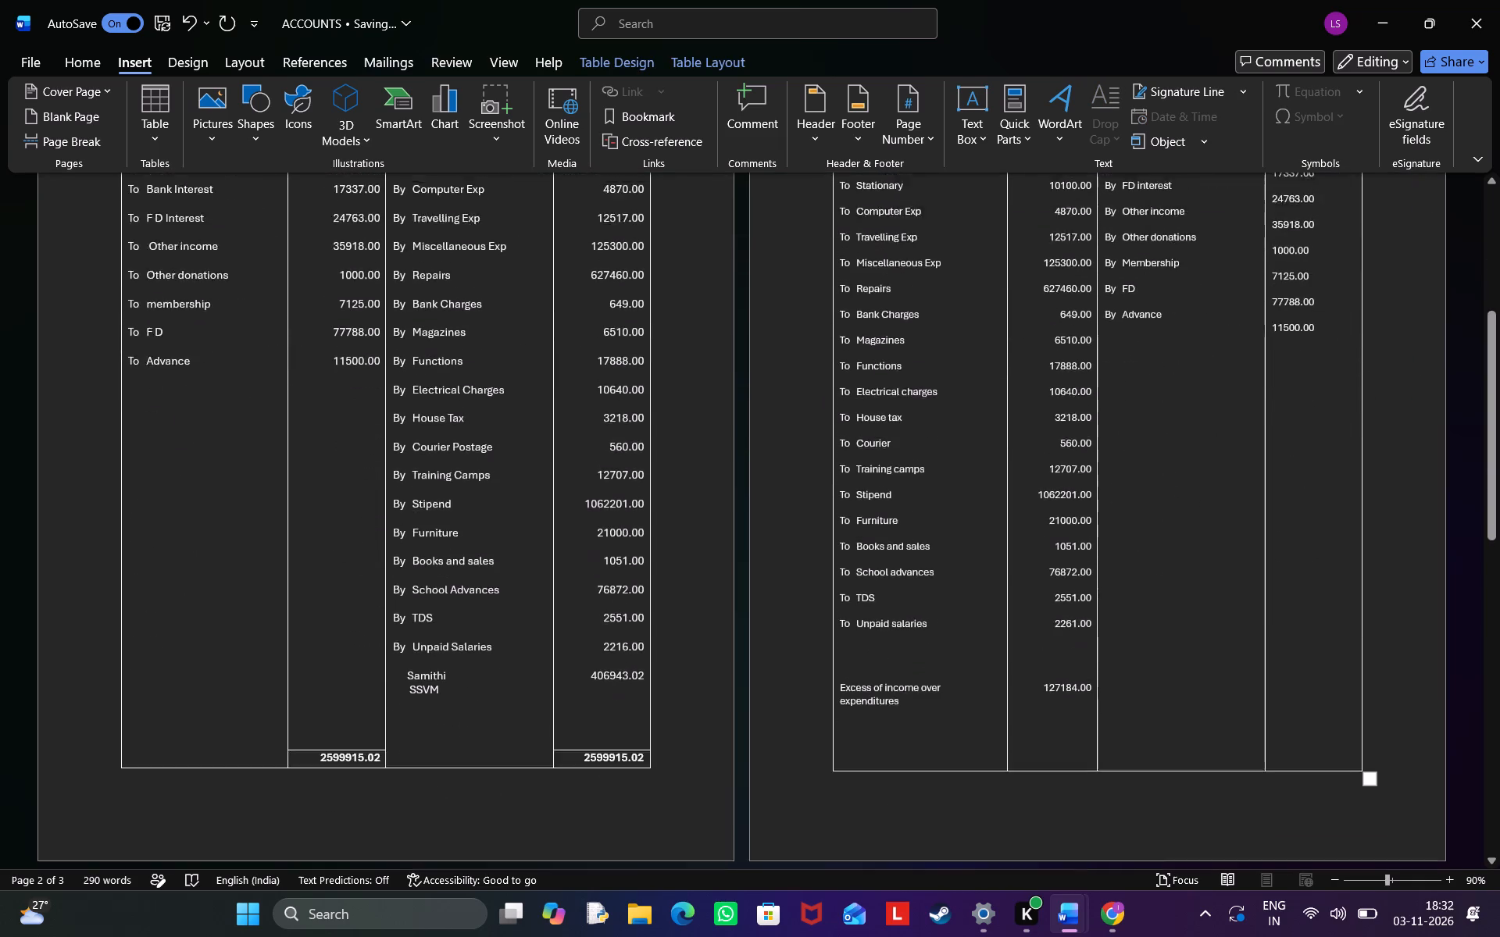
scroll(837, 423, down, 1)
click(892, 681)
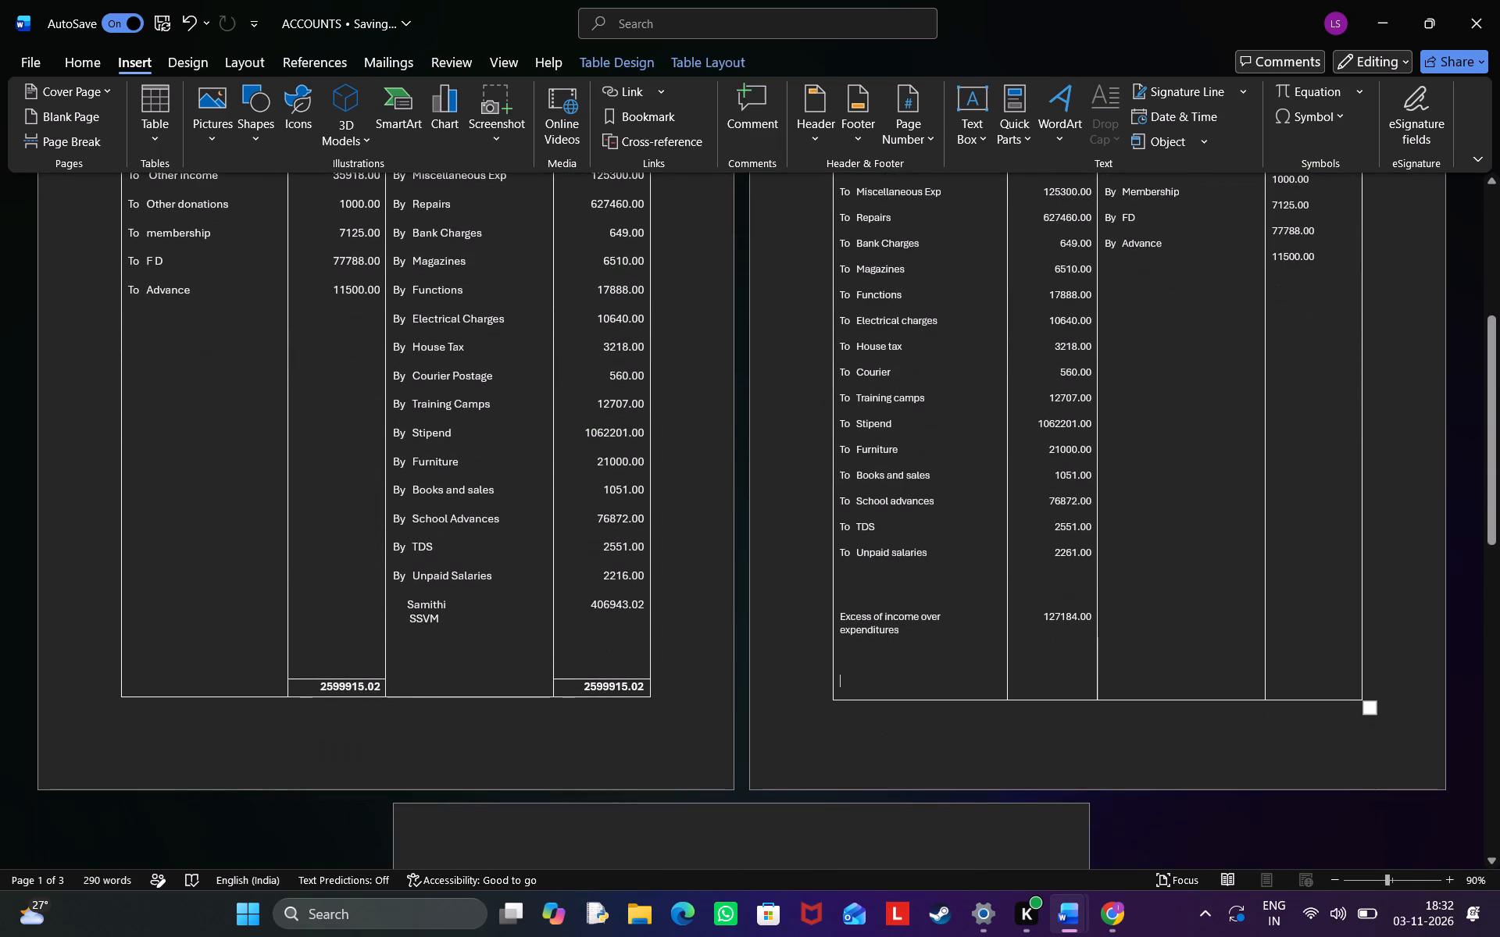
key(ctrl+v)
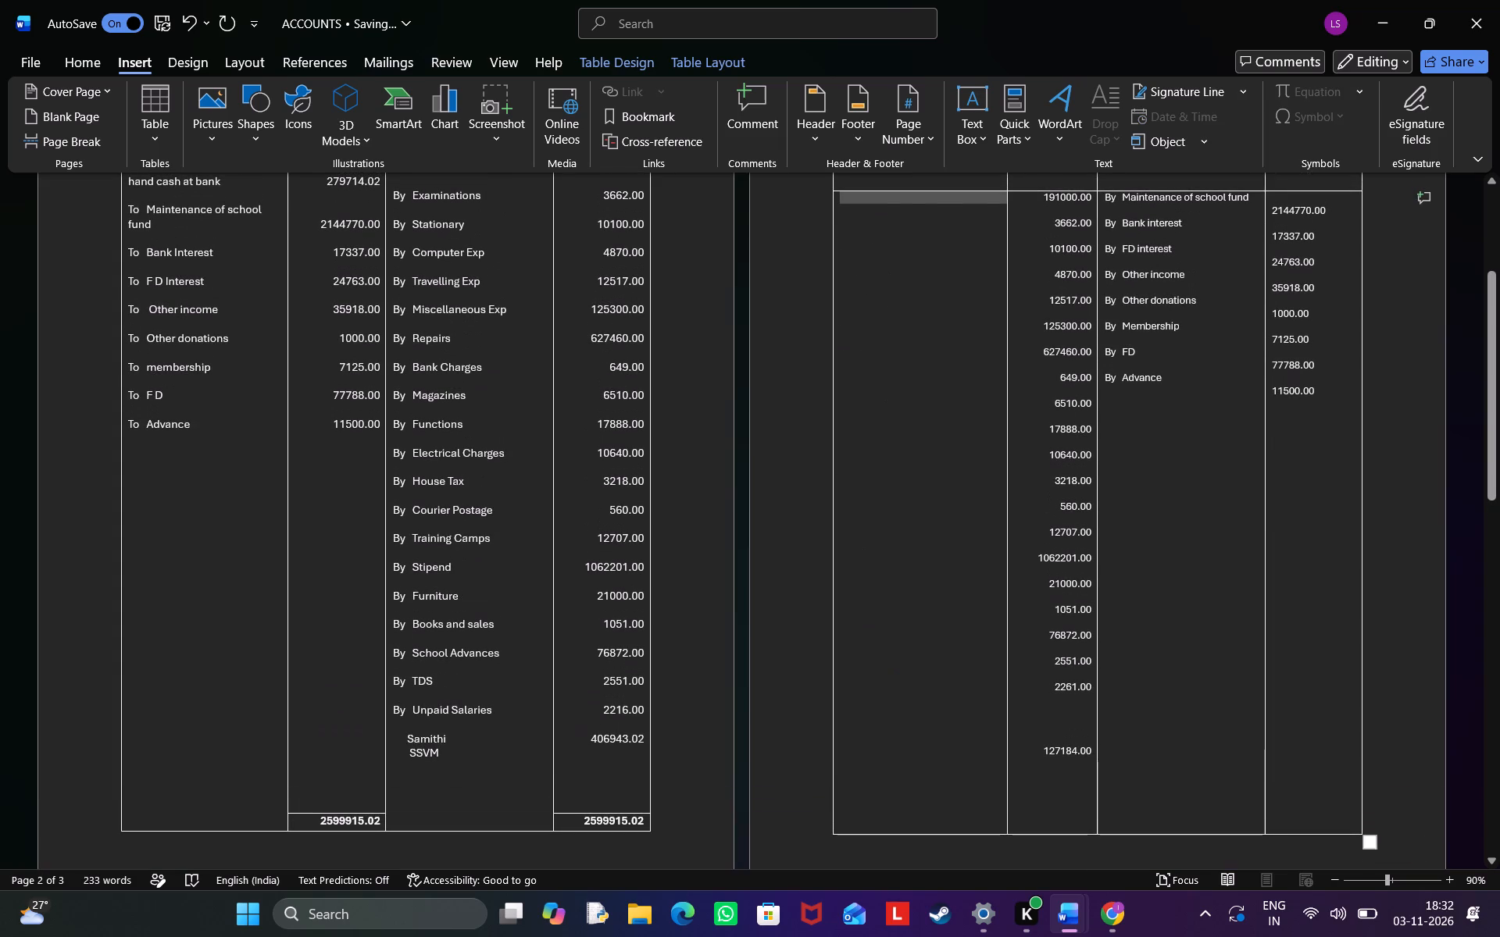
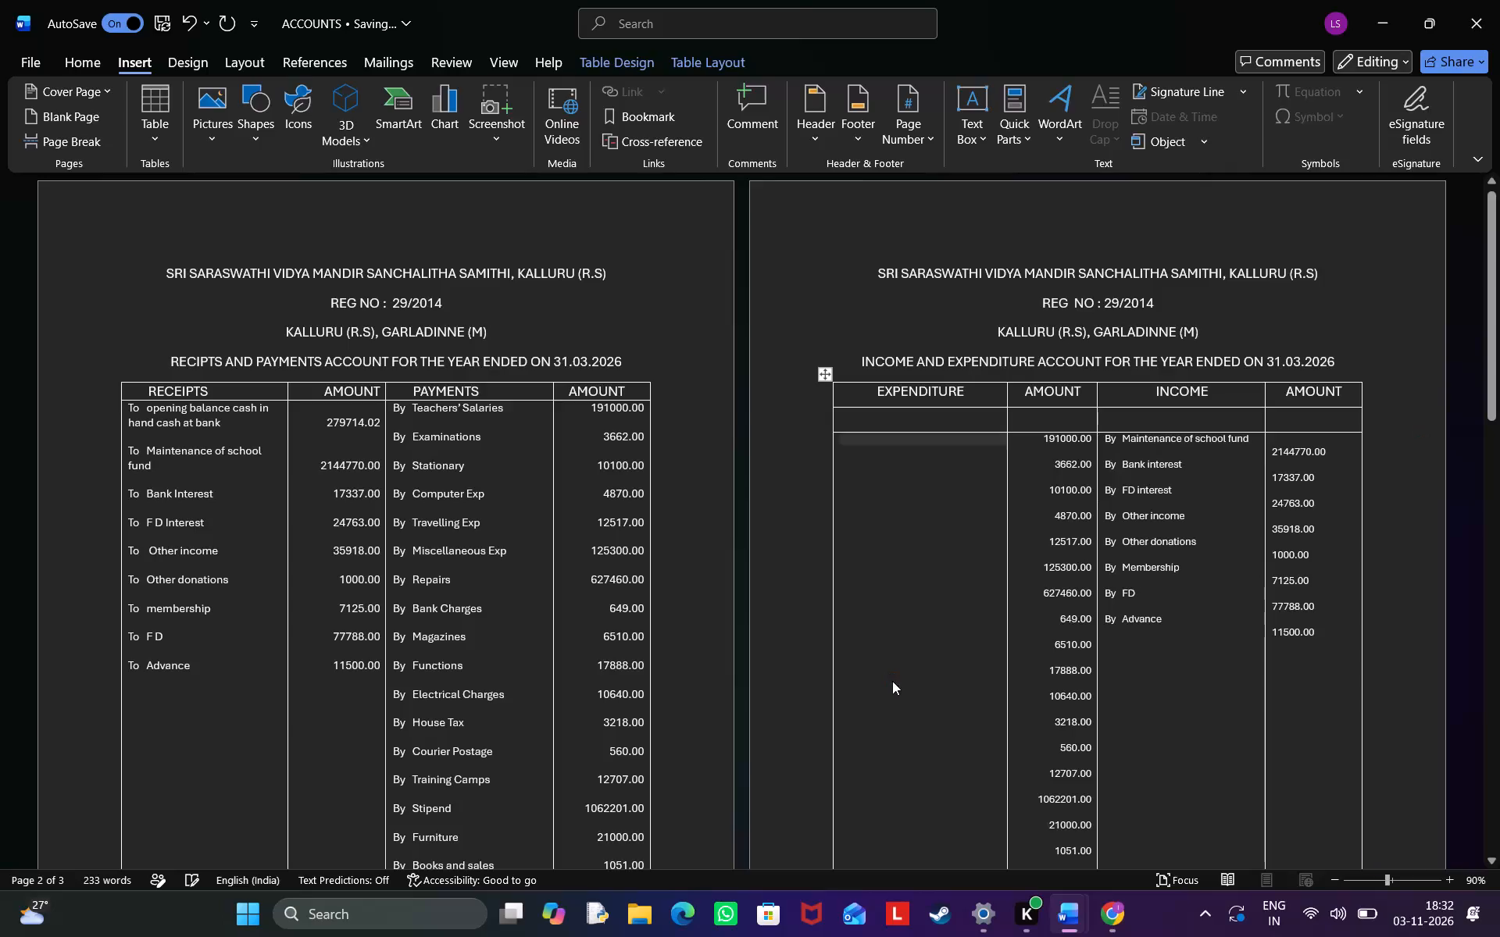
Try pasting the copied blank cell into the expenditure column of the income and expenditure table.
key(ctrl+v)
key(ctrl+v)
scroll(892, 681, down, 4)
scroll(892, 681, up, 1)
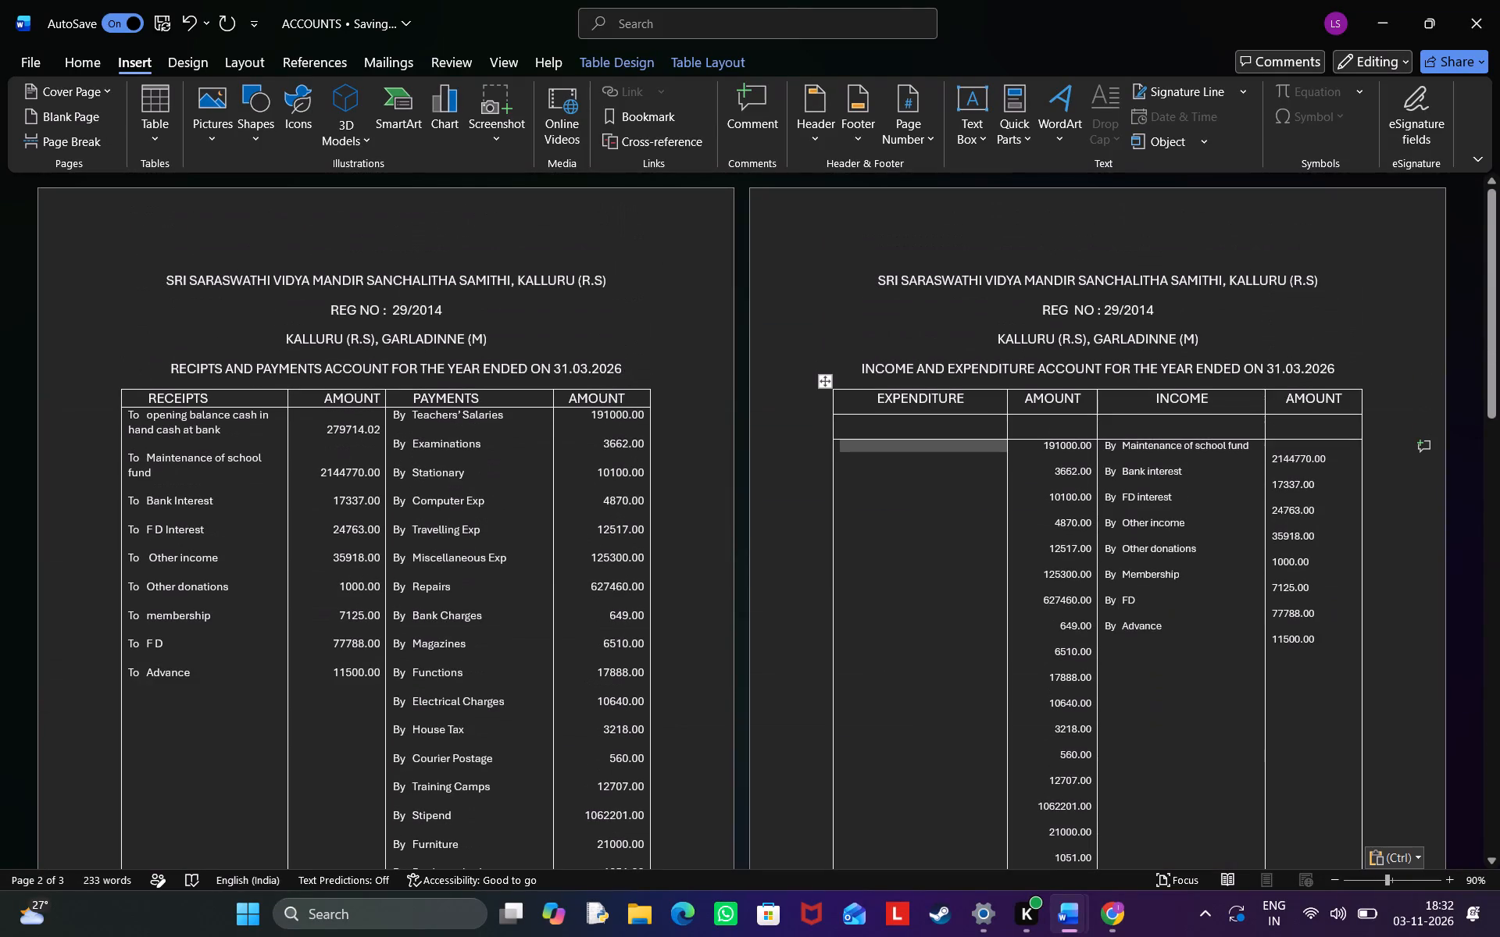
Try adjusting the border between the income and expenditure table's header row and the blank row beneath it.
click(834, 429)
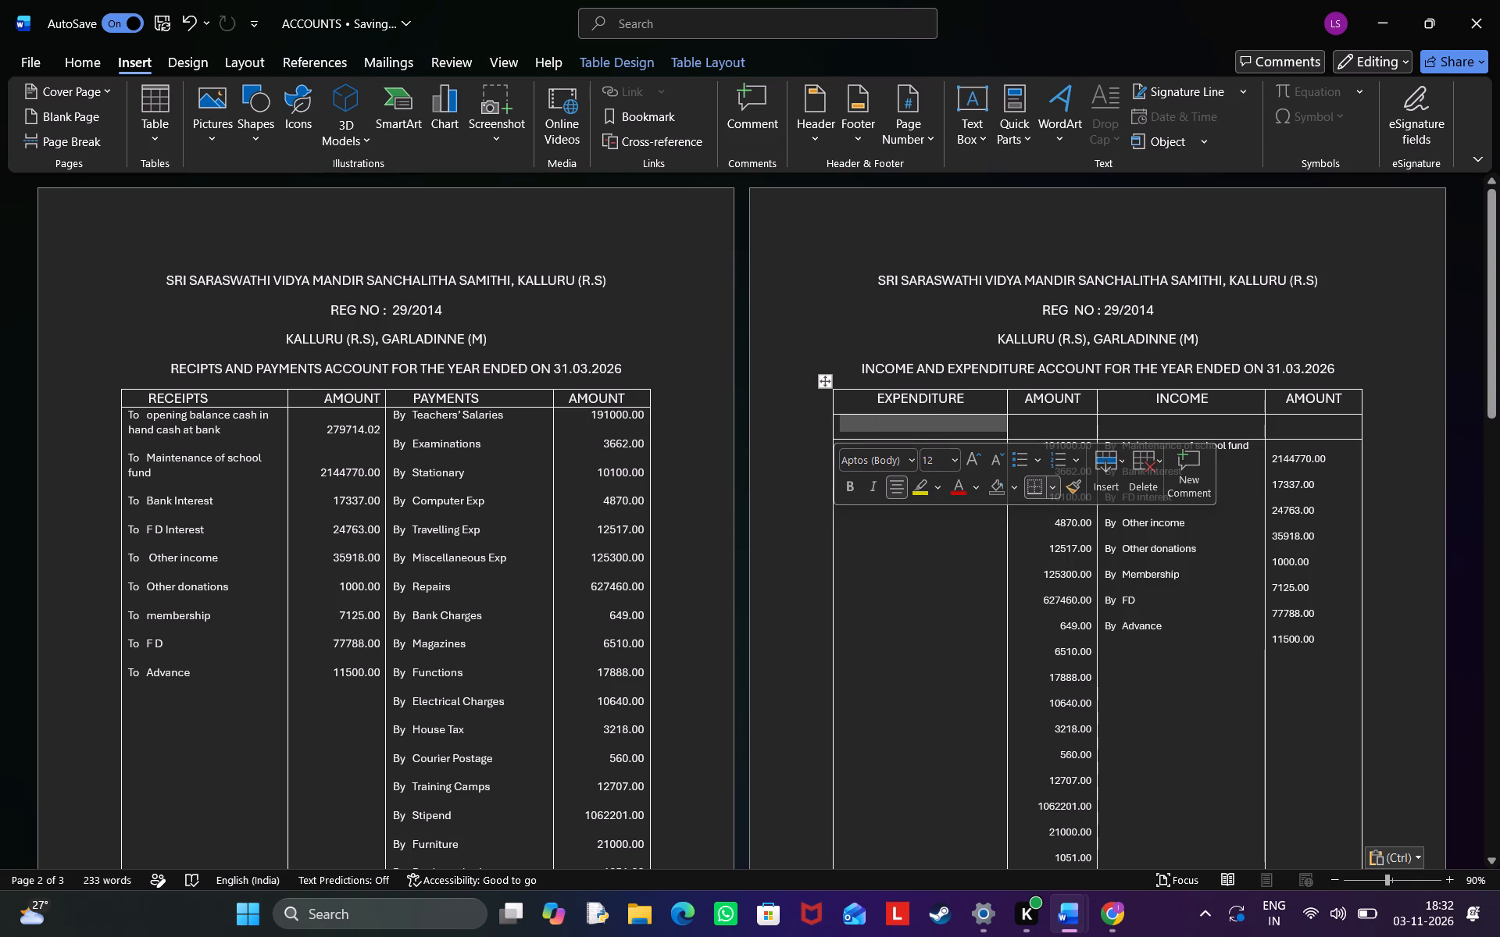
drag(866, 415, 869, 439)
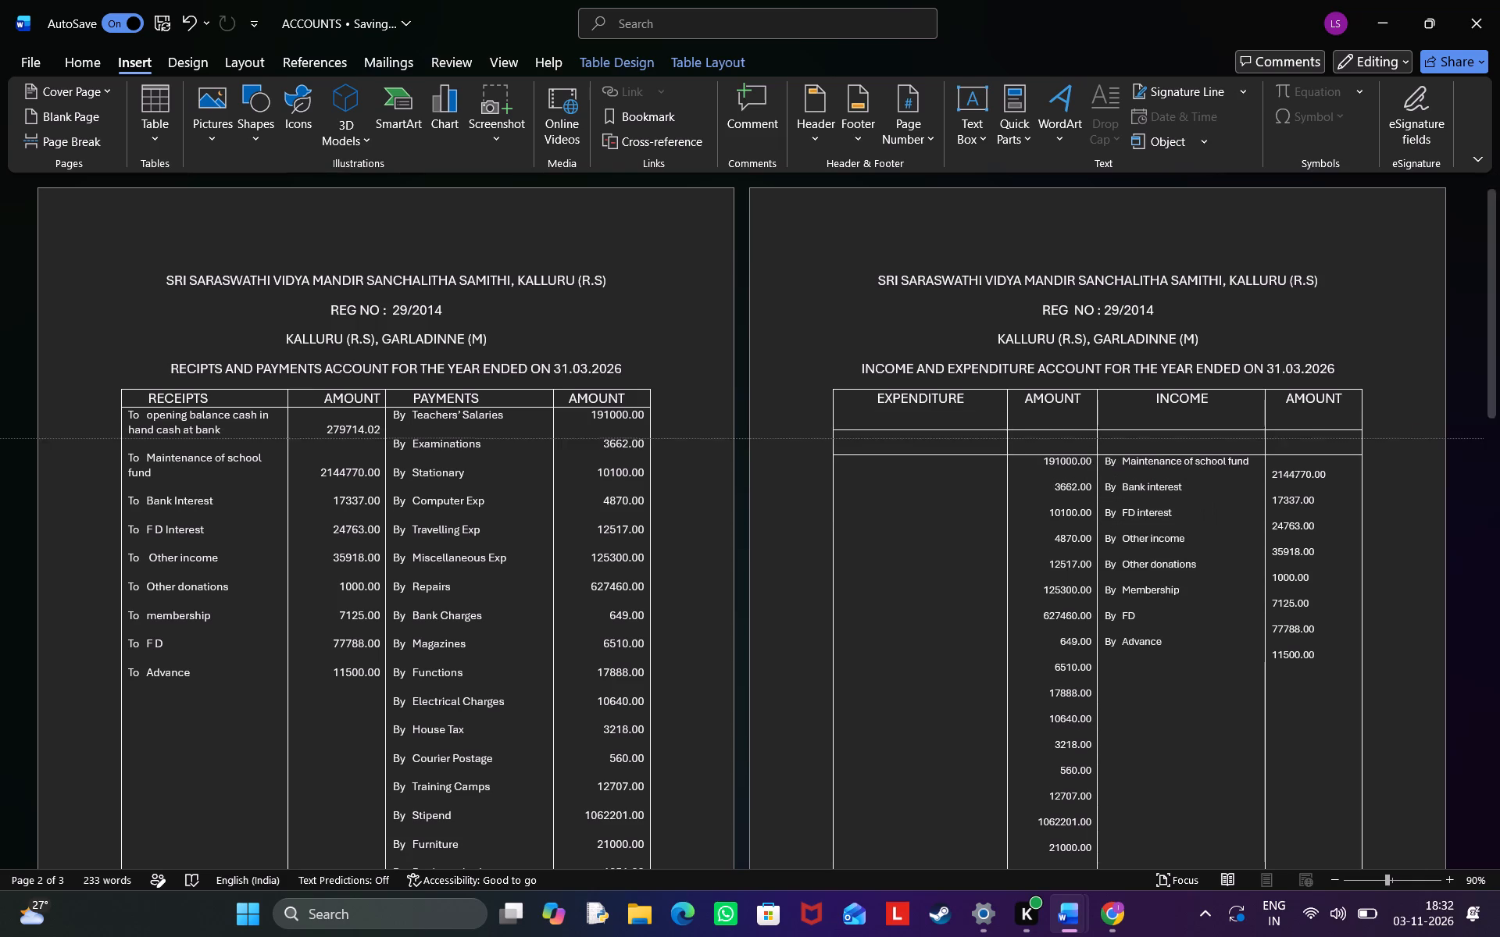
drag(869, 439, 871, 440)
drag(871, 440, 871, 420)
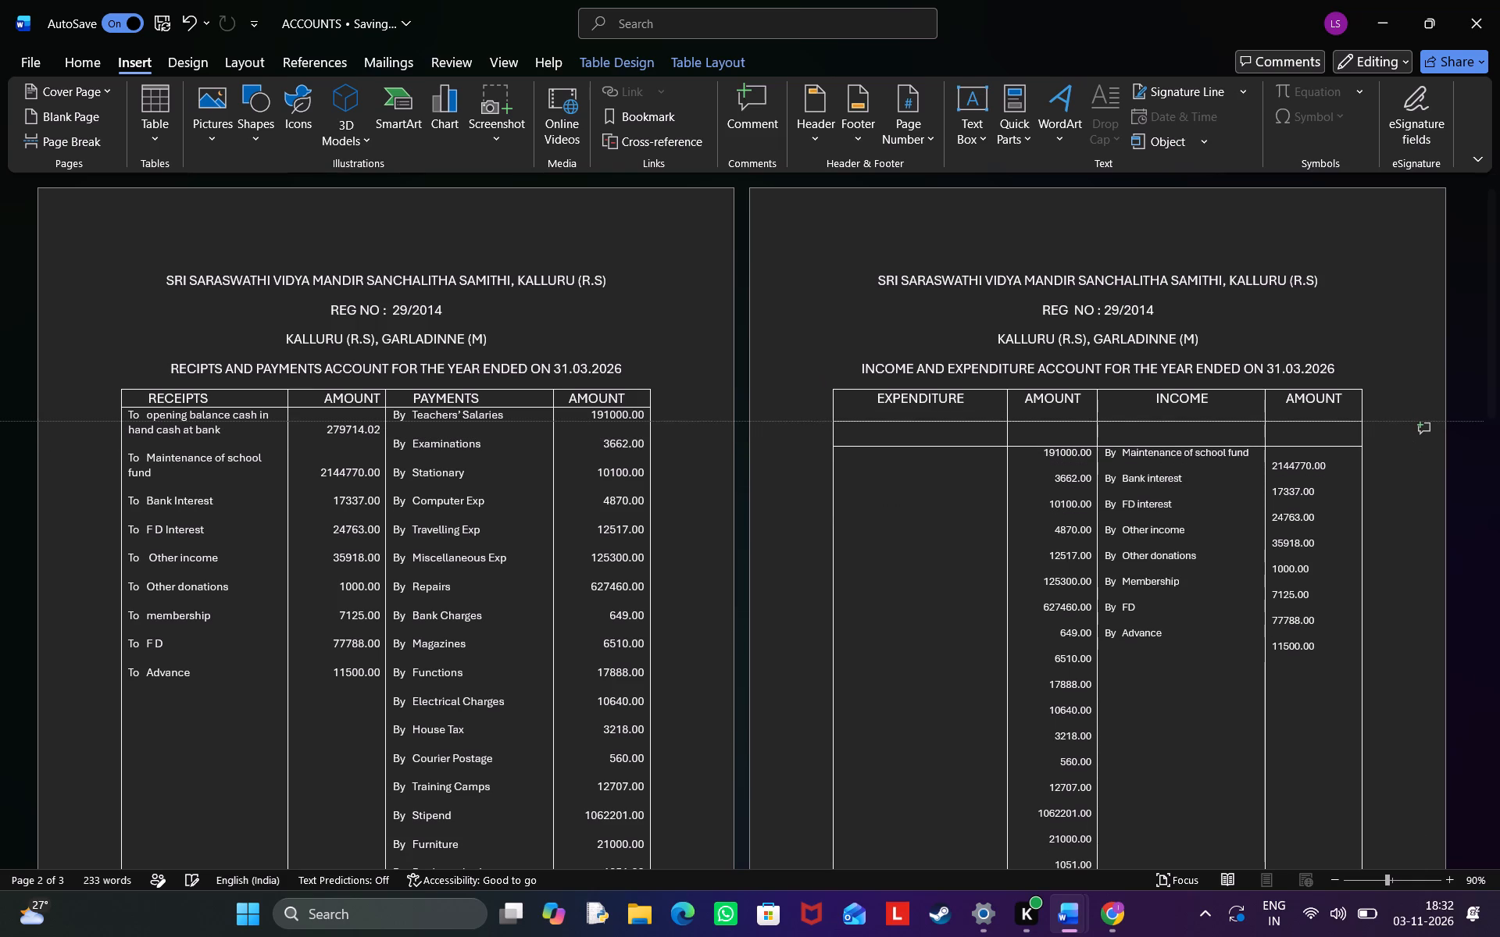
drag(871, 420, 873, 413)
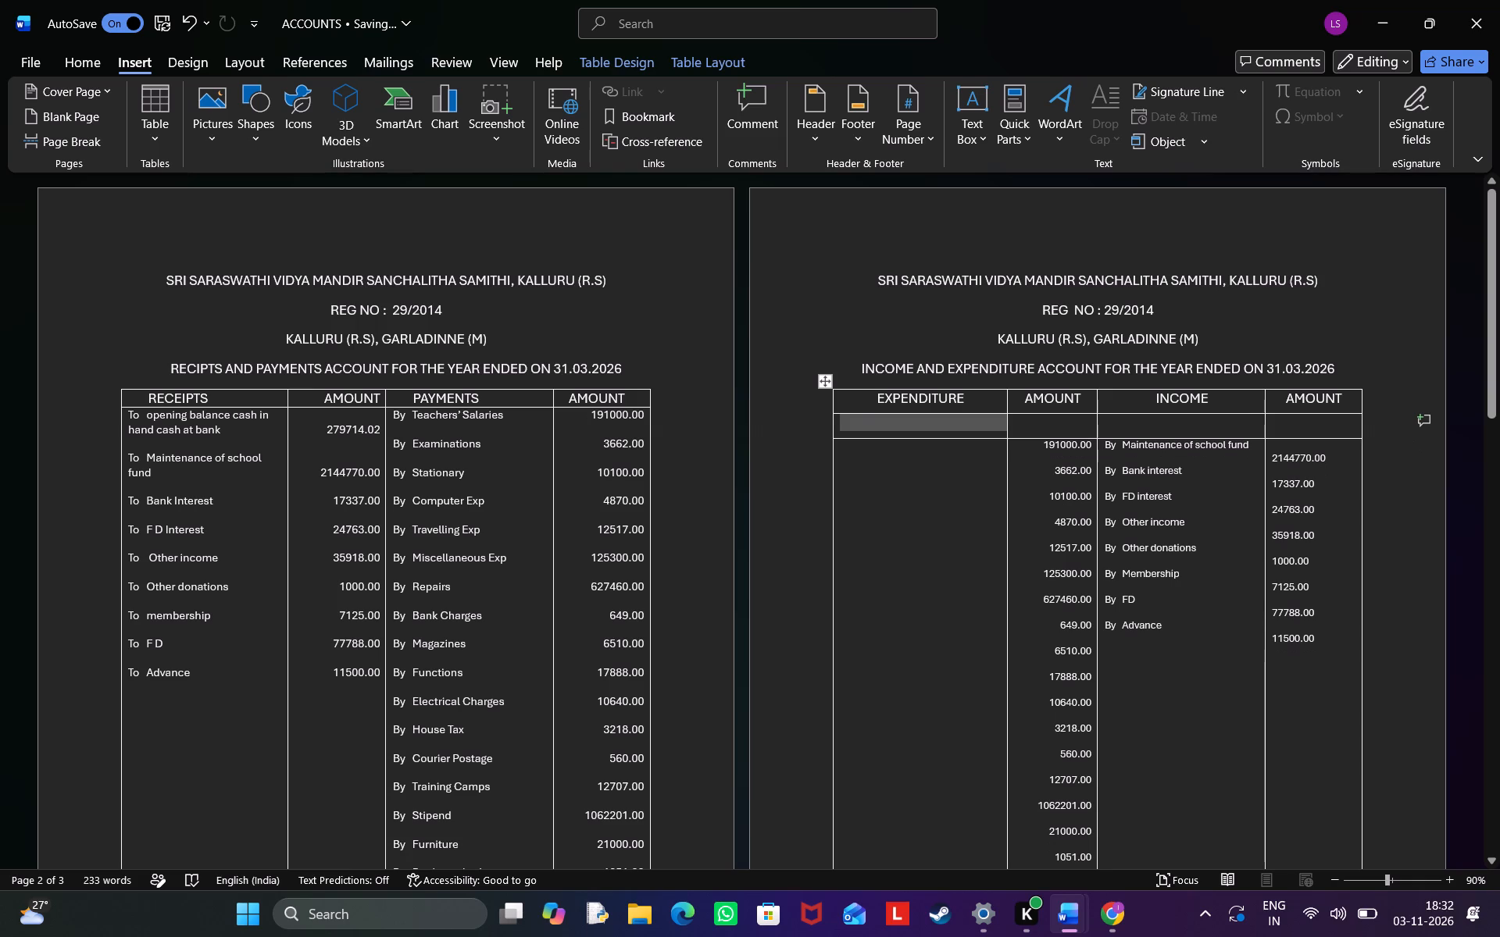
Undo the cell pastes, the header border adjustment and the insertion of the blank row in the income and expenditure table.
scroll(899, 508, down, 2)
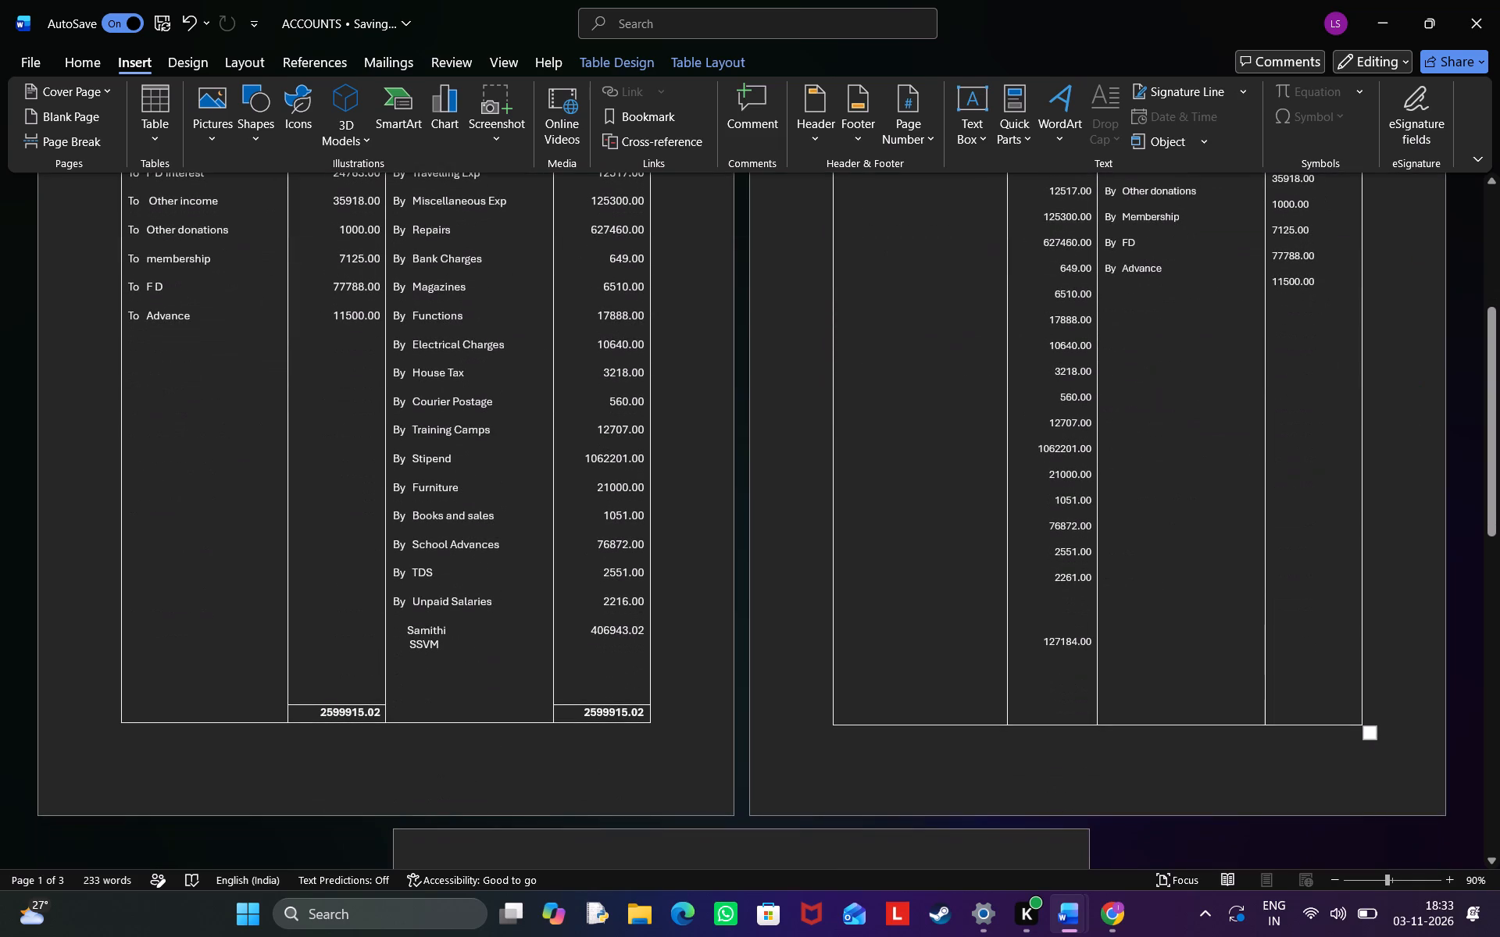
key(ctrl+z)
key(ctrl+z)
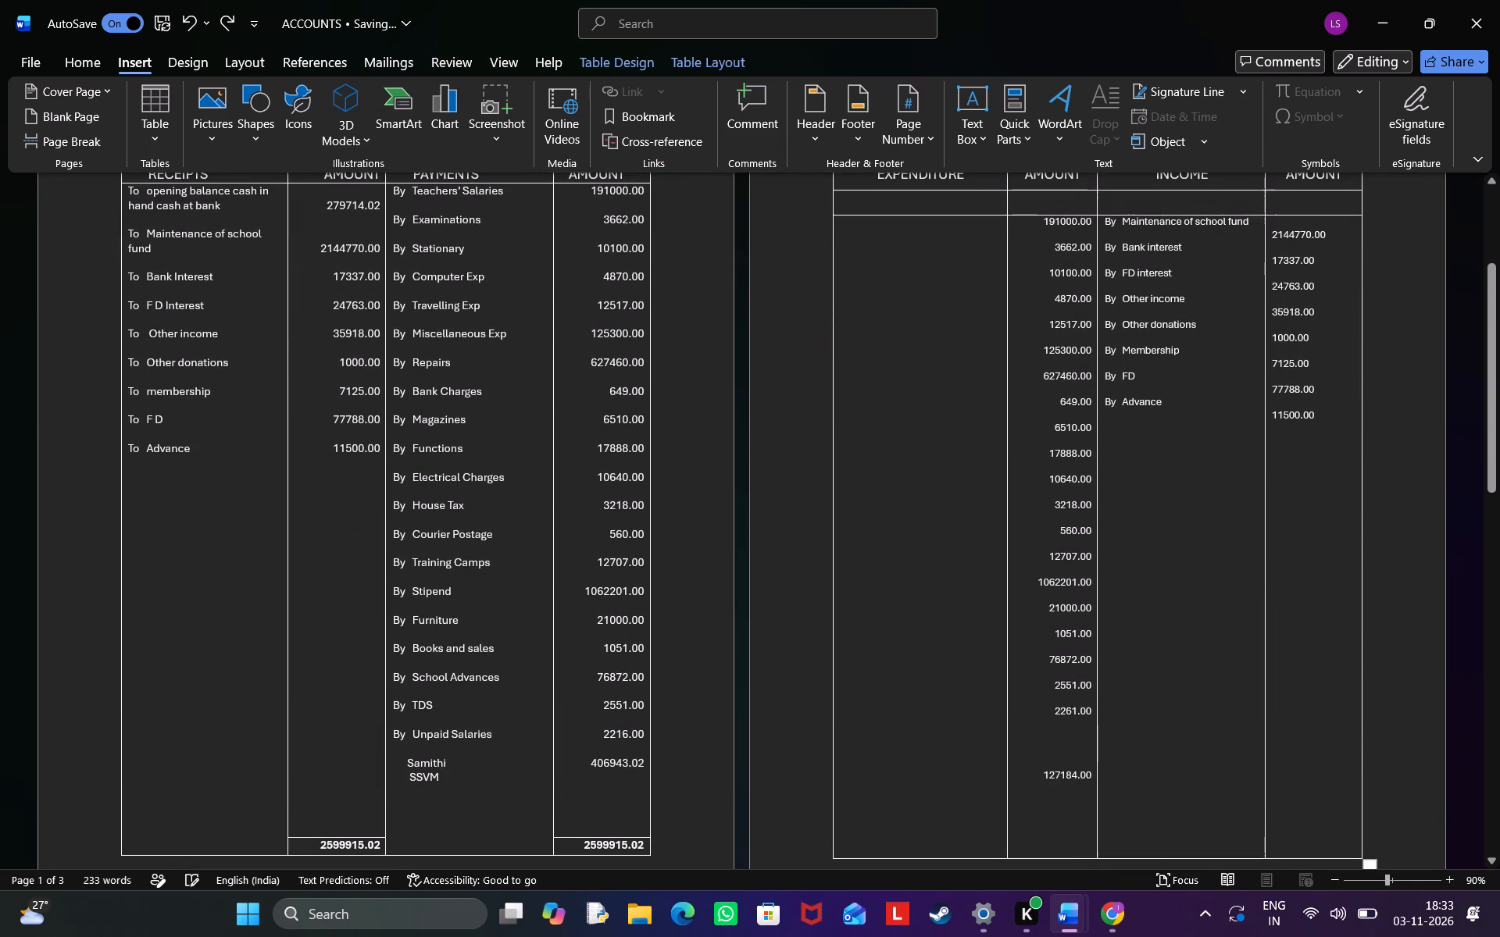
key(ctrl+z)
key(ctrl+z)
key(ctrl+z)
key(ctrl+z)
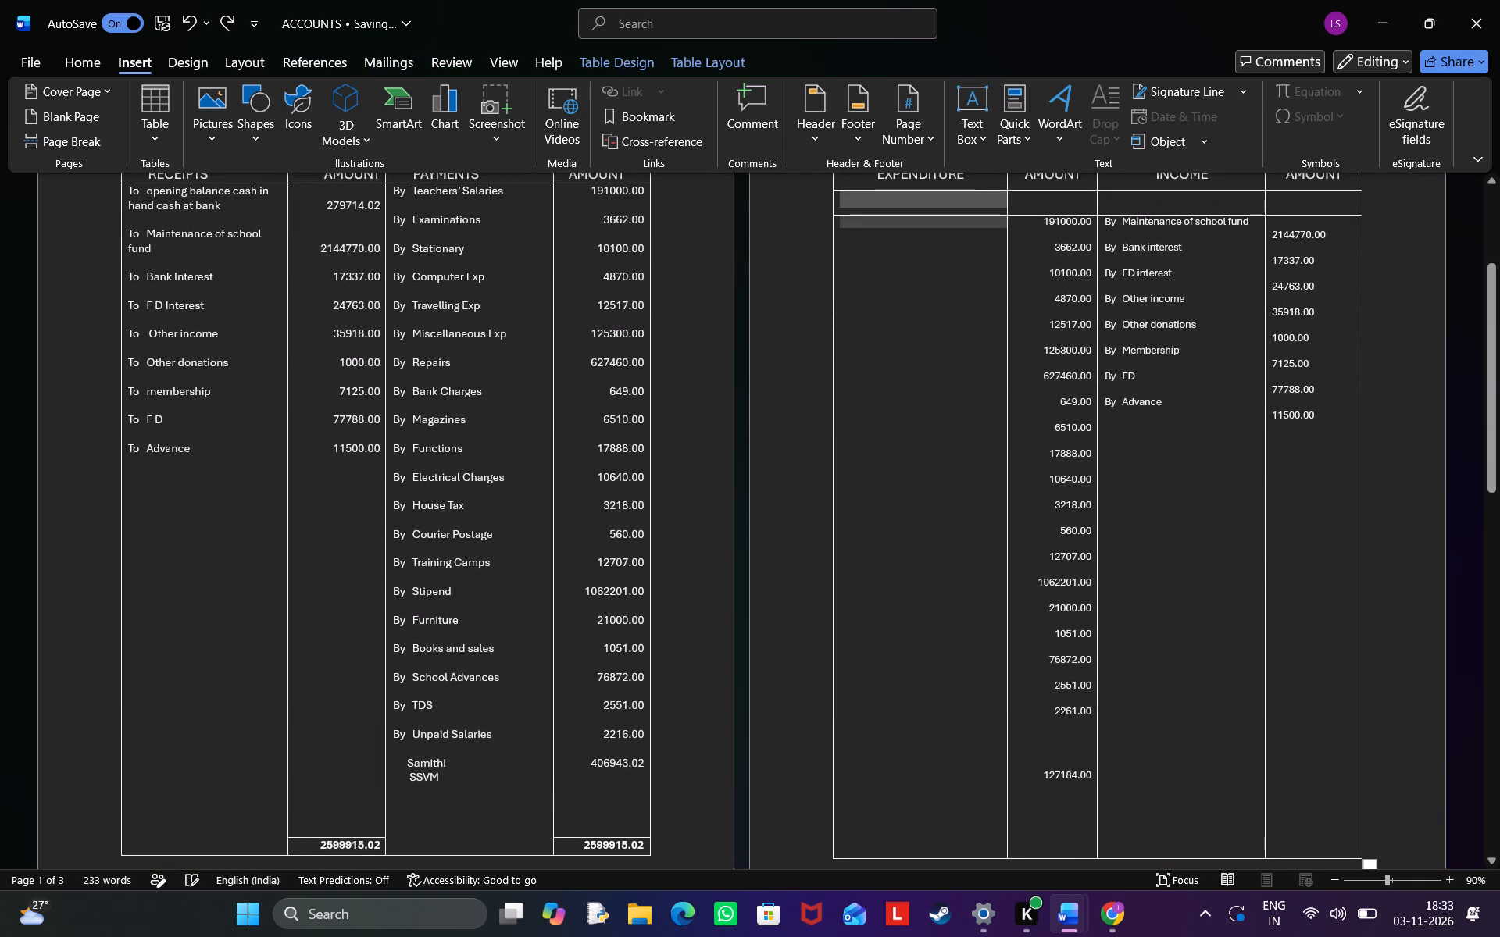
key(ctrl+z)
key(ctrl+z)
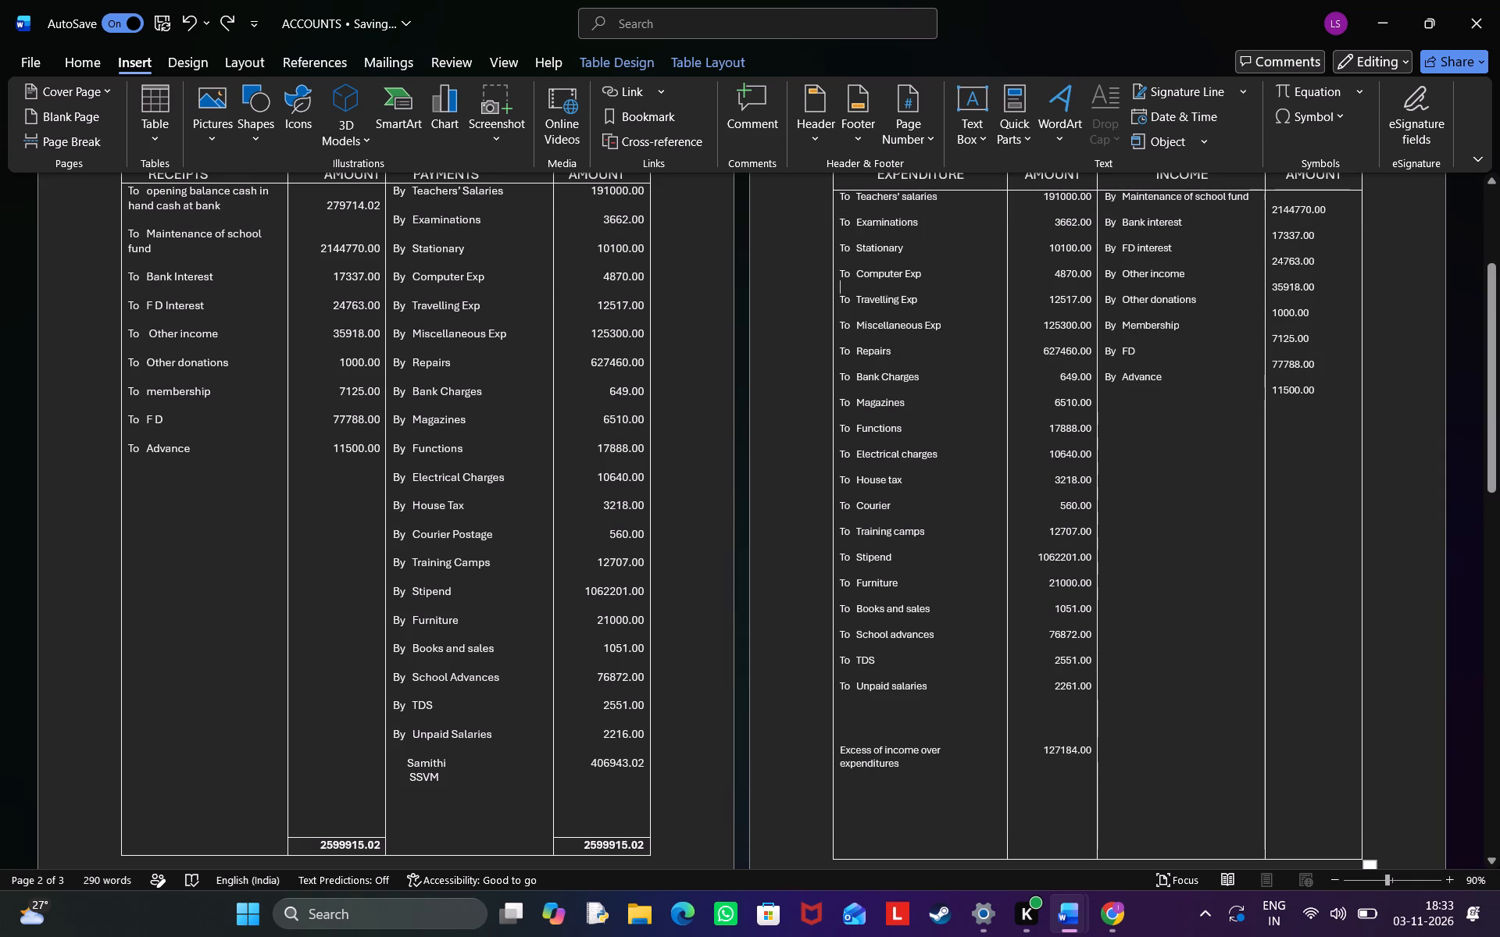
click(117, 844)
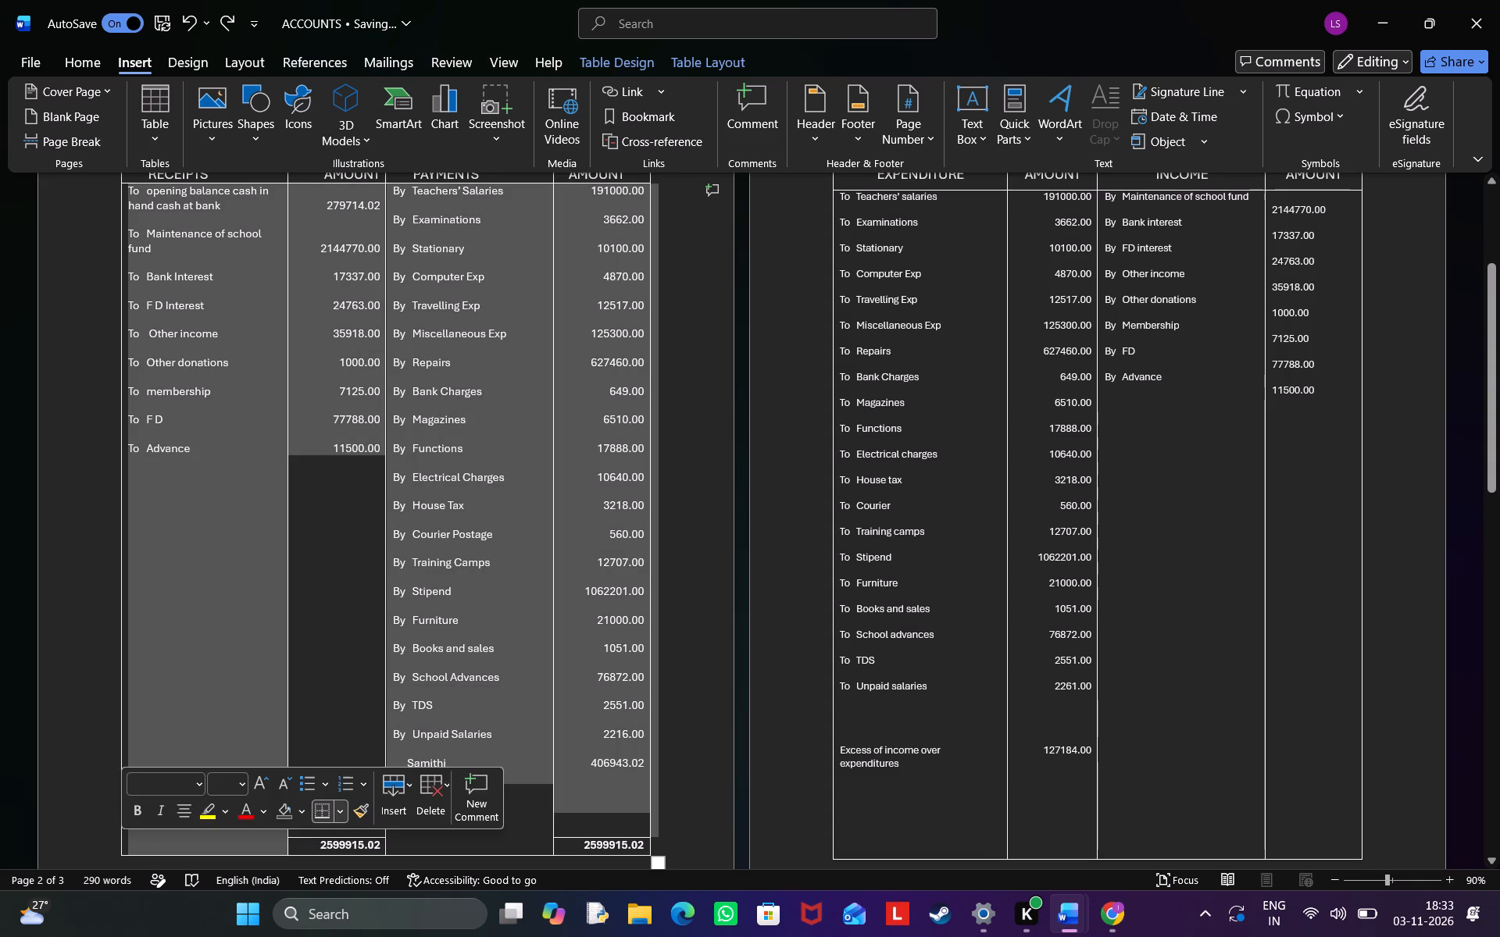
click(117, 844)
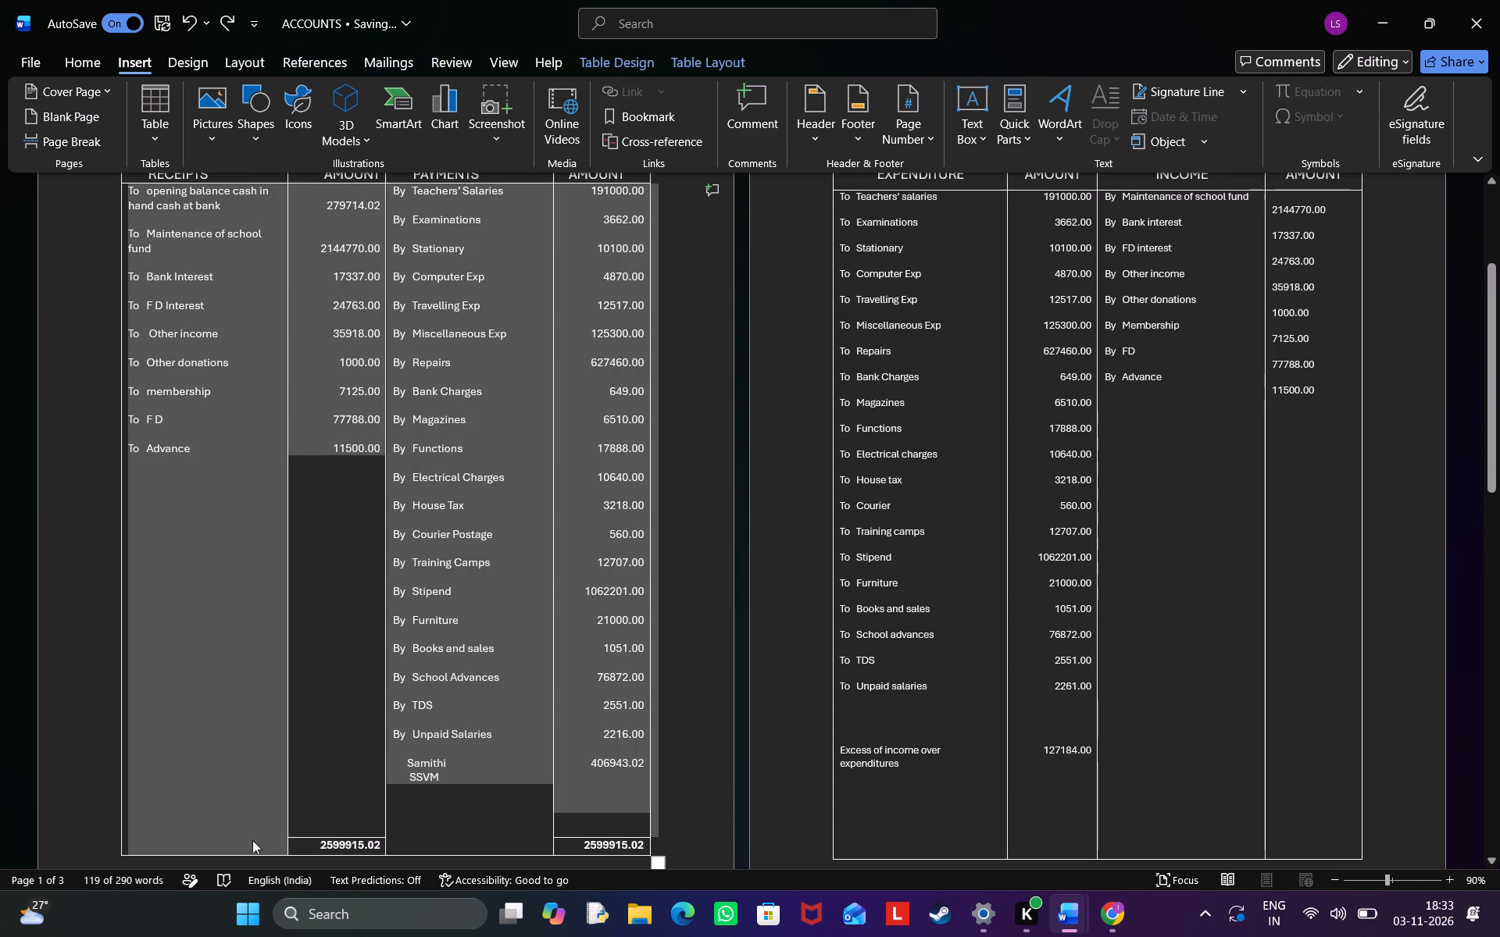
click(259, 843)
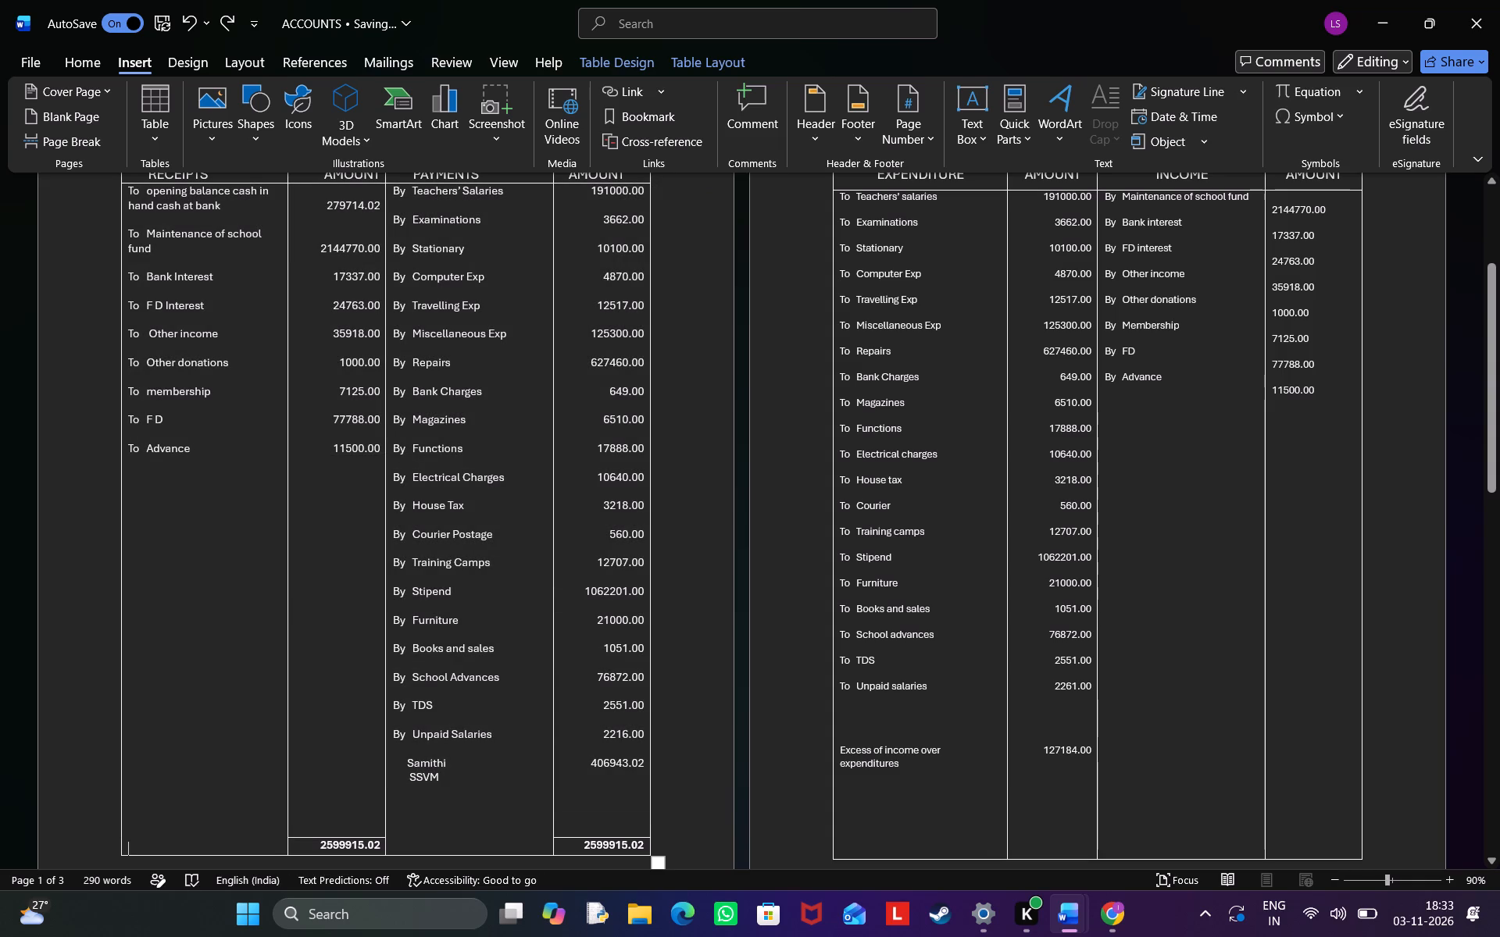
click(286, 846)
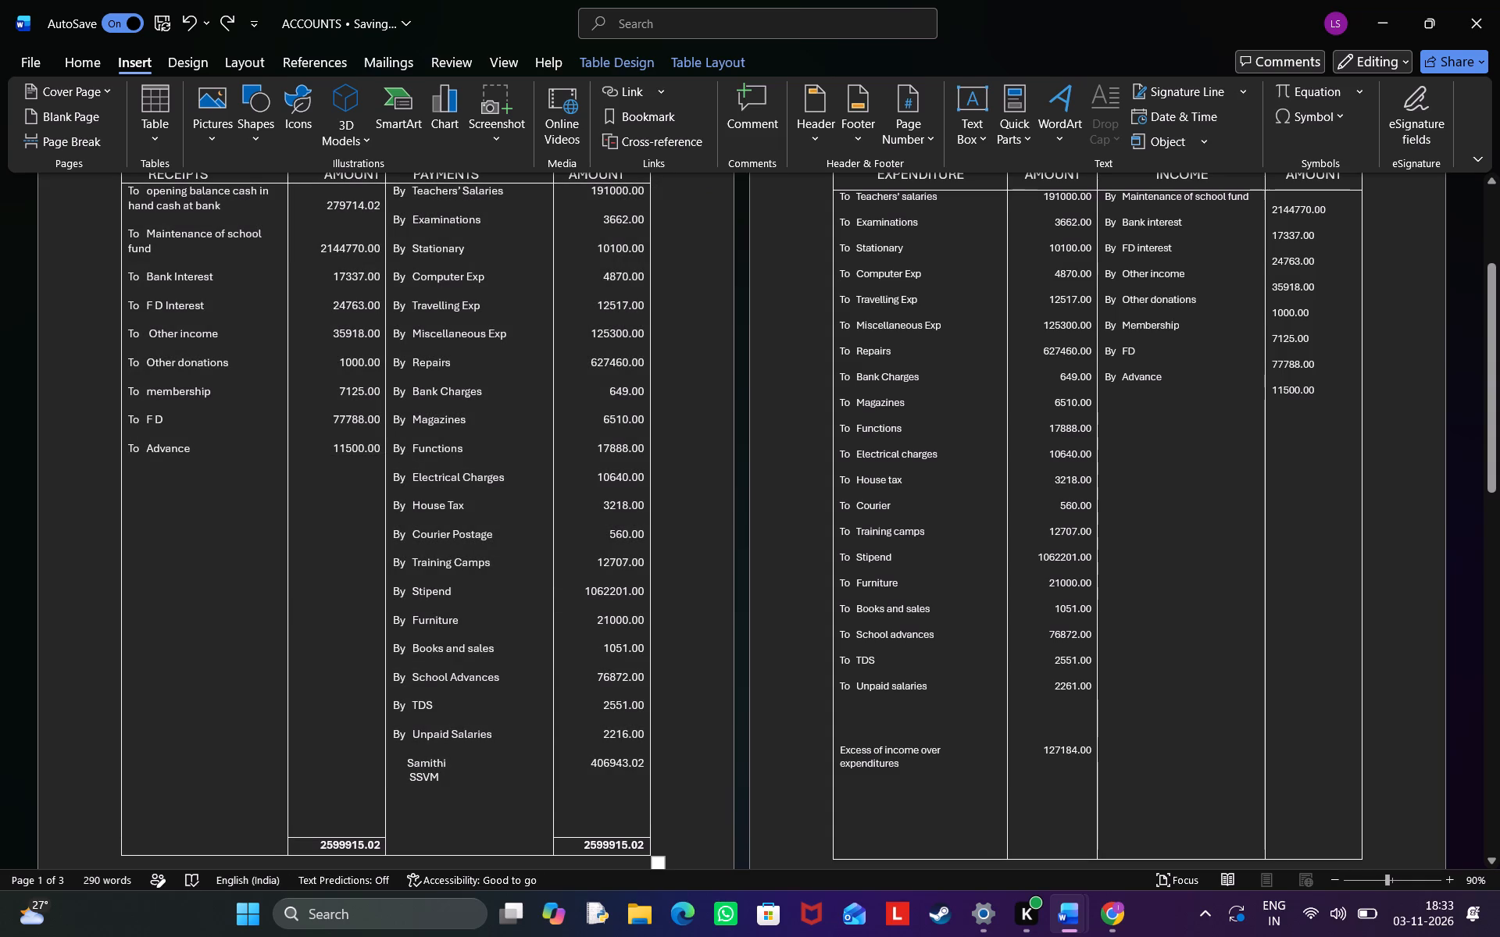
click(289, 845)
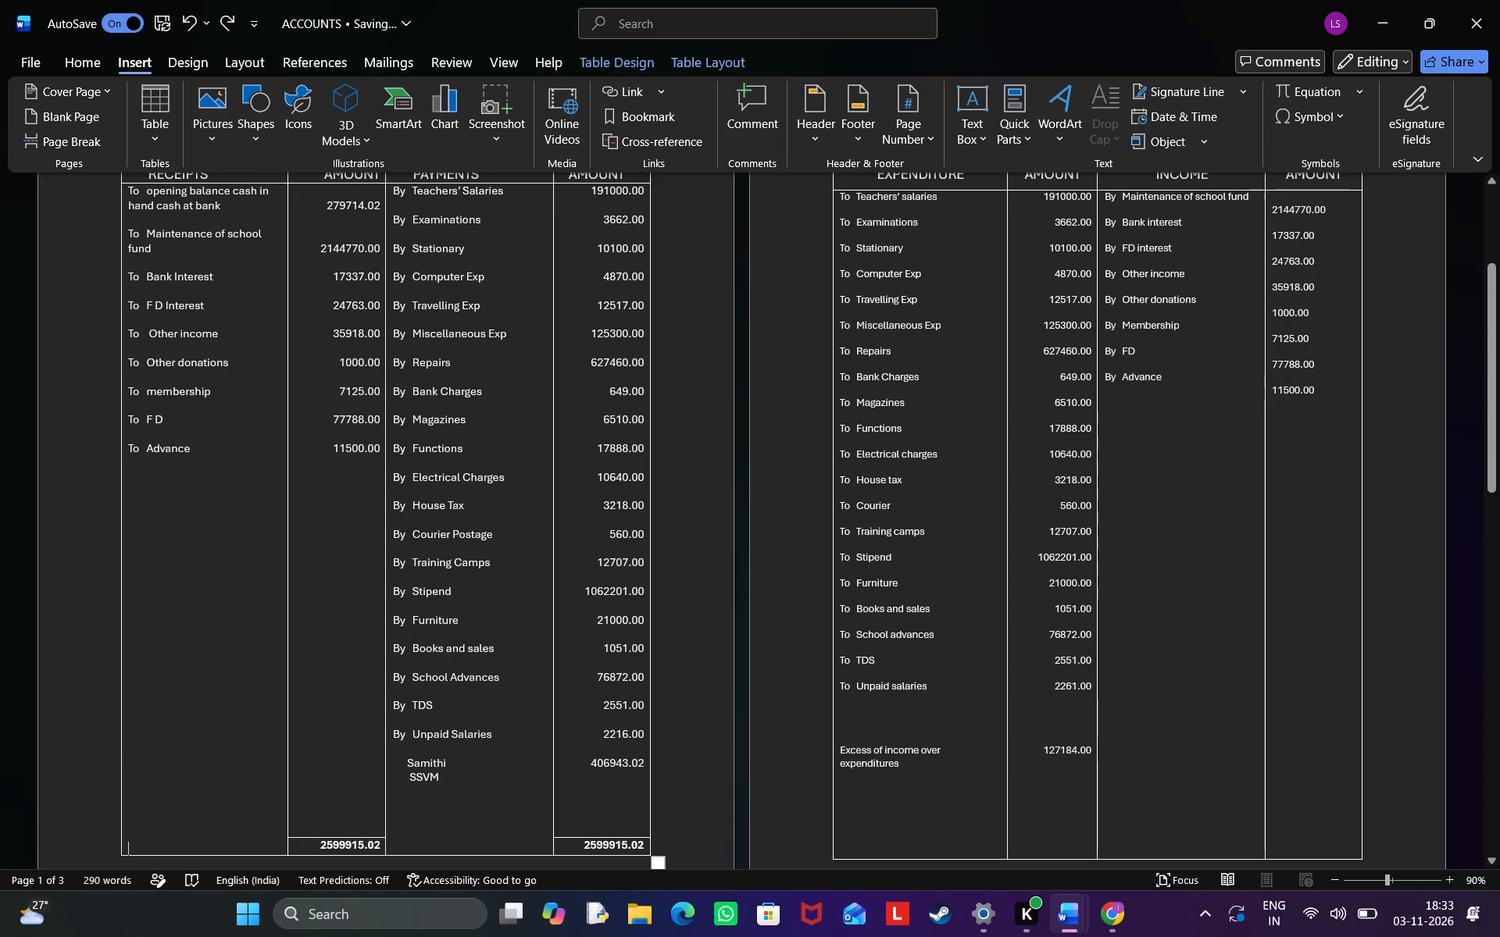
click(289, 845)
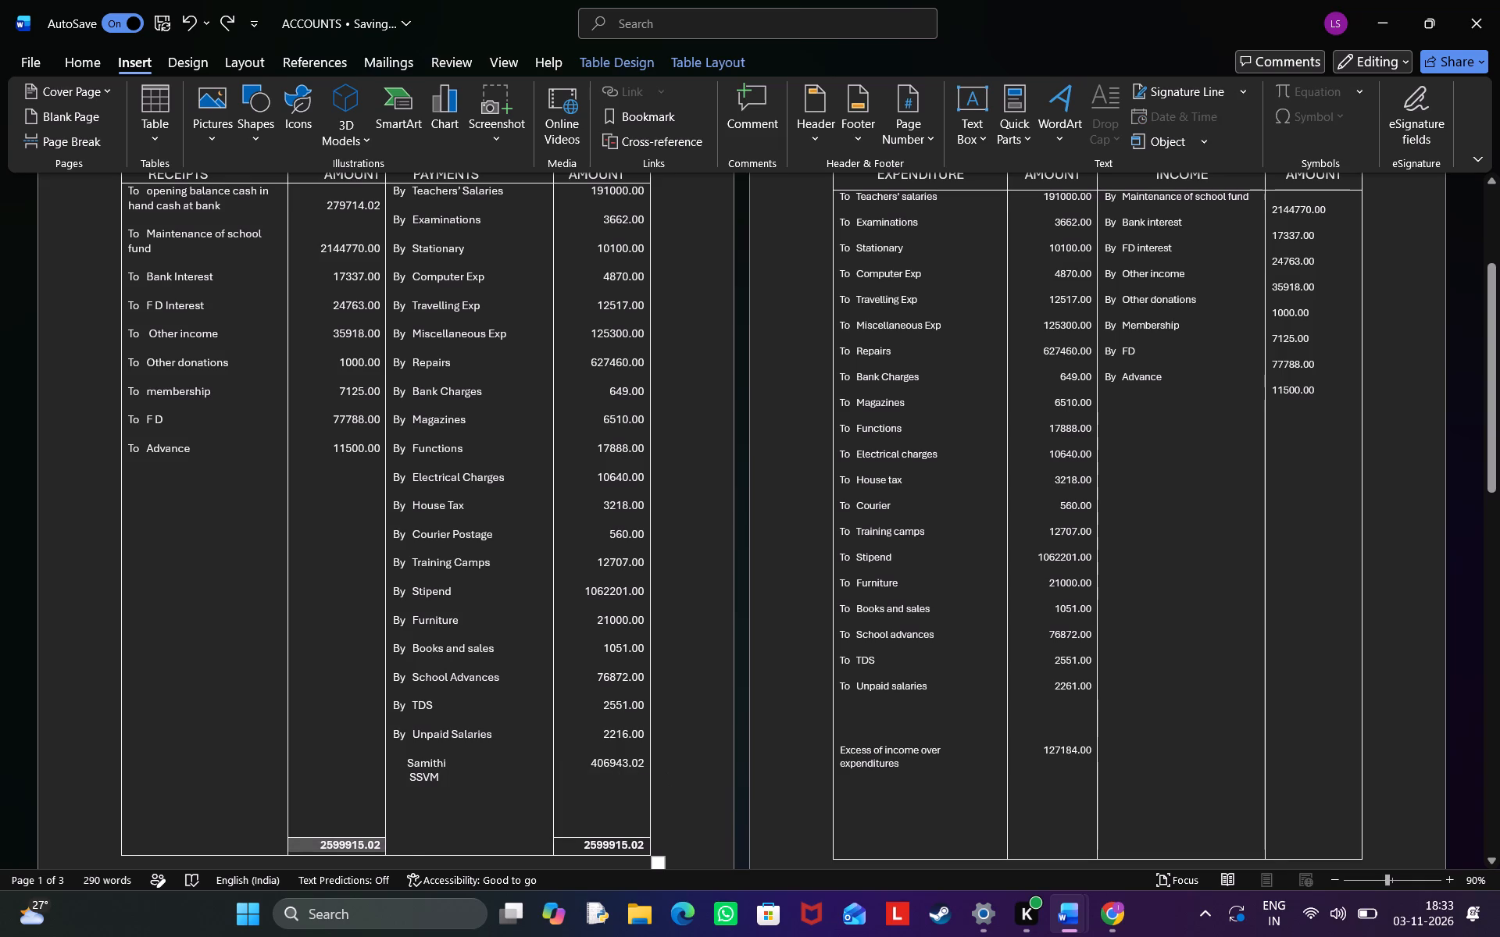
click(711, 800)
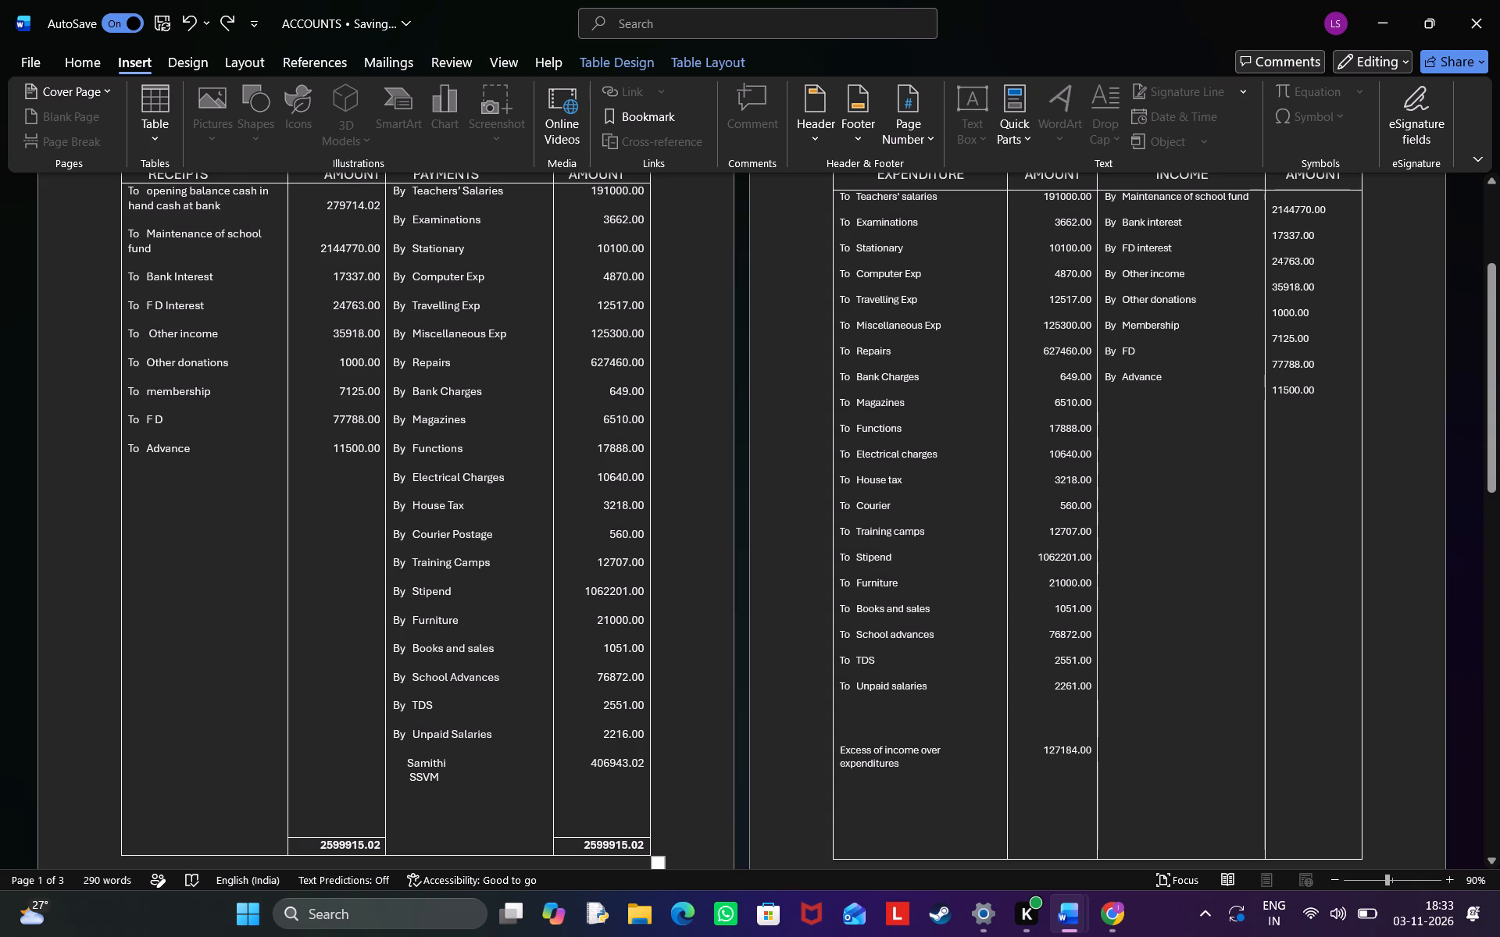
Draw a horizontal line across the foot of the income and expenditure table with Draw Table to form a total row.
click(96, 57)
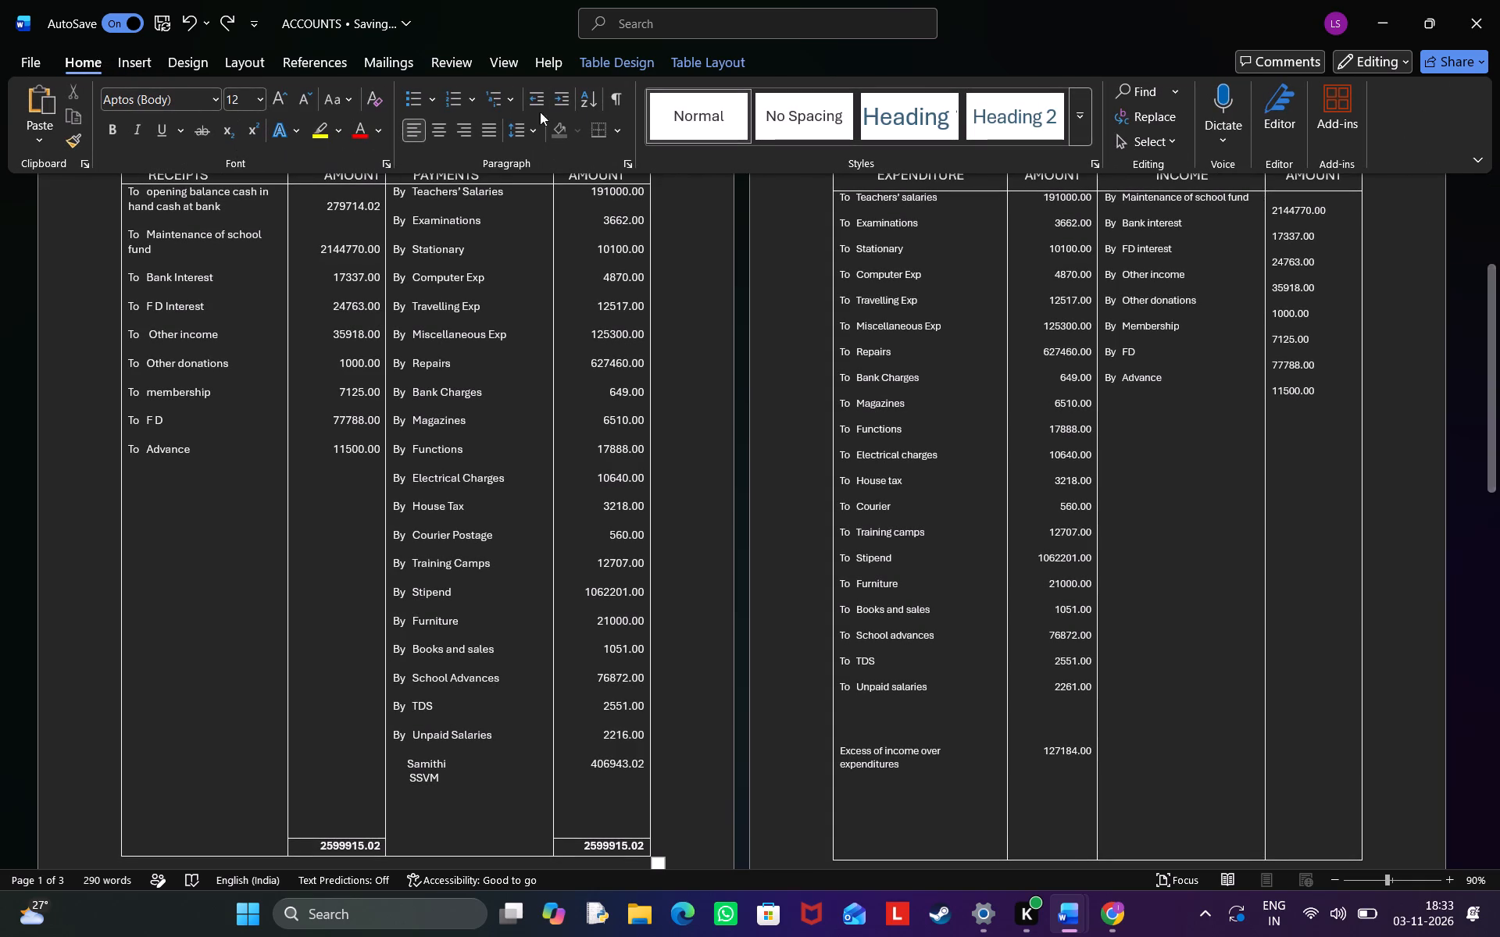
click(614, 133)
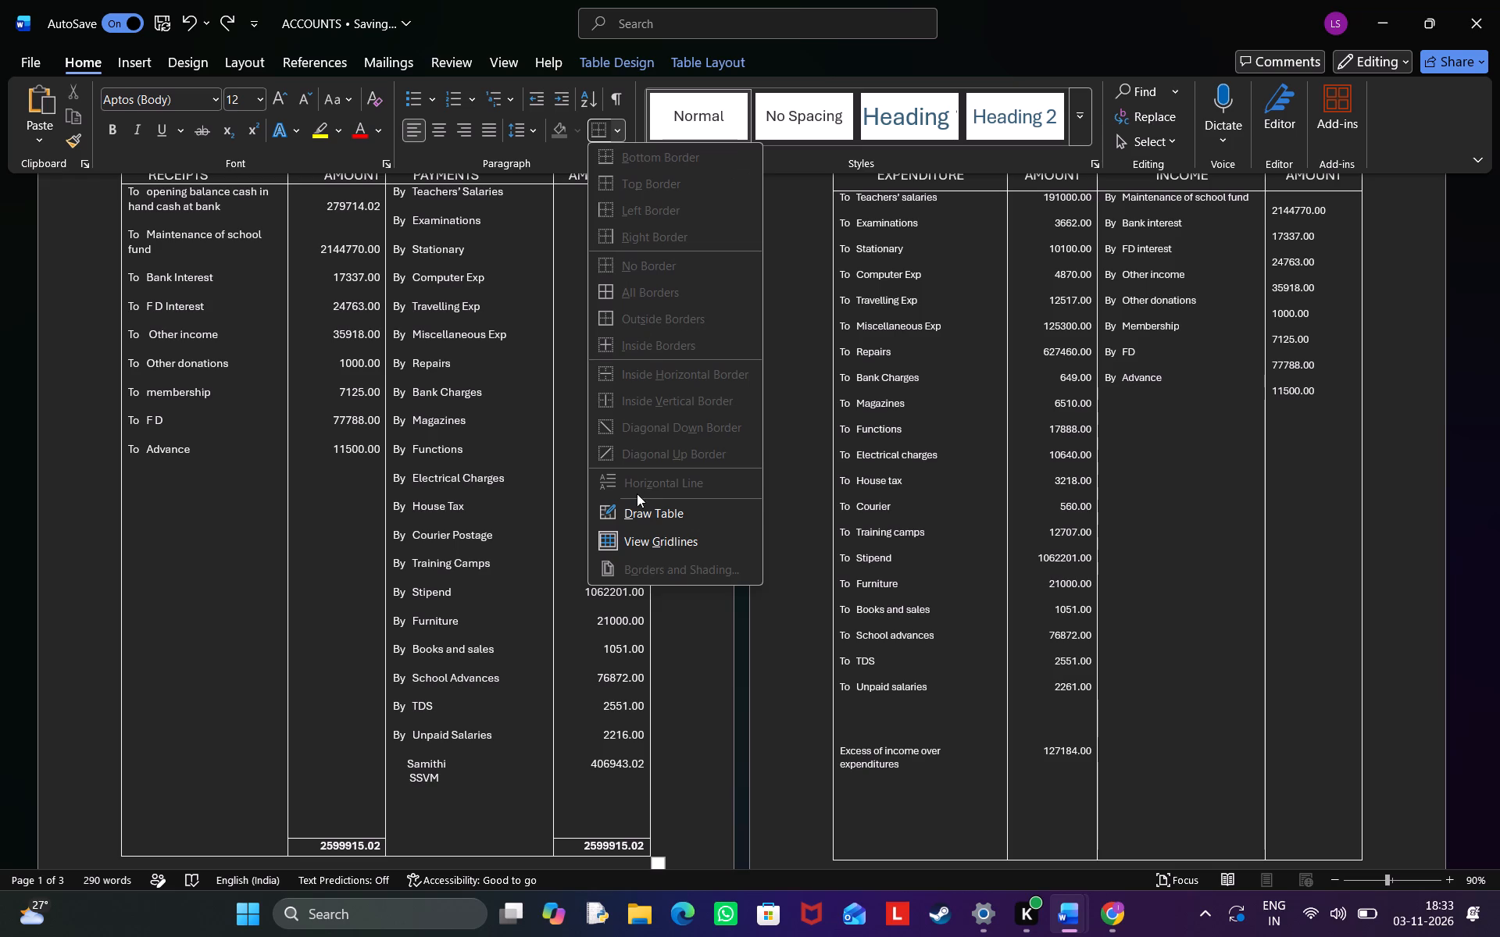
click(639, 513)
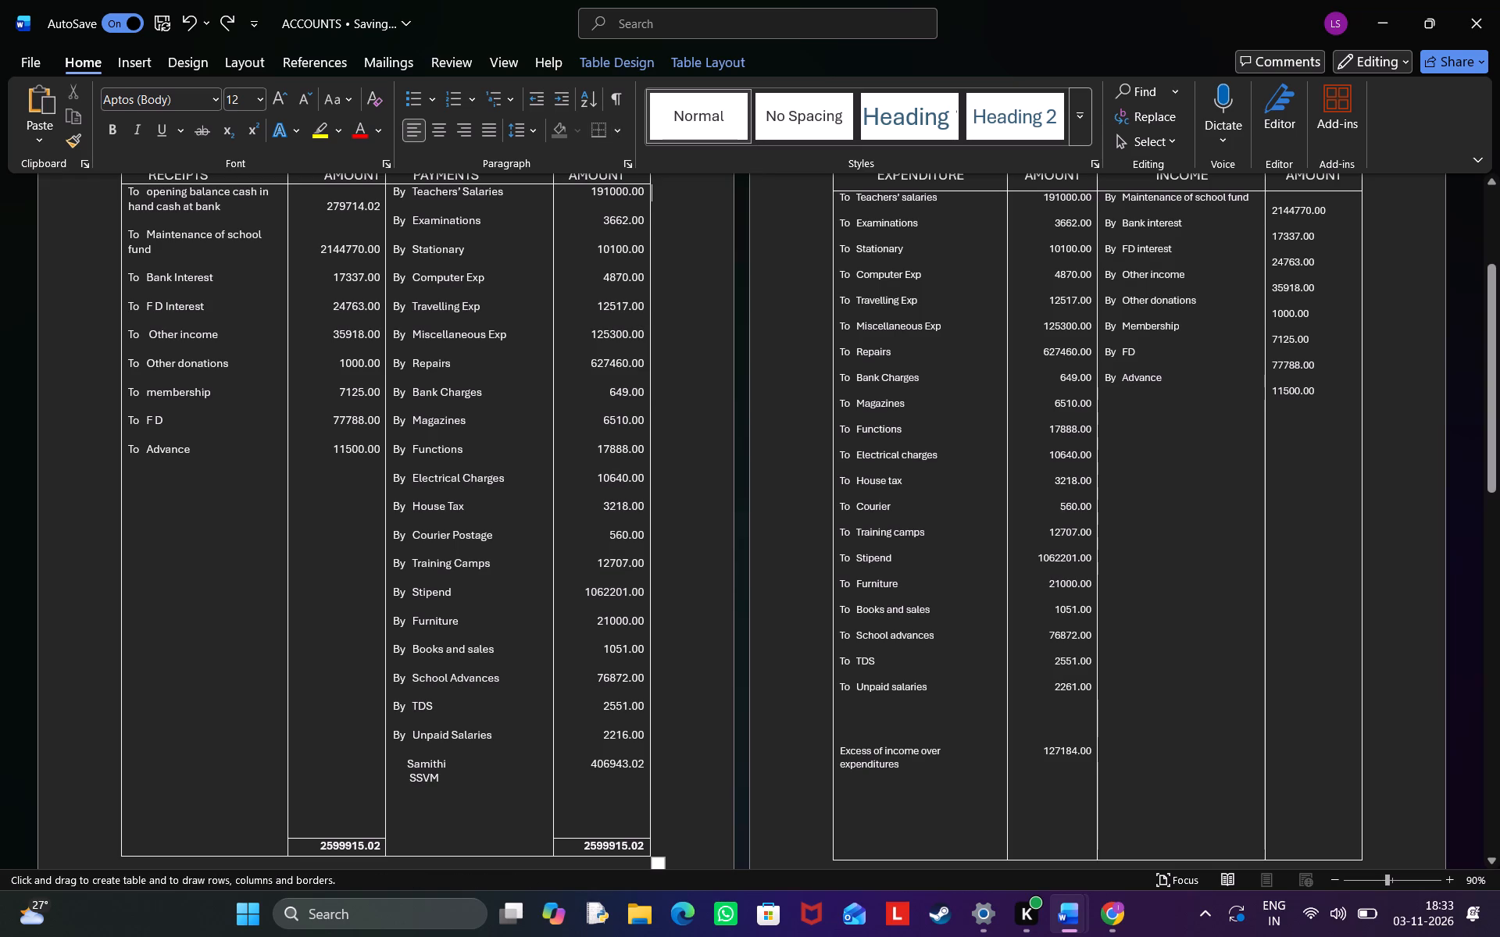
drag(833, 832, 1025, 845)
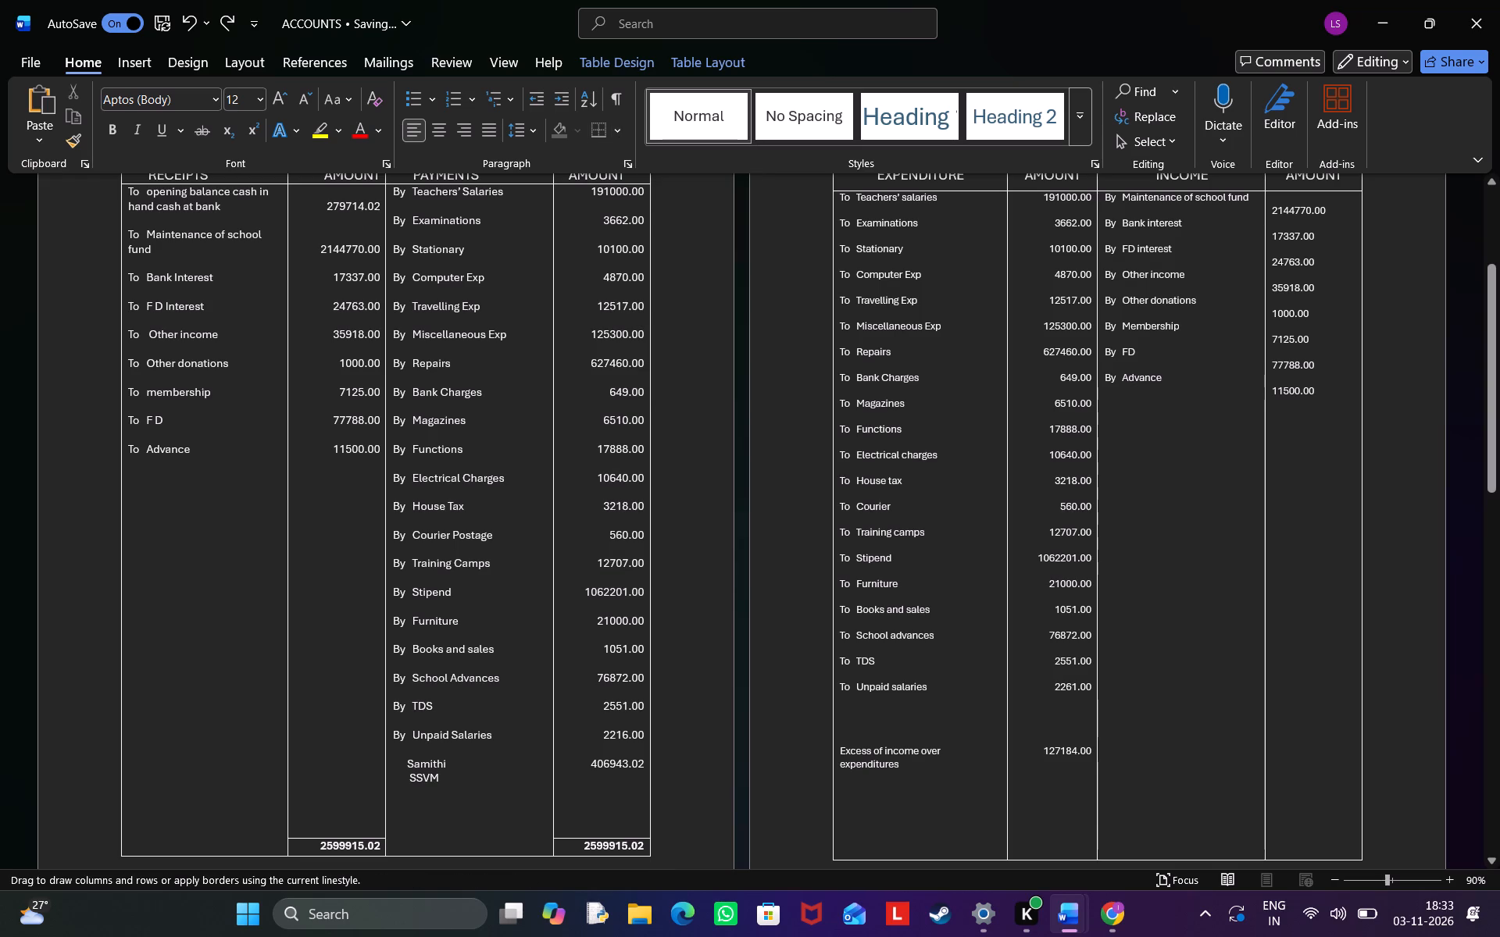
drag(1025, 845, 1298, 825)
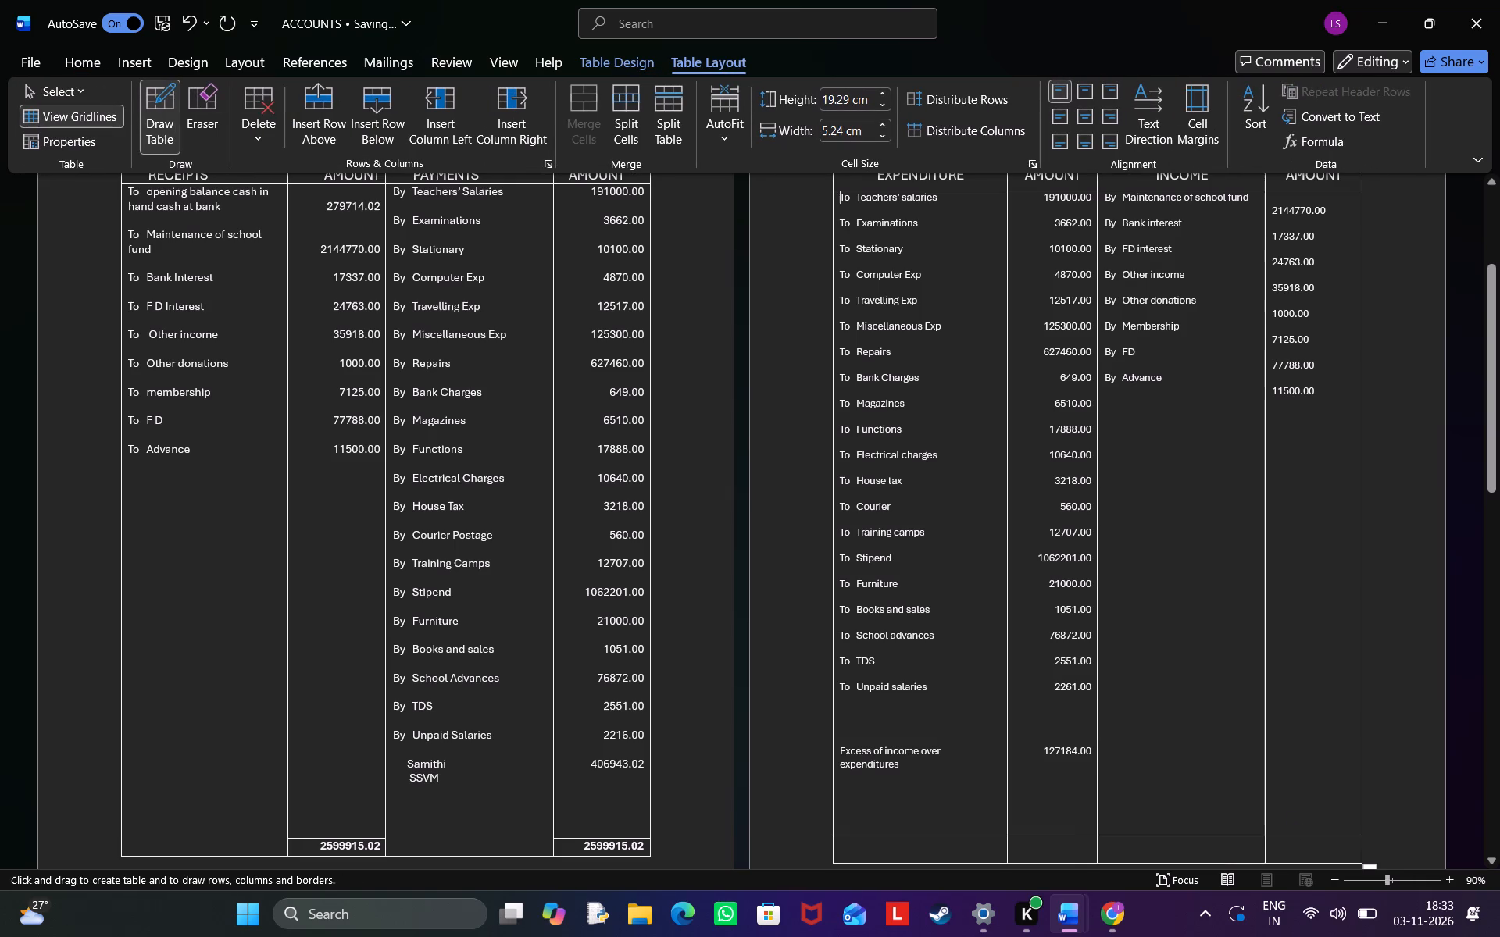
click(63, 59)
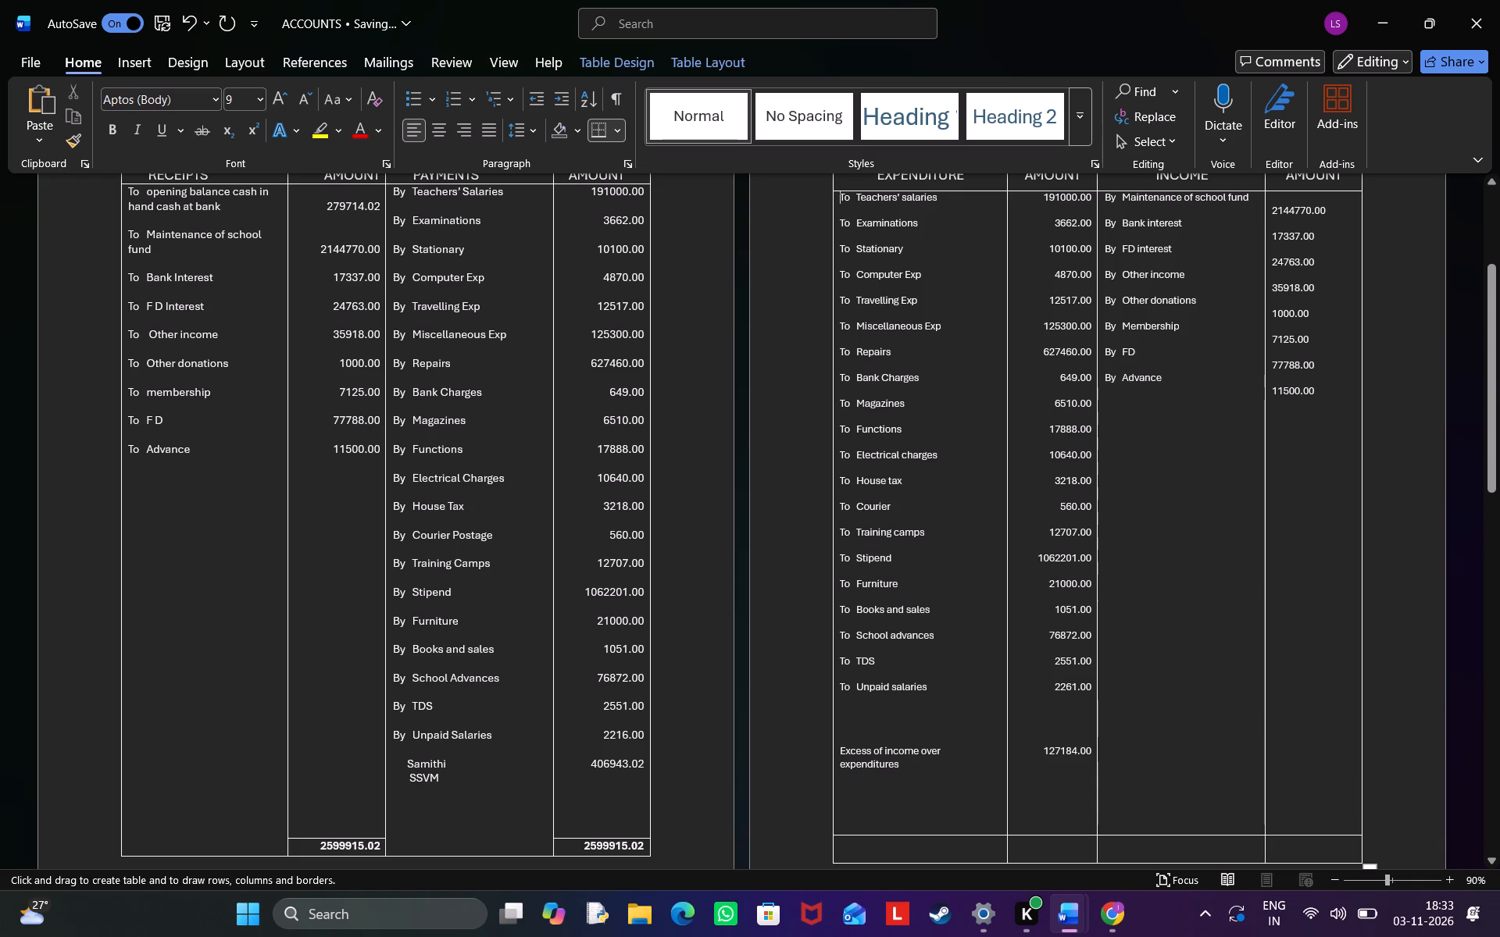
key(Escape)
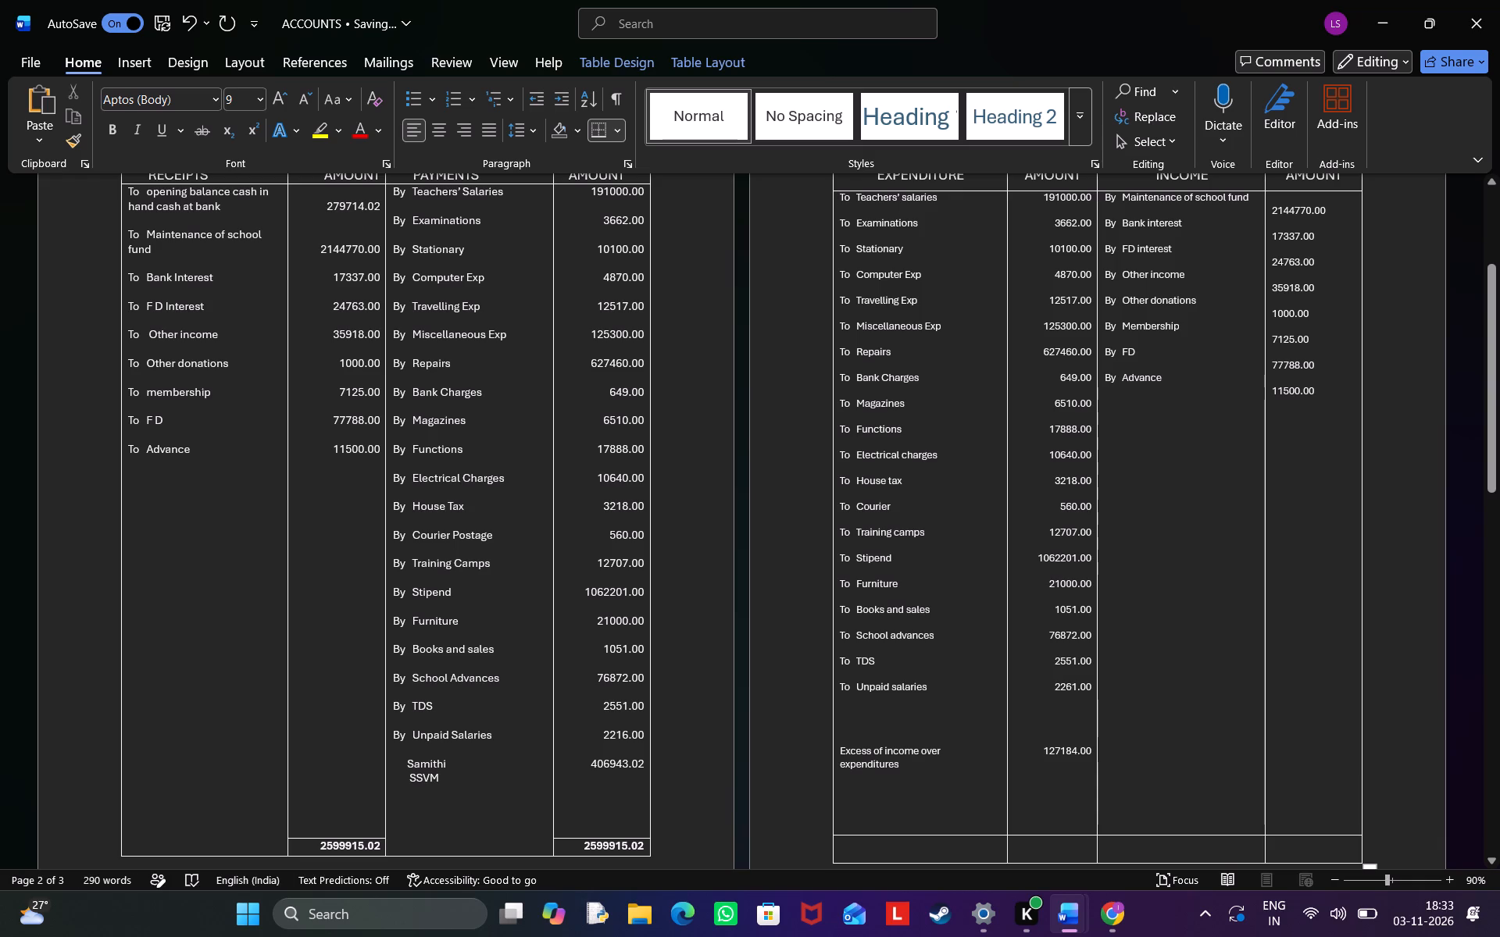
Find the Table Eraser by searching for "eraser" and erase the total row's upper border in the expenditure description column.
click(919, 835)
click(628, 27)
text(eraser)
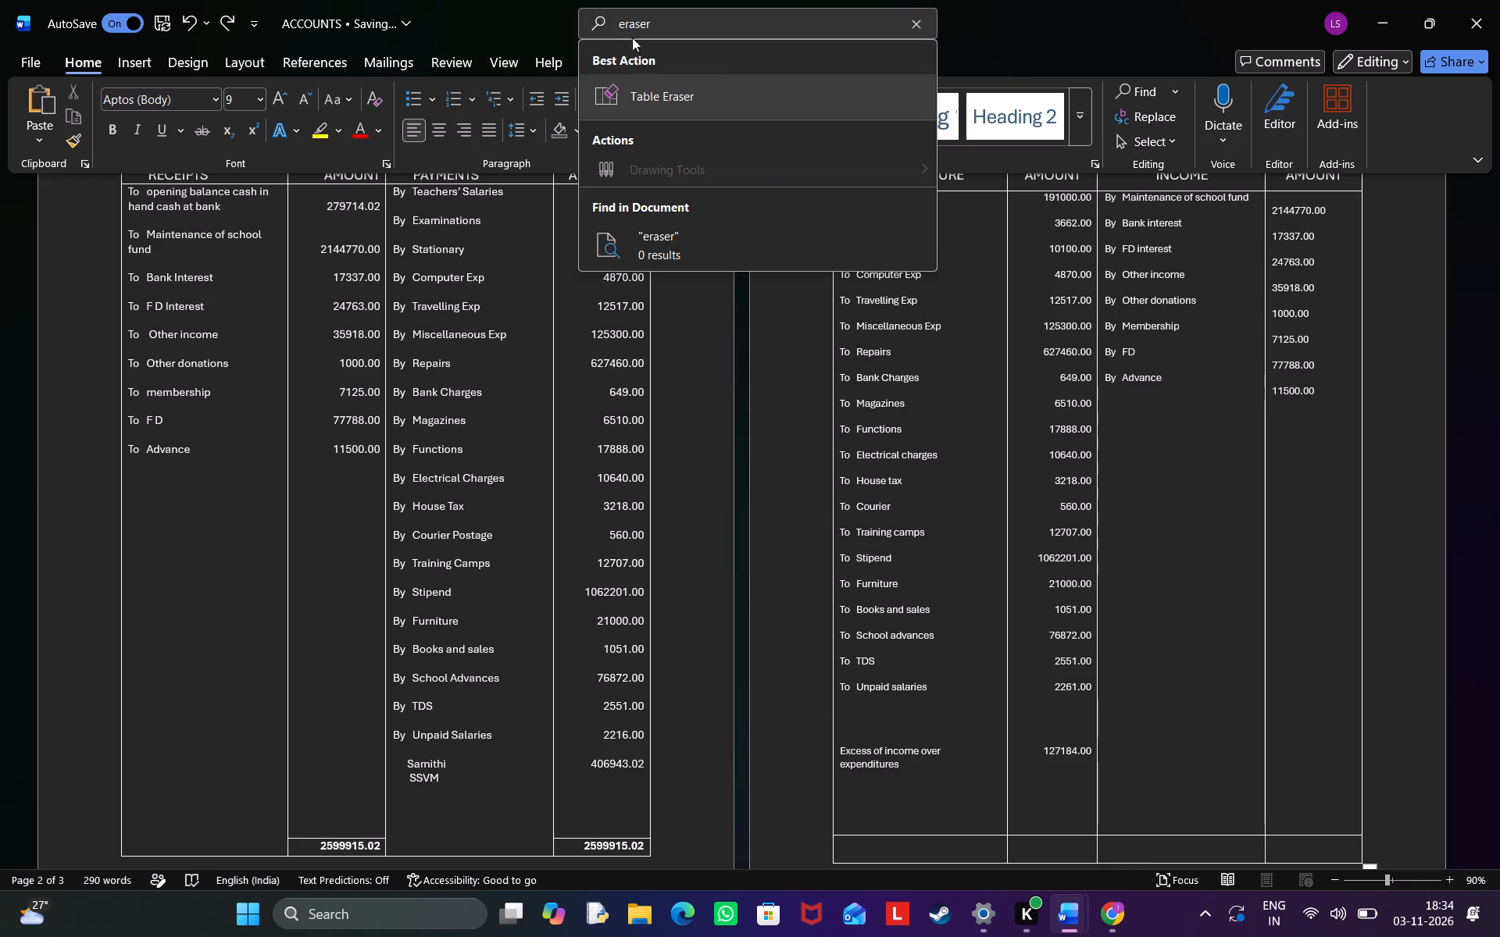
click(652, 86)
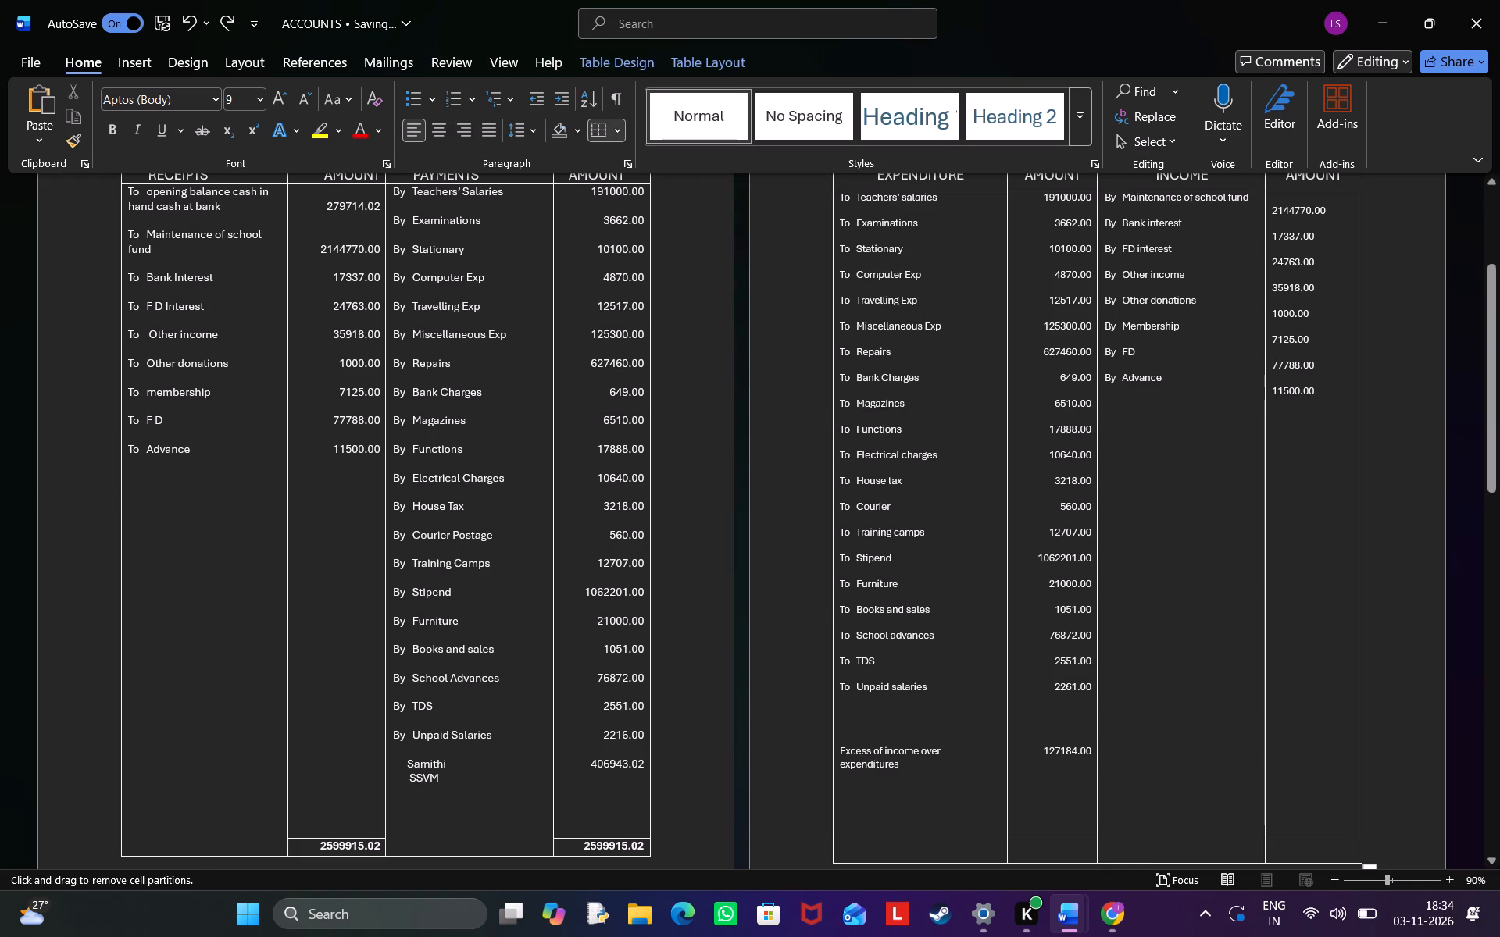
click(930, 845)
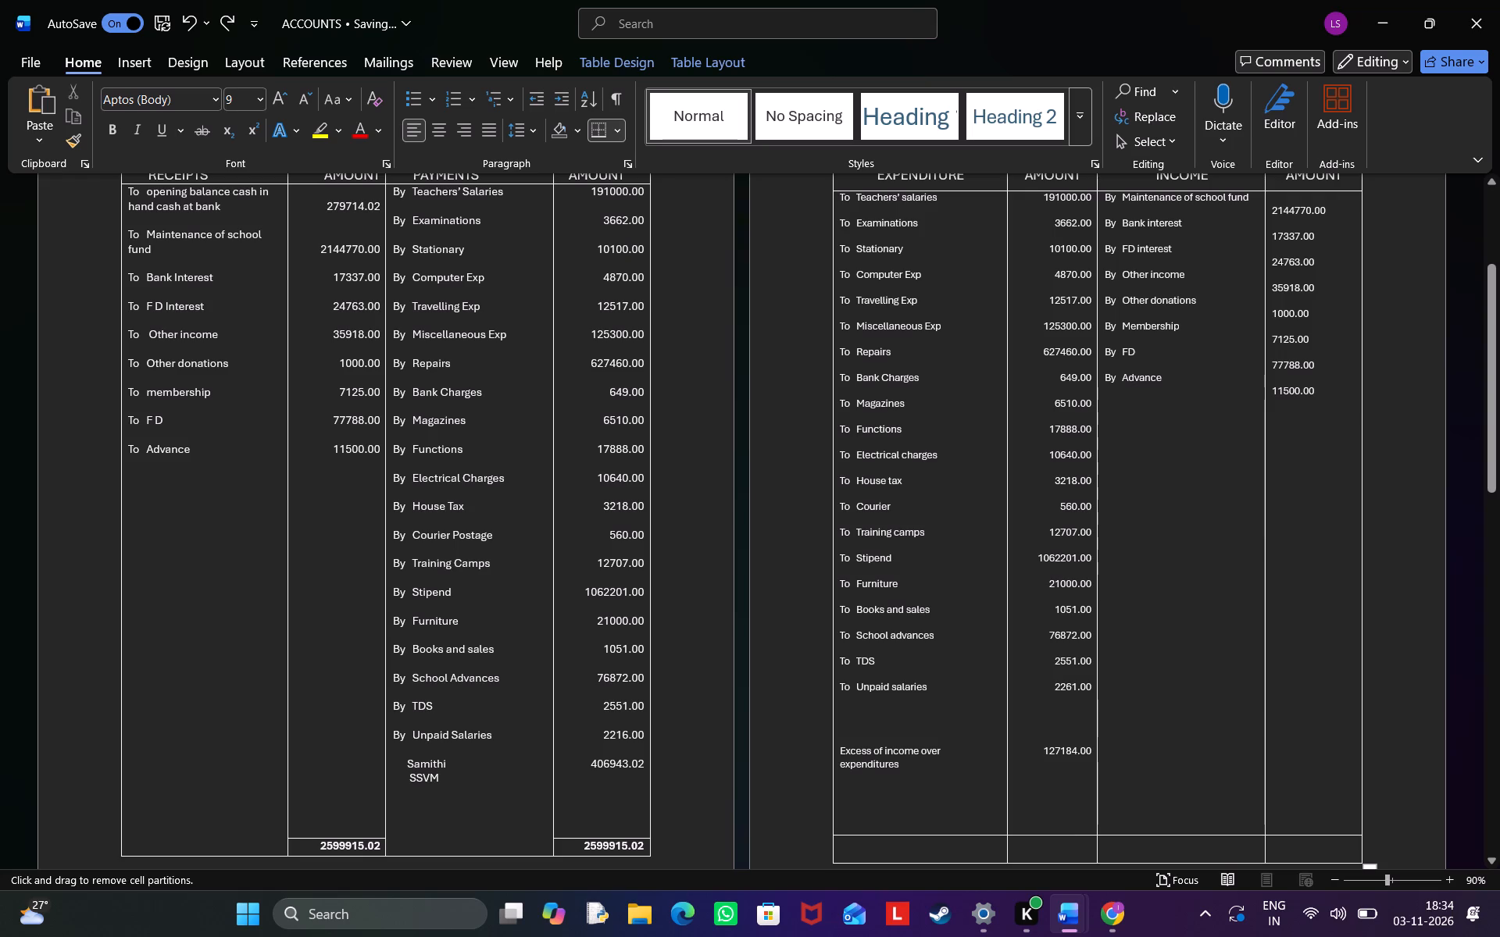
click(930, 840)
click(930, 836)
double_click(930, 836)
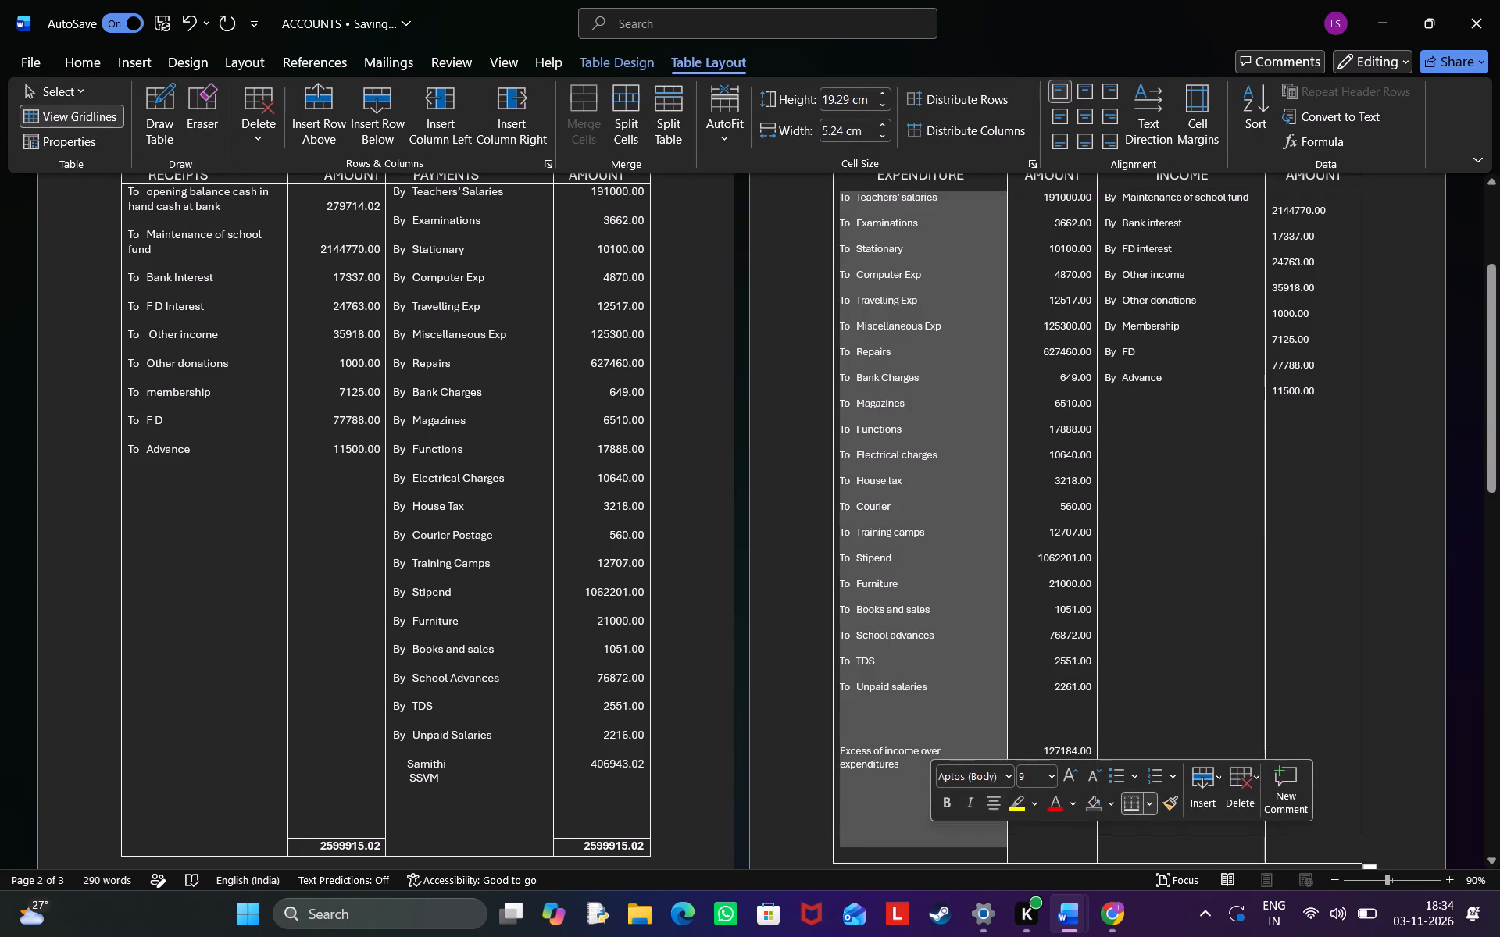
Erase the total row's upper border in the income description column with the Table Eraser.
click(1145, 835)
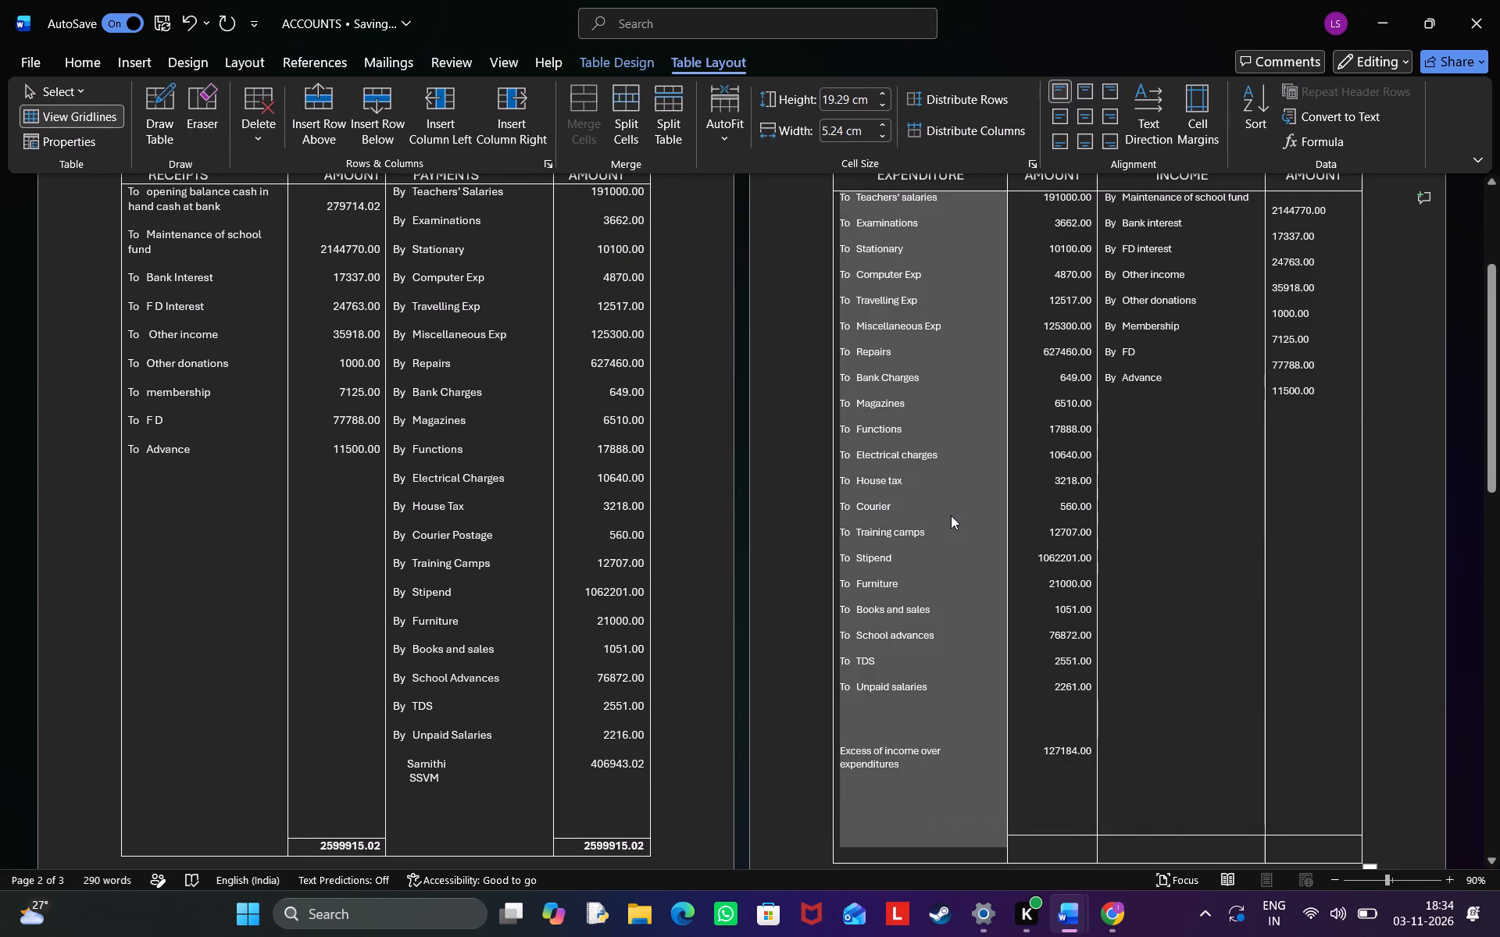
click(752, 16)
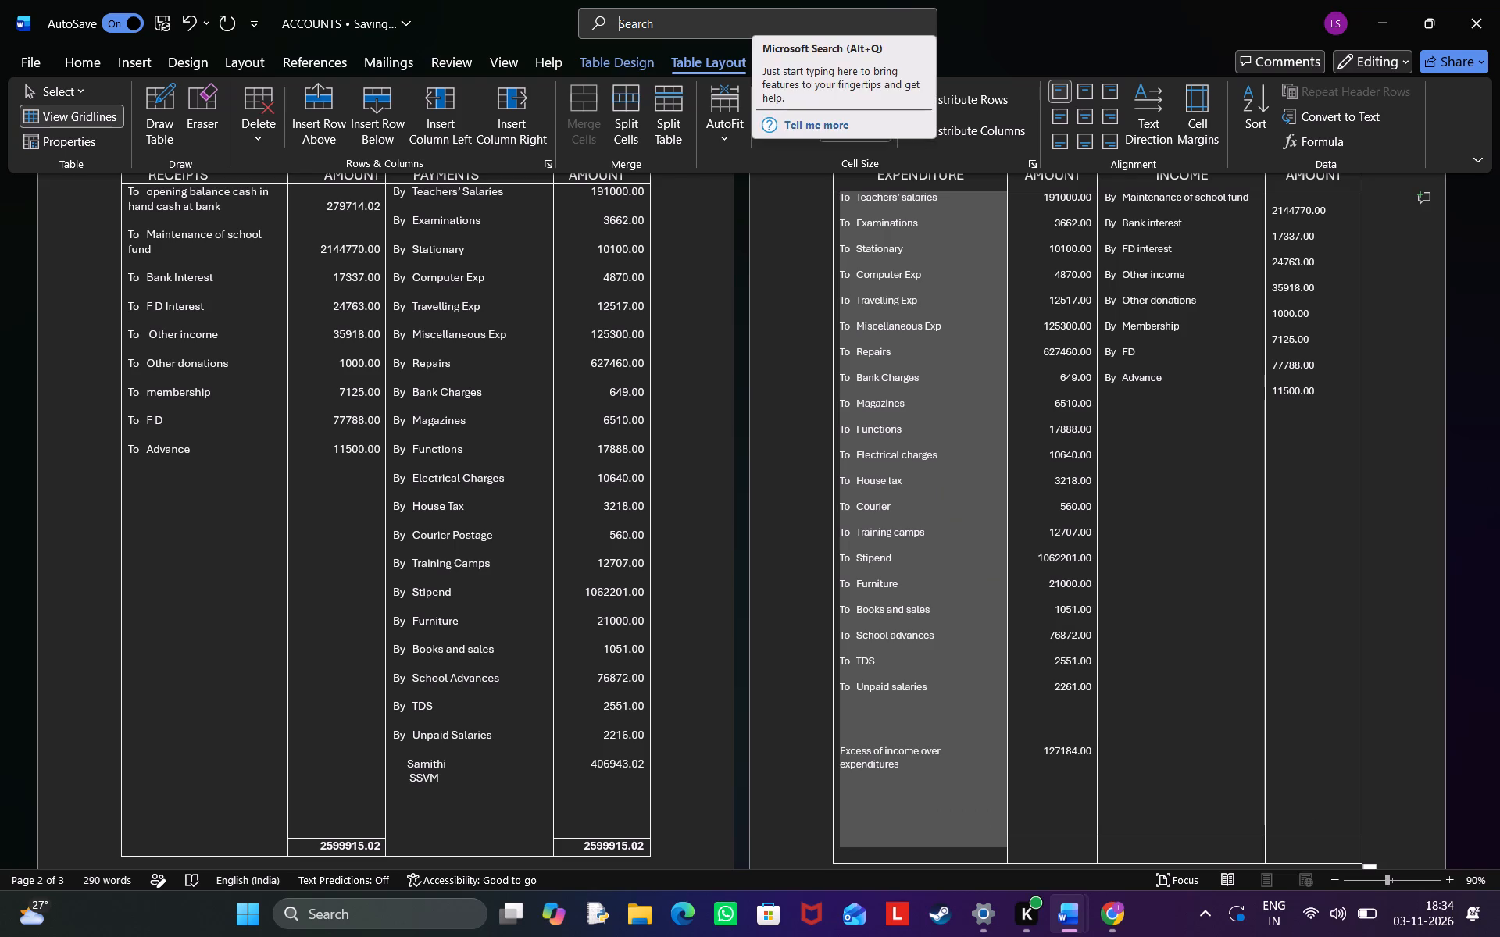
click(720, 80)
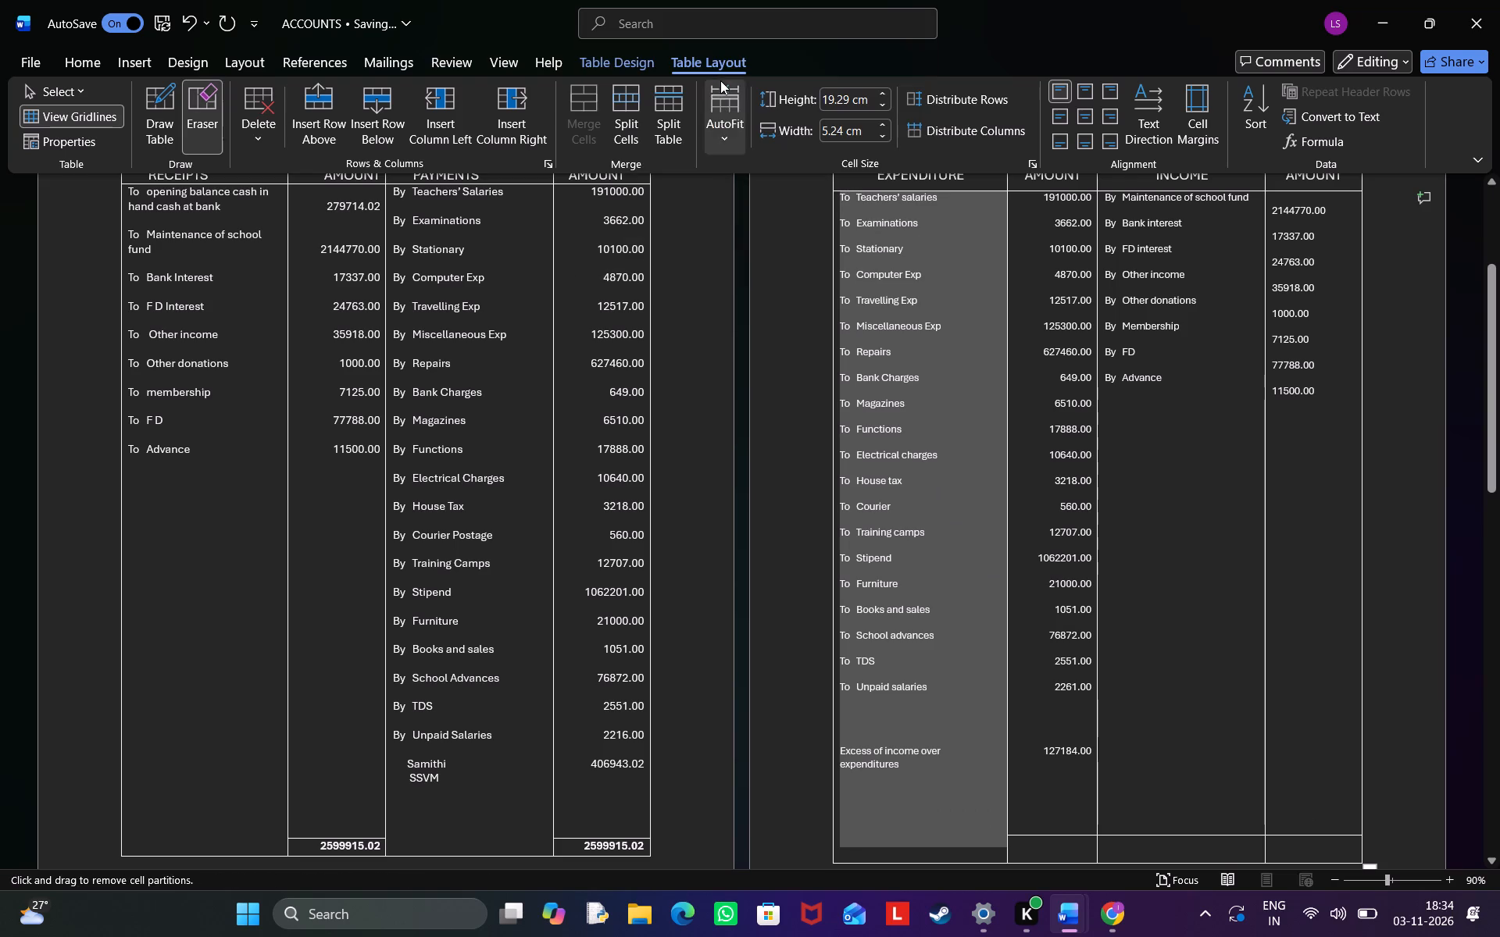
click(1185, 840)
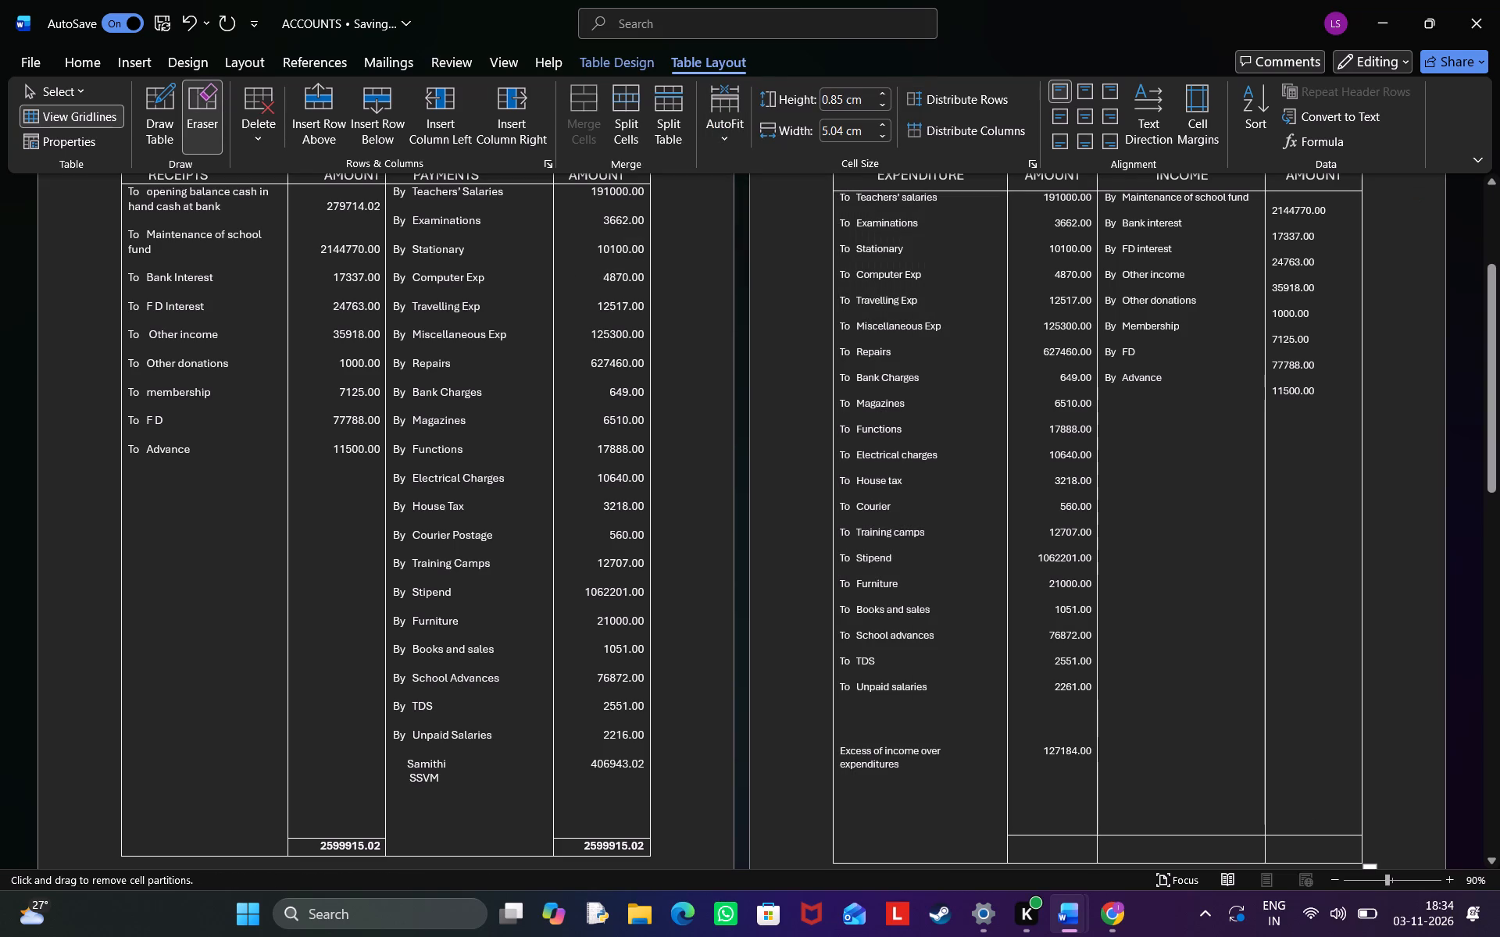
click(1187, 838)
key(Escape)
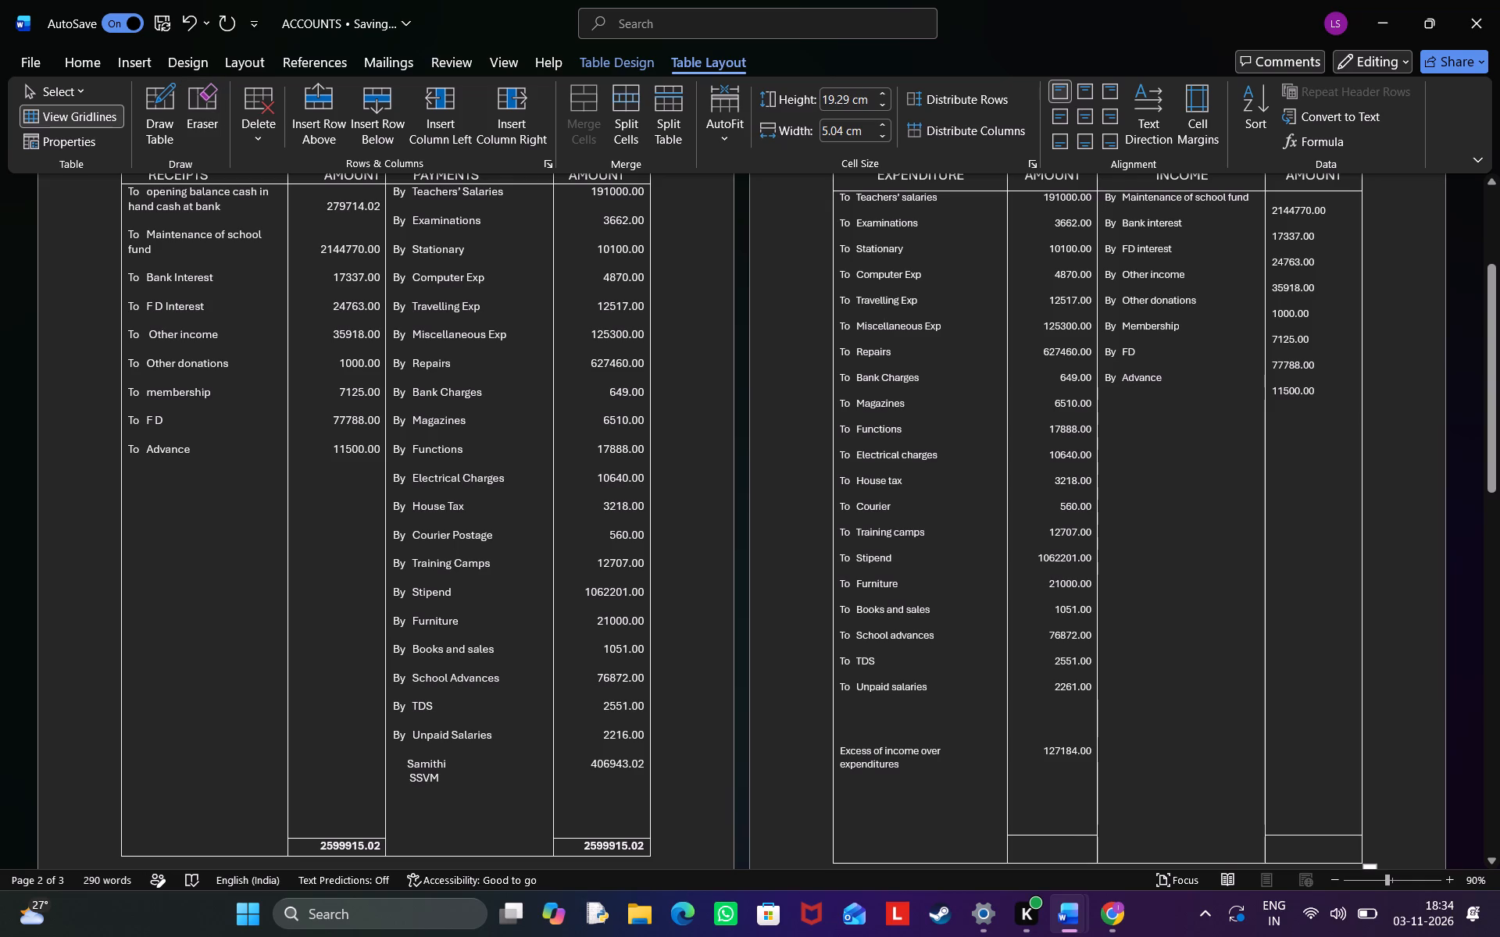
Lower the total row's upper border slightly in the income and expenditure table, making the row above it 19.45 cm high.
click(1046, 835)
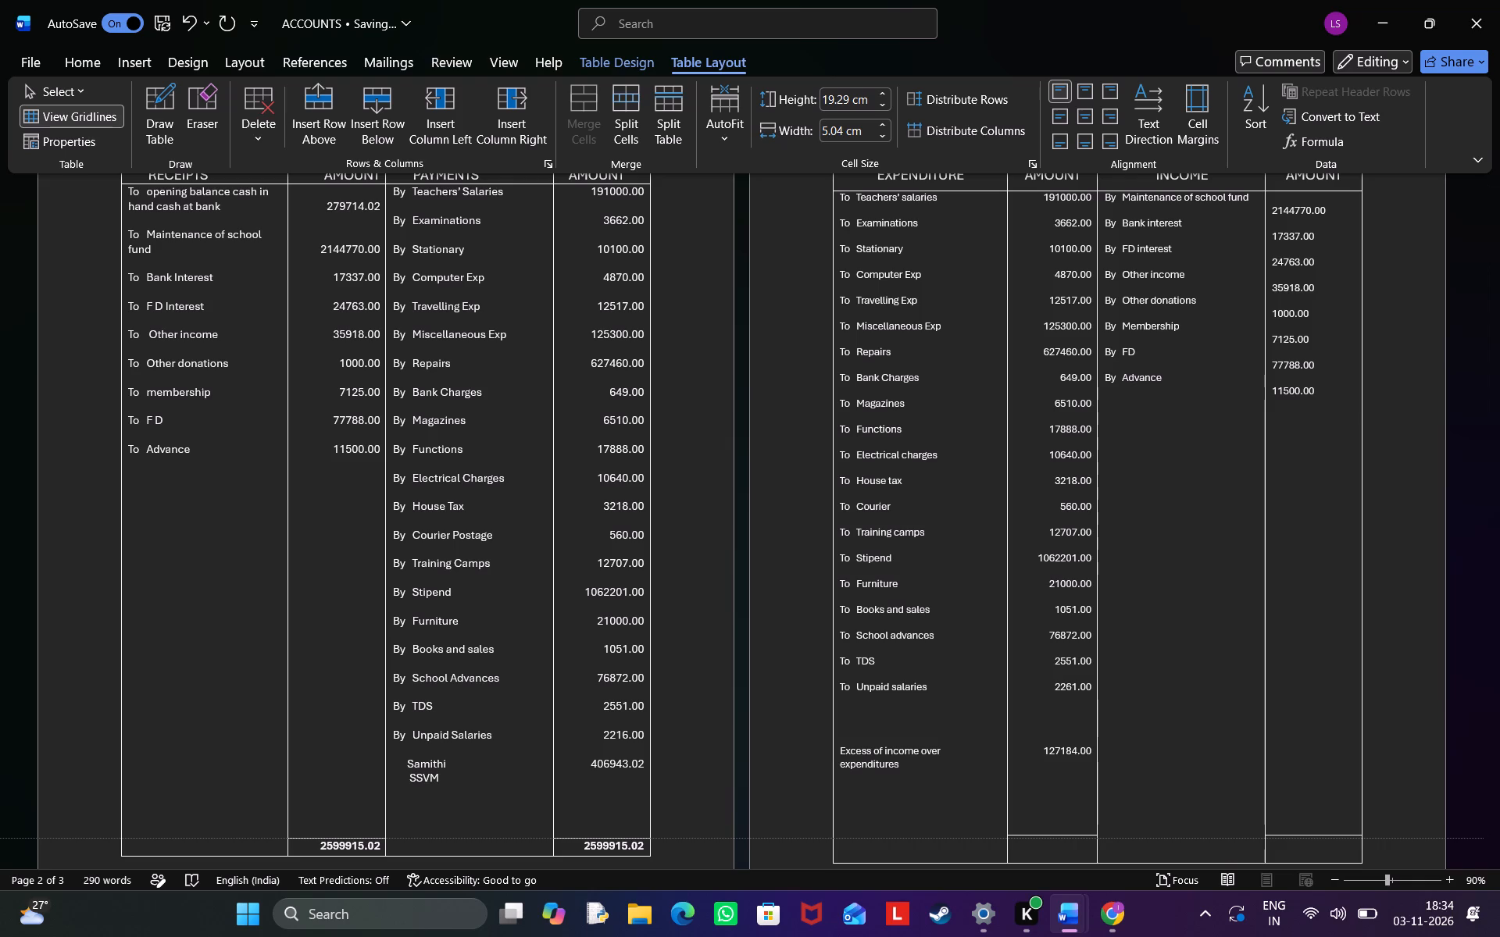
click(1045, 837)
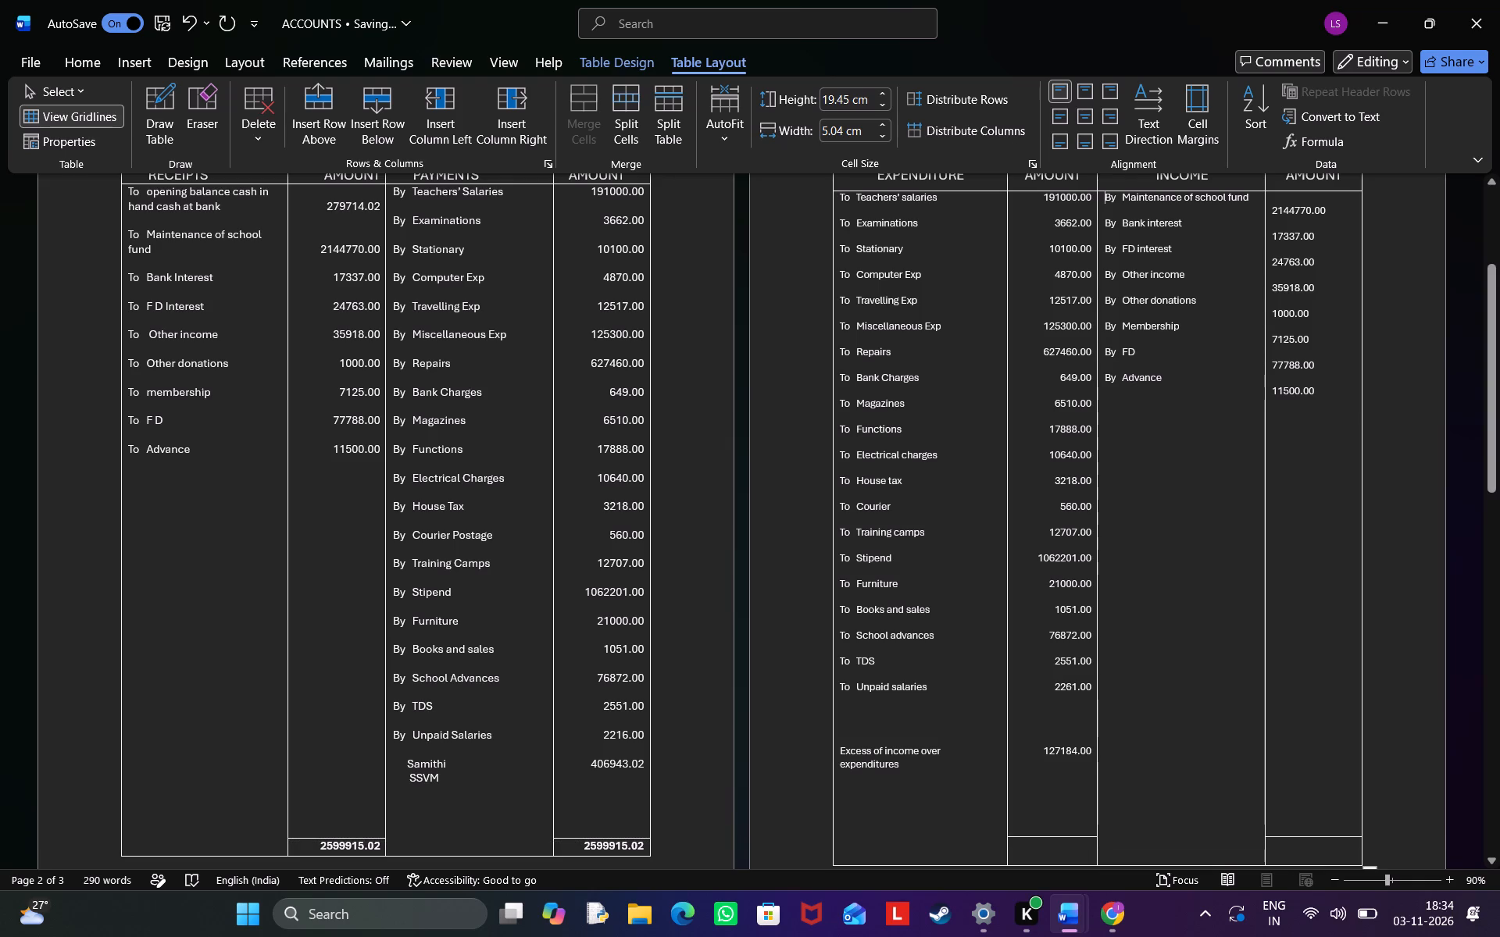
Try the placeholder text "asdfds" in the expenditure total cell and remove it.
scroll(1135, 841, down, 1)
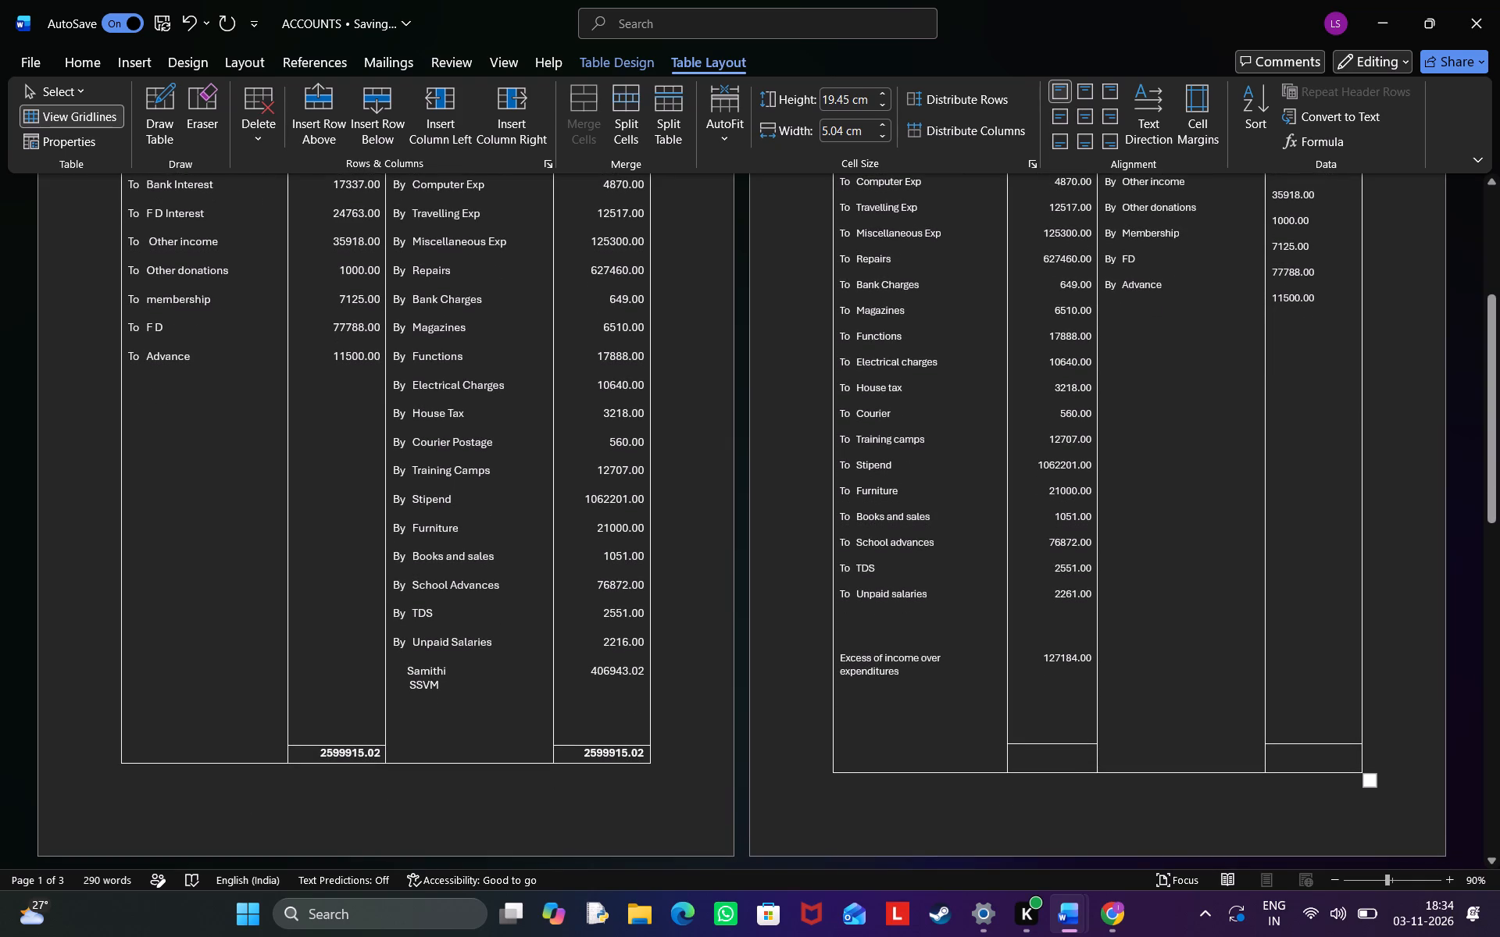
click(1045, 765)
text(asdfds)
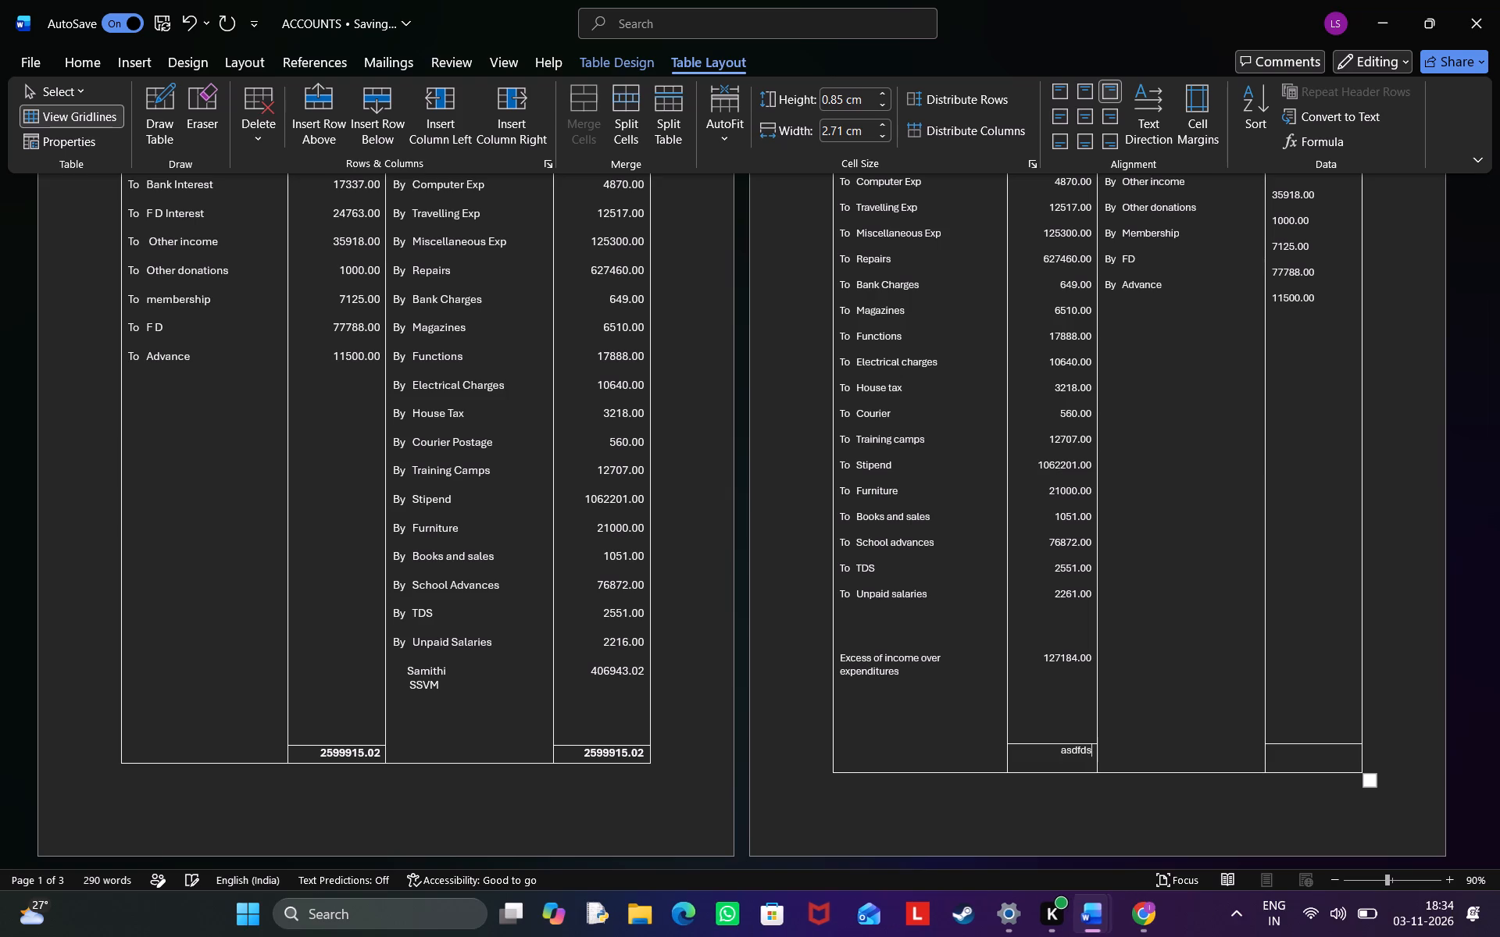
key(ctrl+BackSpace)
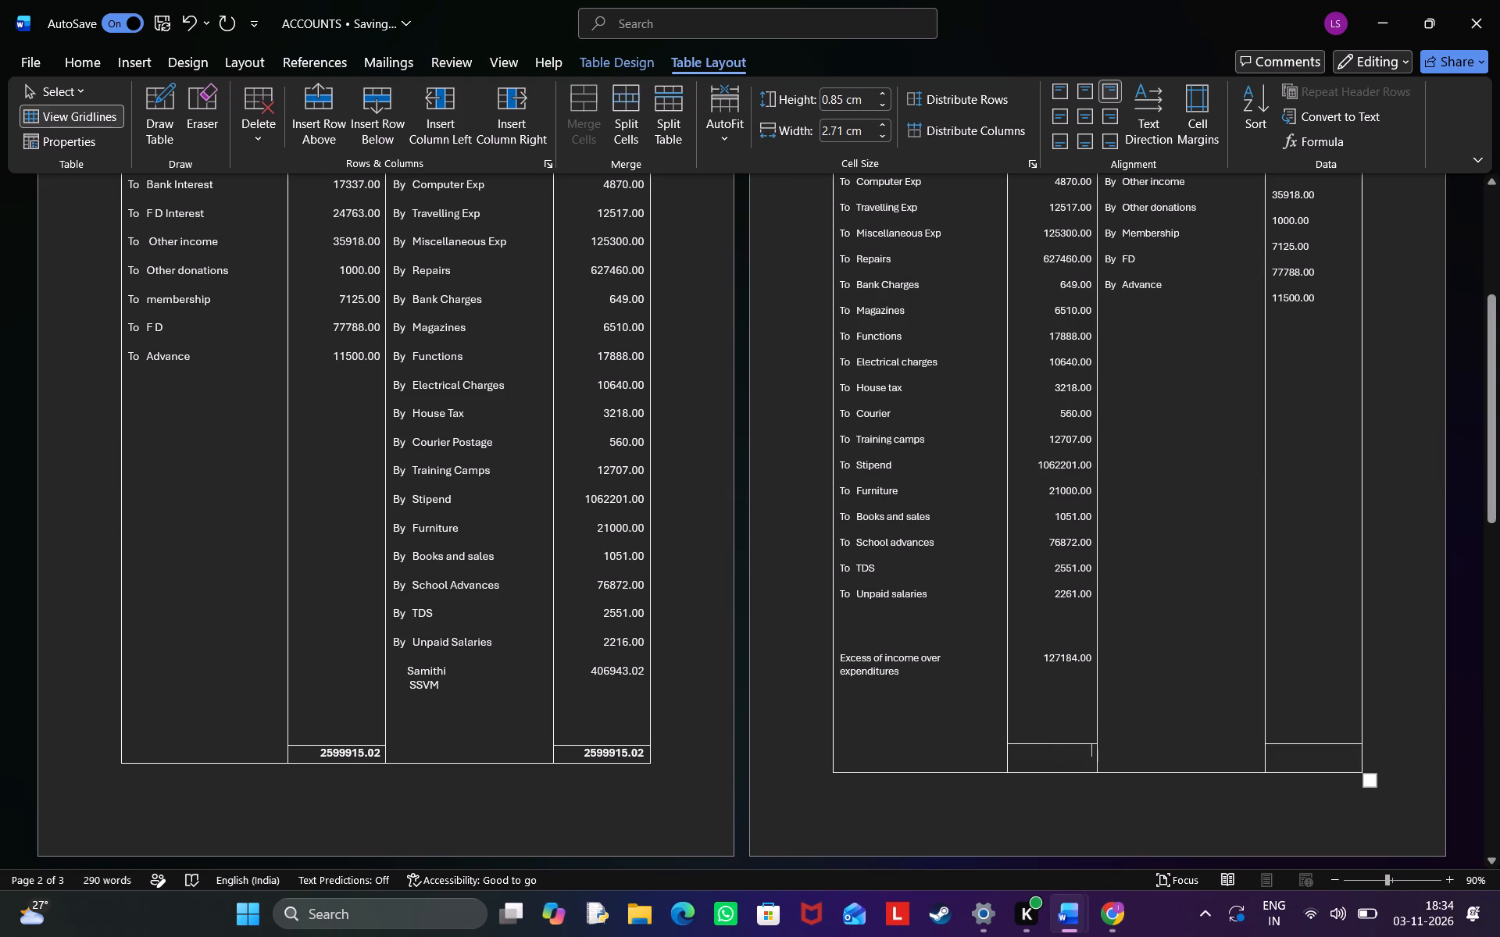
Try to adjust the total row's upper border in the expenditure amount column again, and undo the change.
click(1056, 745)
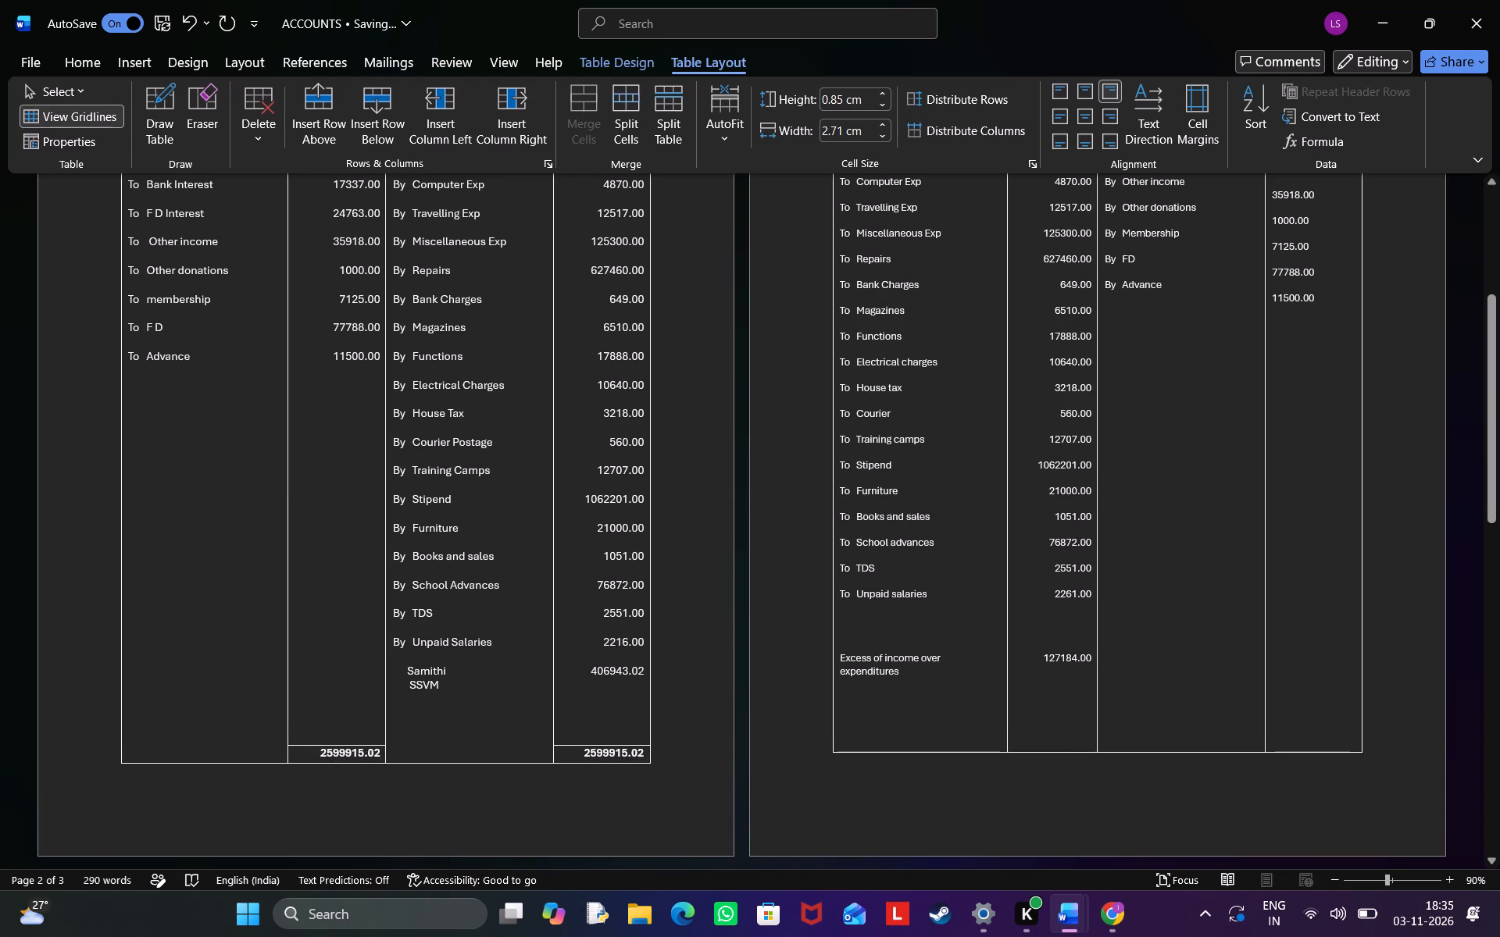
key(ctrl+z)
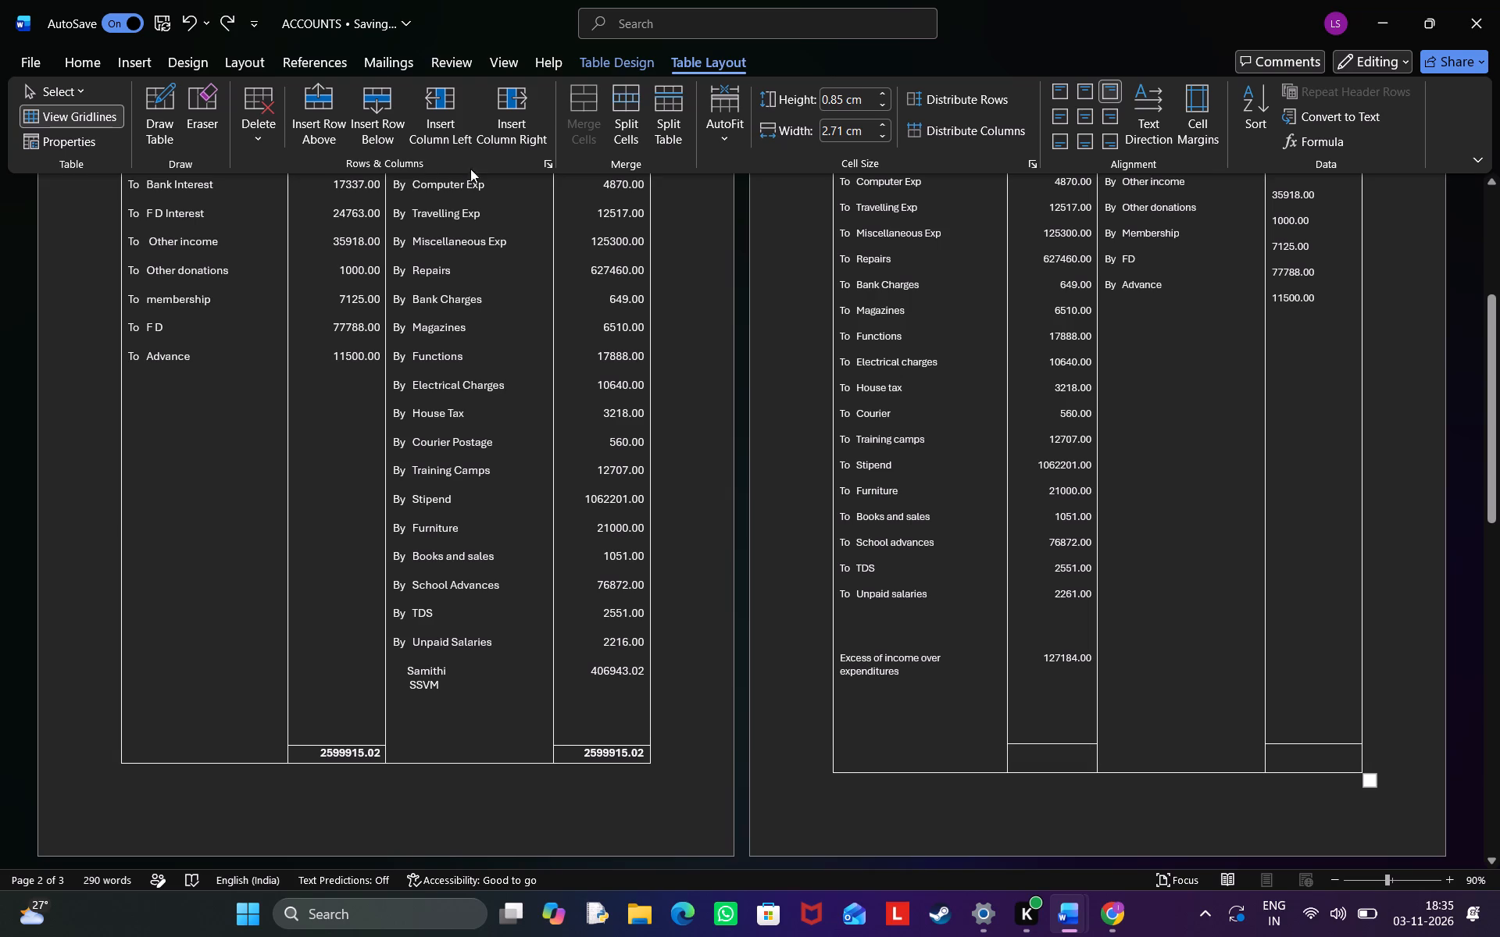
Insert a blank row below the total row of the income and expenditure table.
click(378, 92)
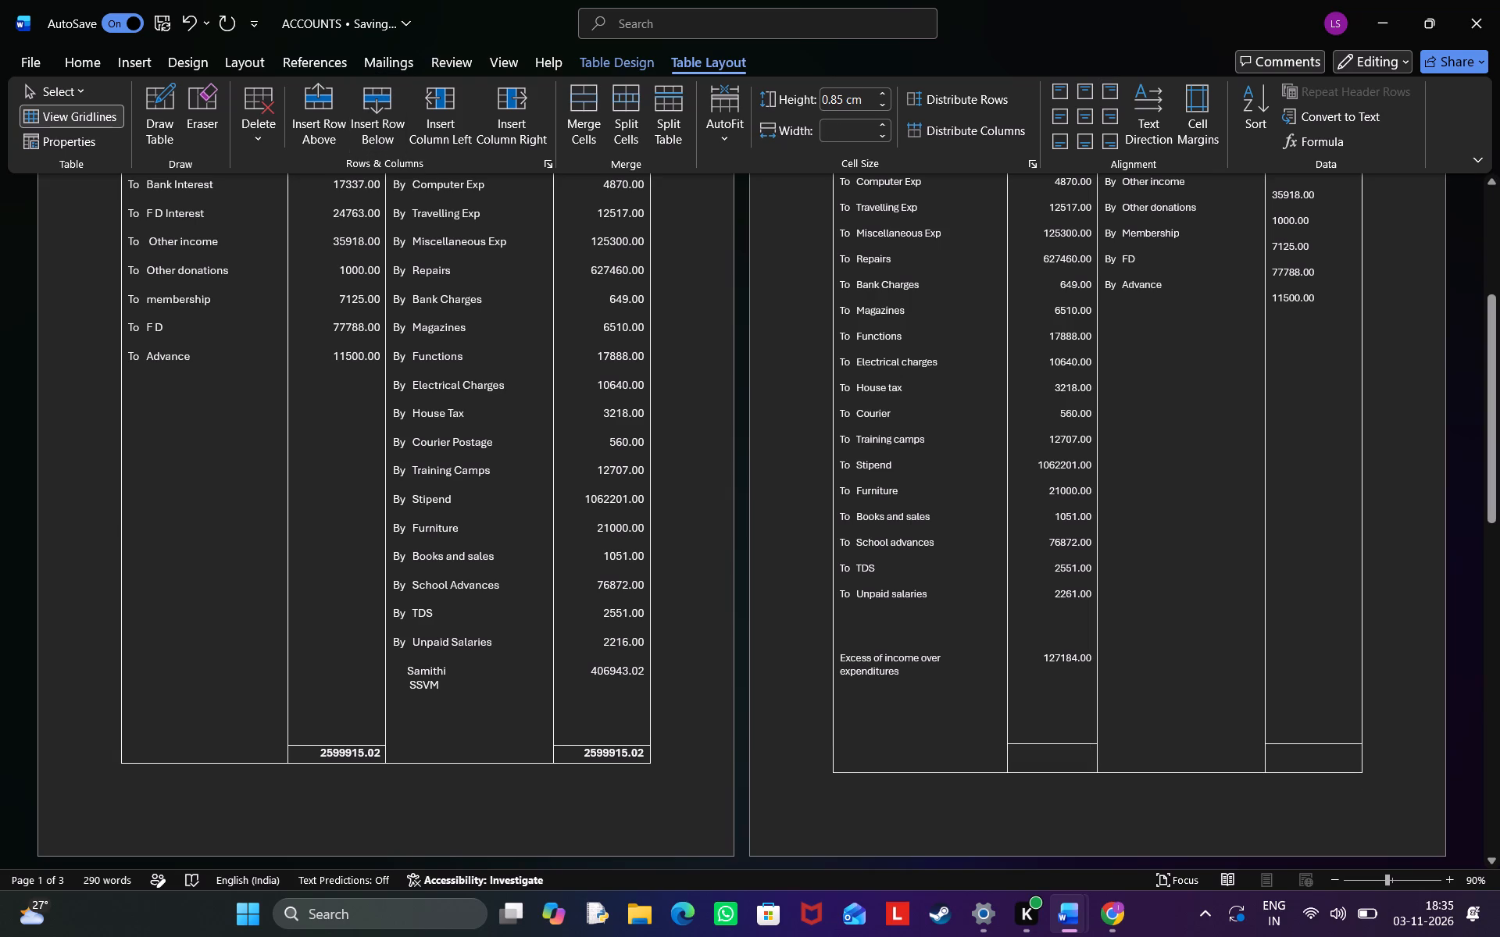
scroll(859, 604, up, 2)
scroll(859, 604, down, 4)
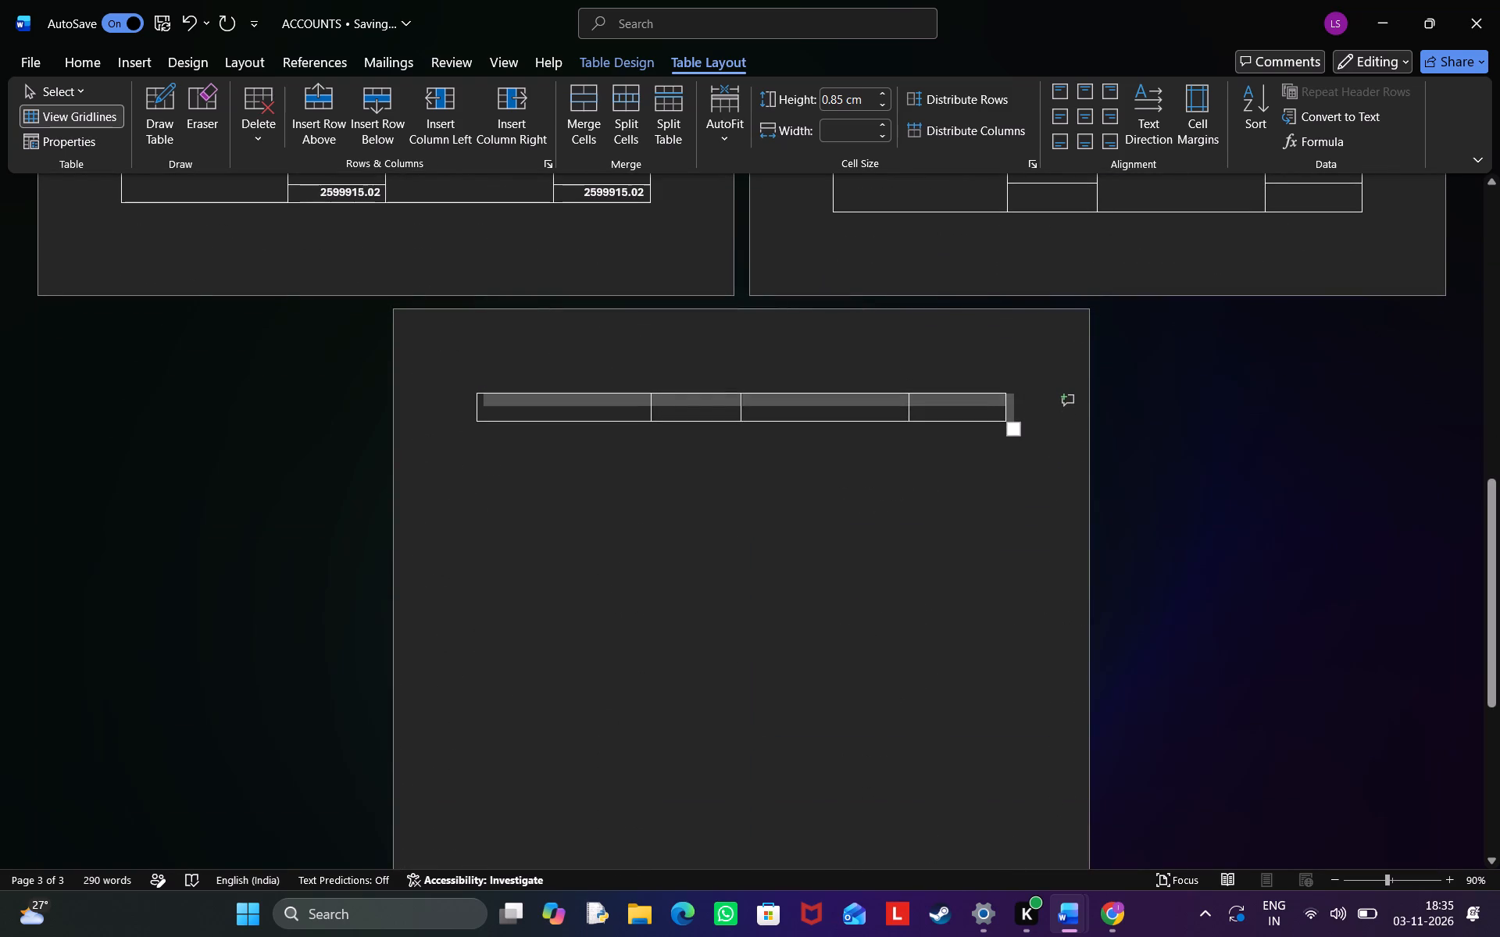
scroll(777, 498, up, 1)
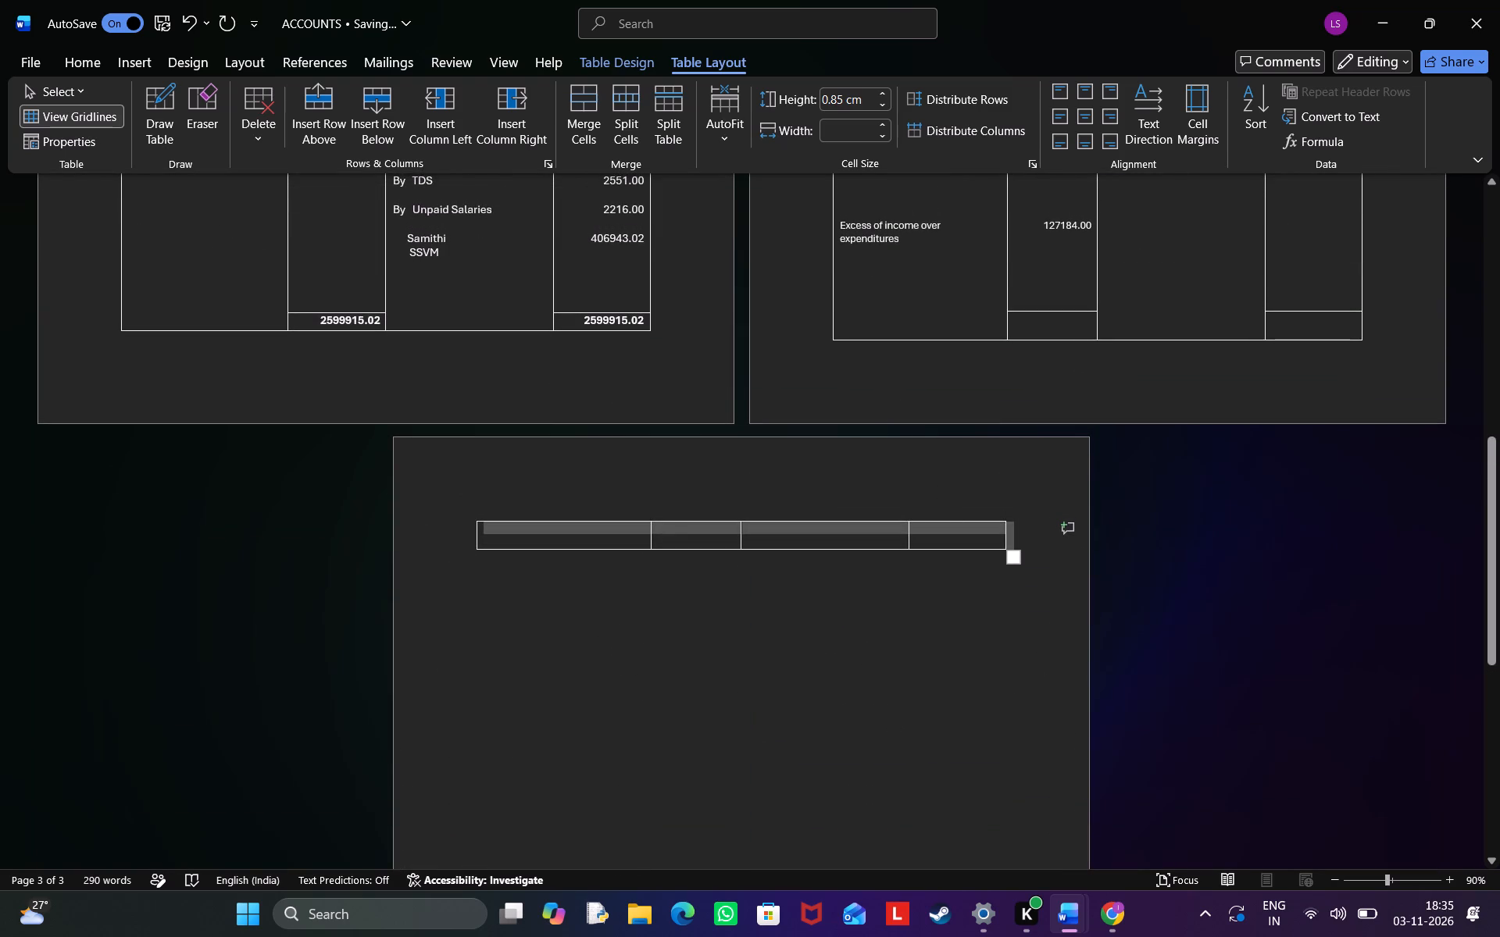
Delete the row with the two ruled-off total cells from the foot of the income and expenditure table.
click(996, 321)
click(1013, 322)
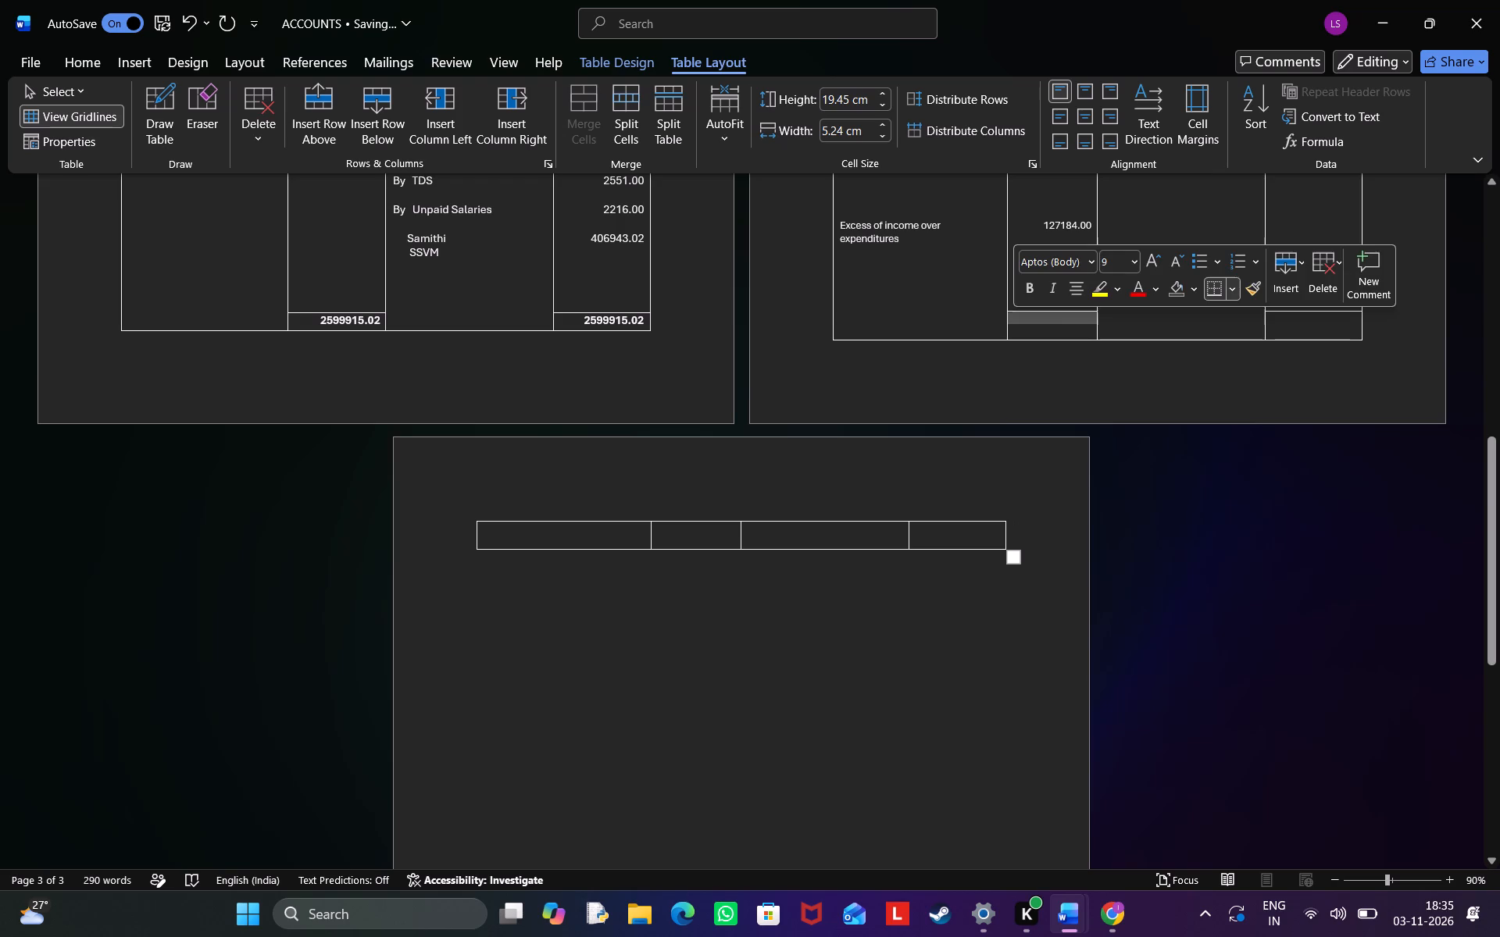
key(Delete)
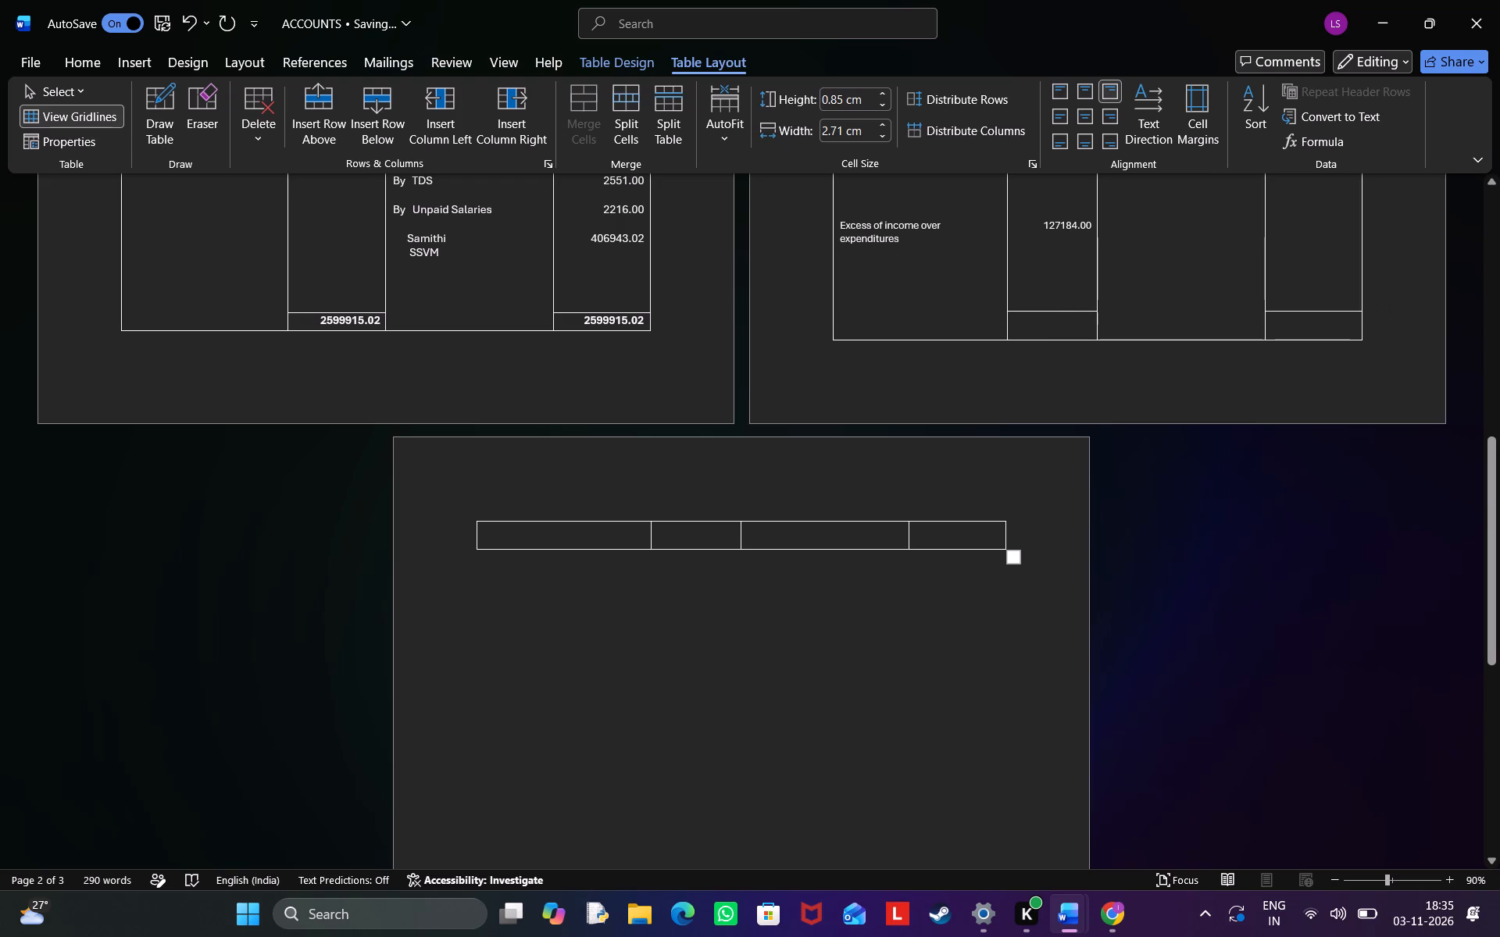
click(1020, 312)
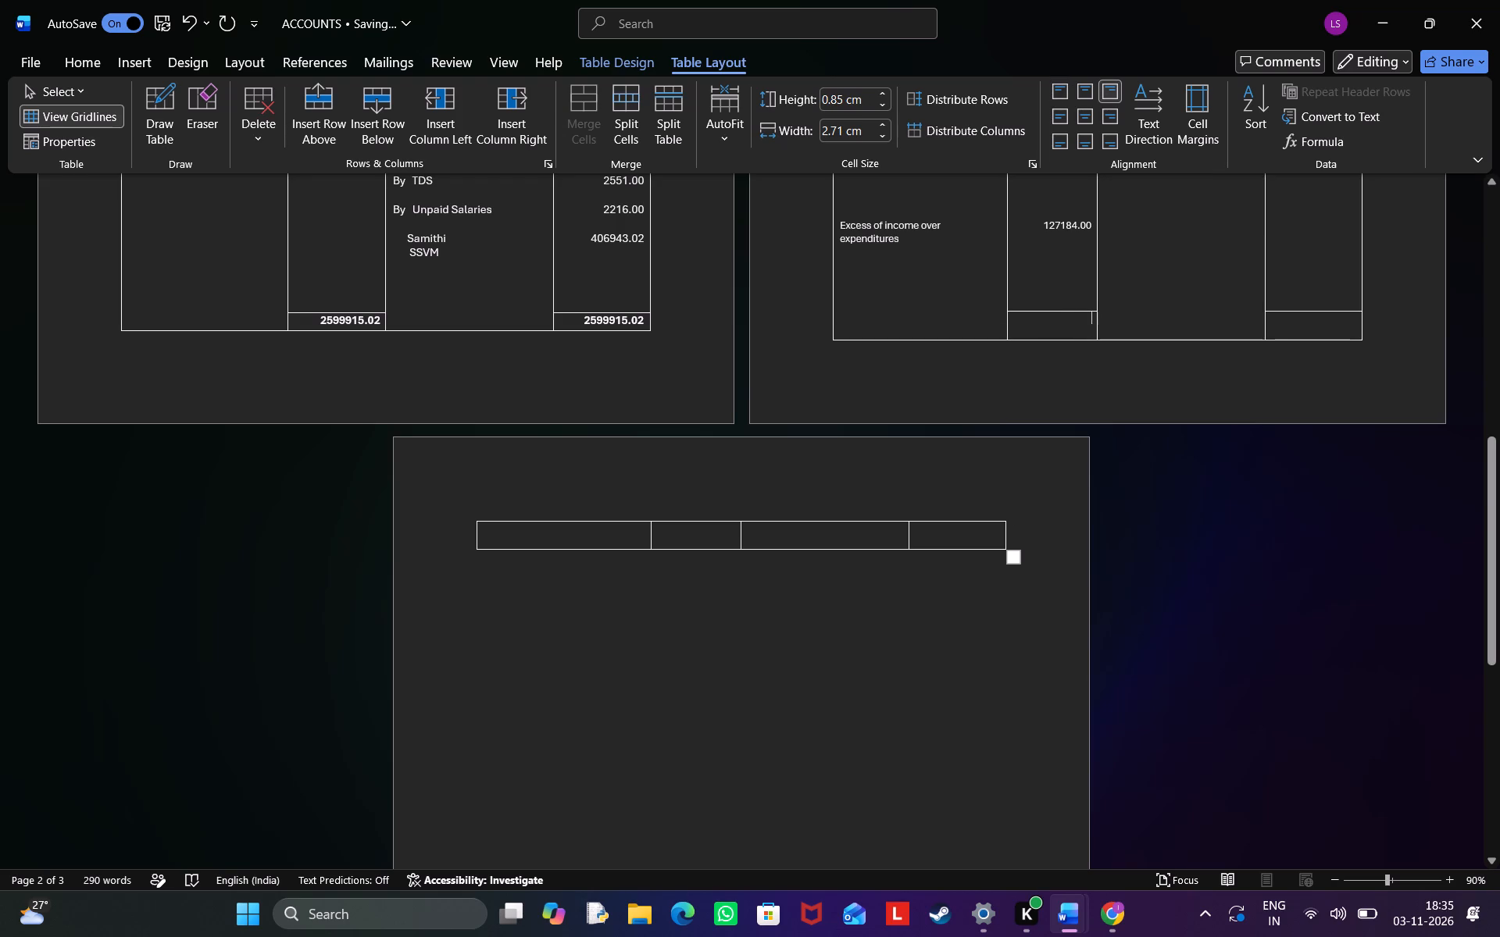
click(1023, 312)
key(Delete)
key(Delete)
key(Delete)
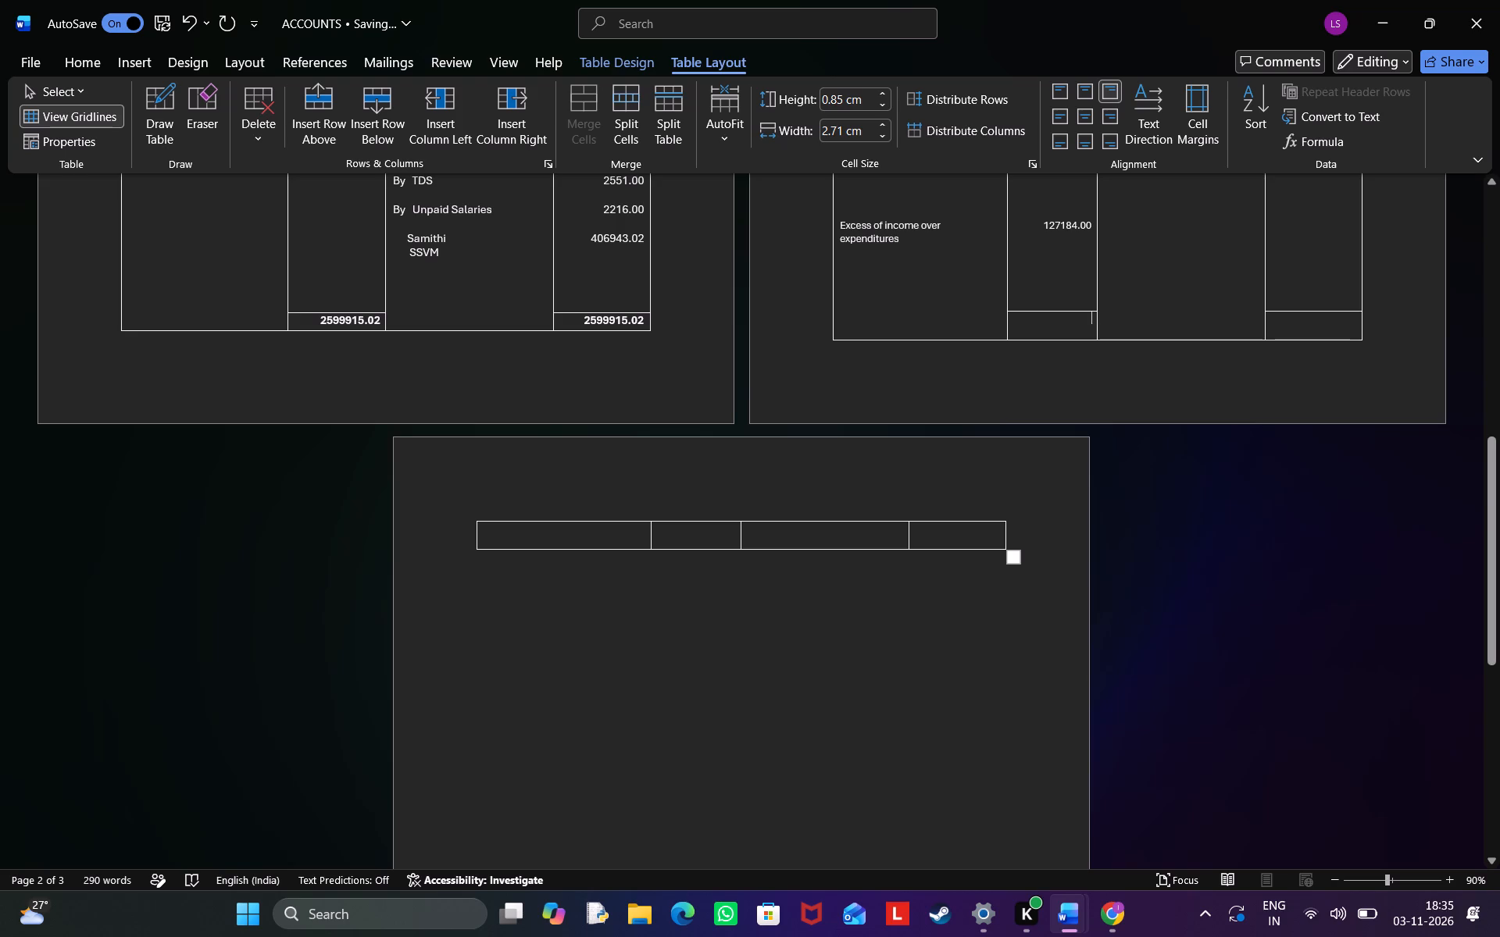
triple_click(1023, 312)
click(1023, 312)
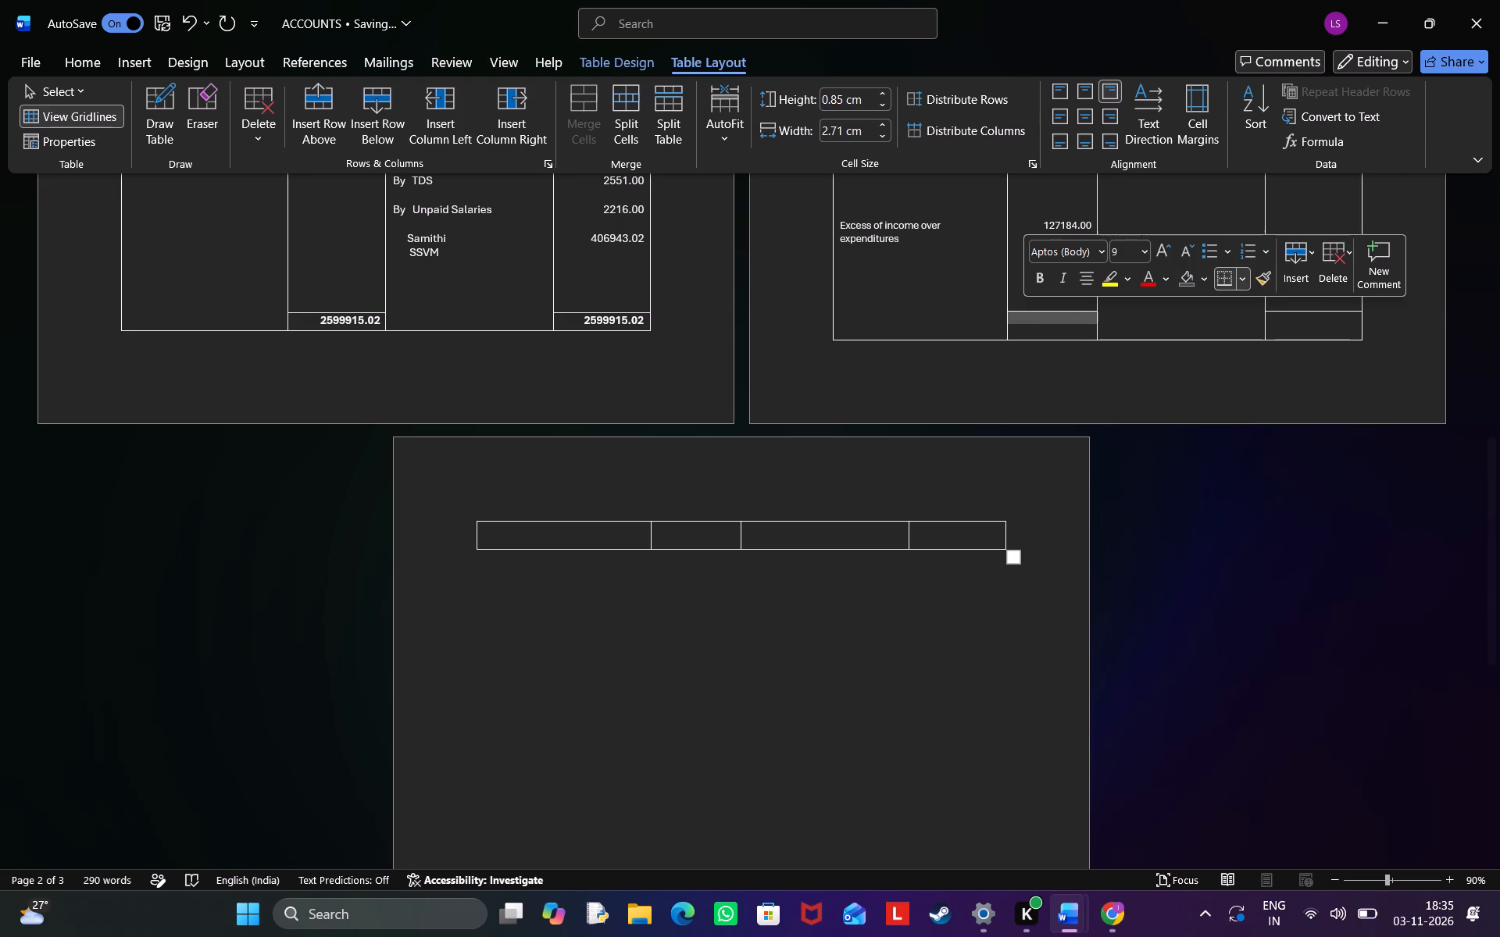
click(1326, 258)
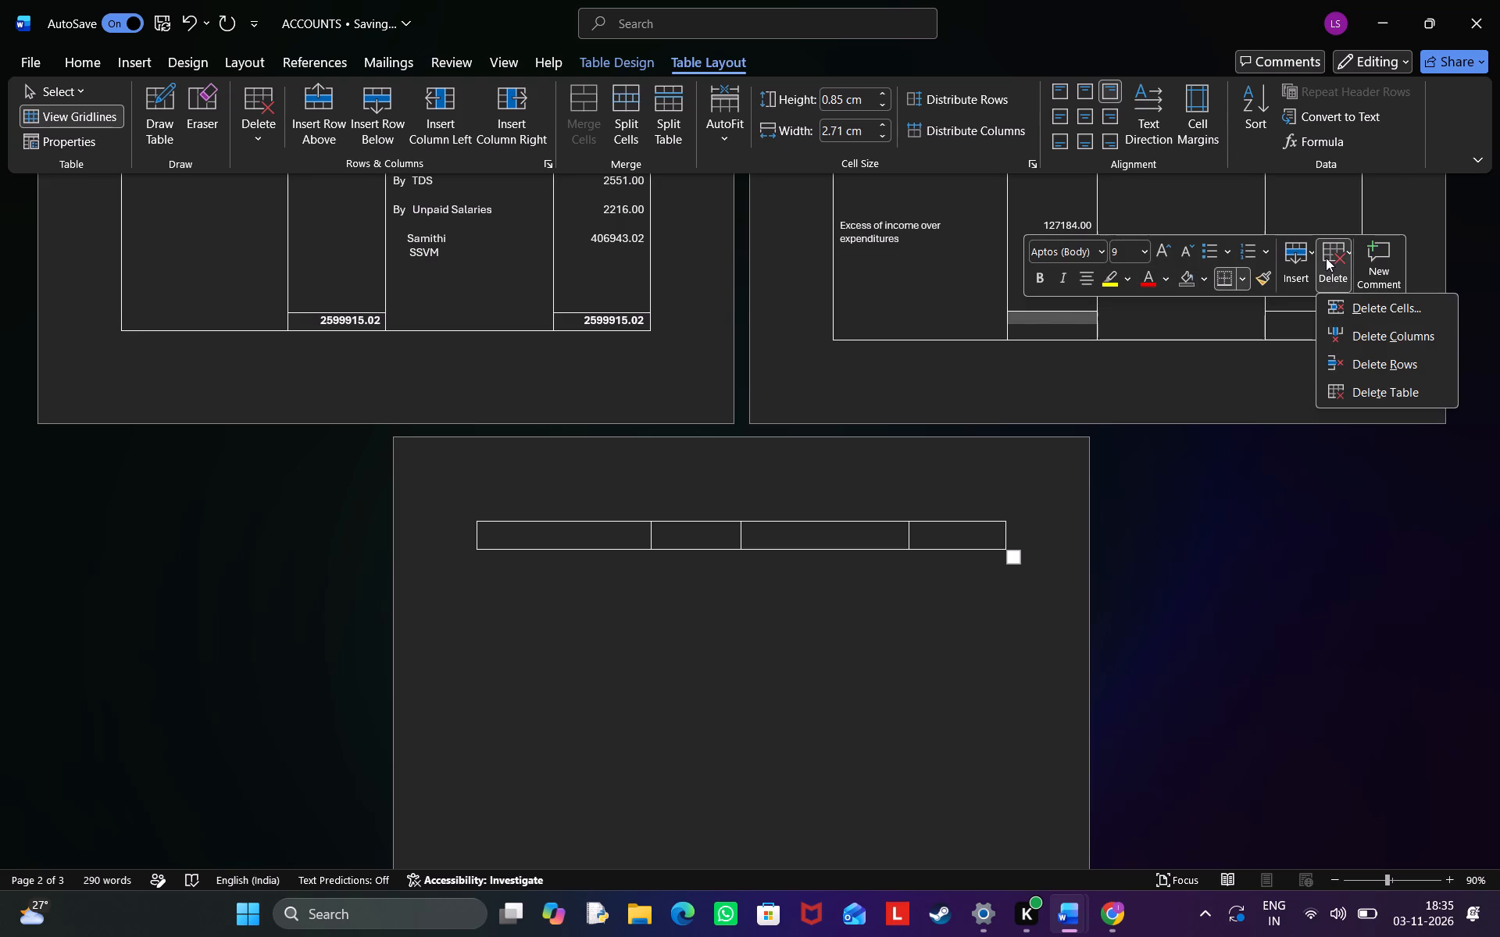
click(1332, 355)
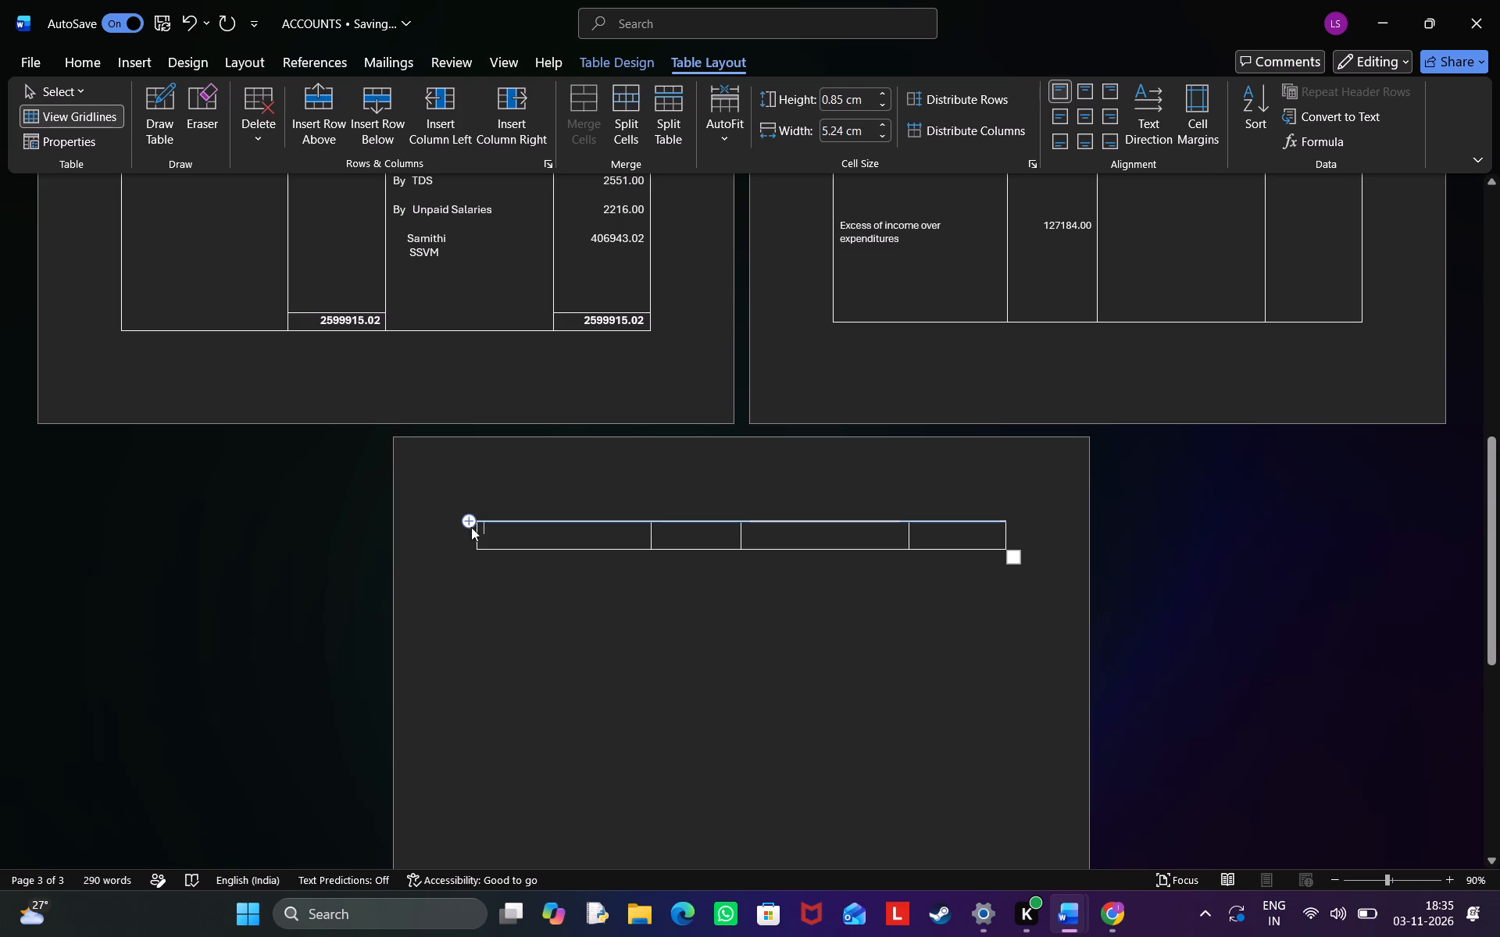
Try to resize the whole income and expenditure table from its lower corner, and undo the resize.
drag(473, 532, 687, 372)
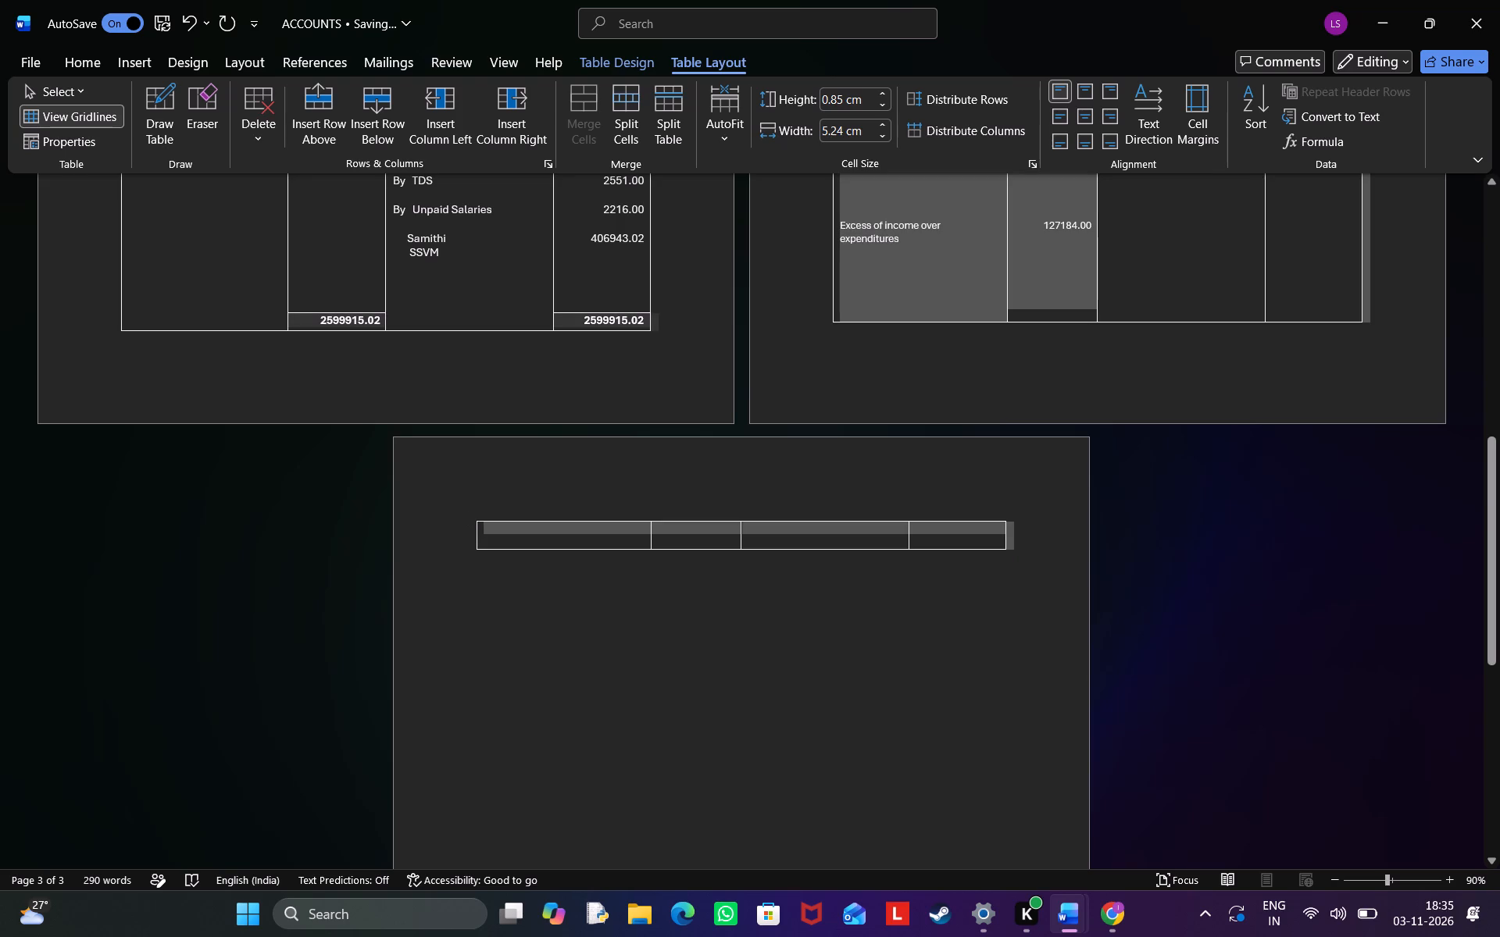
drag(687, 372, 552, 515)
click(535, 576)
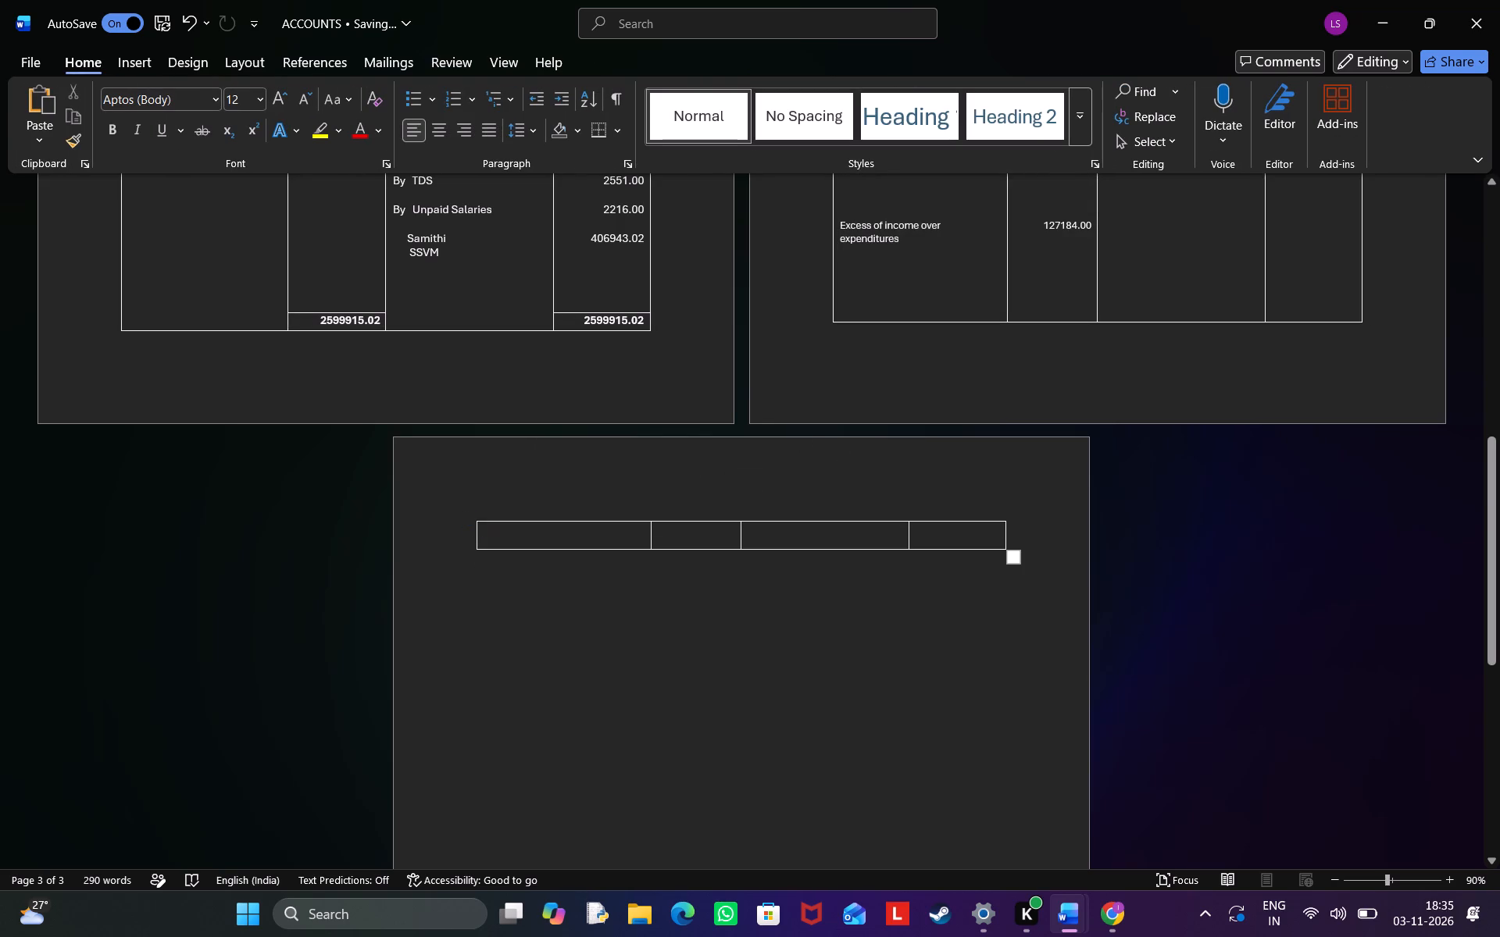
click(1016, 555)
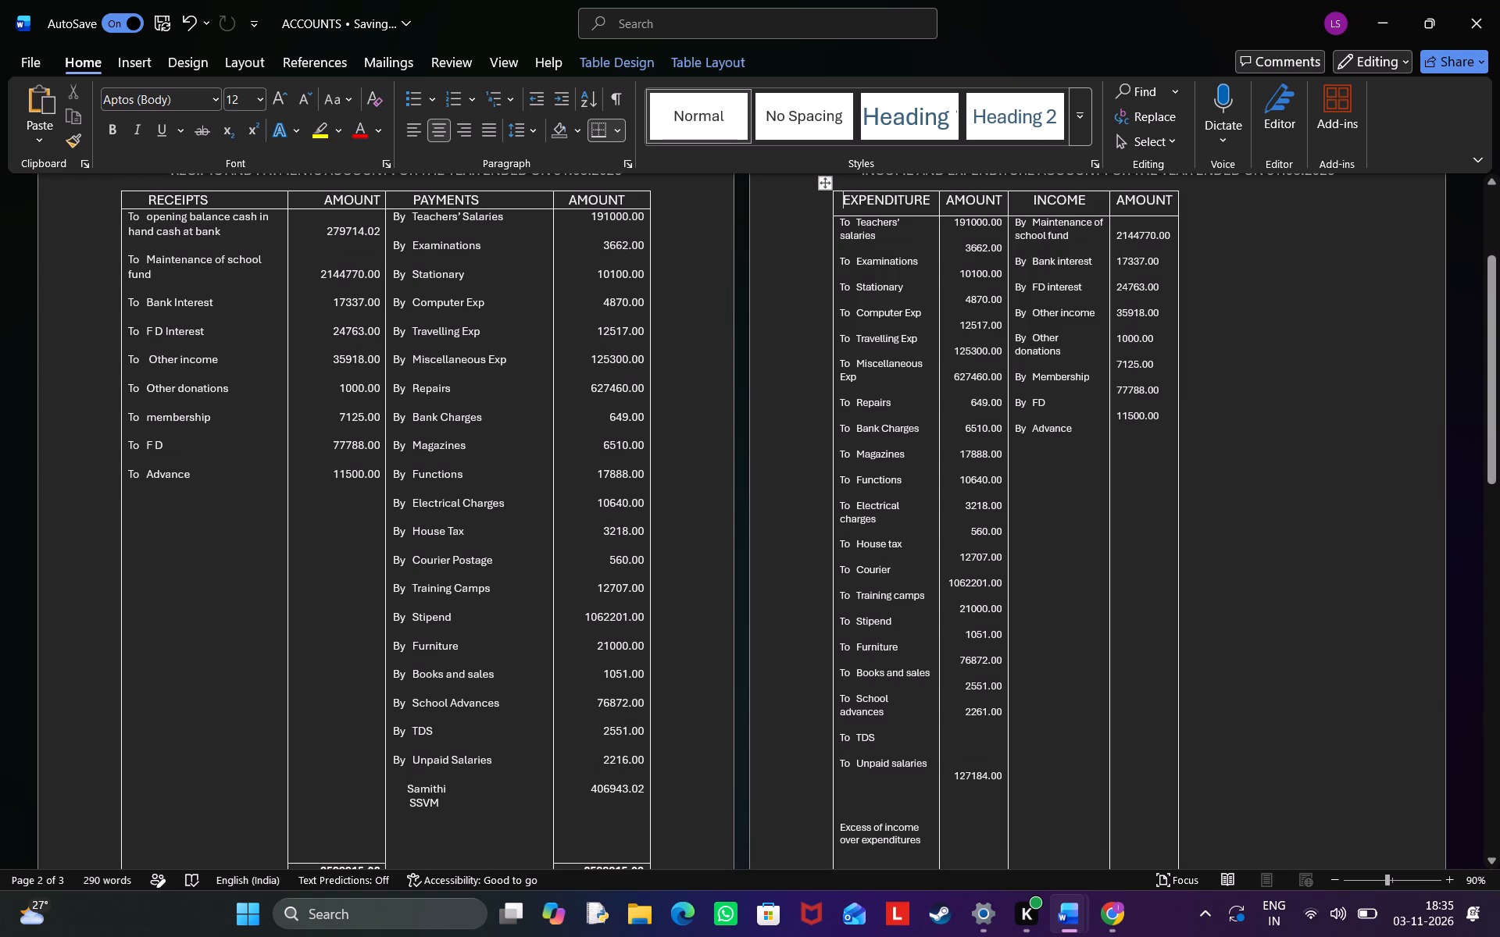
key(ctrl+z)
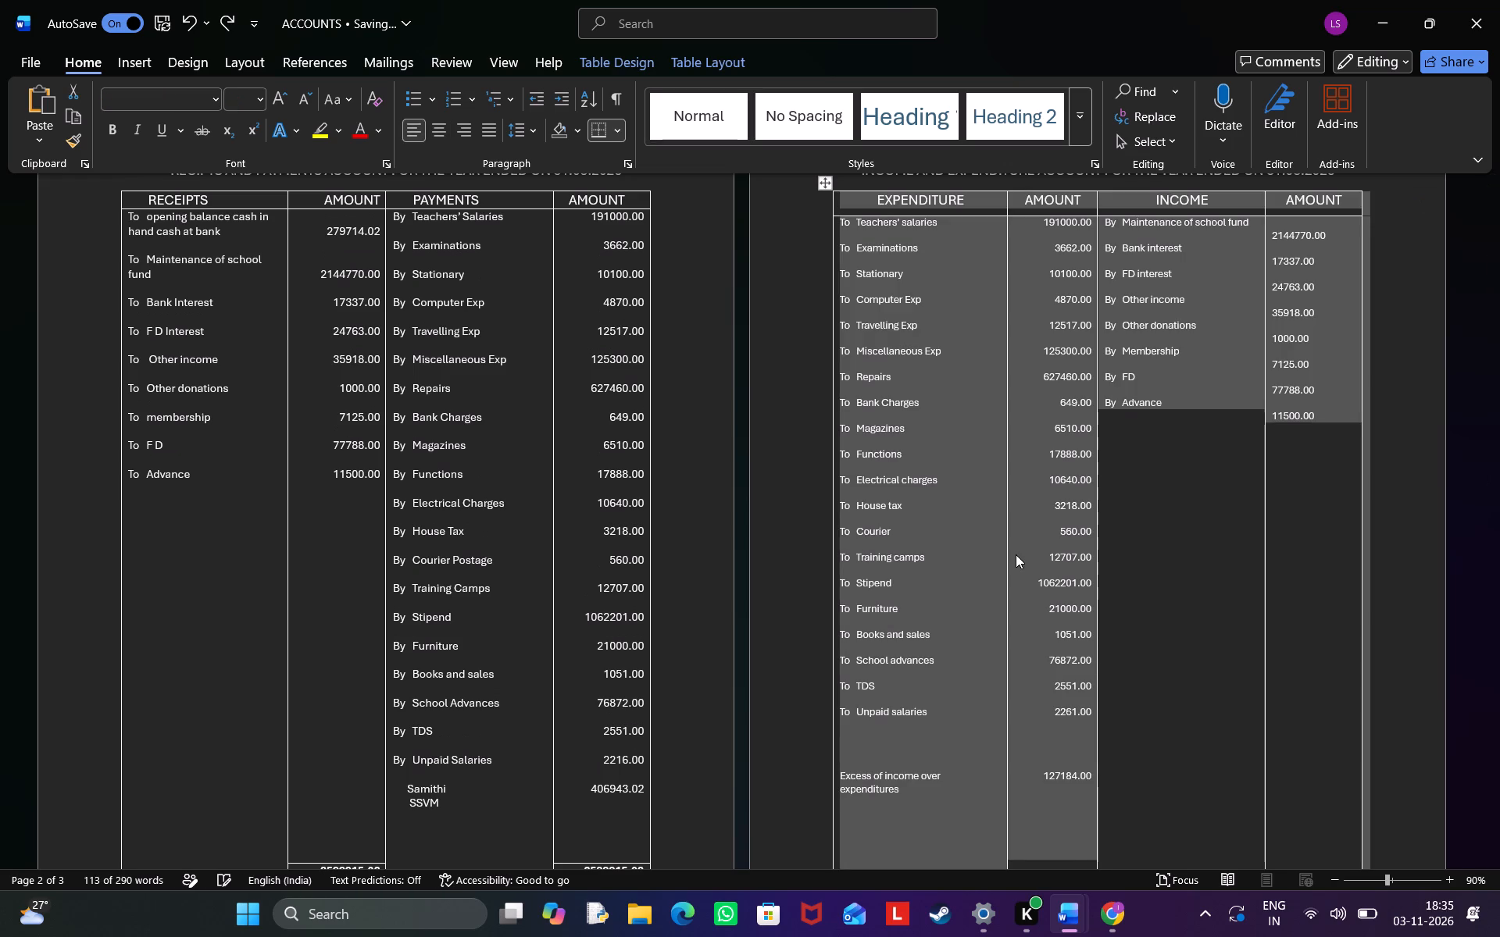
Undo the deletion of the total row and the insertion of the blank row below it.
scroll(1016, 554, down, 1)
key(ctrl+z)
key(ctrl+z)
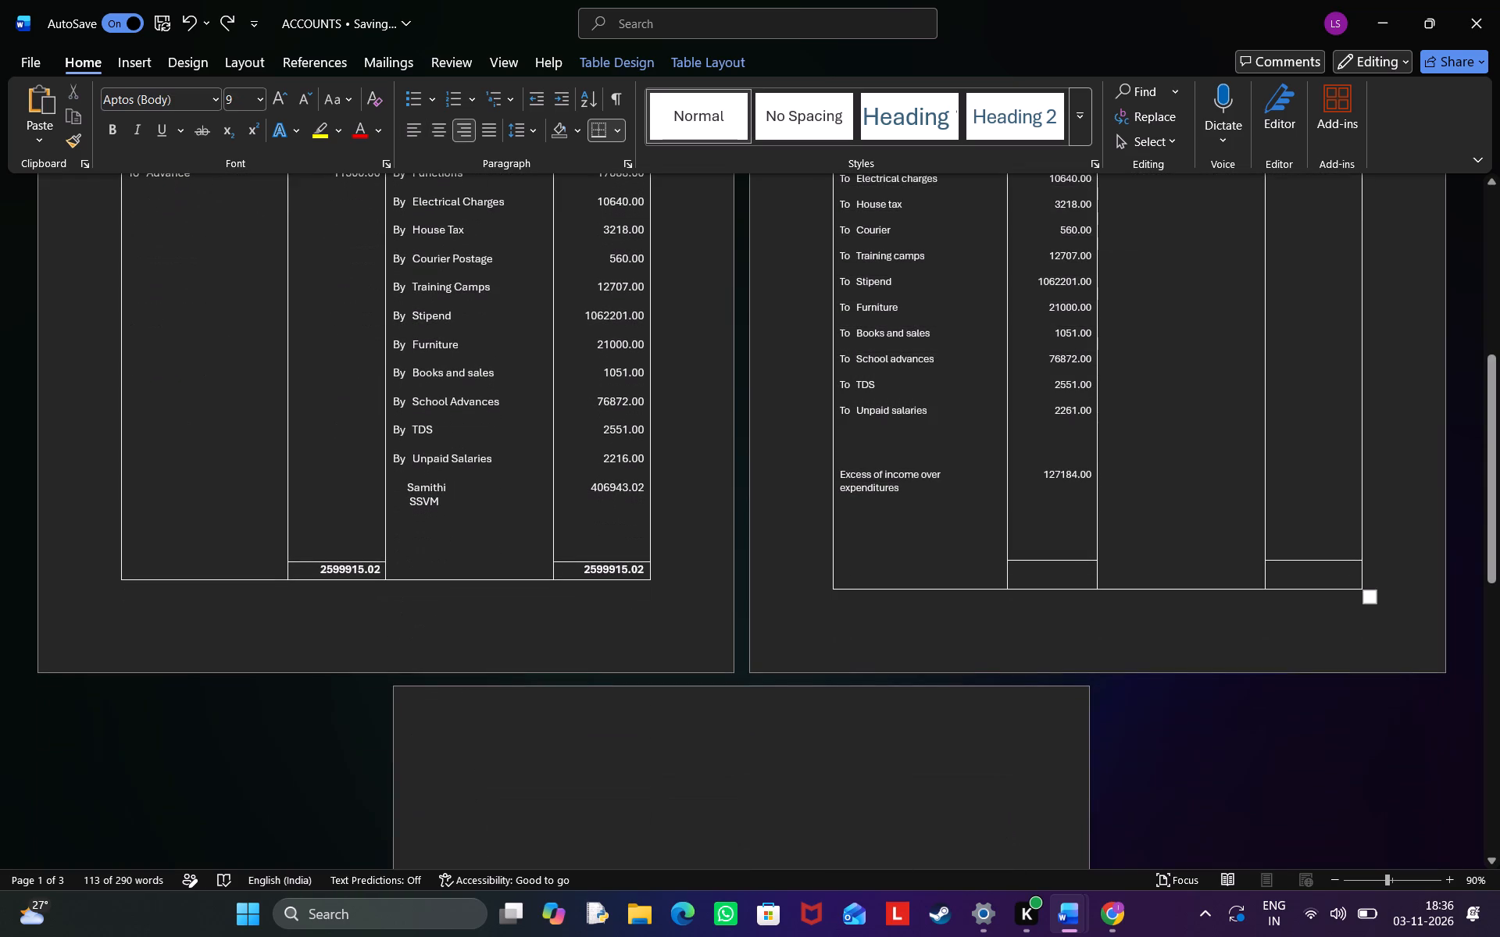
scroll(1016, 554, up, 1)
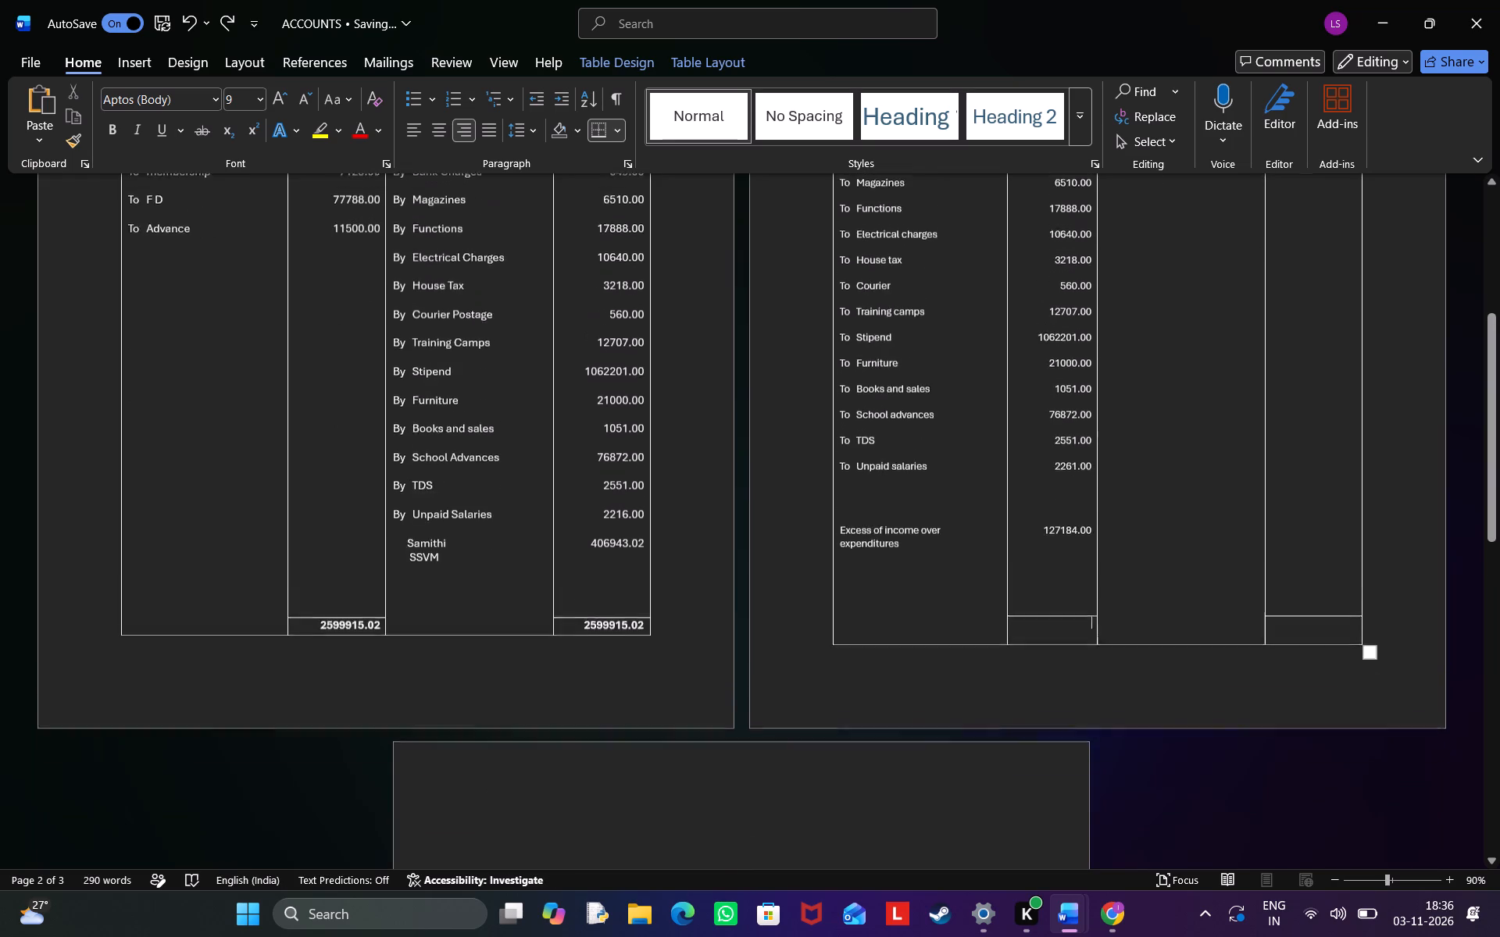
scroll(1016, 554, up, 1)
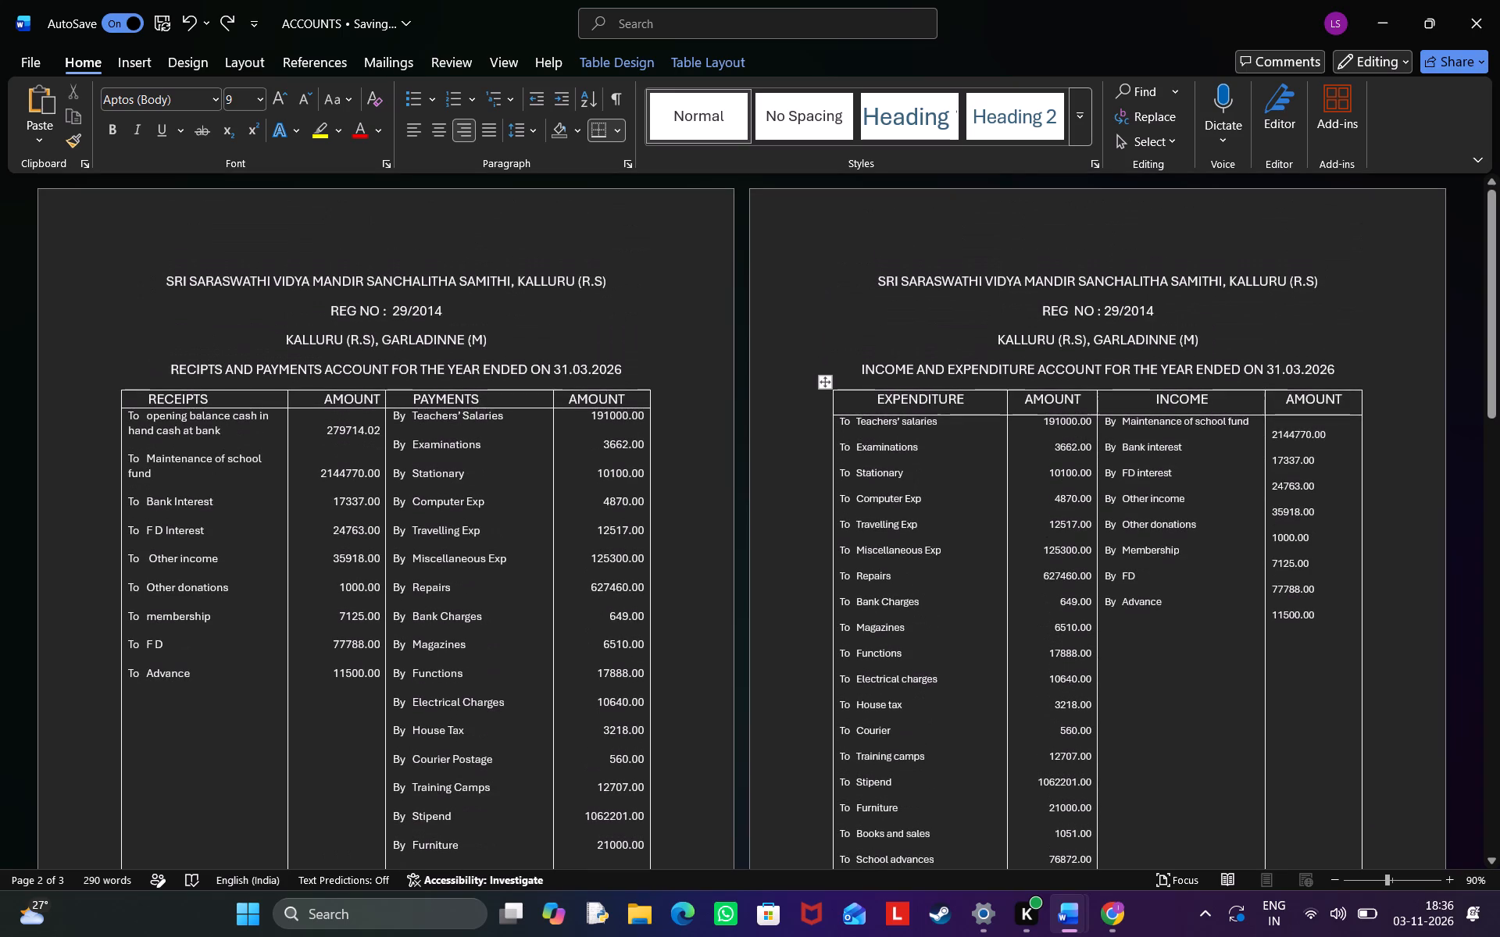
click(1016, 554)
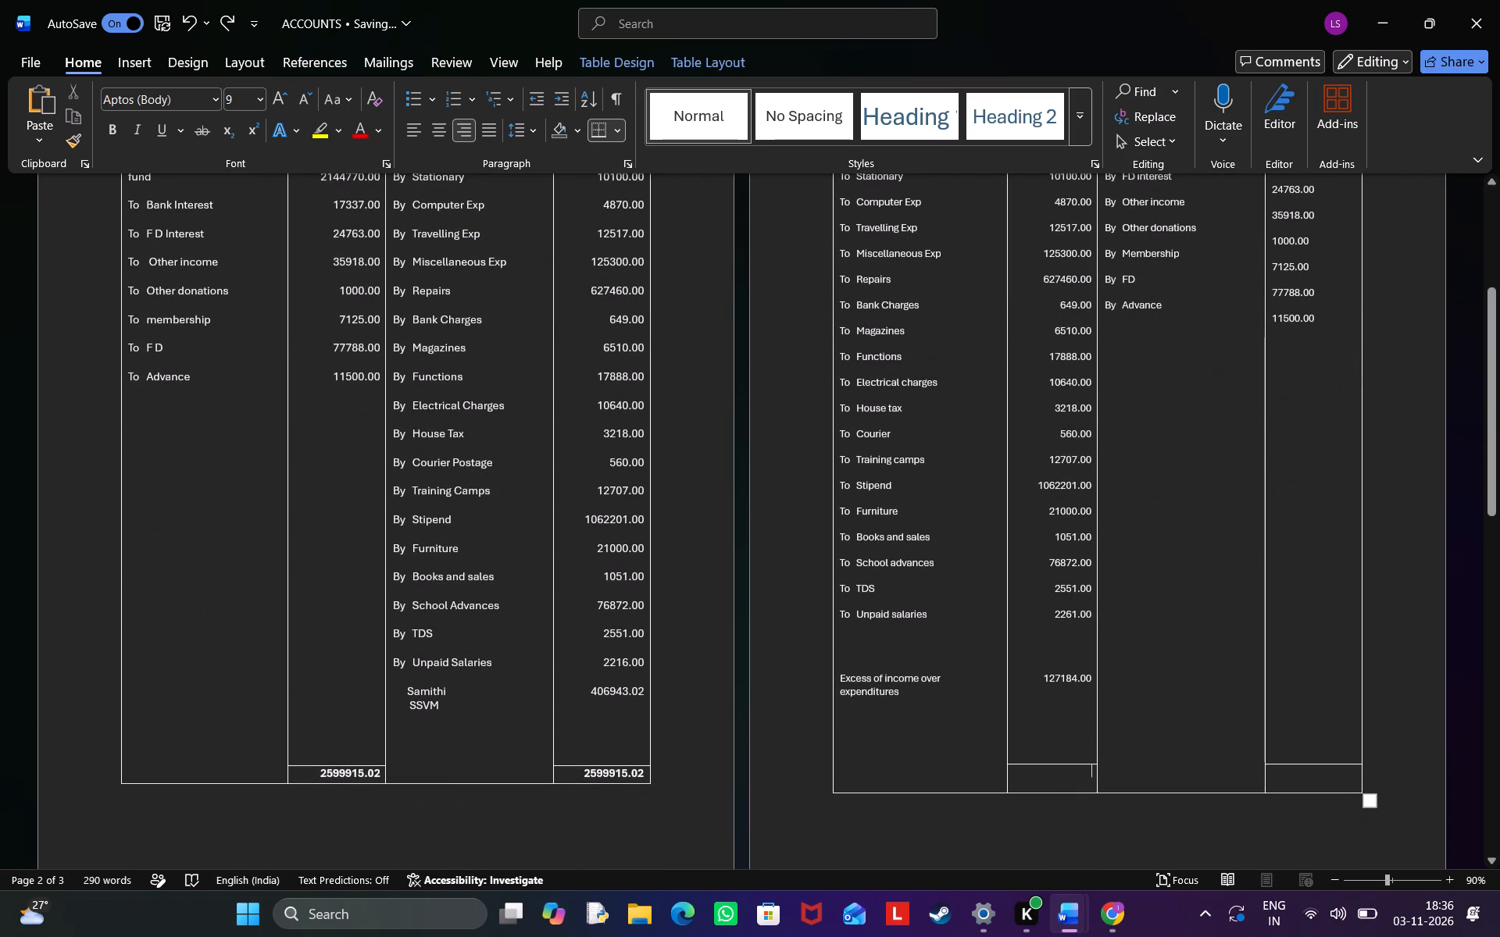
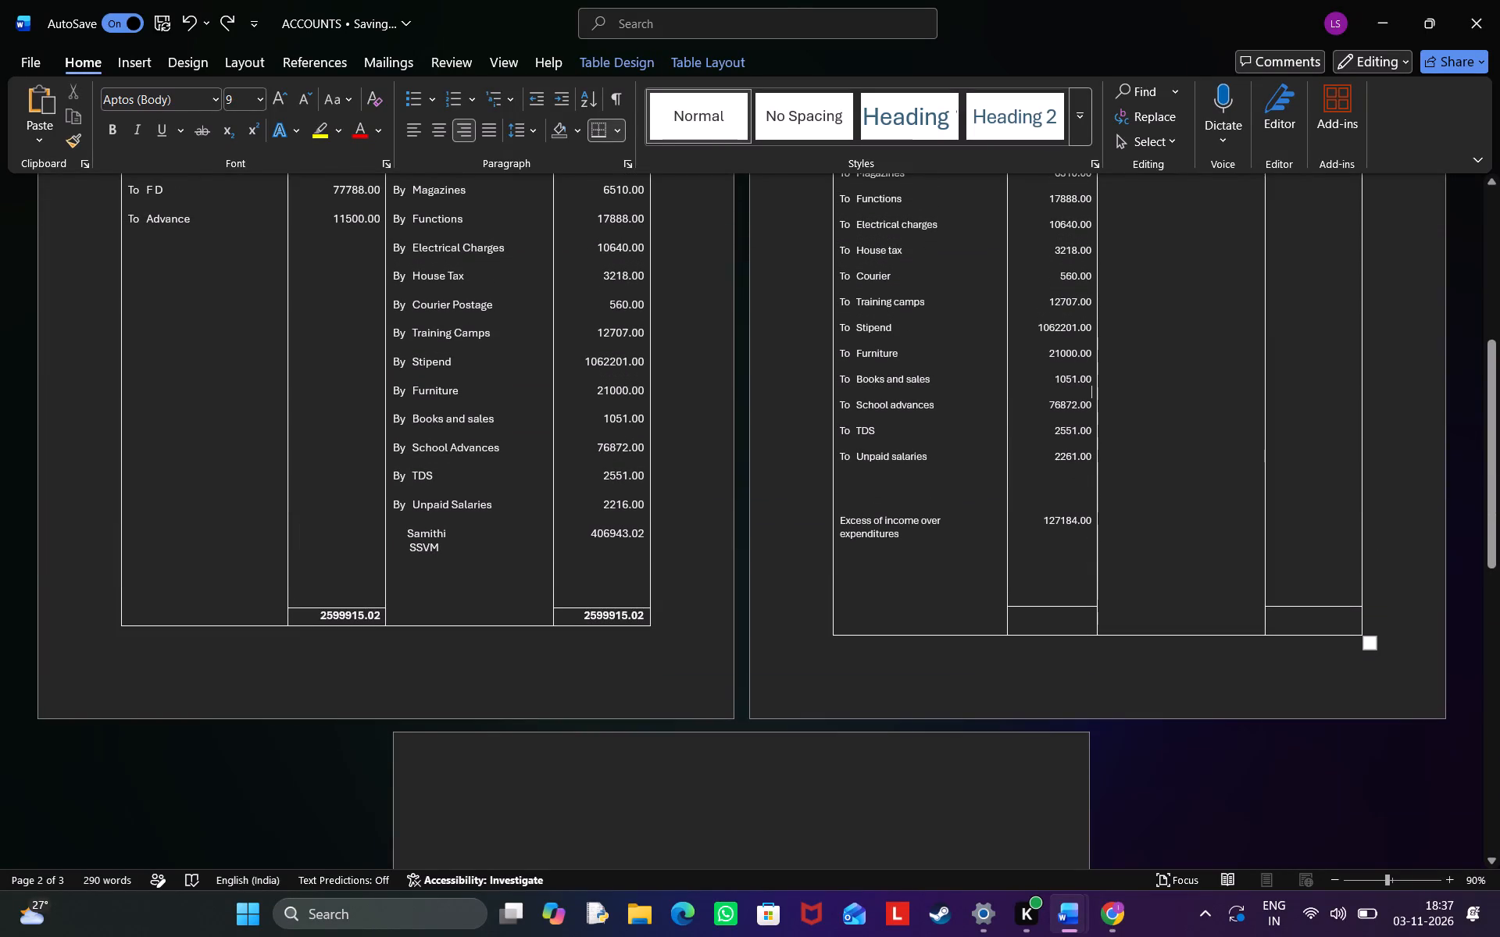
Slightly reduce the height of the total row at the foot of the income and expenditure table.
scroll(1084, 593, up, 1)
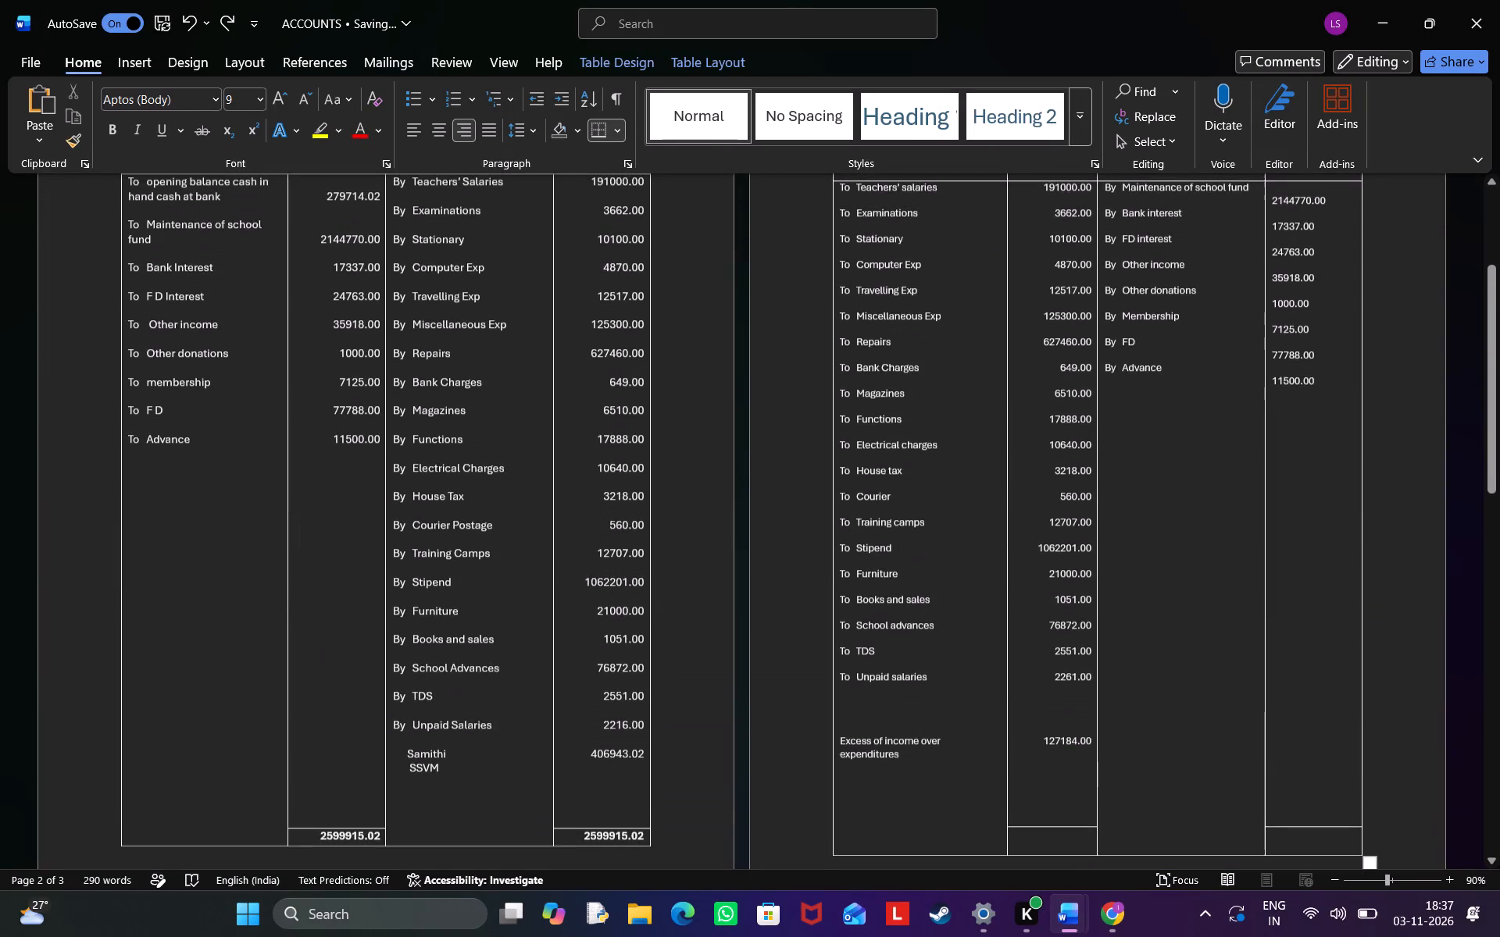
scroll(1084, 593, down, 1)
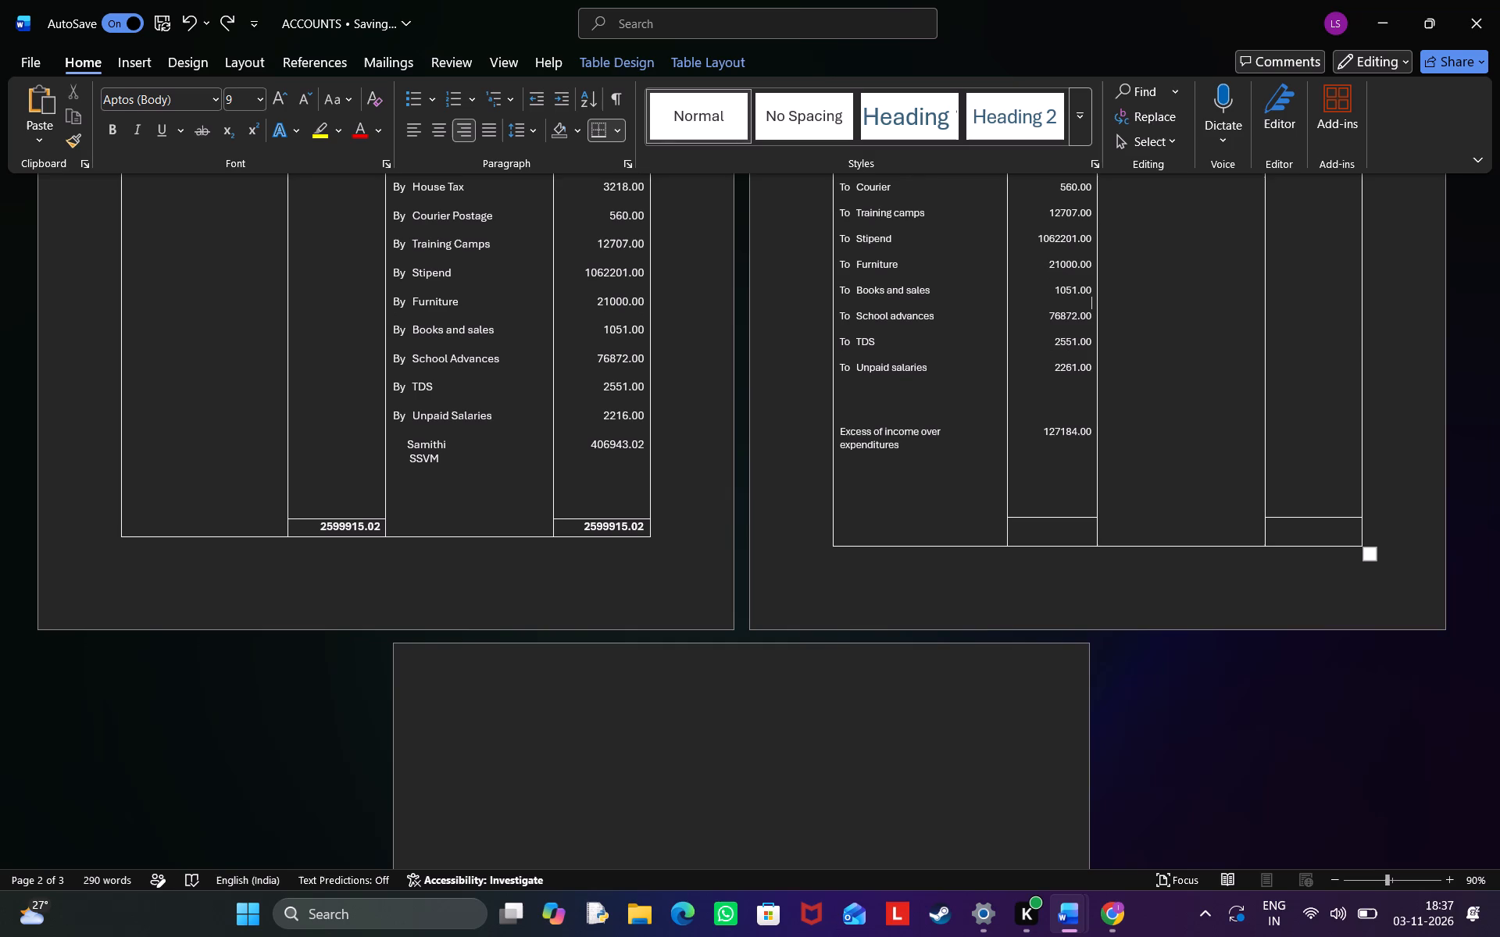
click(1066, 518)
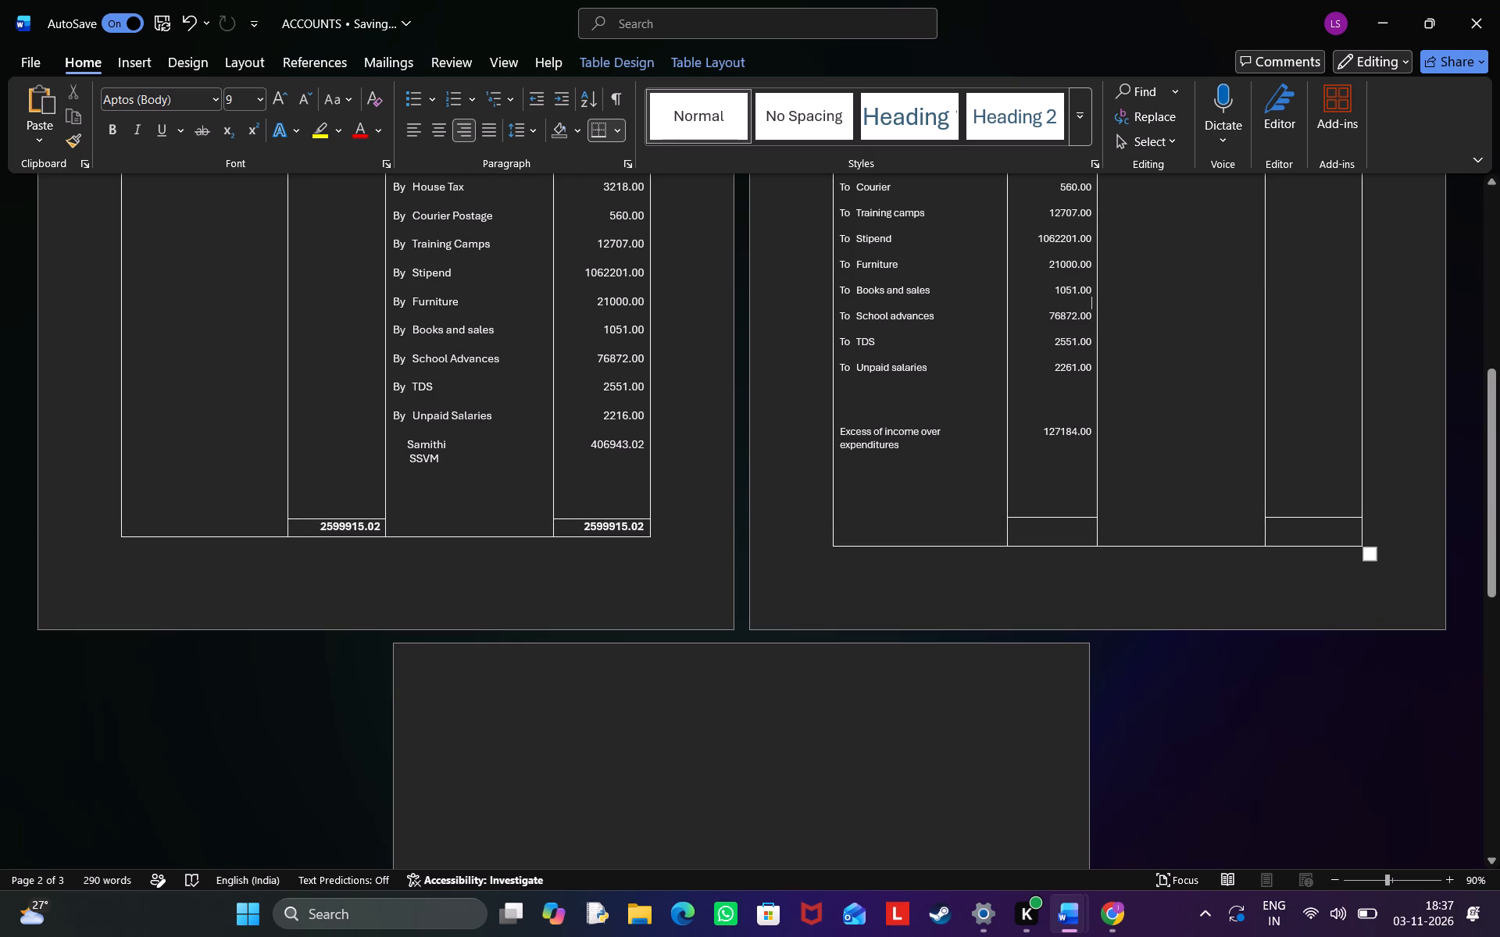
click(1062, 545)
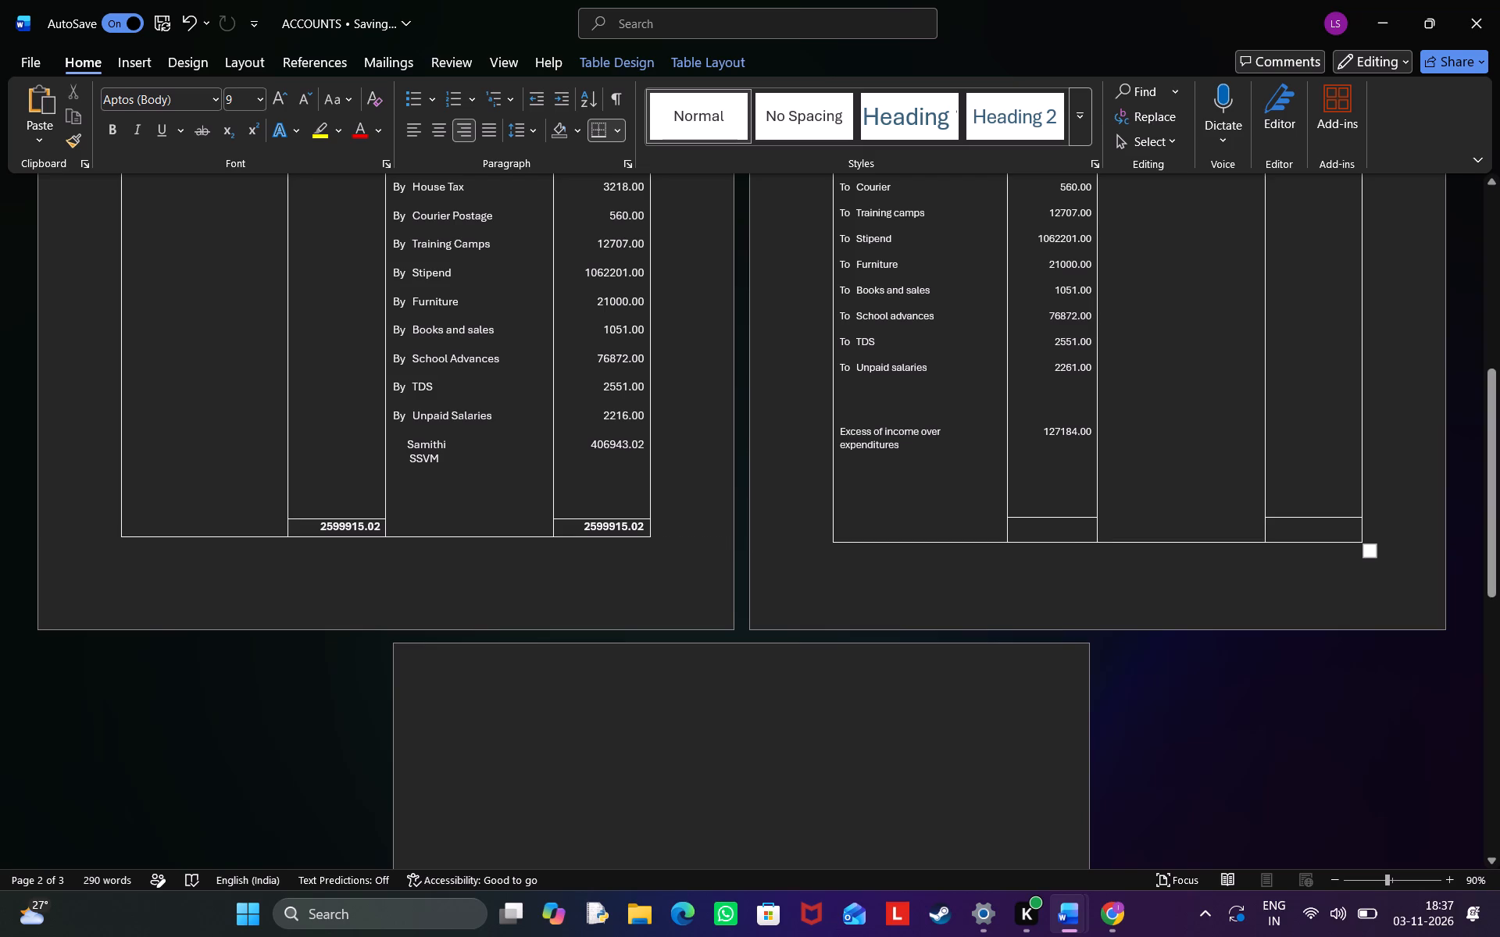
click(1067, 461)
Enter 2320201.00 as the expenditure total in the ruled-off amount cell at the foot of the income and expenditure table.
click(1040, 526)
text(23)
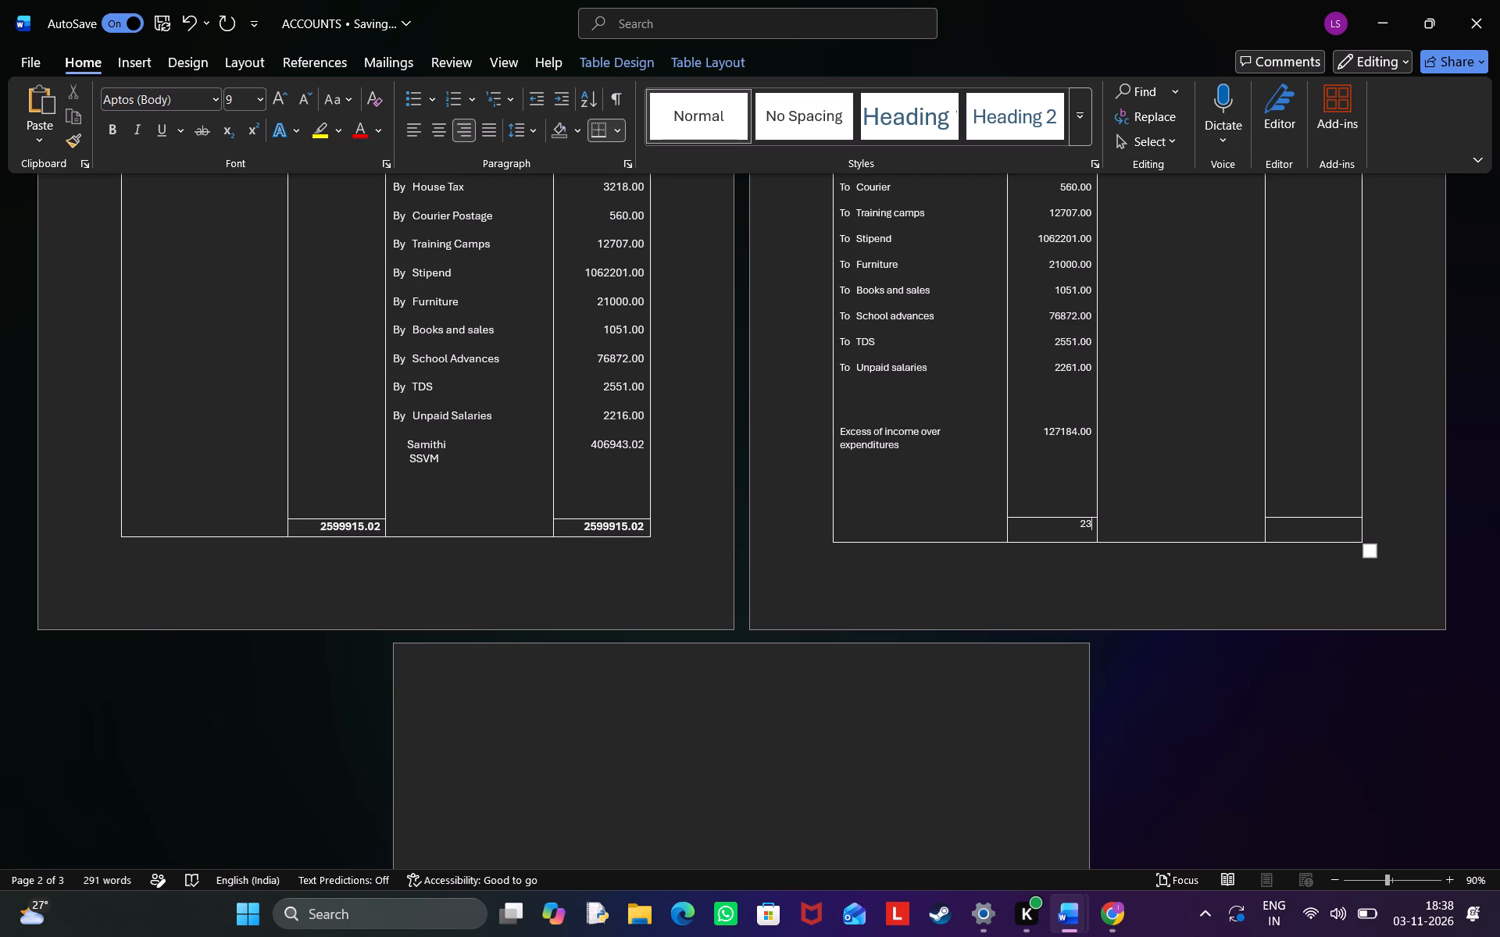
key(0)
text(20)
key(BackSpace)
key(BackSpace)
key(BackSpace)
text(20201)
text(.00)
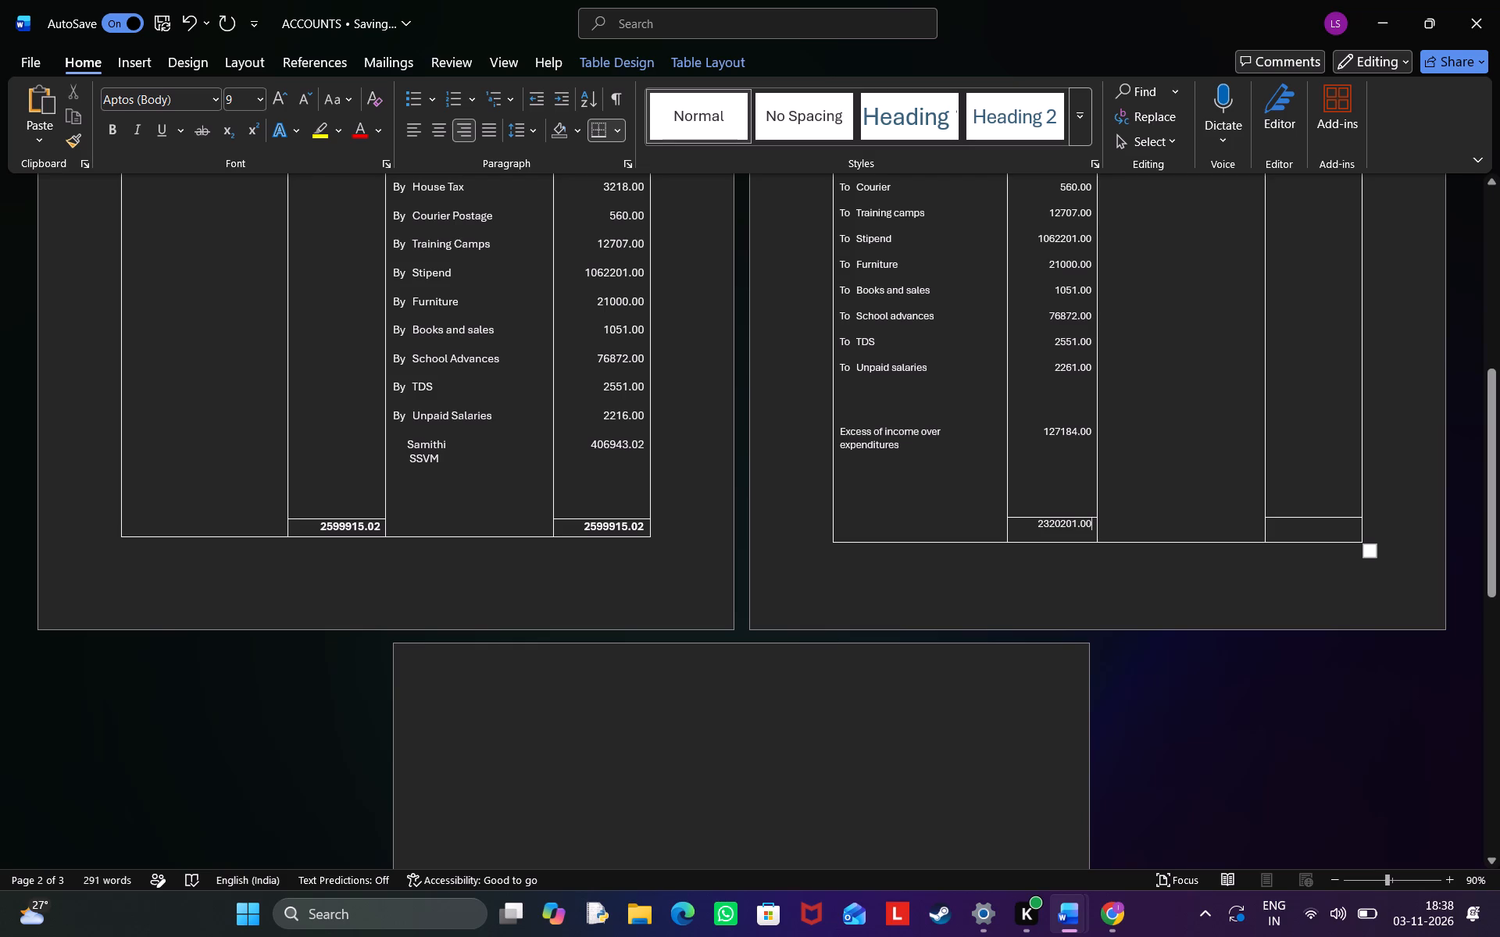
Enter 2320201.00 as the income total in the ruled-off amount cell of the same total row.
click(1298, 529)
text(232)
text(020)
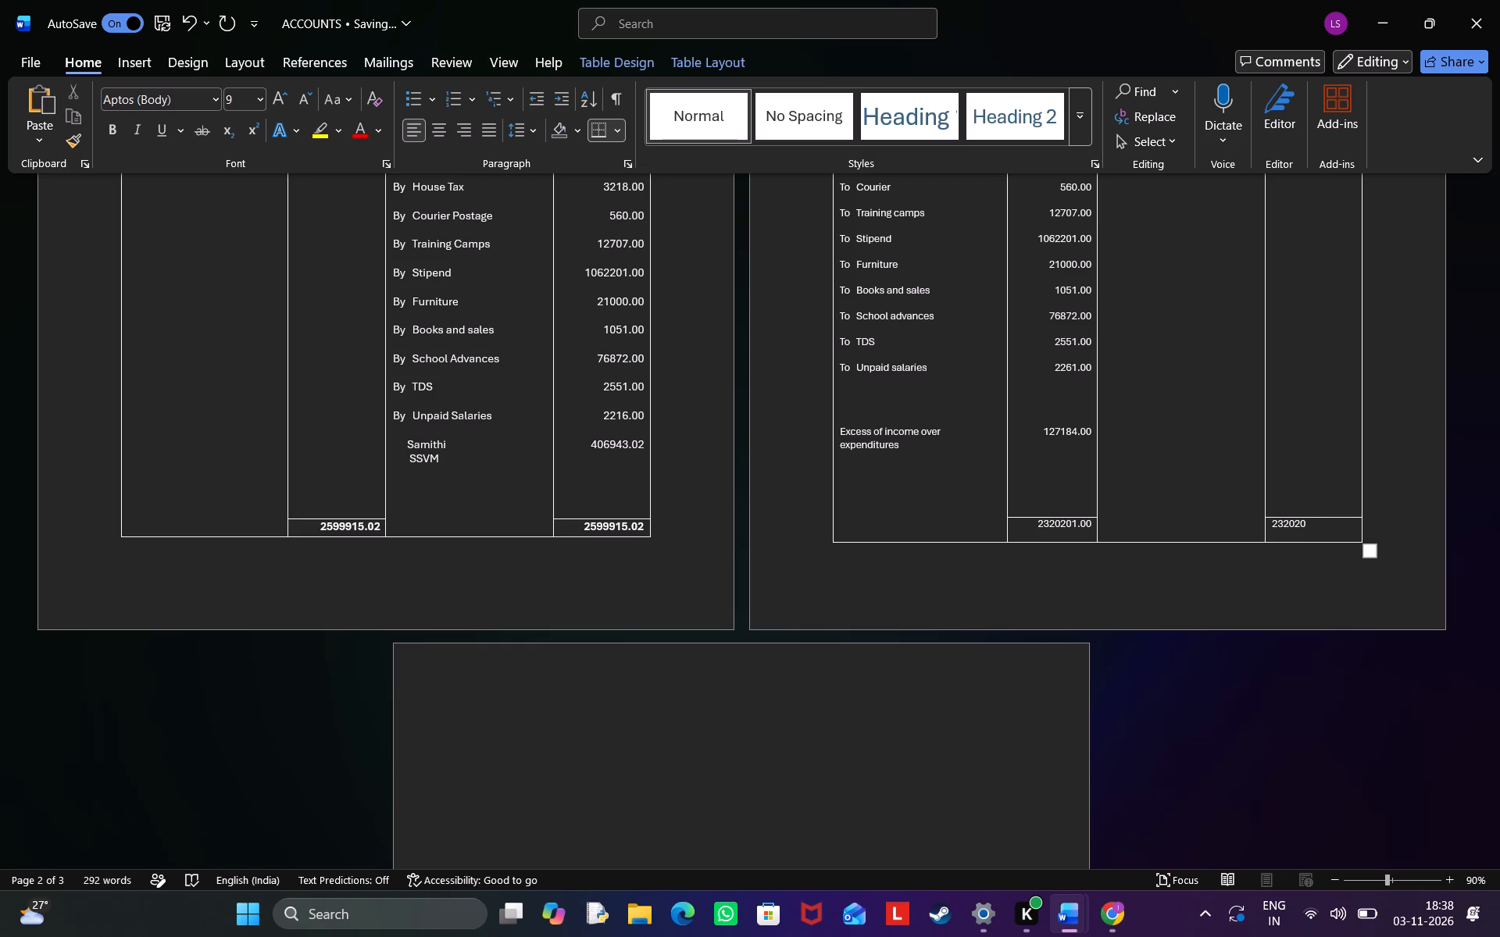
text(1.00)
scroll(1298, 529, up, 3)
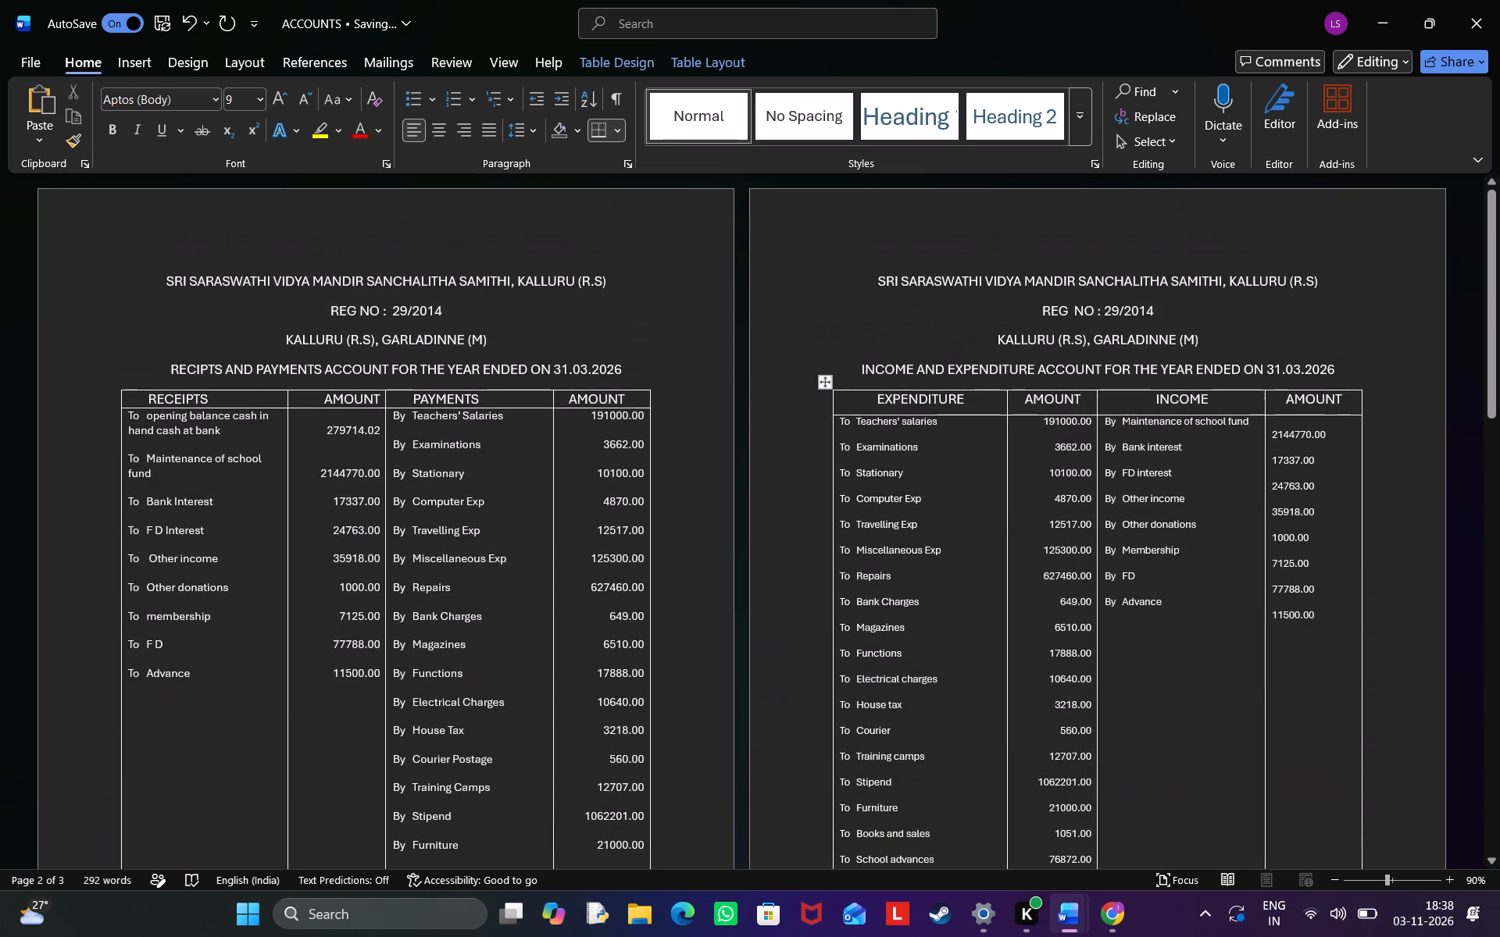
scroll(1298, 529, down, 2)
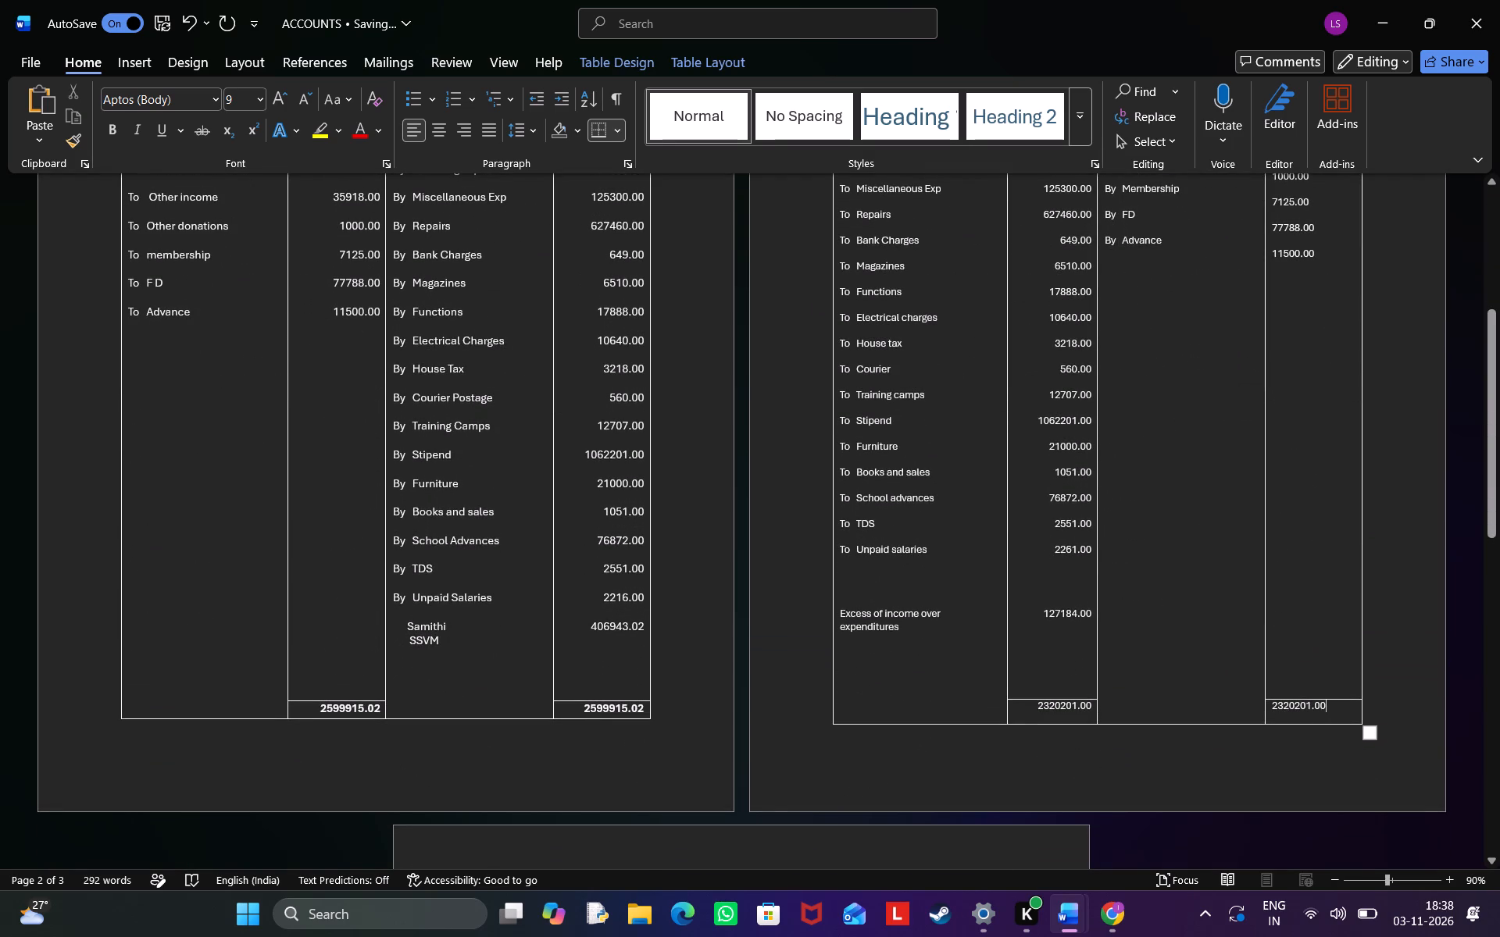
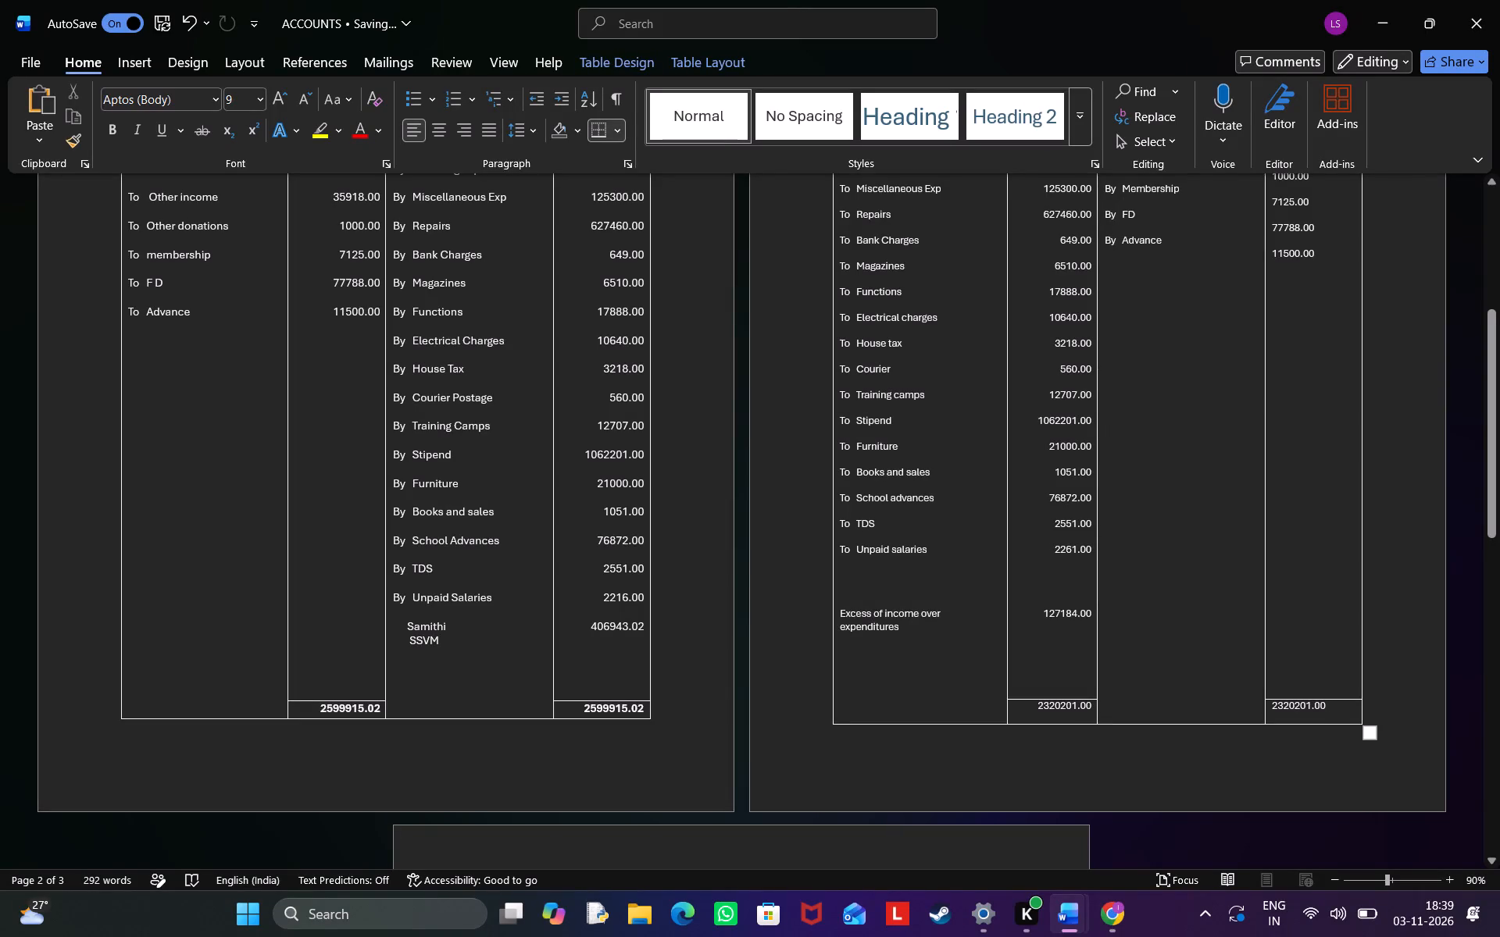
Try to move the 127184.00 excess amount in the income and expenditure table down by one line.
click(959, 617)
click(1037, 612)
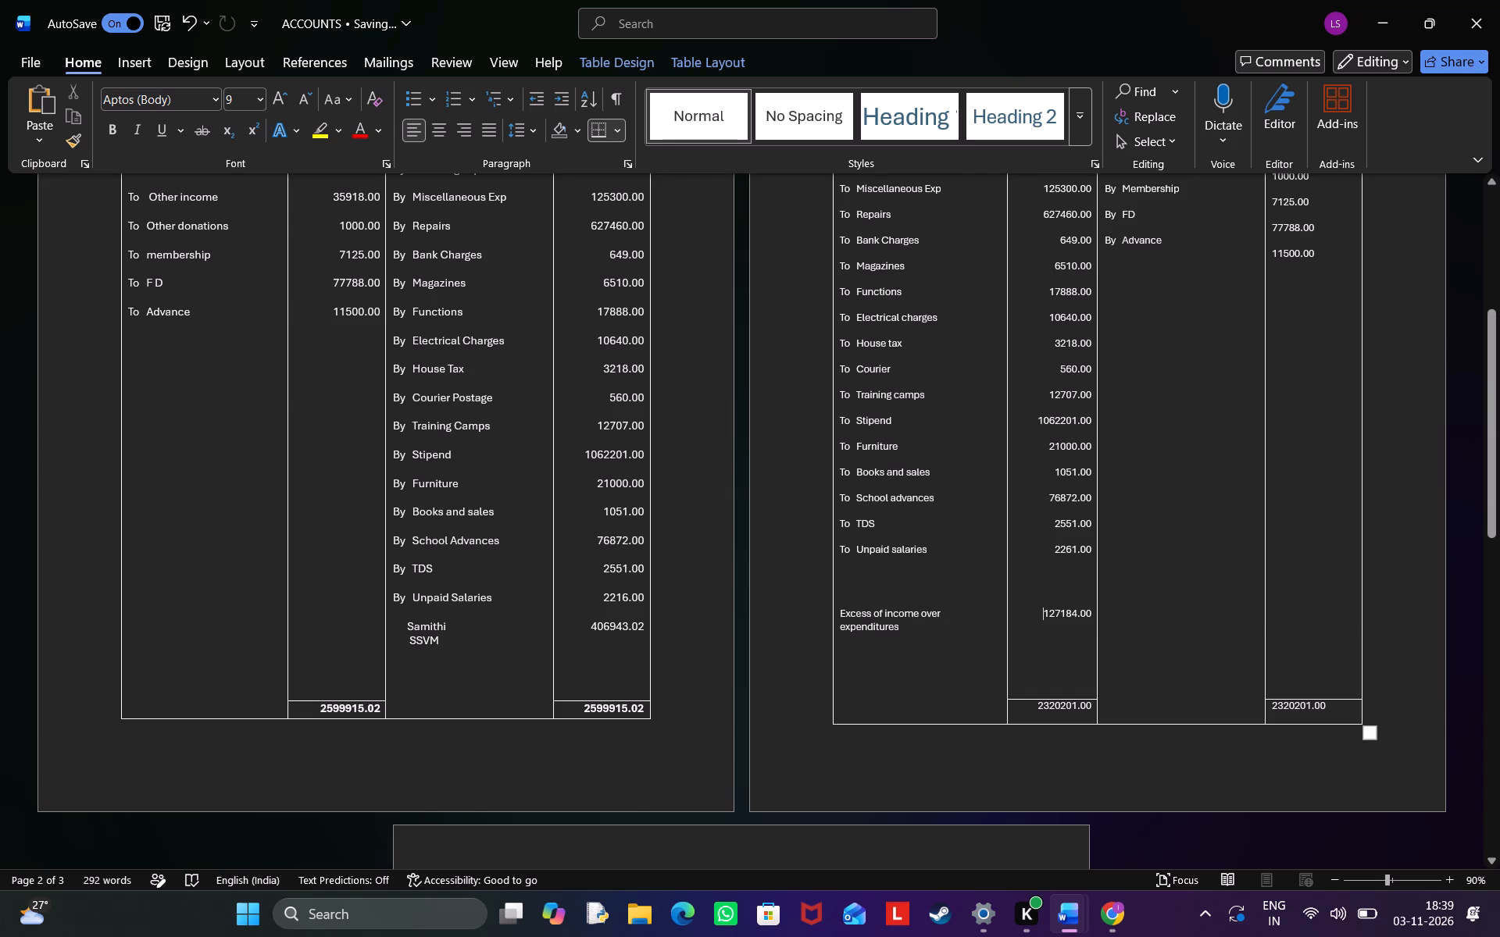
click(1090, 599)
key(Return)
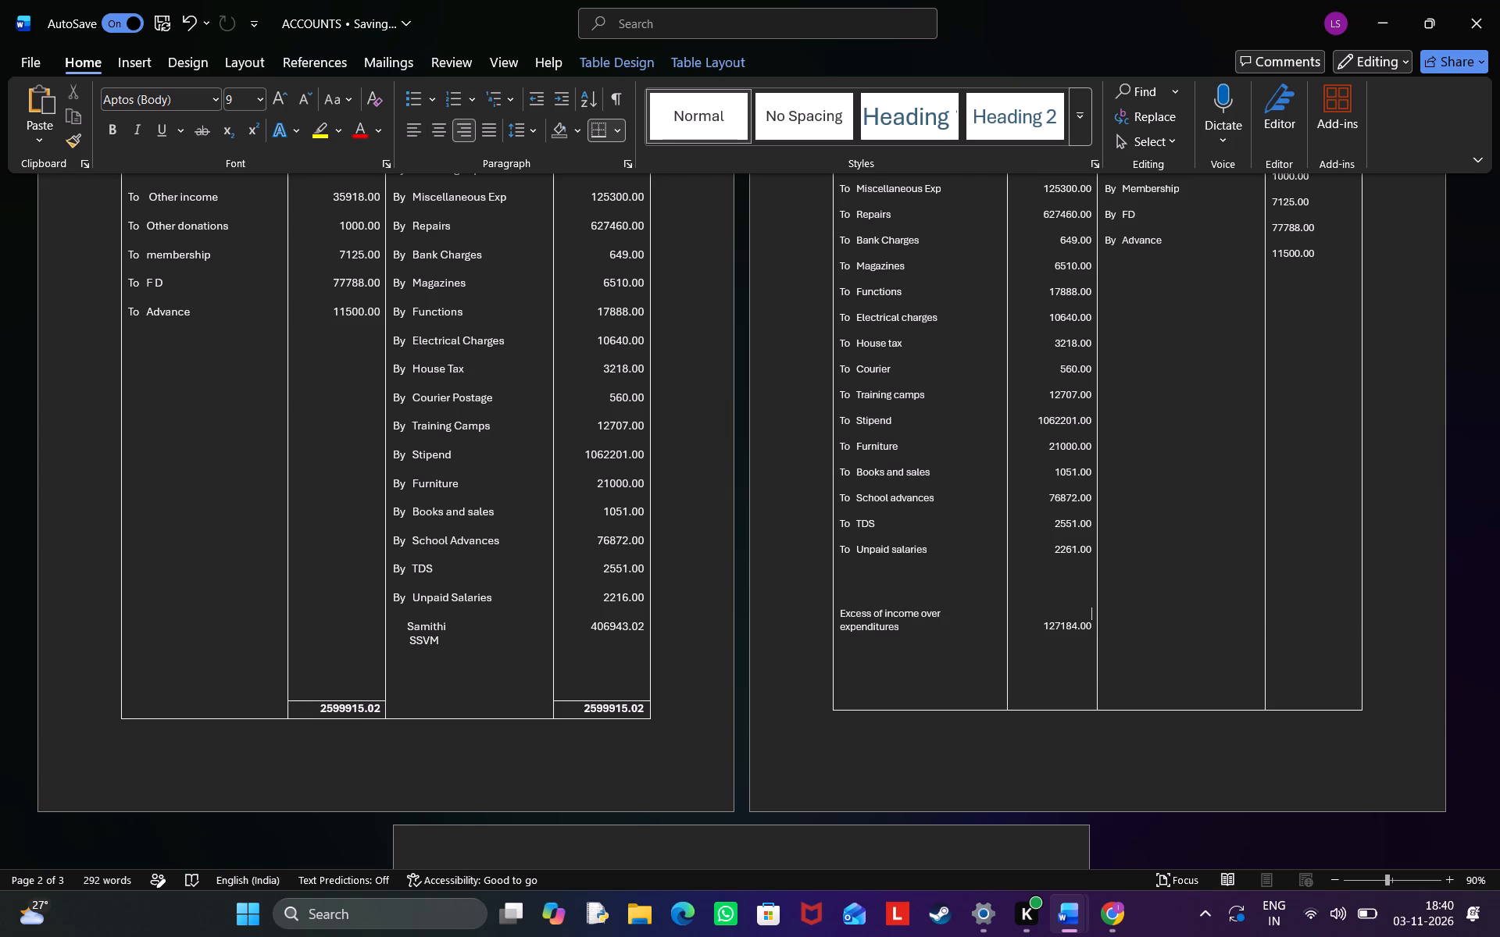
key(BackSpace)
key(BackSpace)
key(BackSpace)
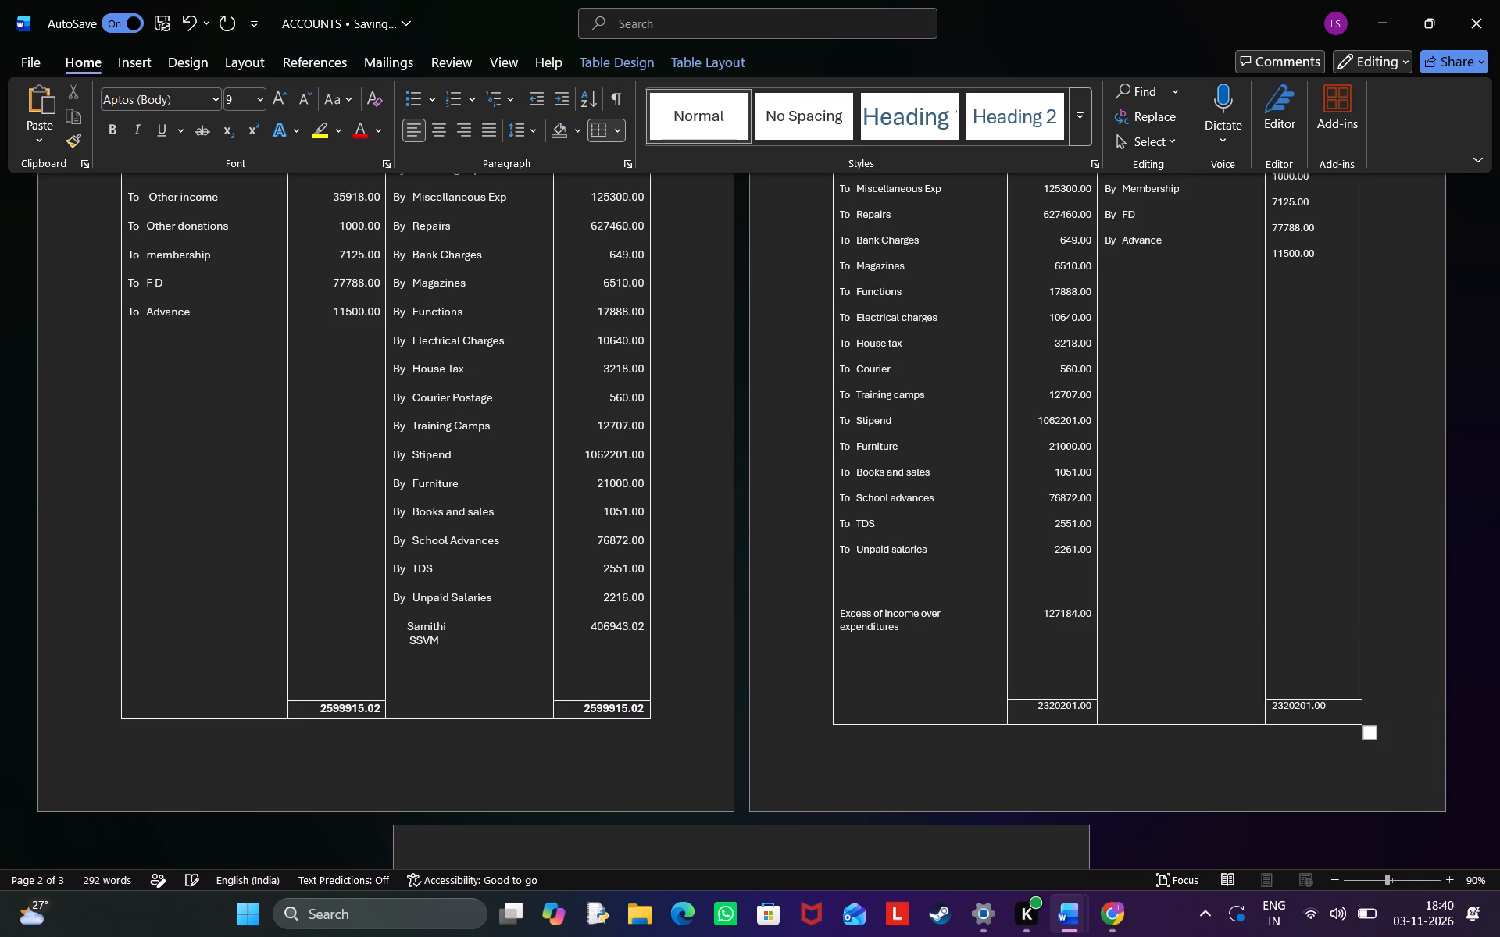
Remove one blank line above the "Excess of income over expenditures" entry in the expenditure column.
click(850, 595)
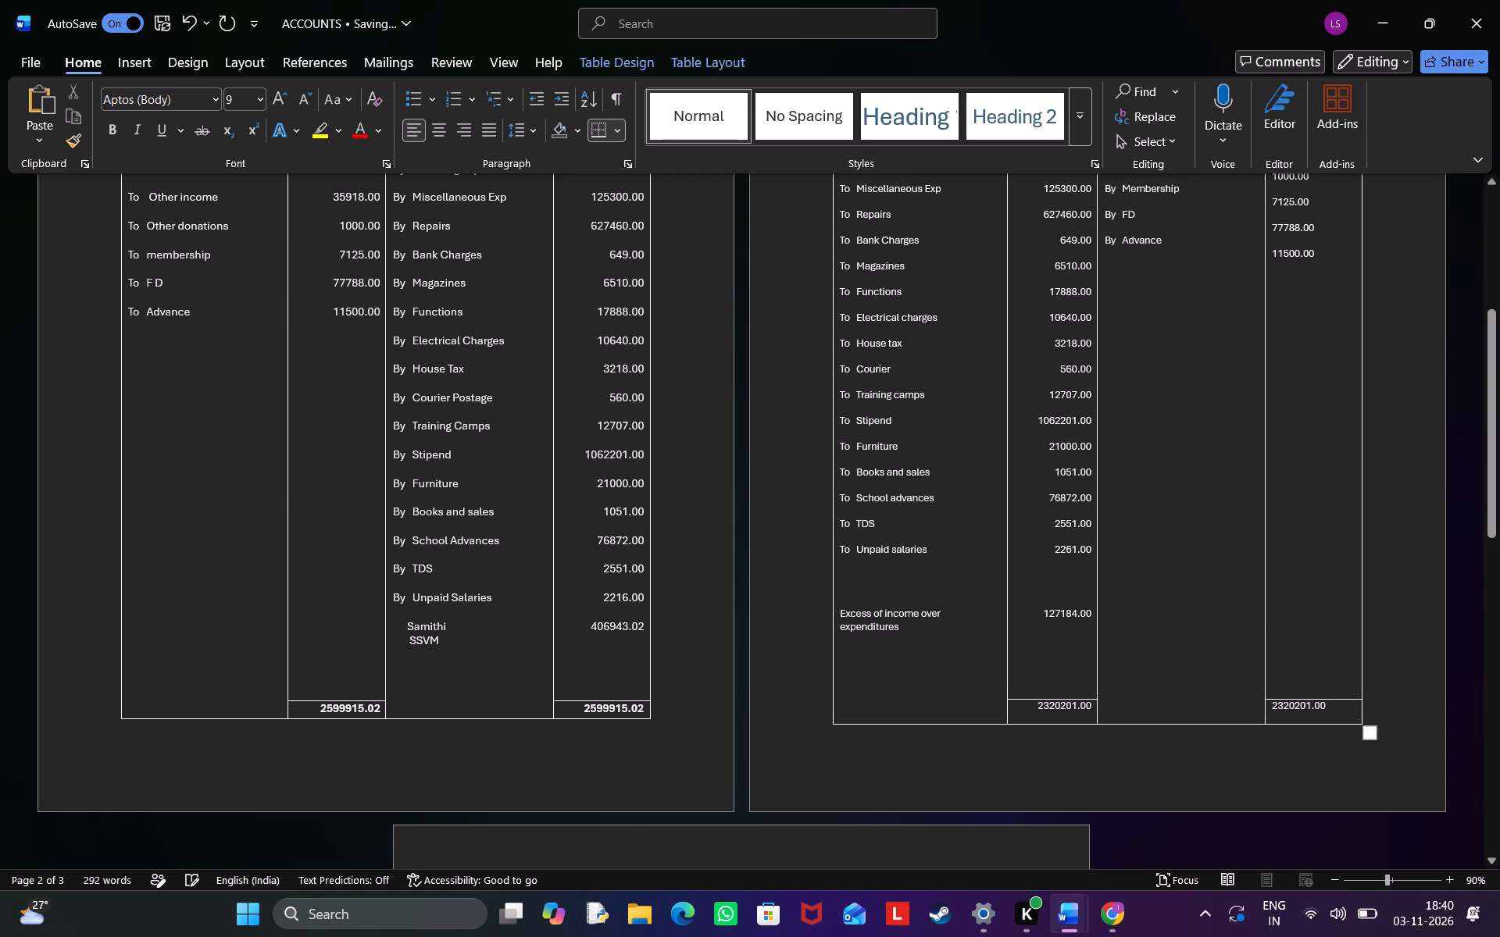
key(BackSpace)
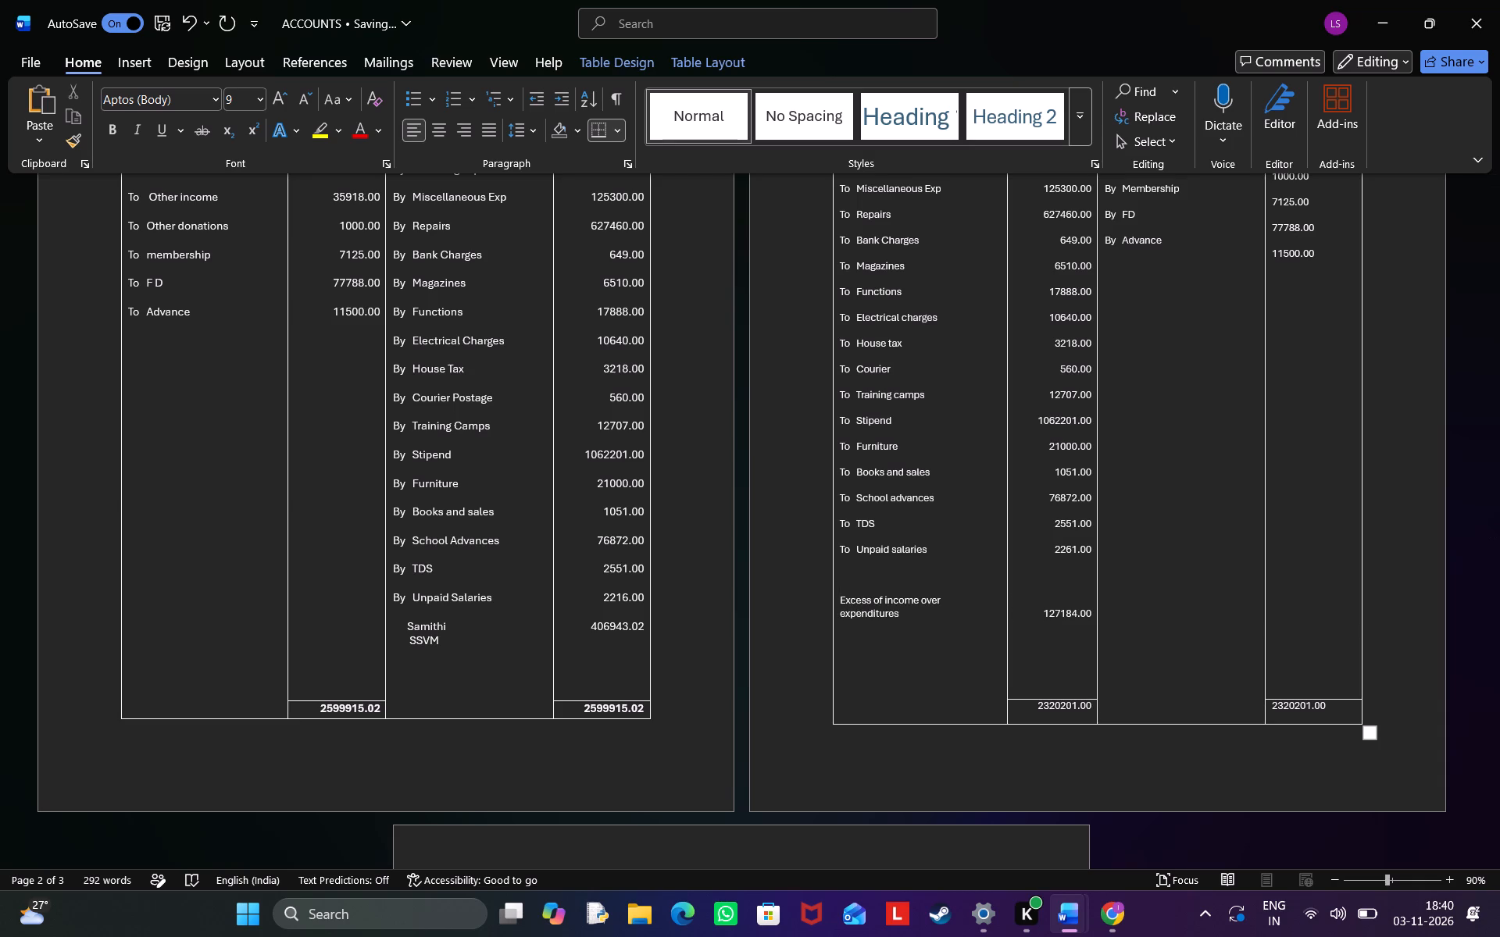
Enter 2193017.00 as the expenditure subtotal between the unpaid salaries and excess amounts, keeping the excess amount beside "expenditures".
click(1069, 575)
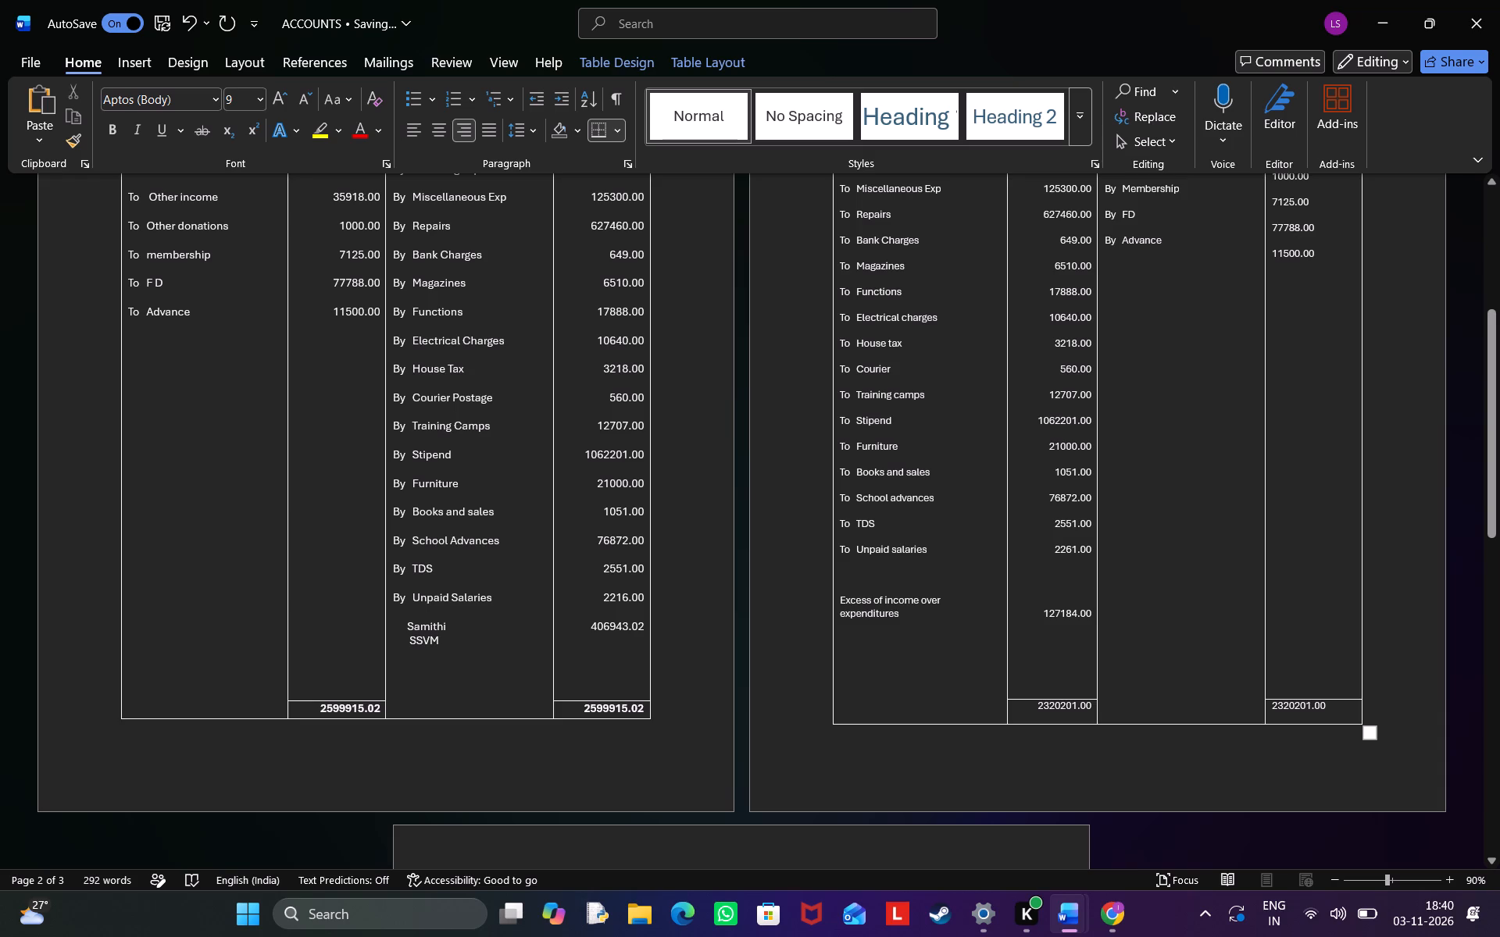
key(BackSpace)
key(BackSpace)
key(BackSpace)
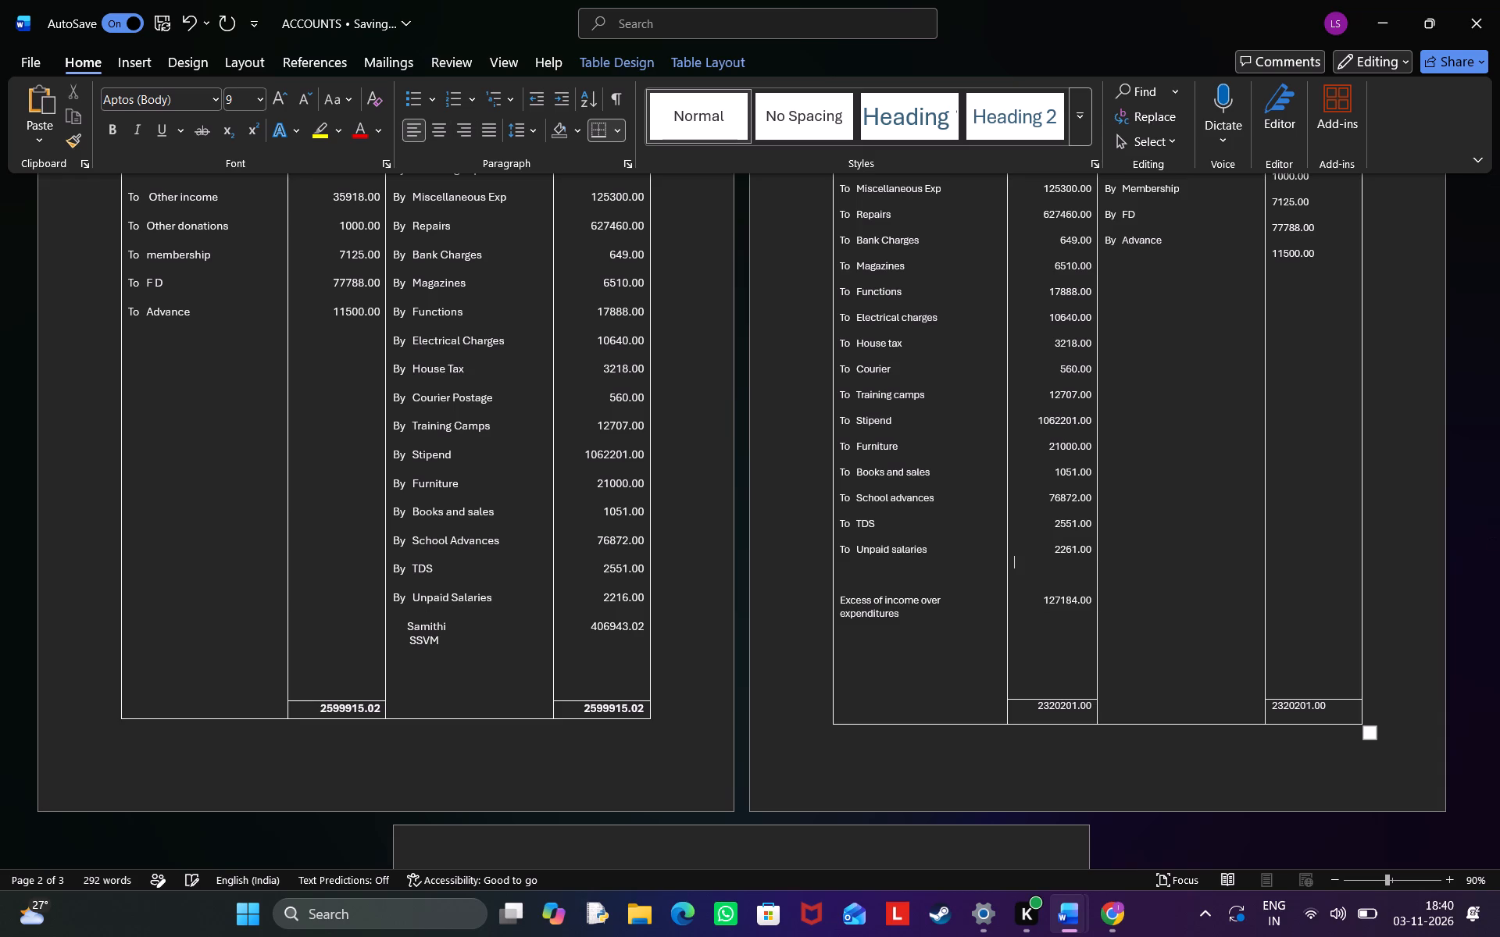
key(BackSpace)
key(Return)
key(Return)
text(21)
text(93)
text(017.00)
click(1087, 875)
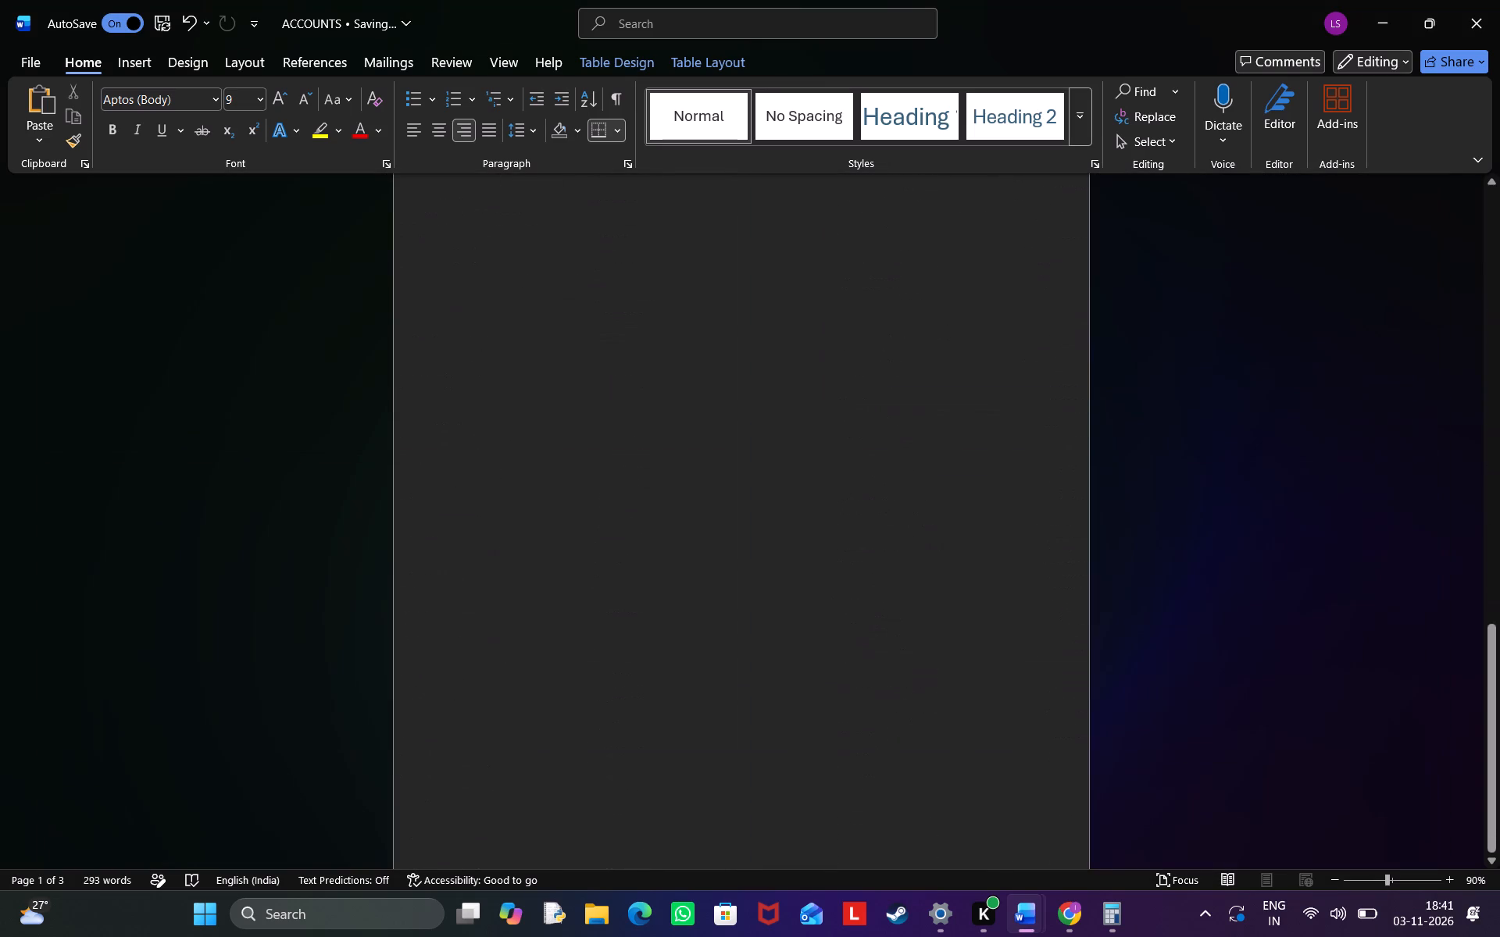
scroll(1179, 689, up, 6)
scroll(1179, 689, down, 1)
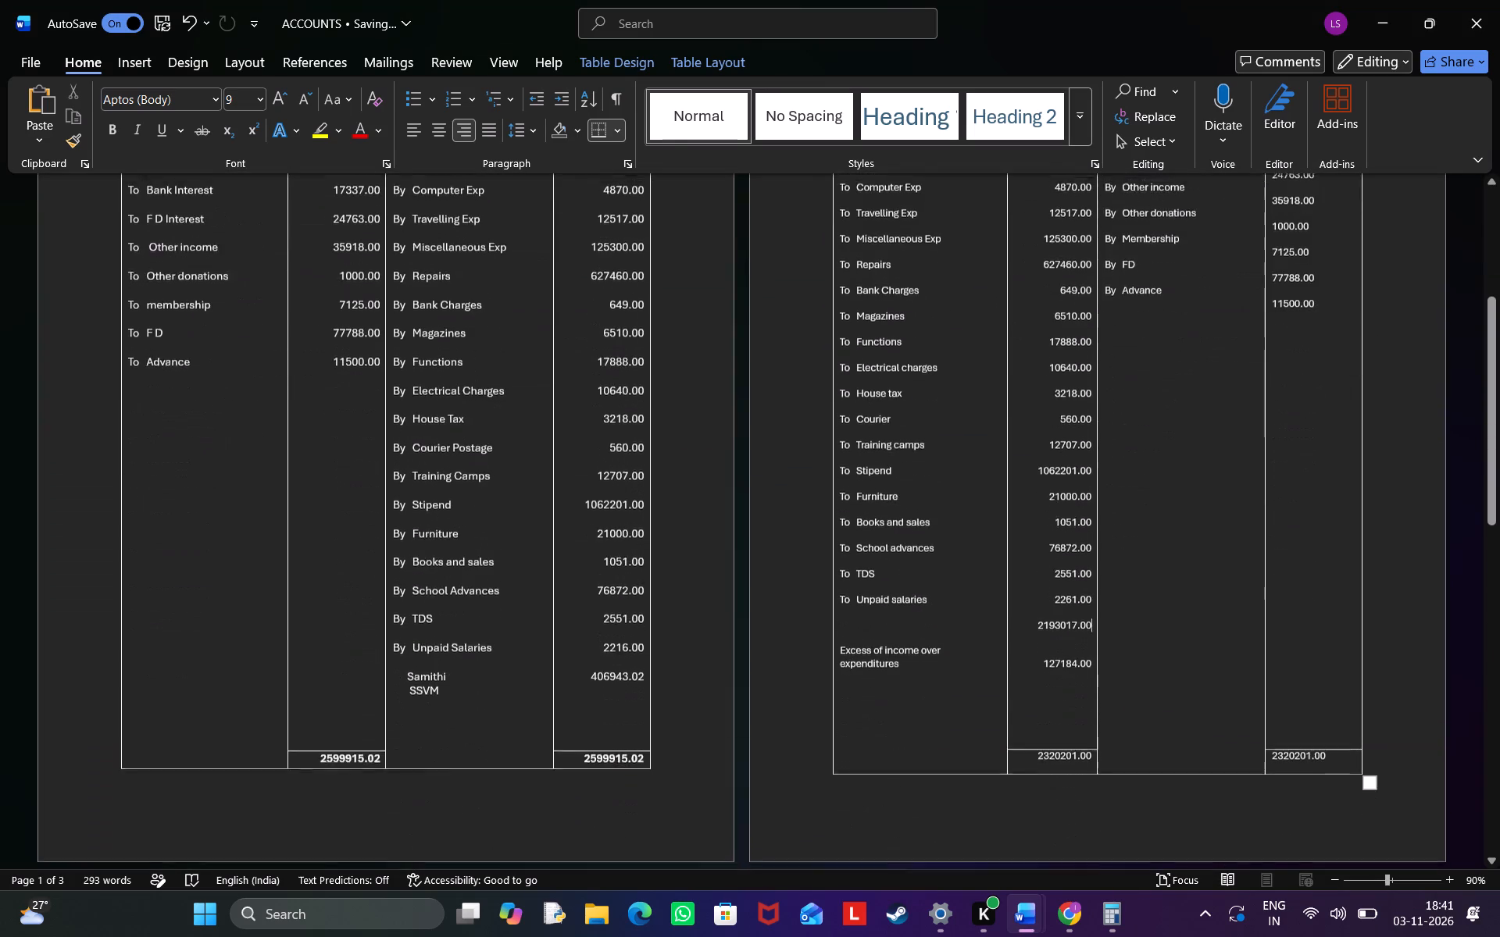
scroll(1179, 689, up, 2)
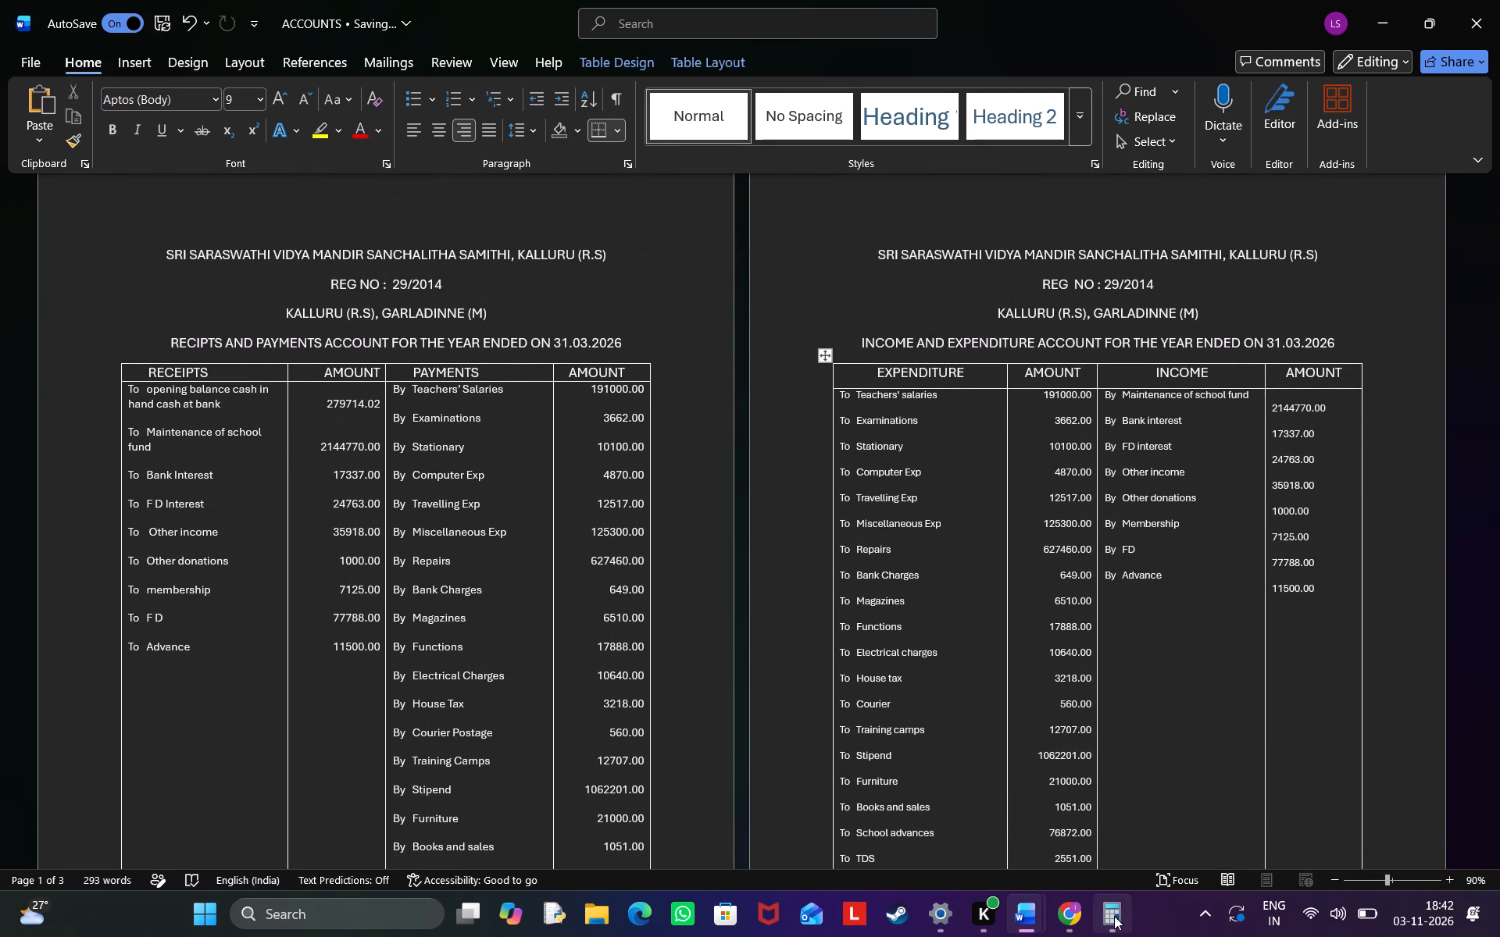
click(1114, 916)
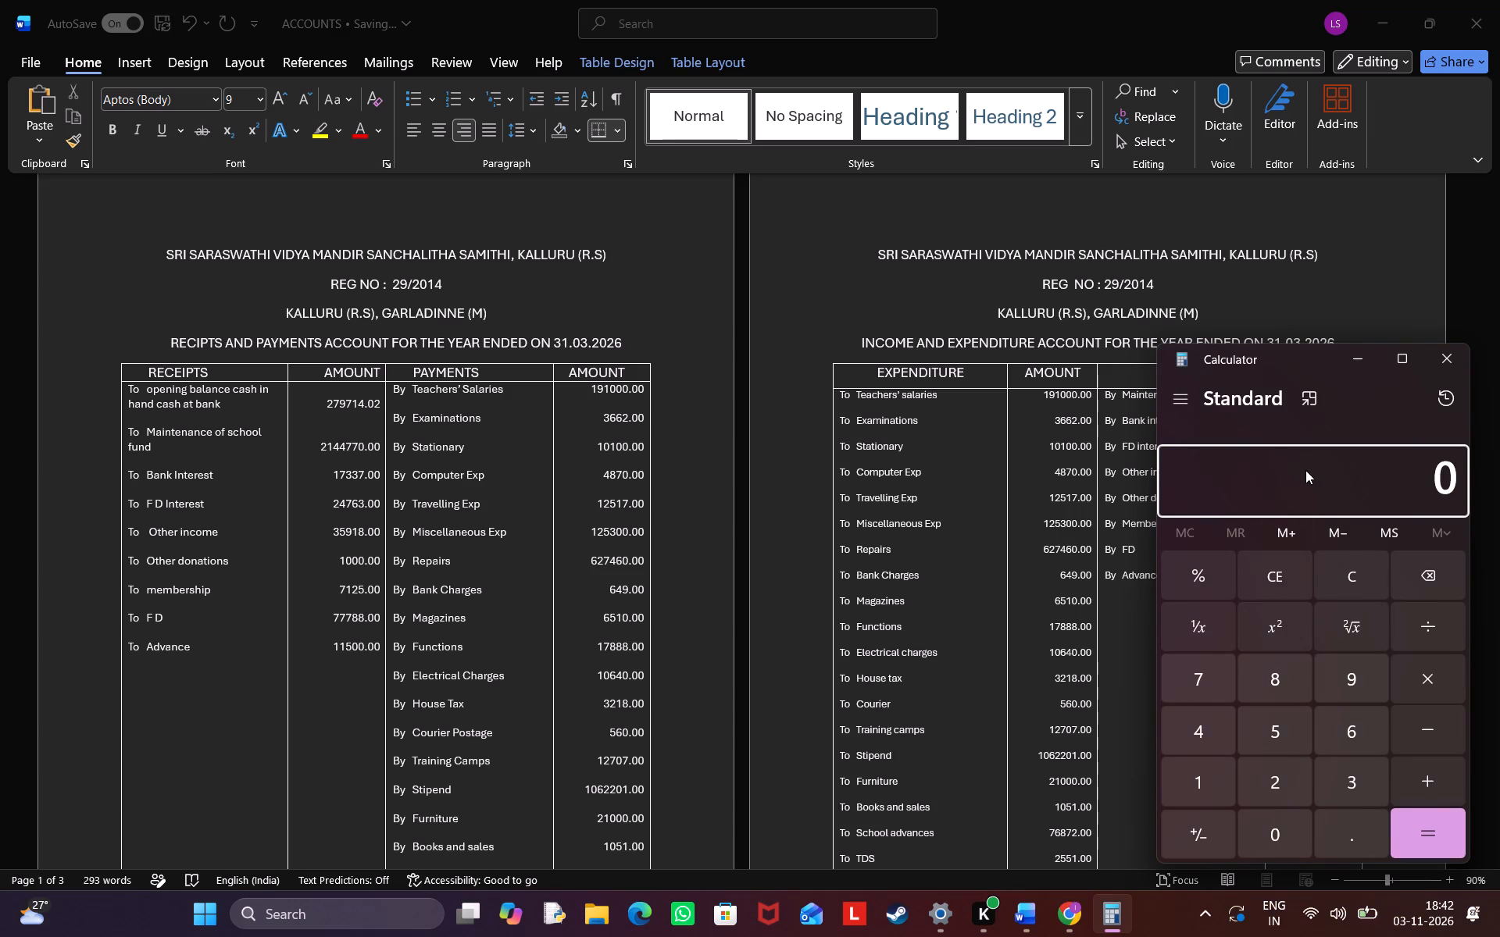
Sum the first five expenditure amounts in Calculator, teachers' salaries through travelling: 191000, 3662, 10100, 4870 and 12517.
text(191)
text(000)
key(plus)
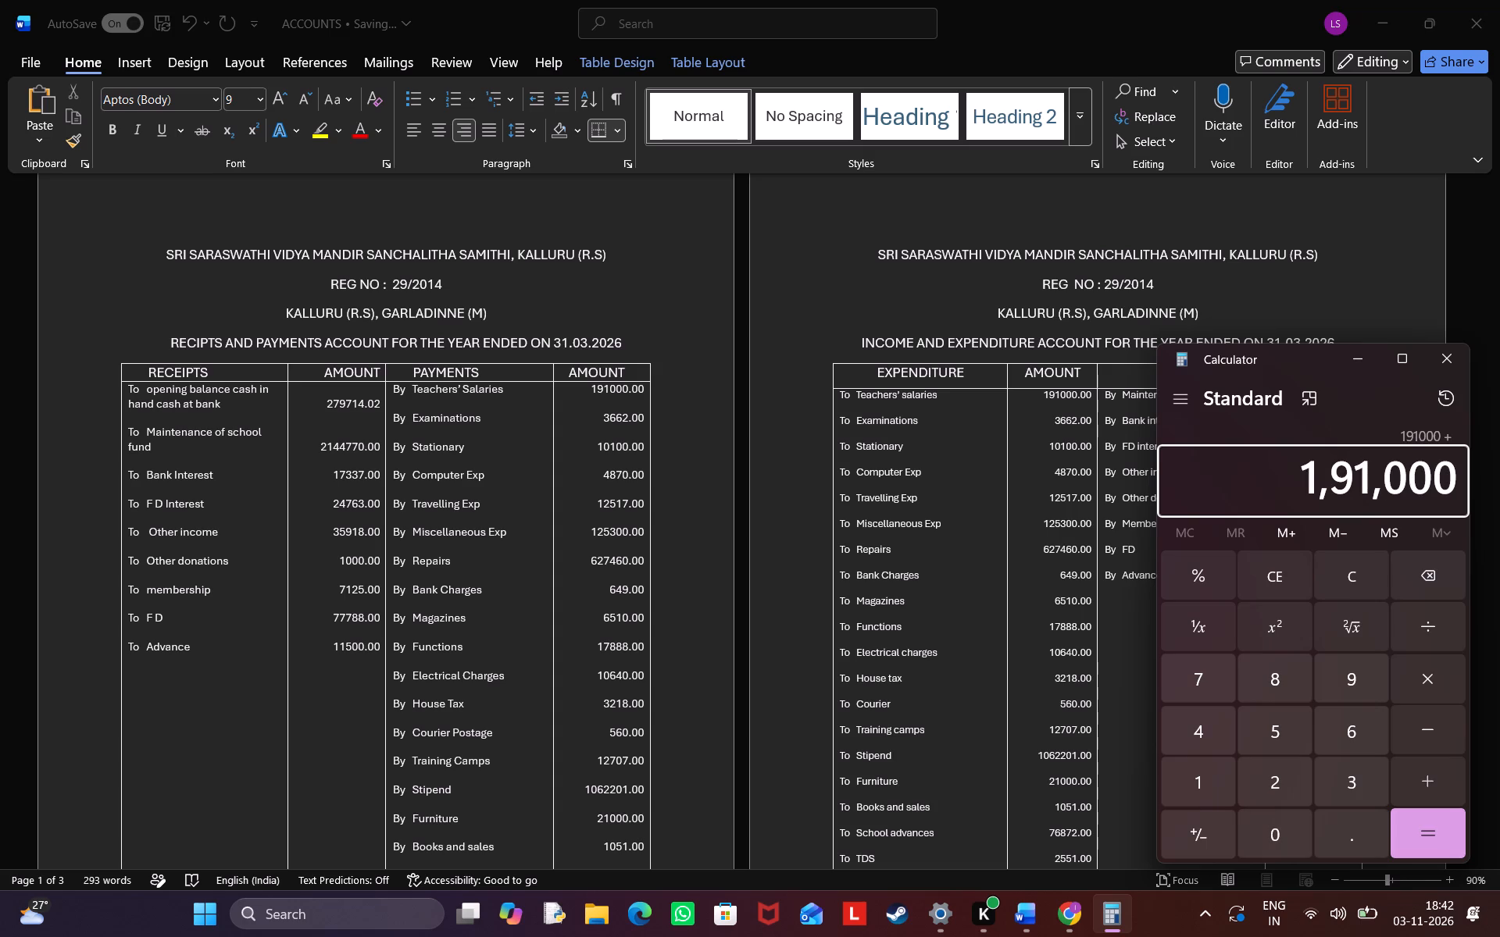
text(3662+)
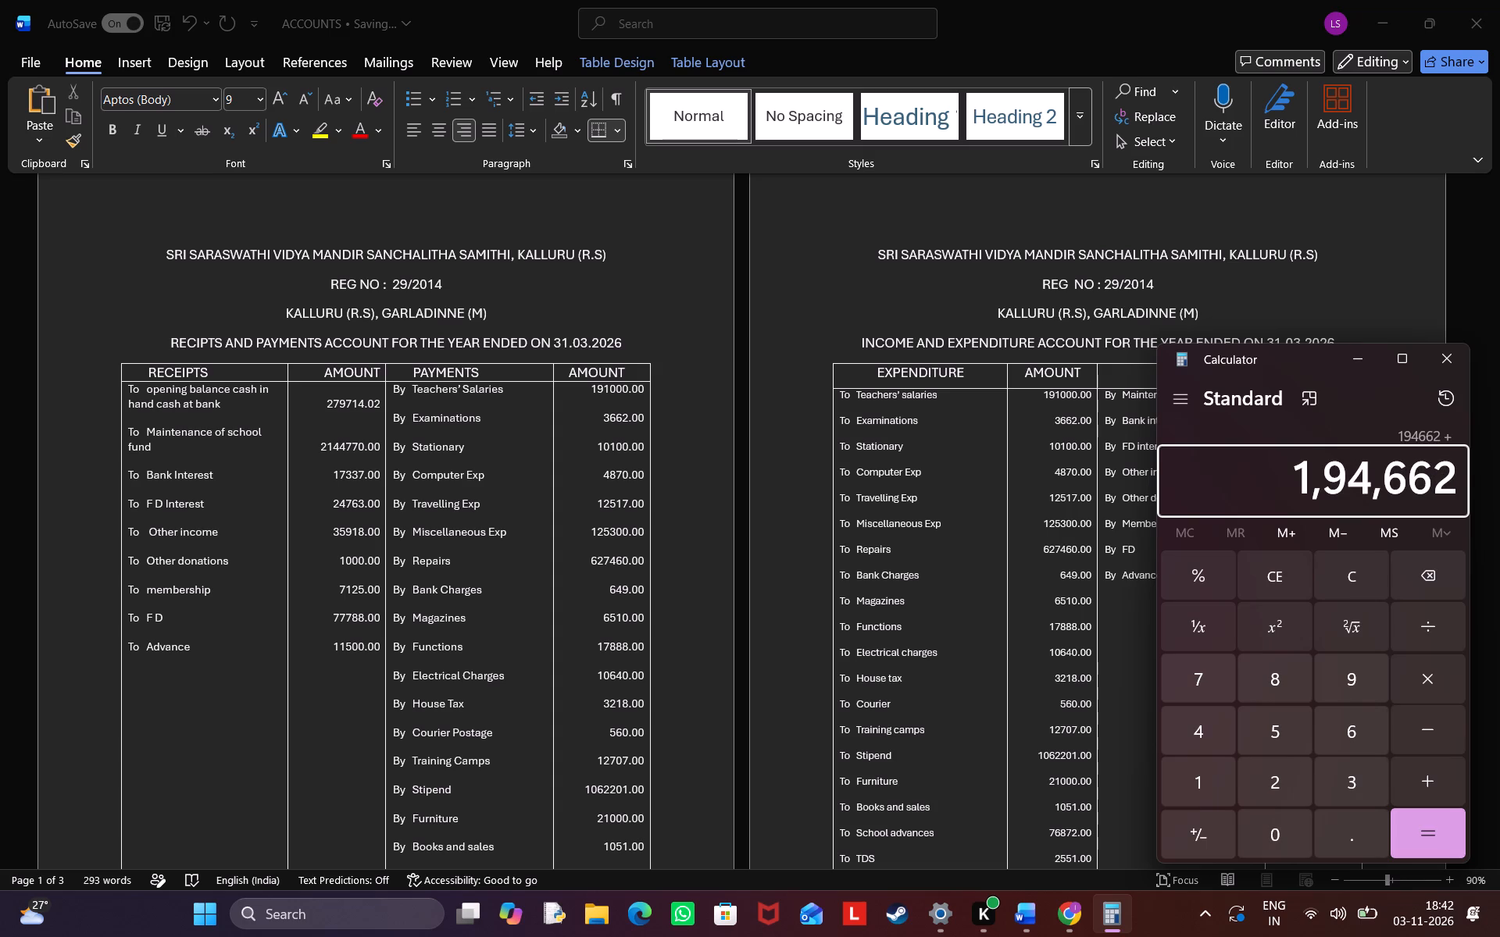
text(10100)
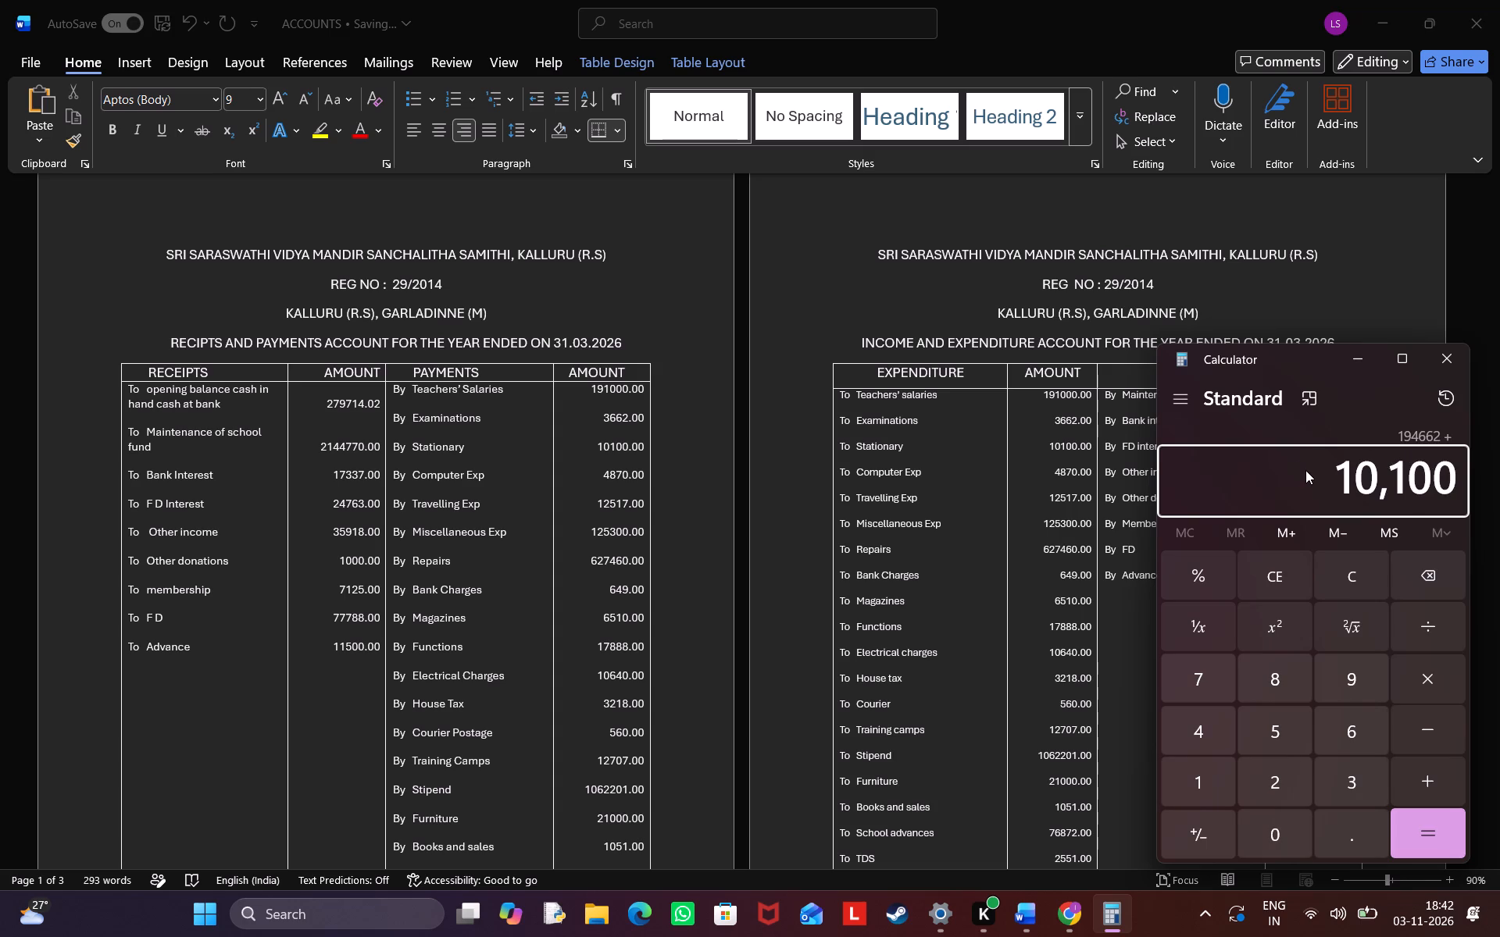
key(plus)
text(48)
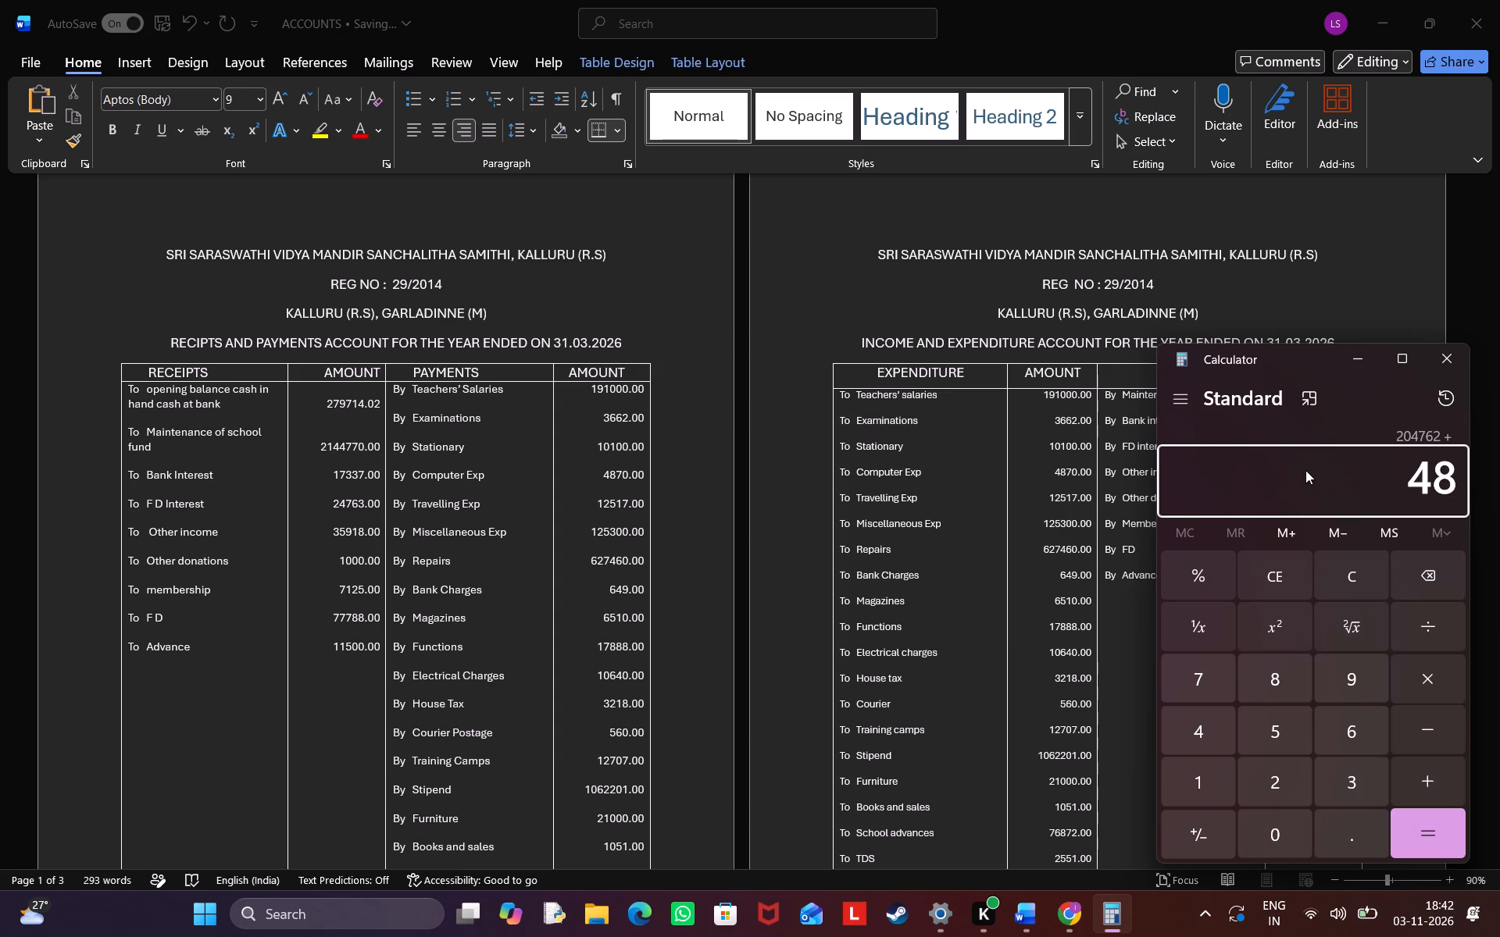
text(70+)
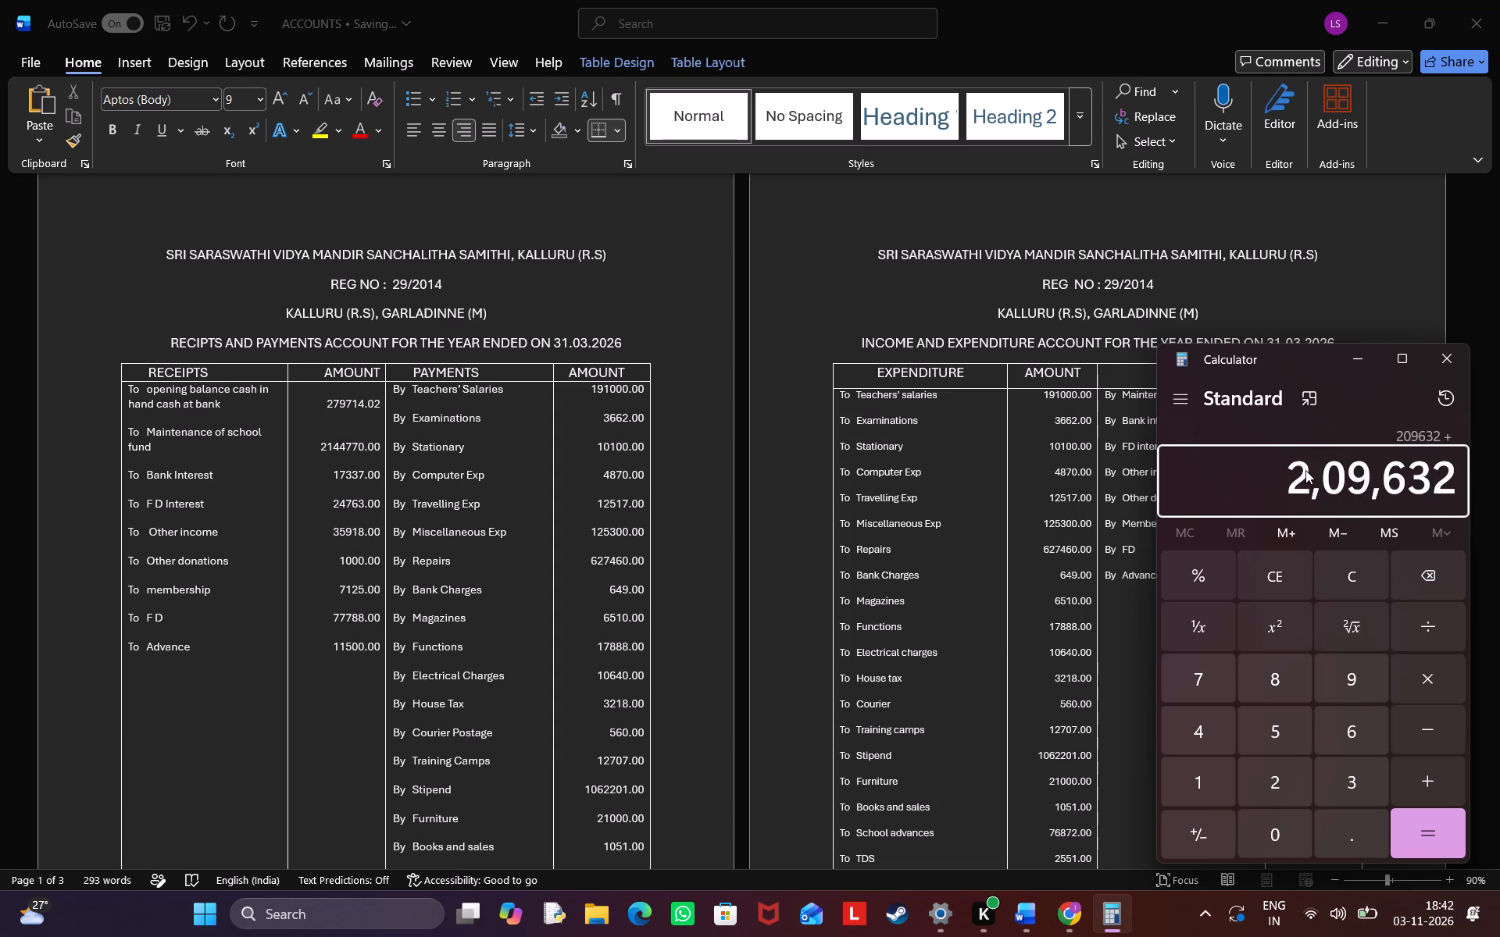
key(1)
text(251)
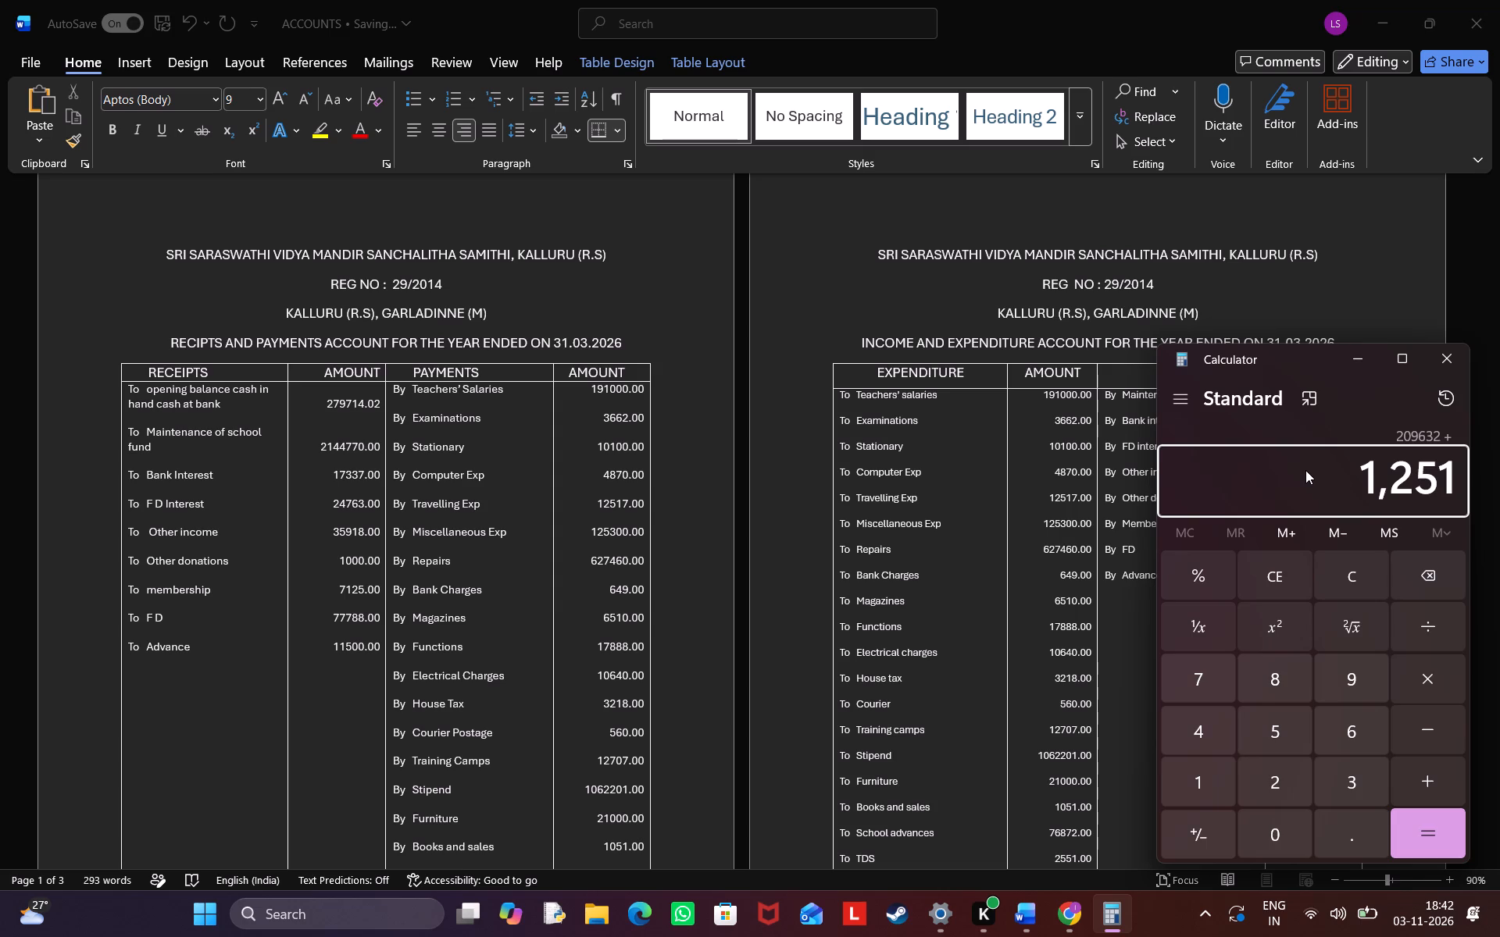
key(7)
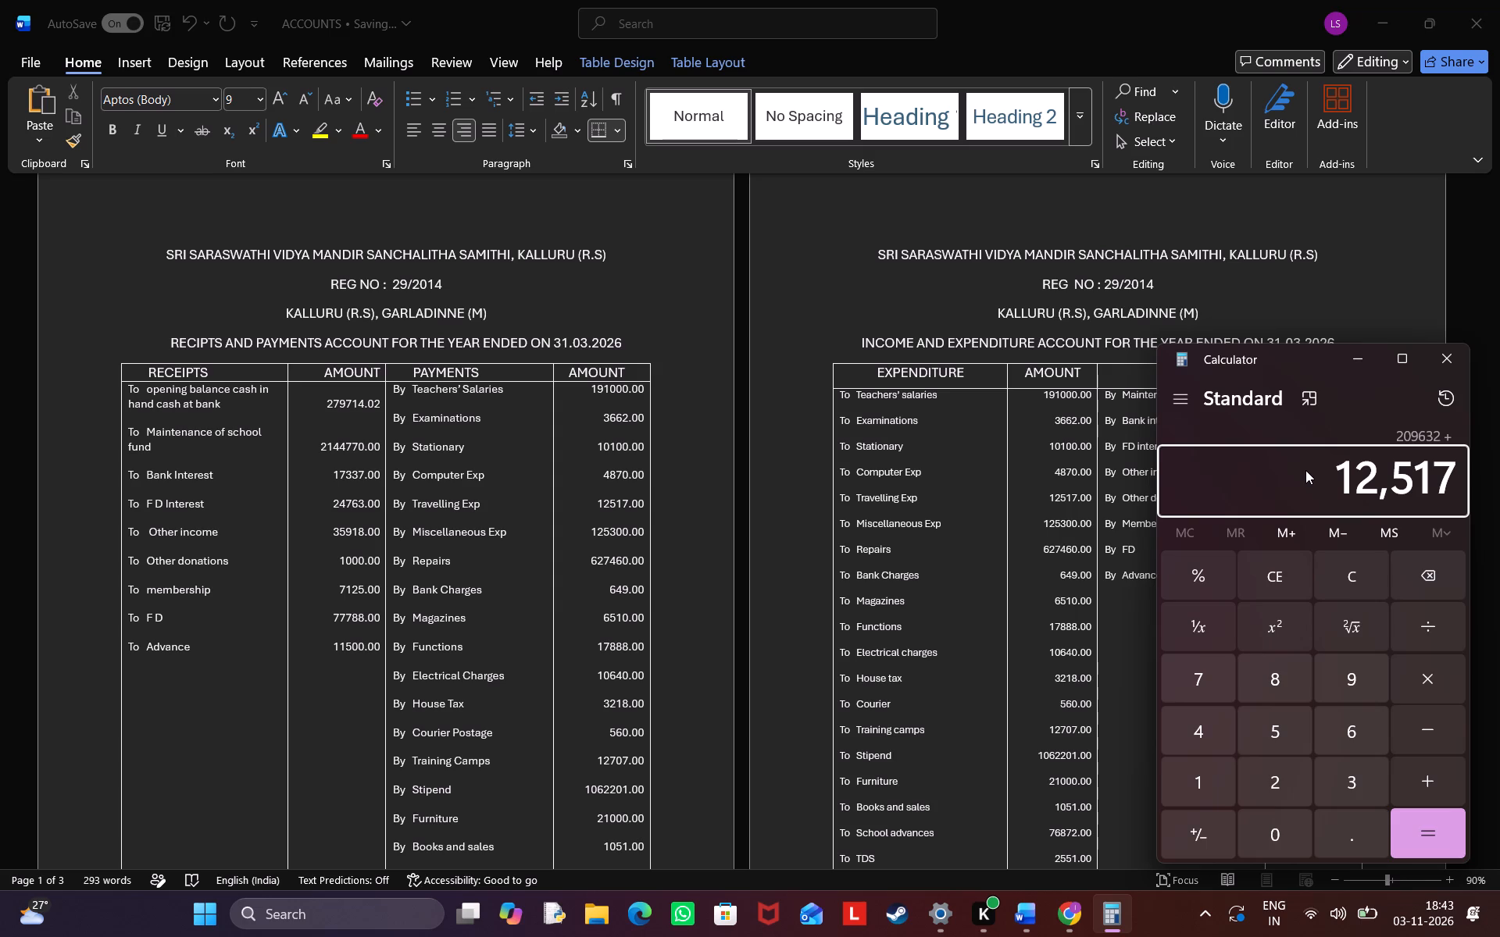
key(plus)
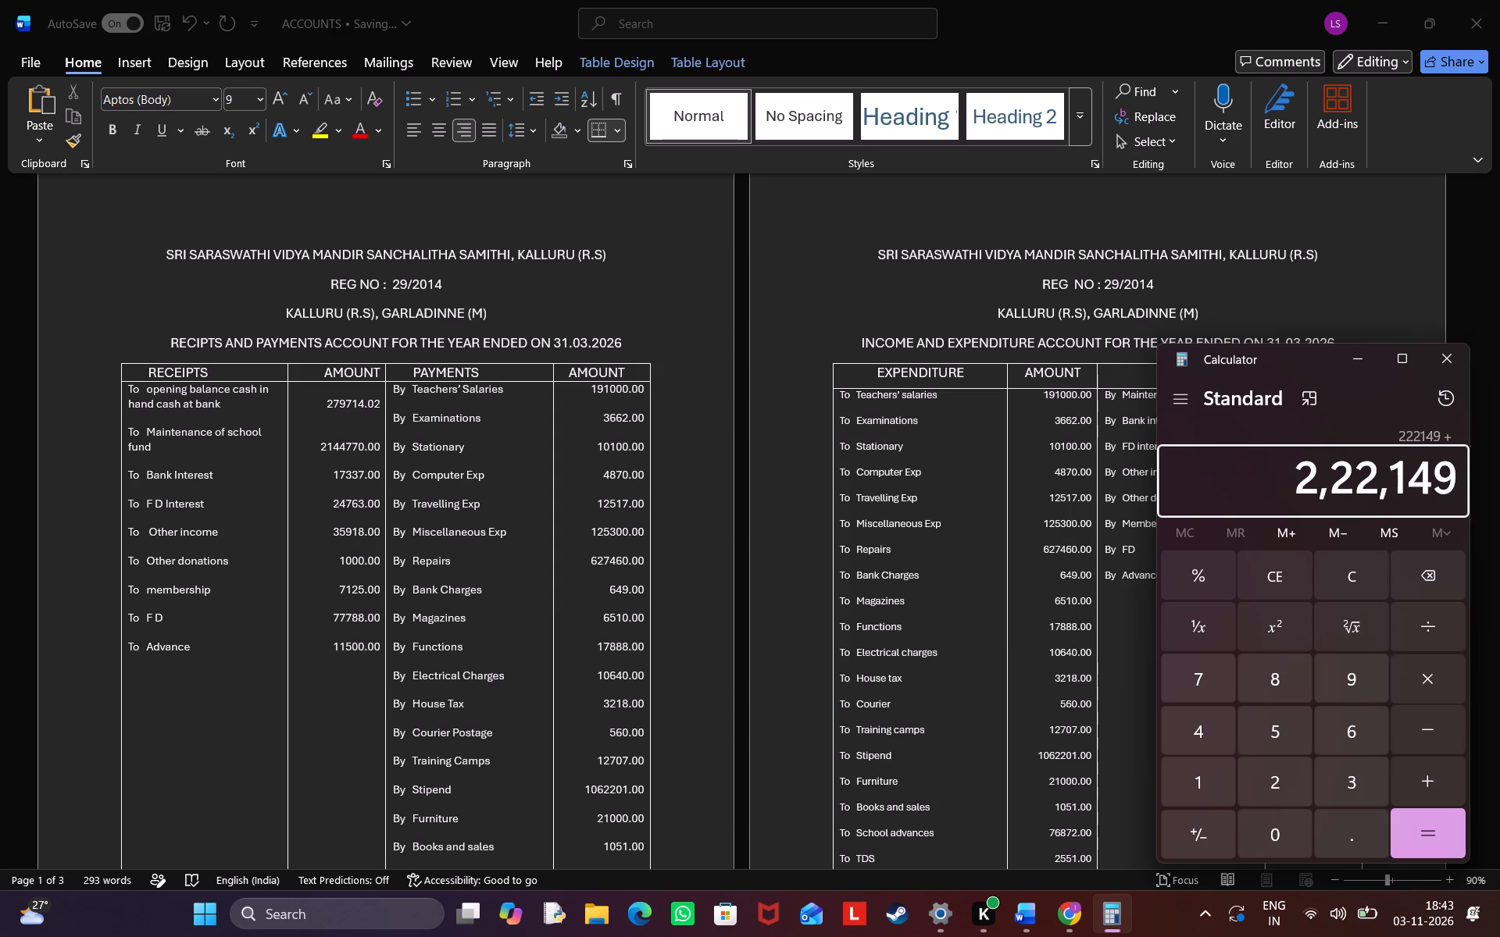
Add the miscellaneous, repairs and bank charges amounts to the running sum: 125300, 627460 and 649.
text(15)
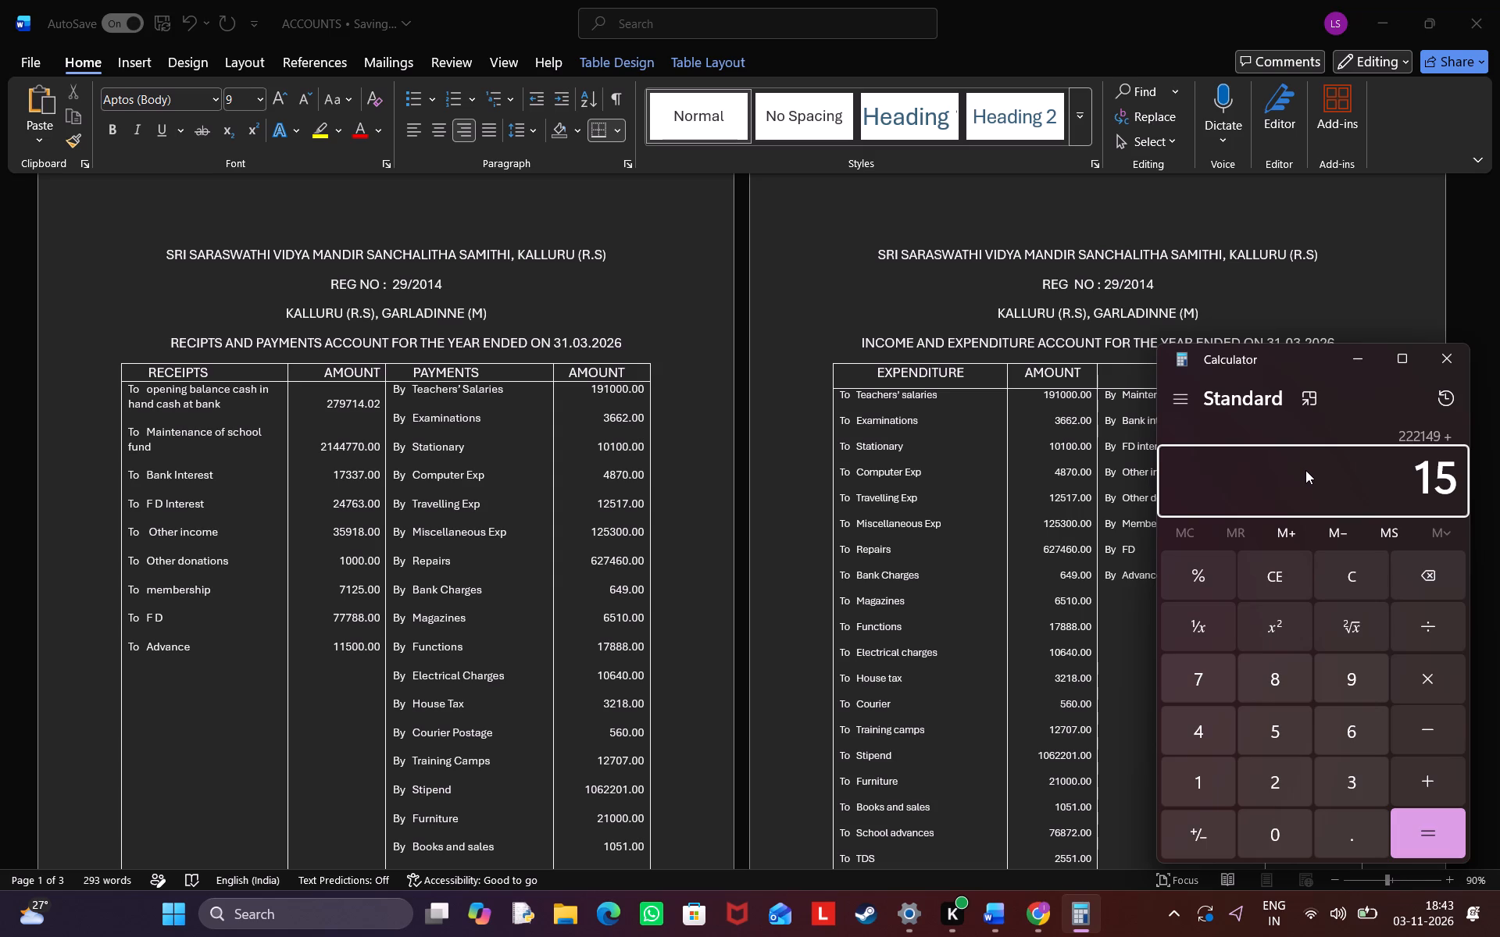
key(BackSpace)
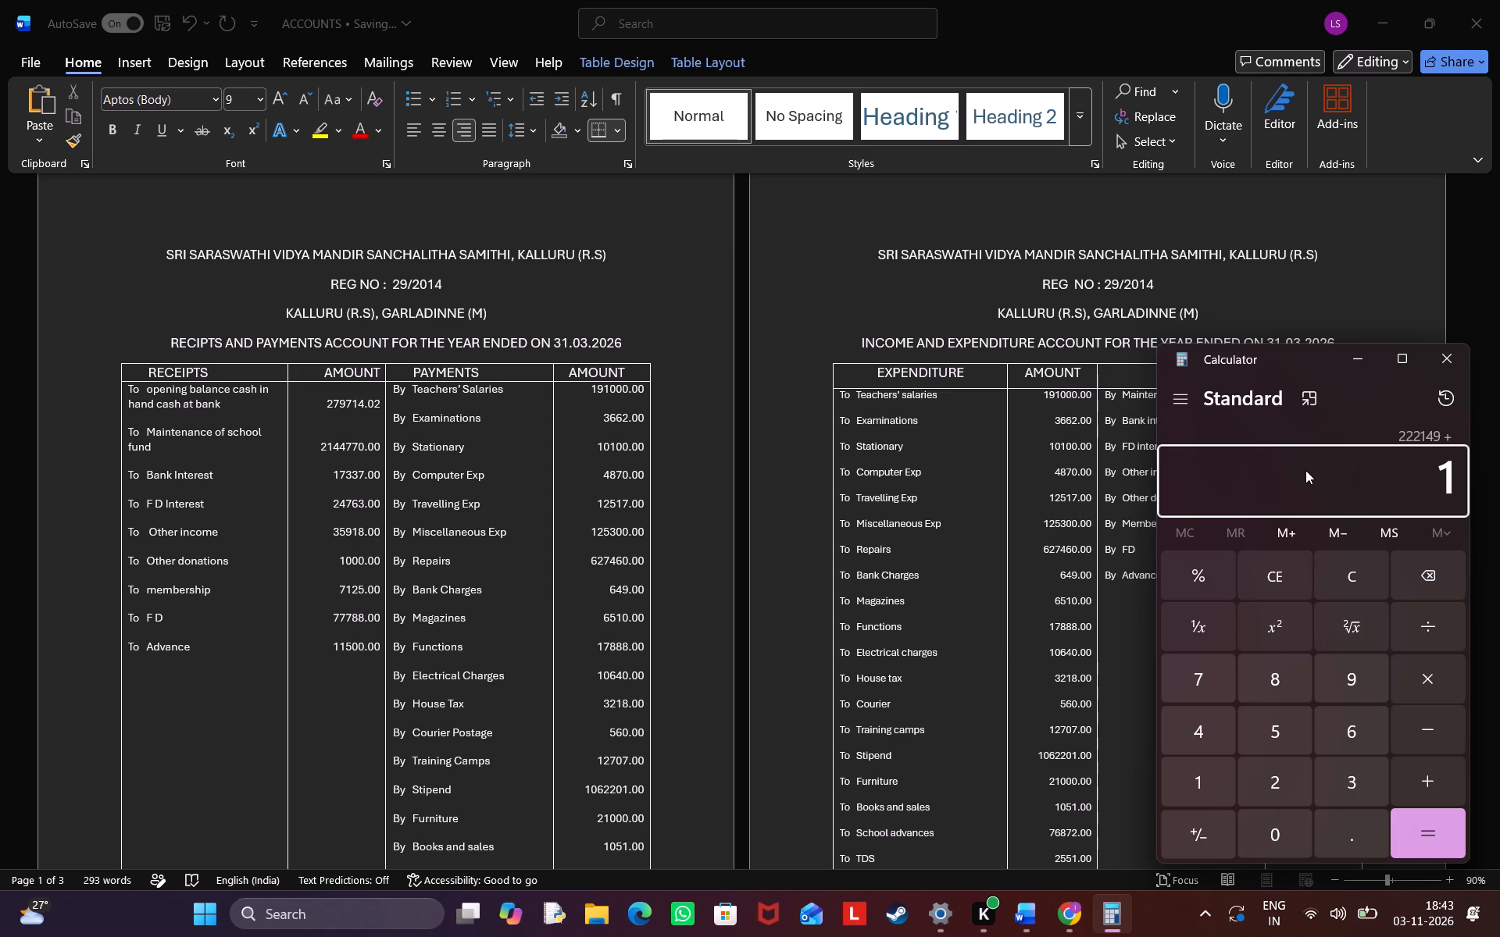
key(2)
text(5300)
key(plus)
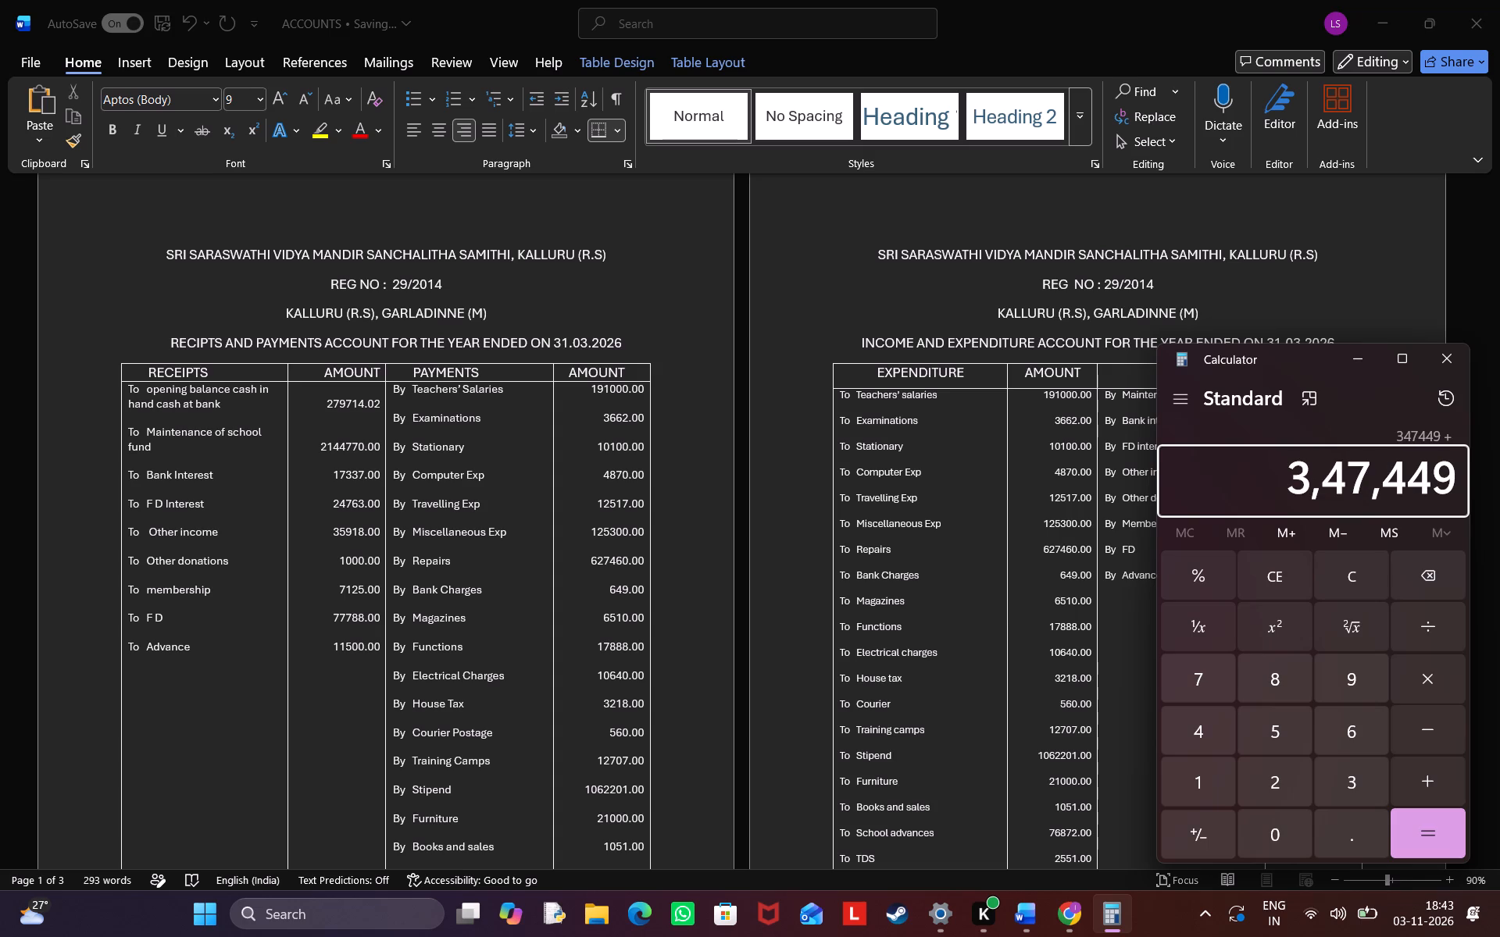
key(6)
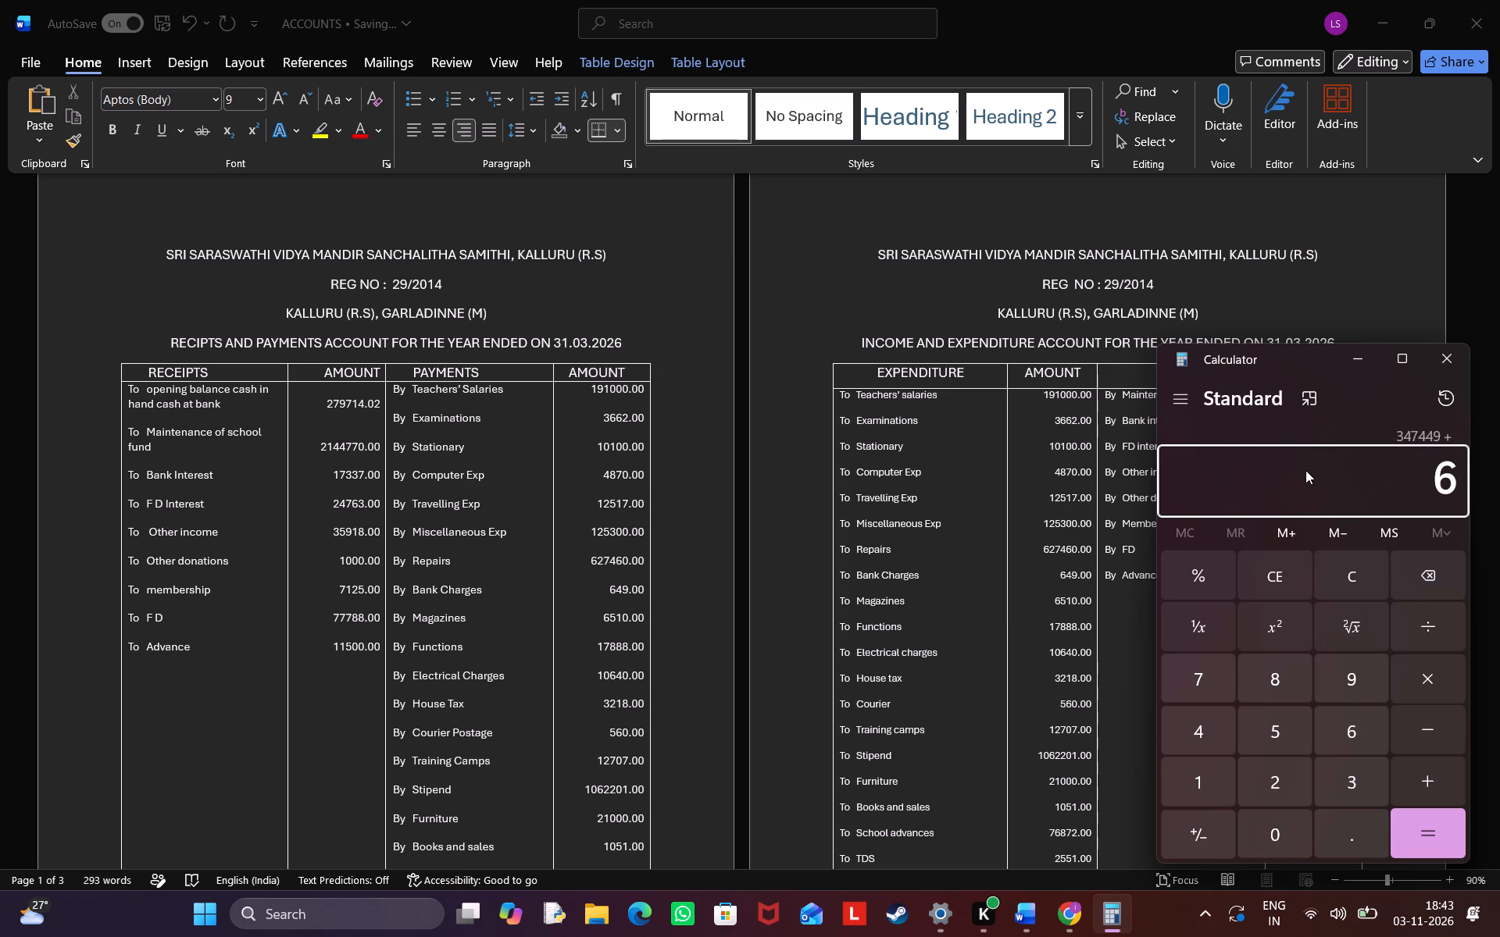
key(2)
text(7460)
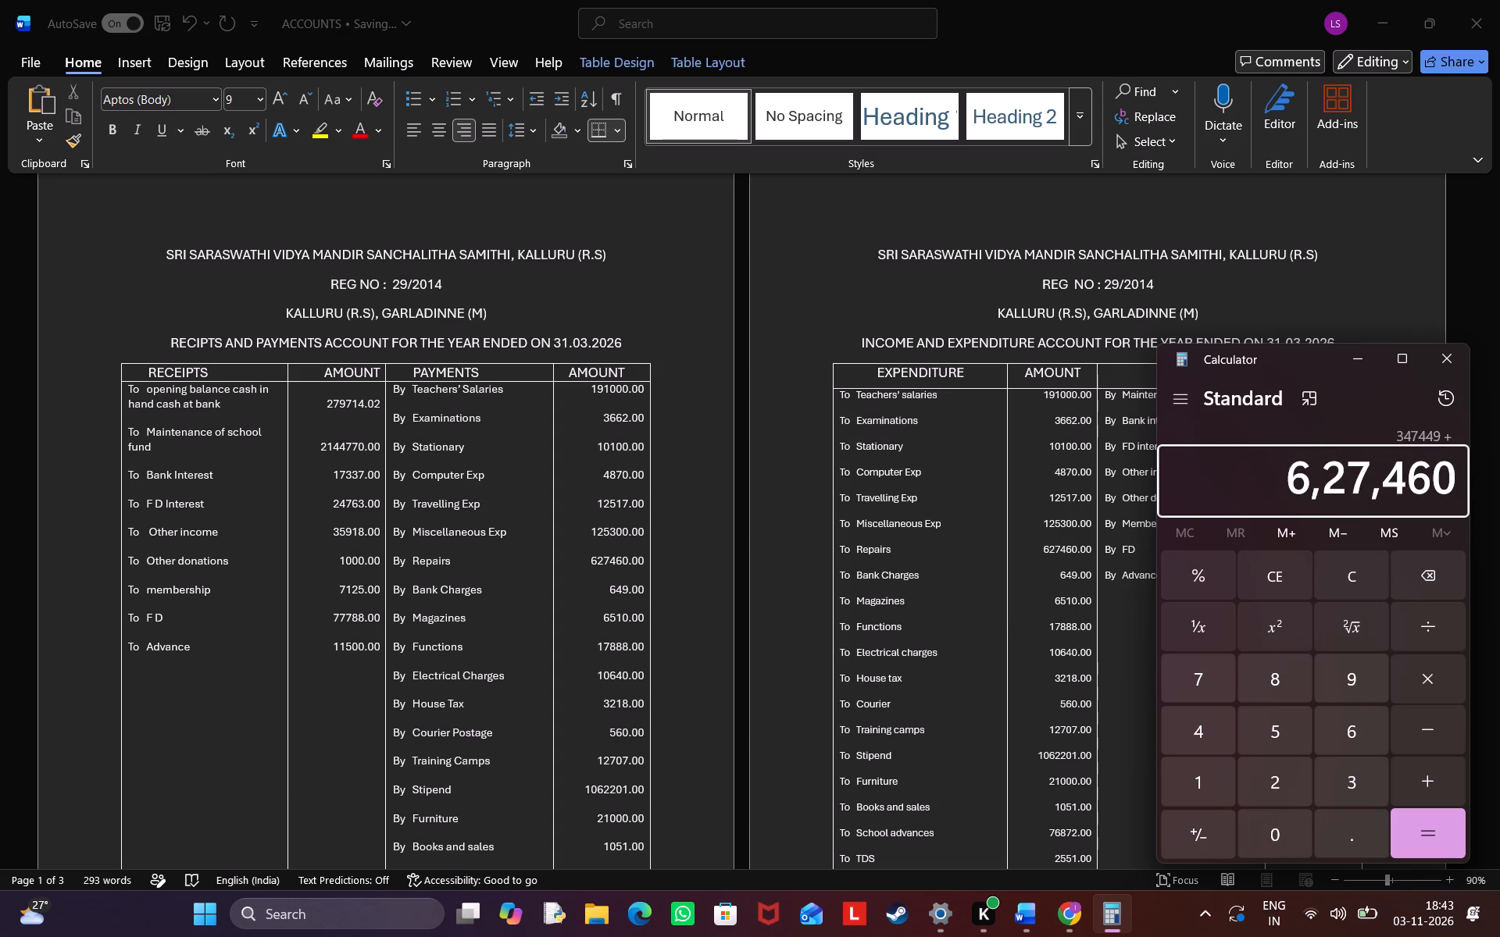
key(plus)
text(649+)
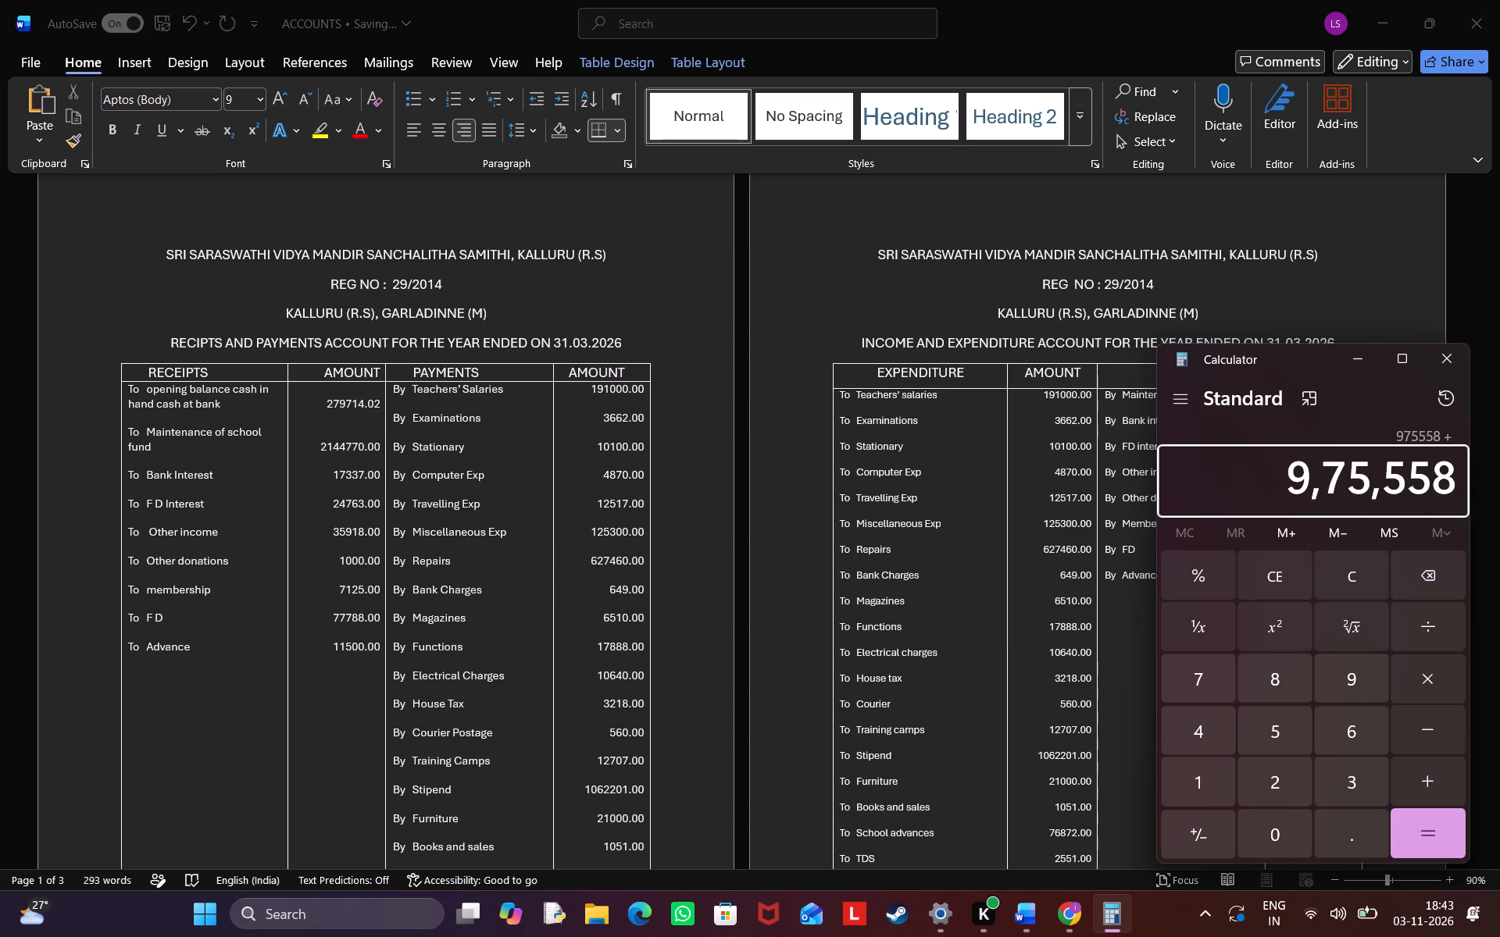
Add the magazines through training camps amounts to the running sum: 6510, 17888, 10640, 3218, 560 and 12707.
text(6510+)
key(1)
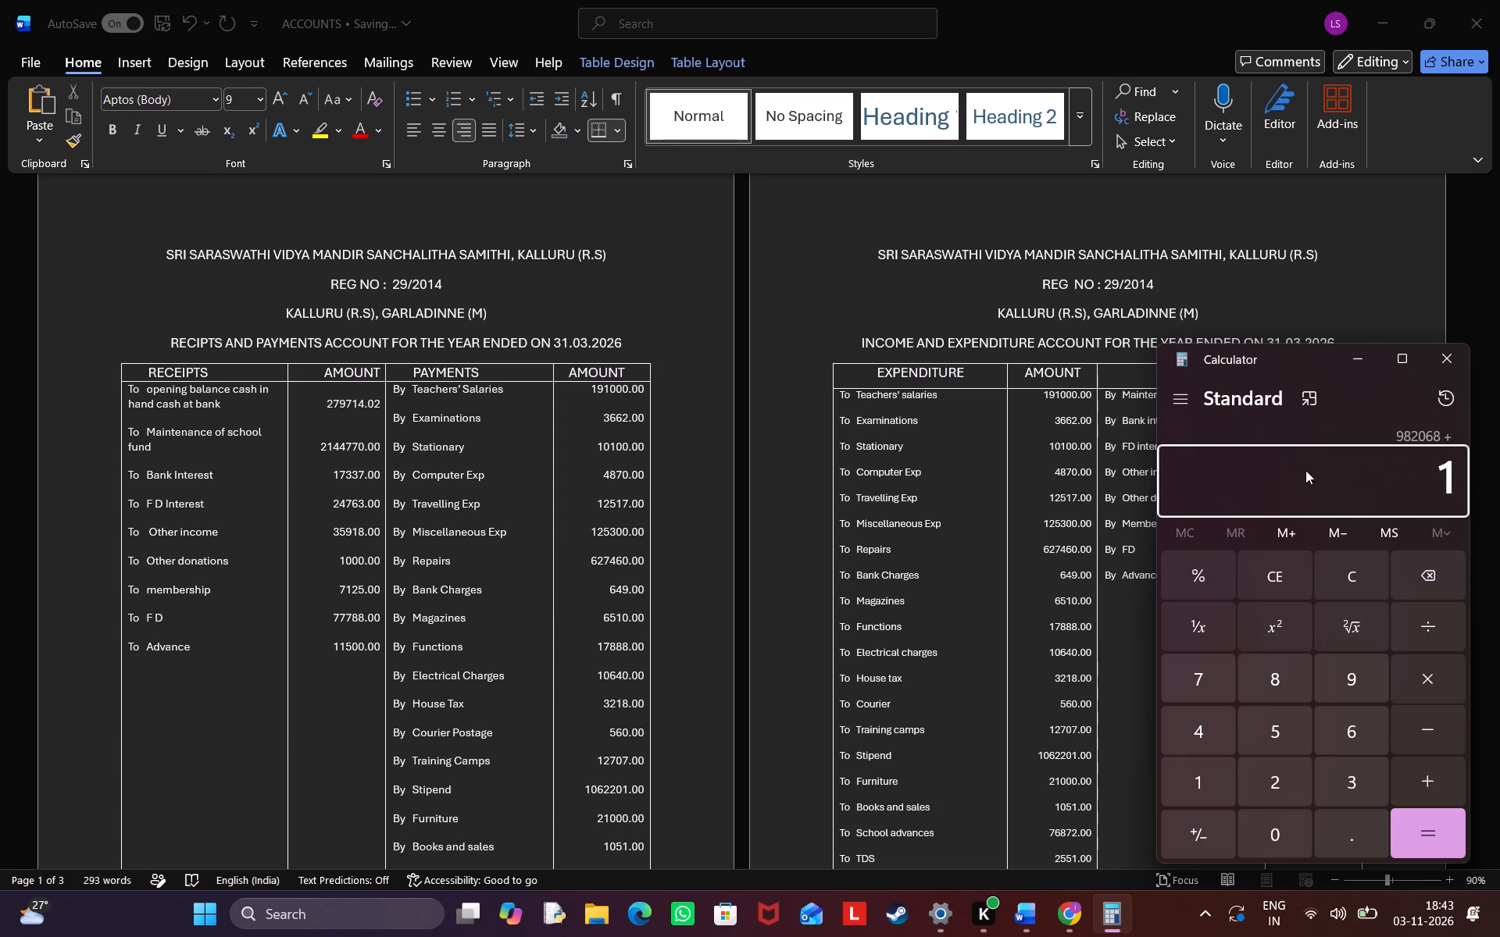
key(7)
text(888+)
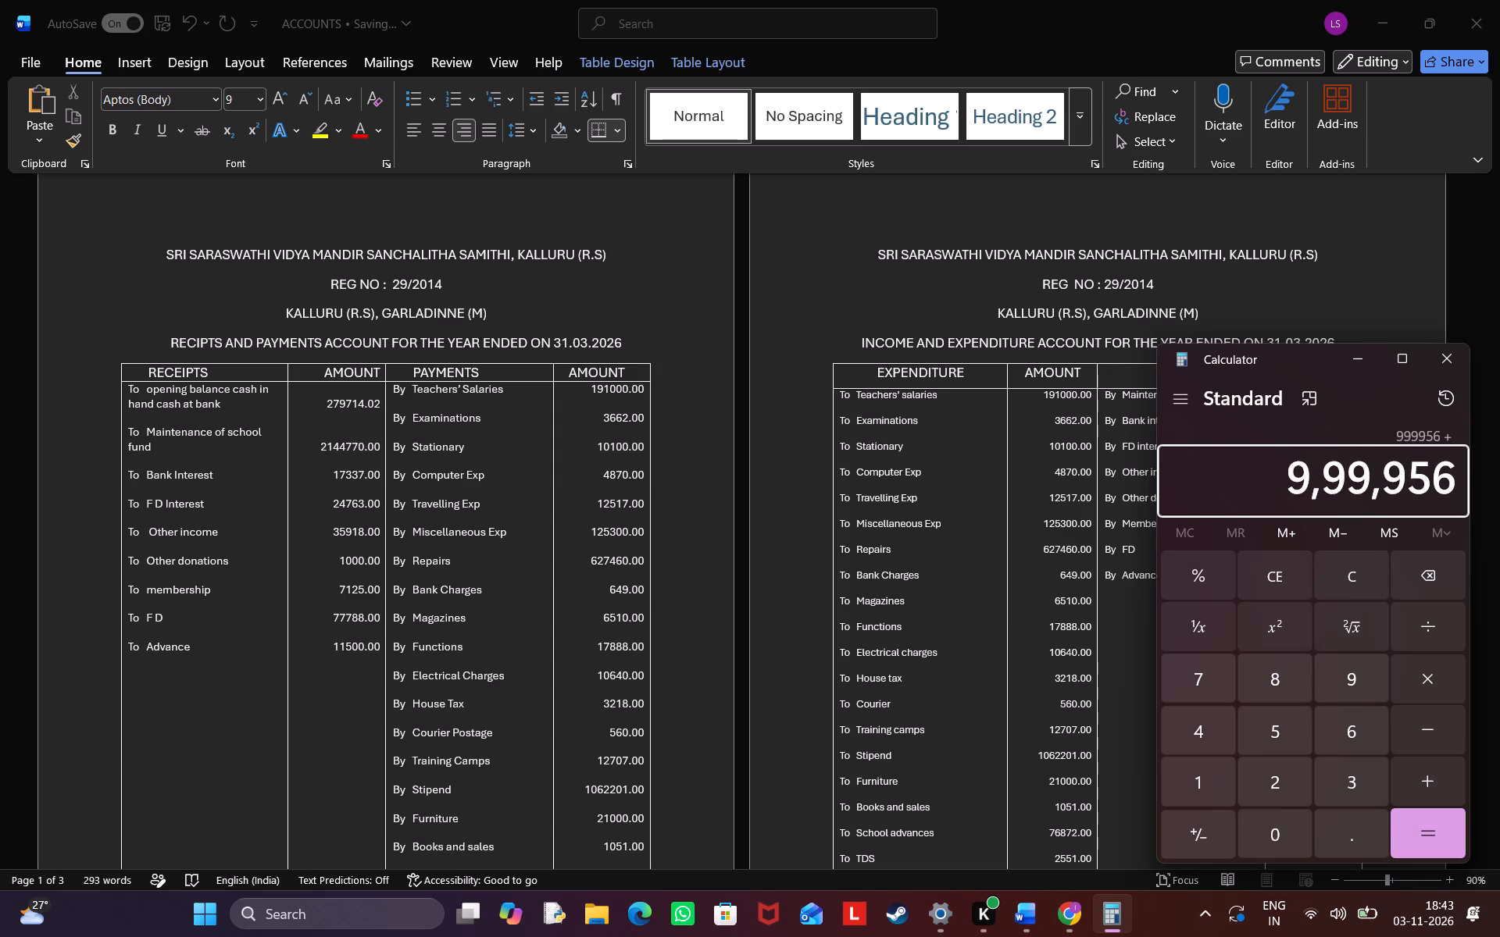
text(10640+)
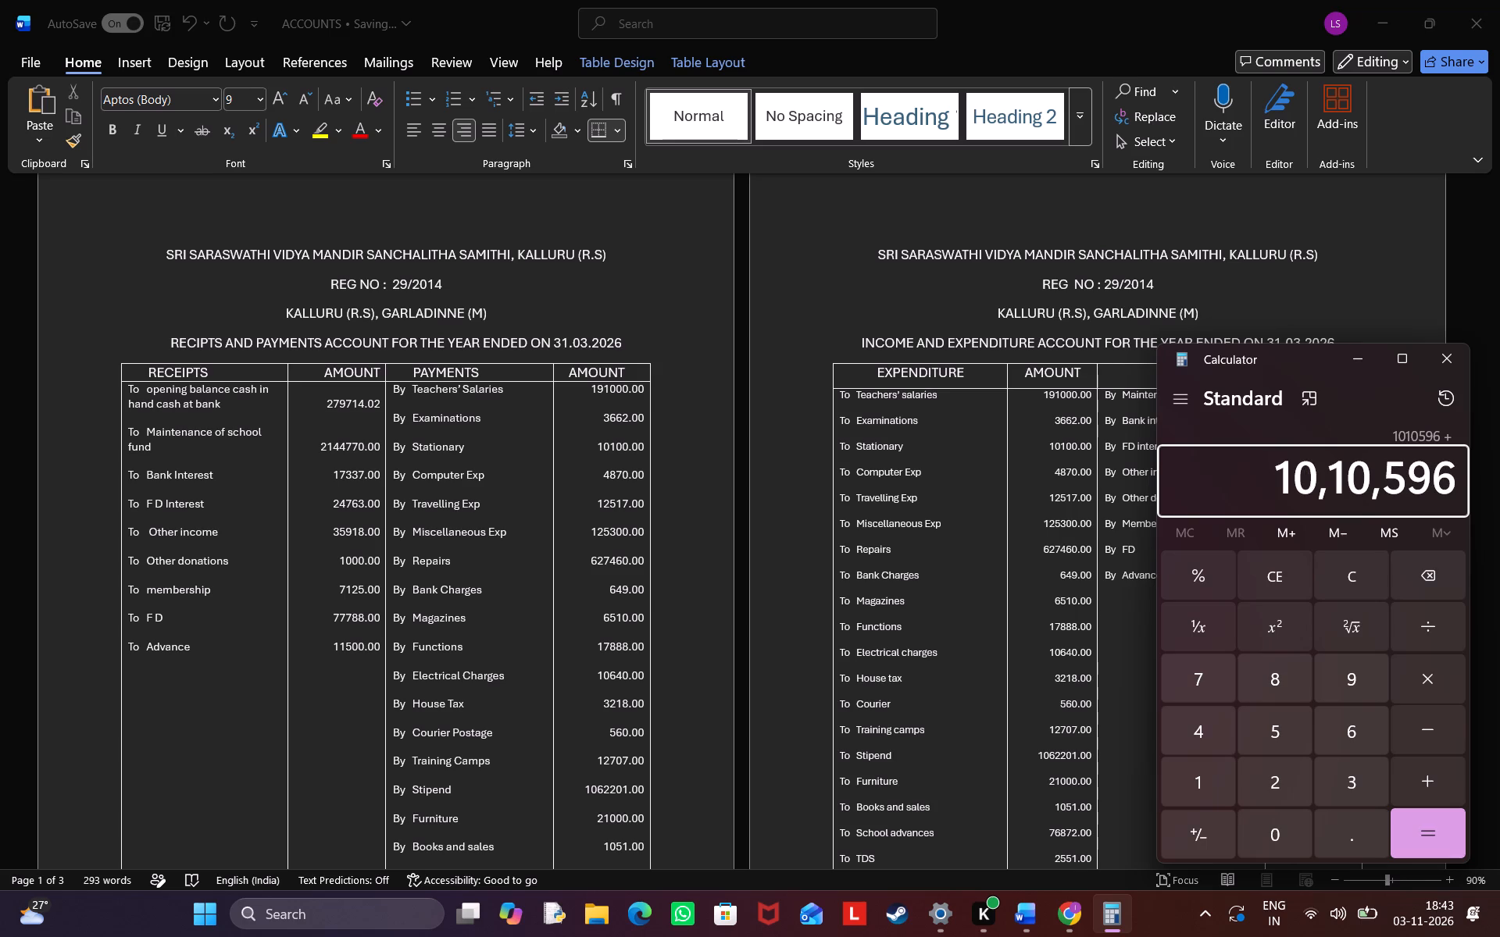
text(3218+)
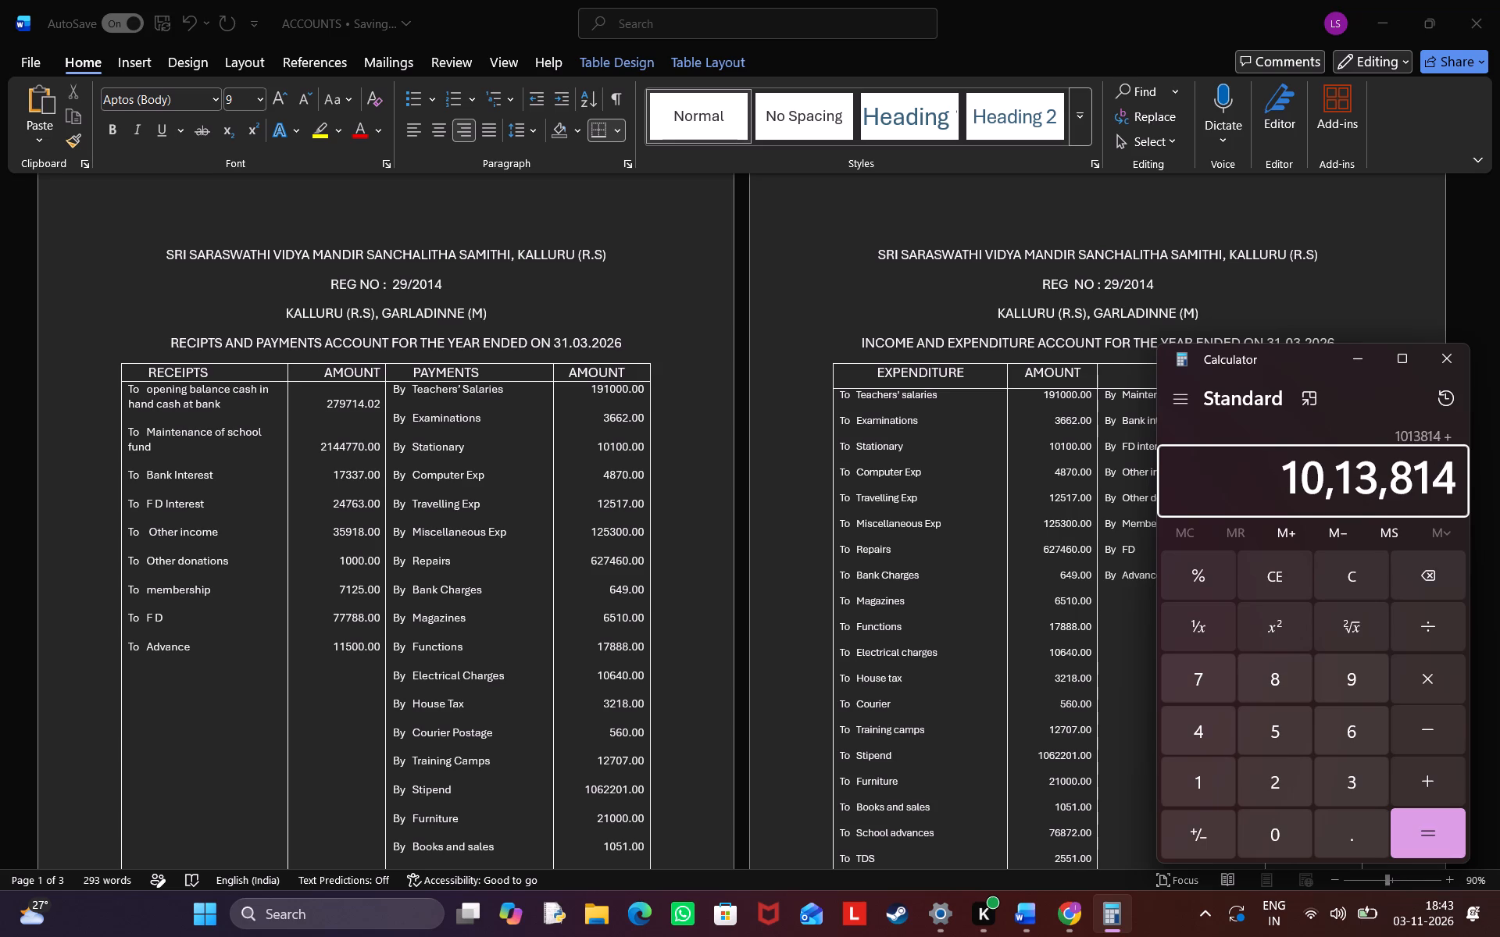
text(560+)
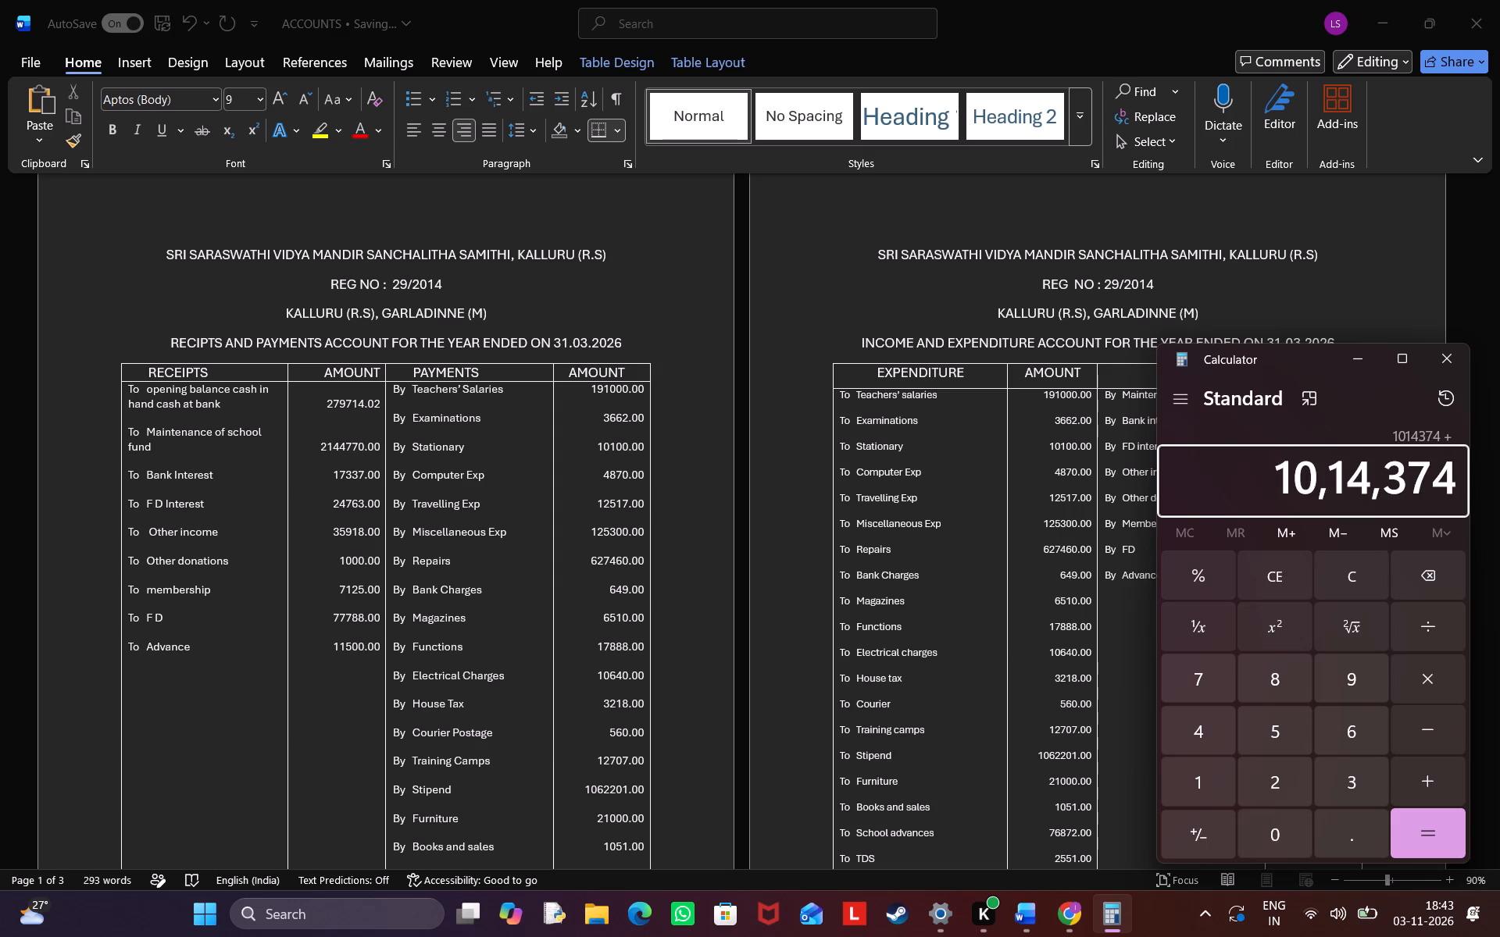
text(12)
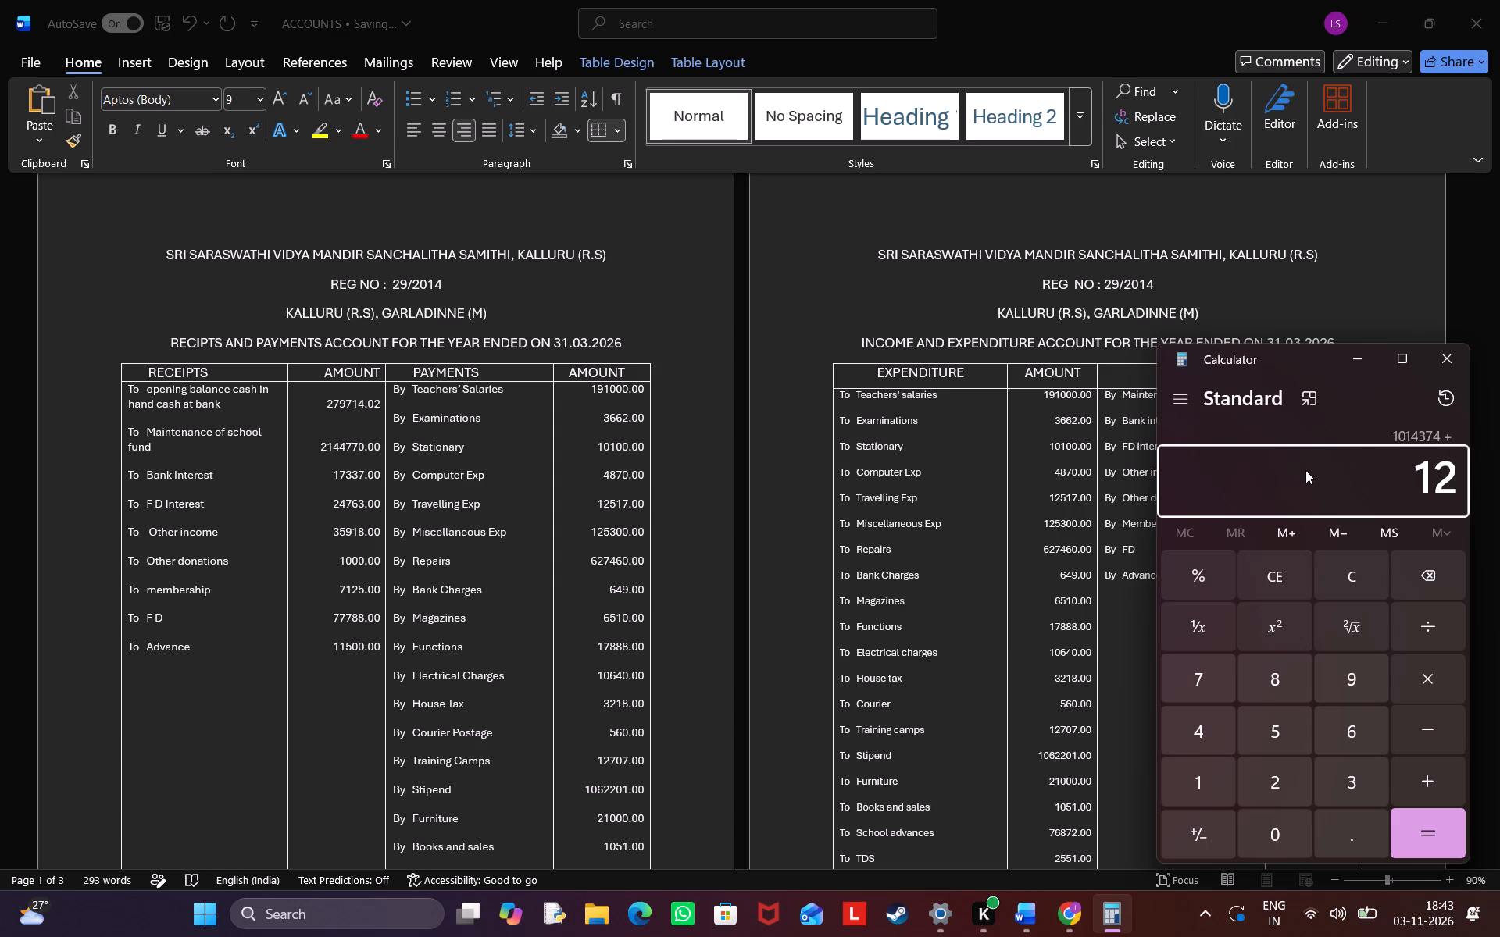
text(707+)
Add the remaining expenditure amounts from stipend onward to the running sum: 1062201, 21000, 1051, 76872, 2551 and 2261.
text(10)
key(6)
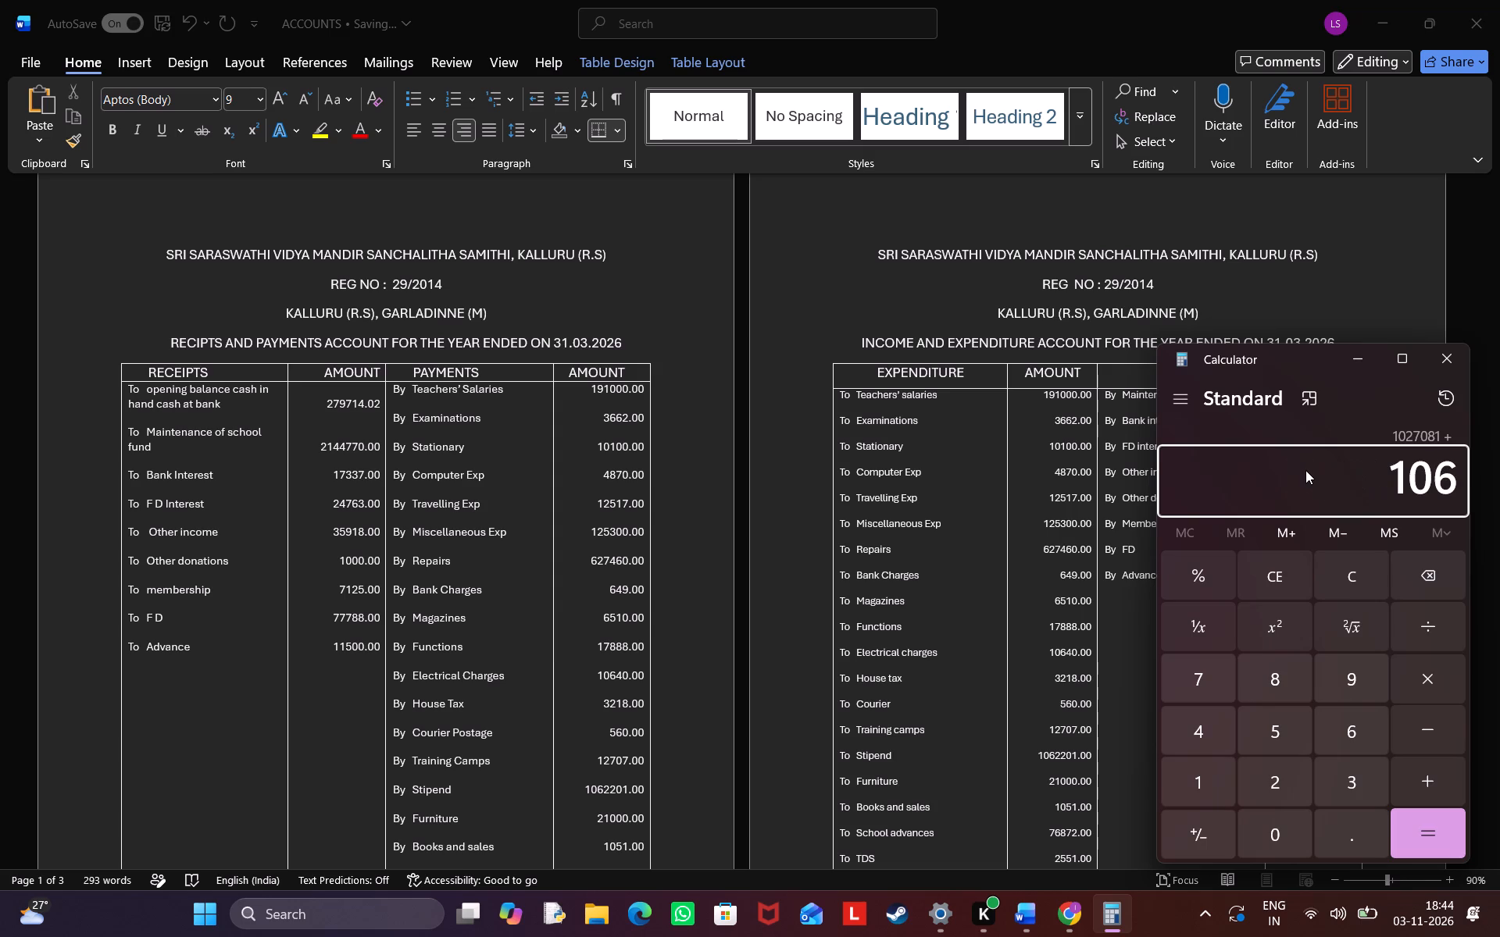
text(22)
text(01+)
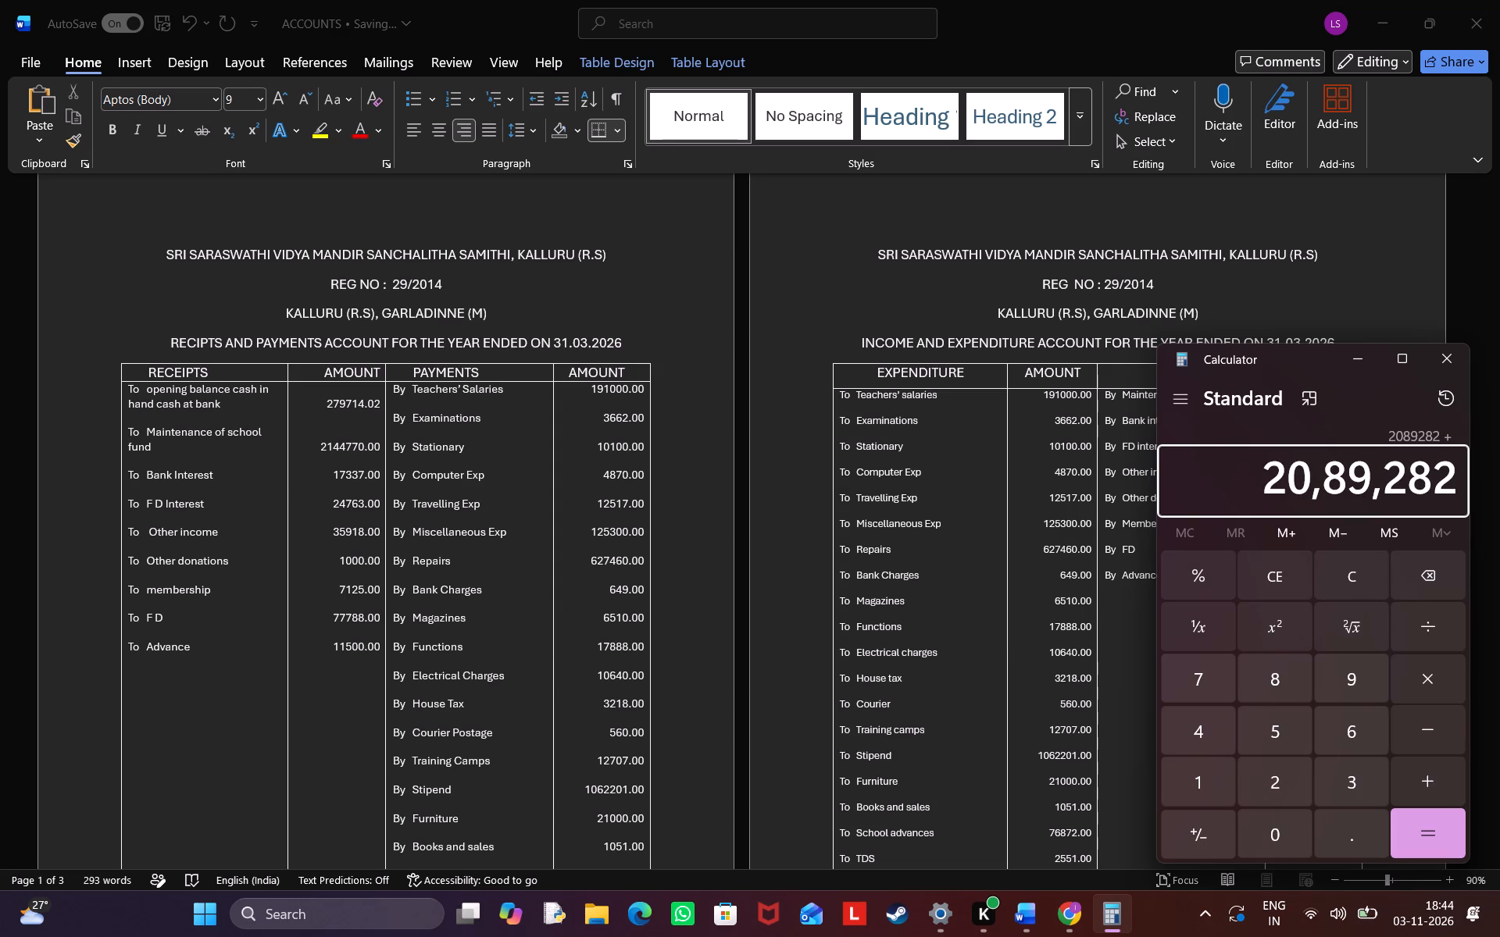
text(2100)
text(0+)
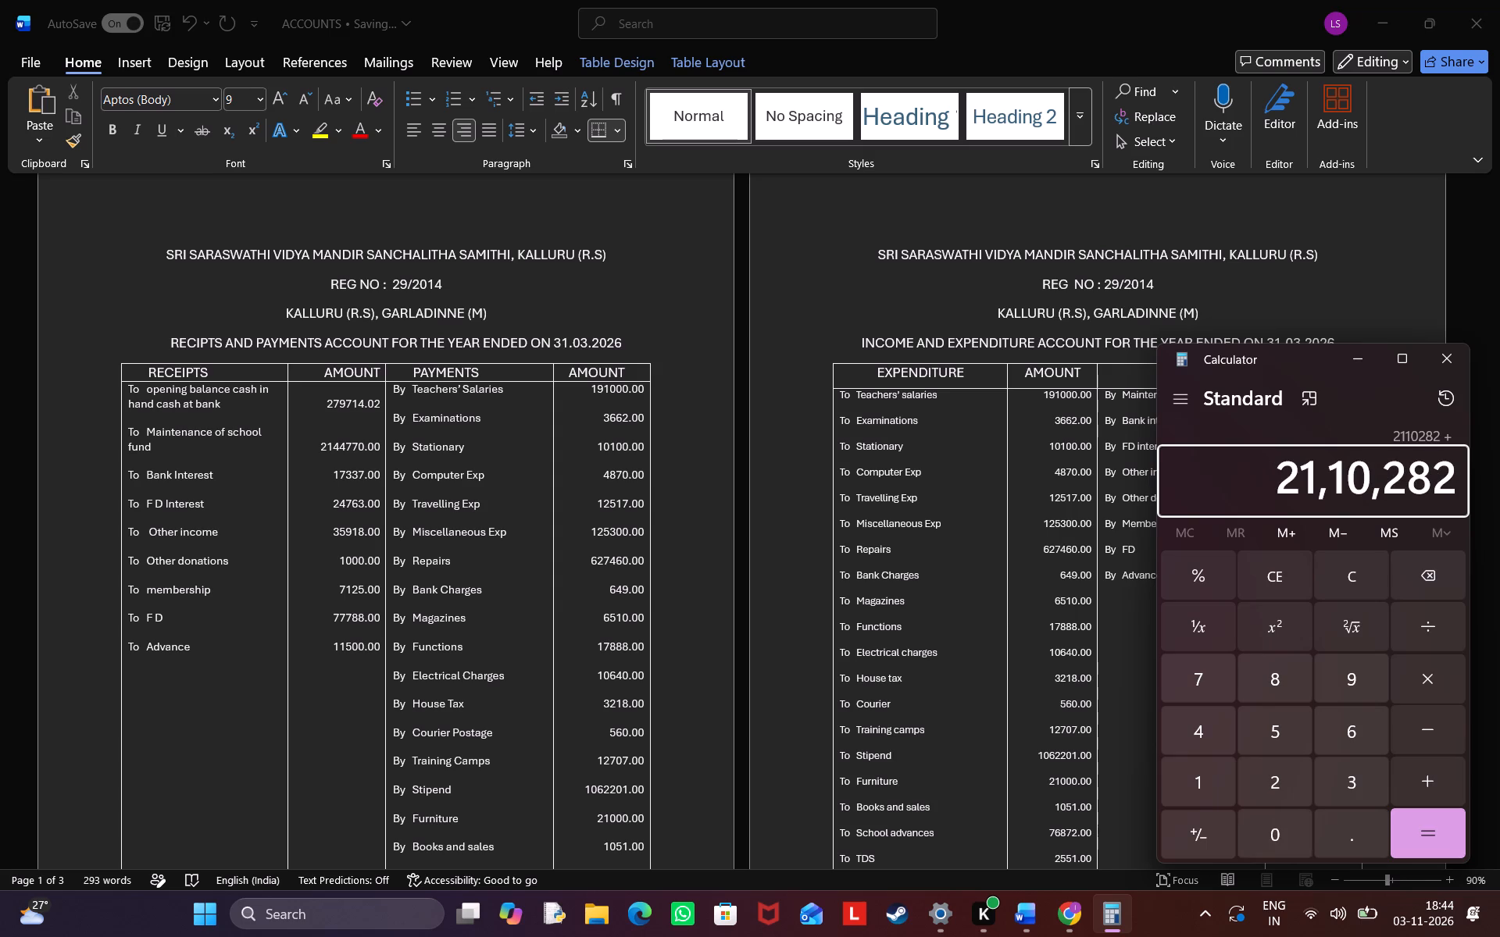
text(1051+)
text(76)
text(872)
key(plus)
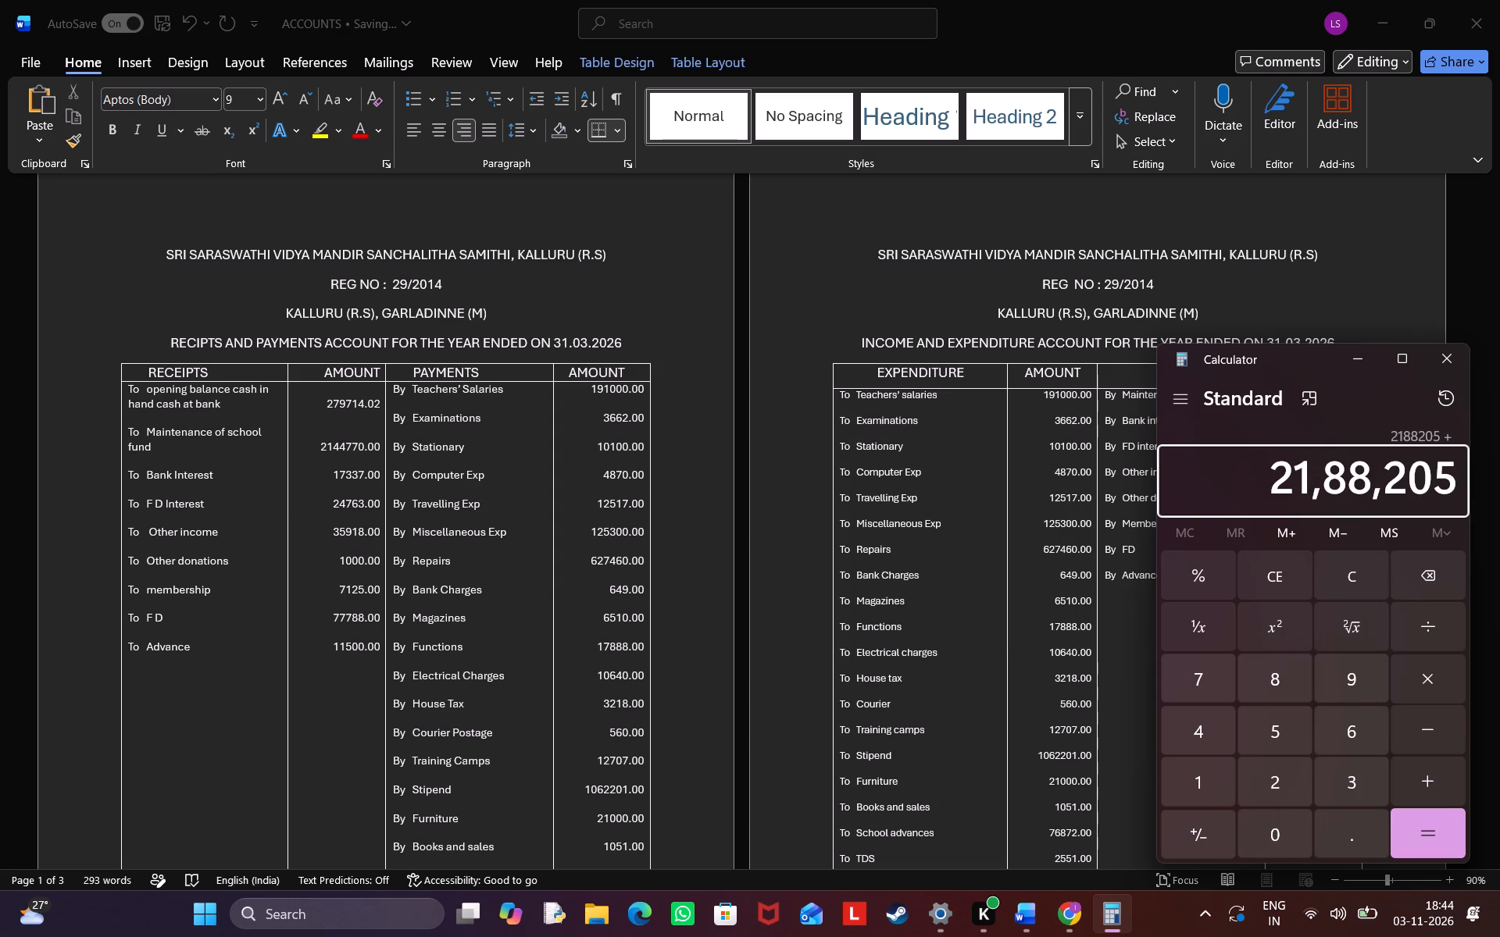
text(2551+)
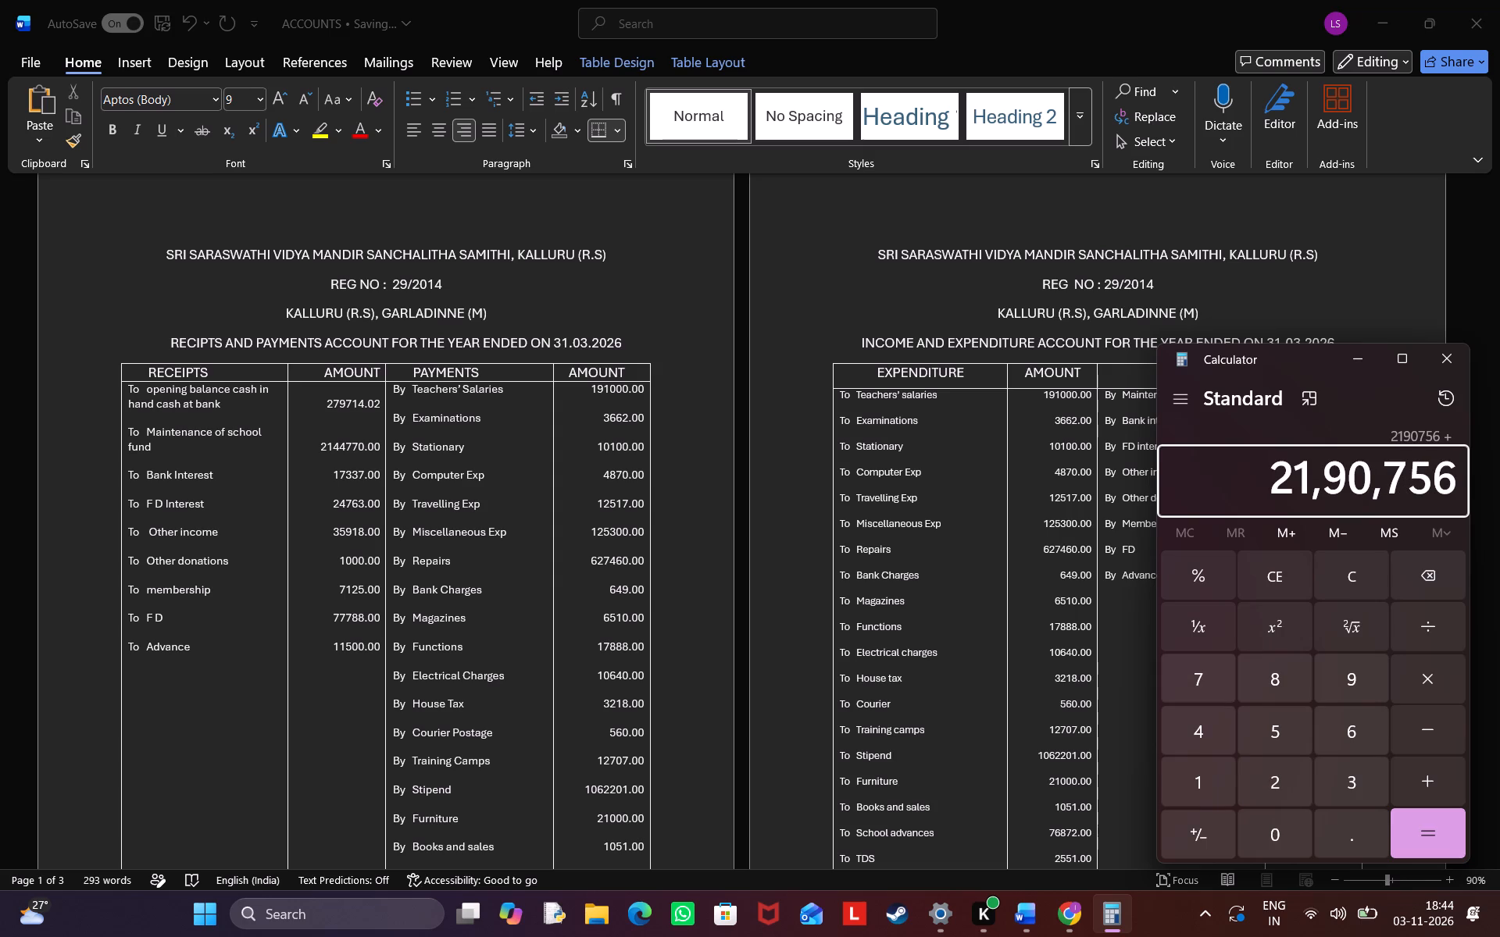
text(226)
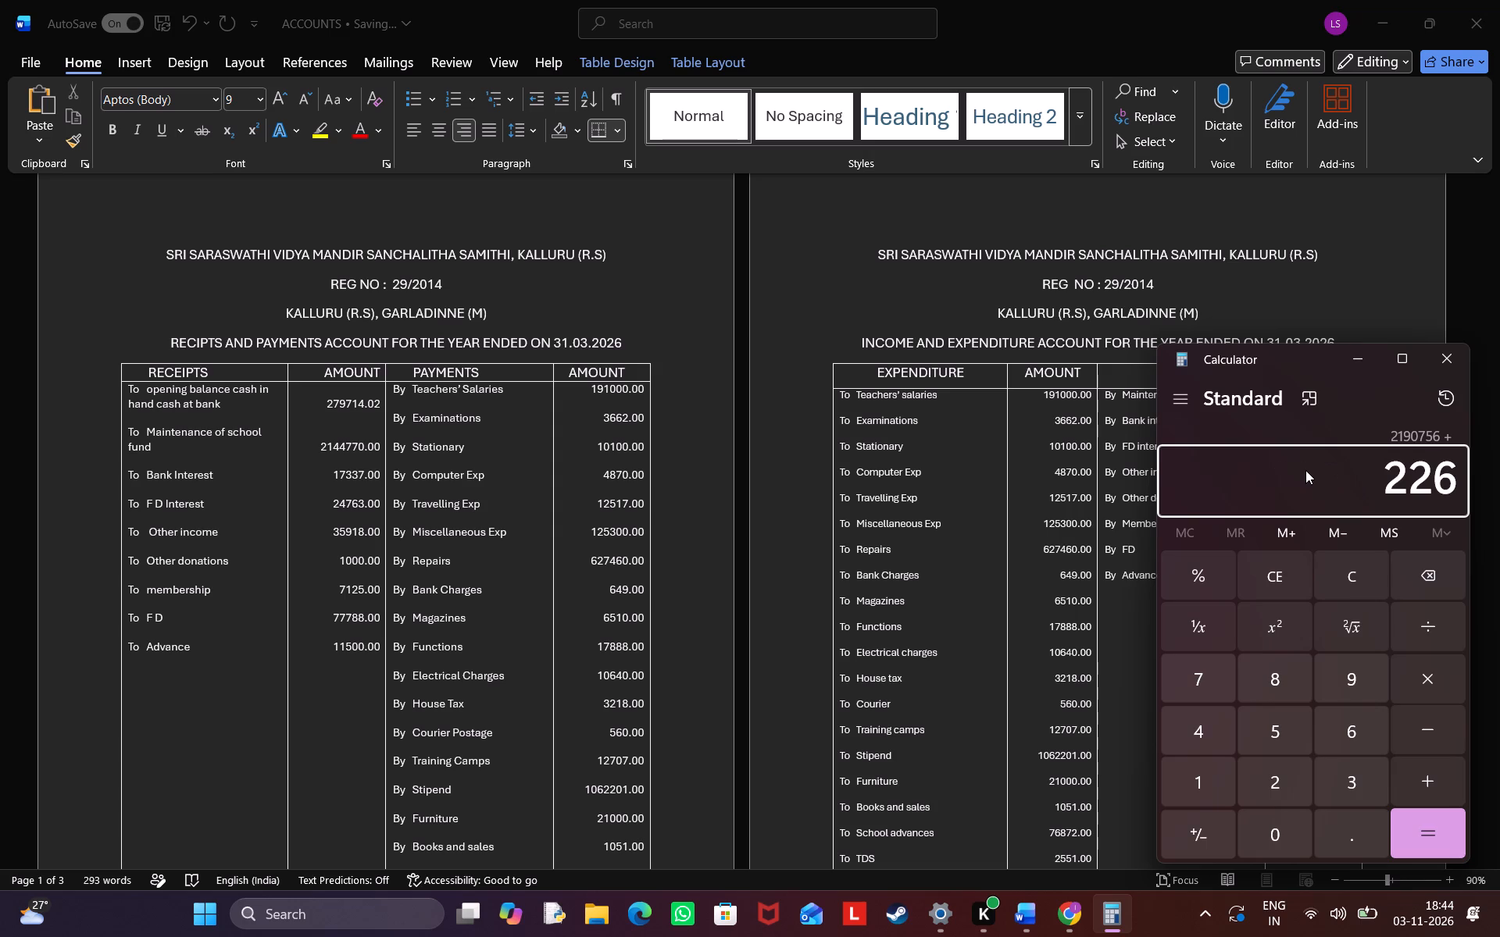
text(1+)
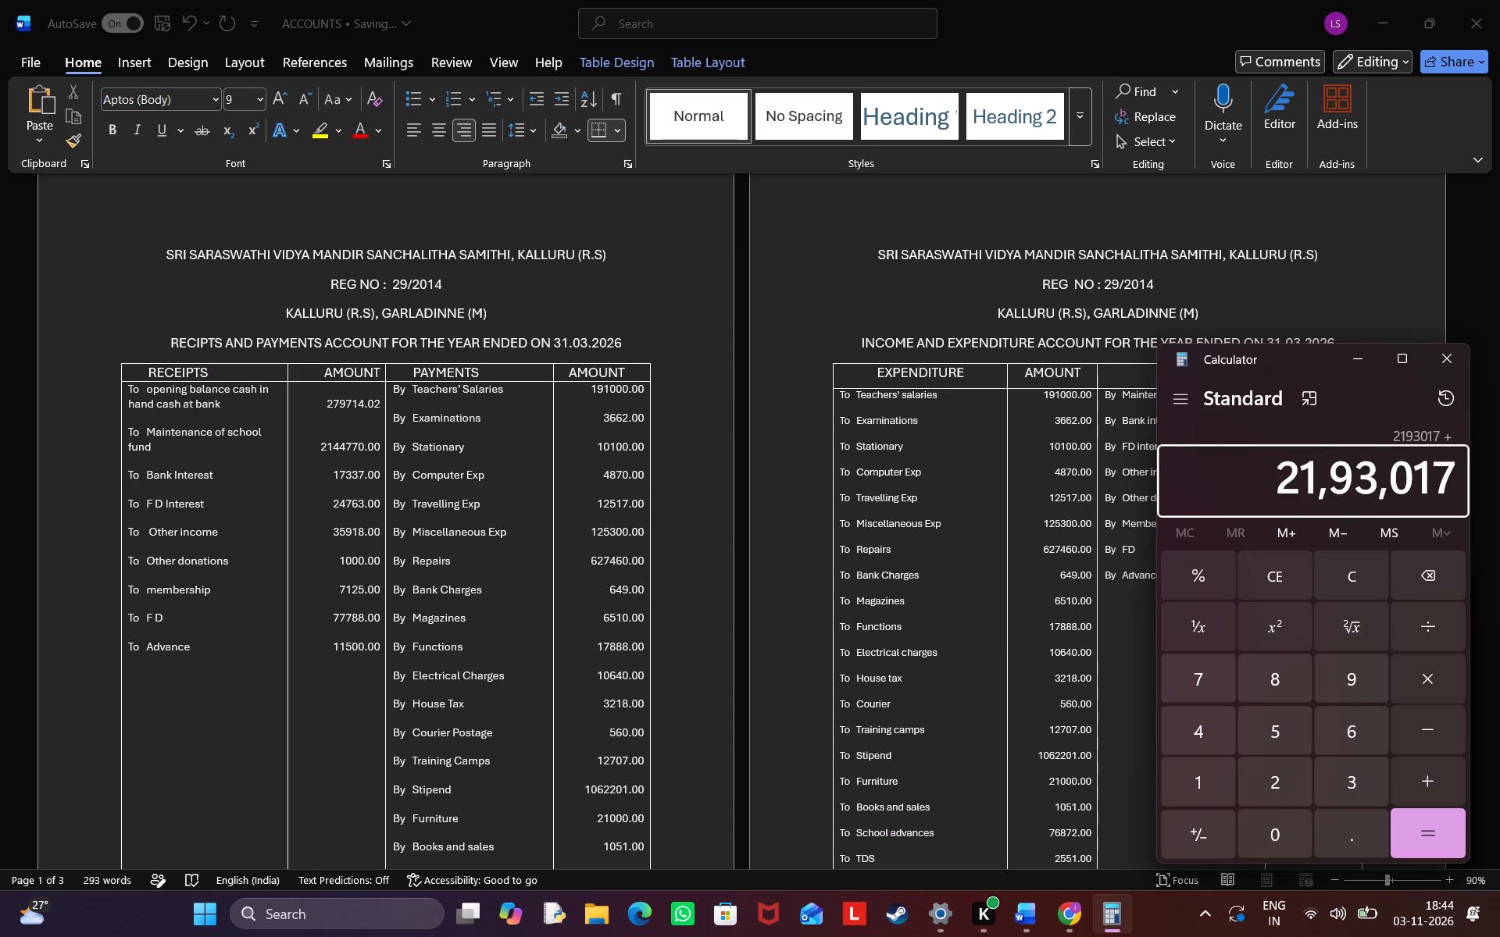
Add the 127184 excess of income over expenditures to the running expenditure sum.
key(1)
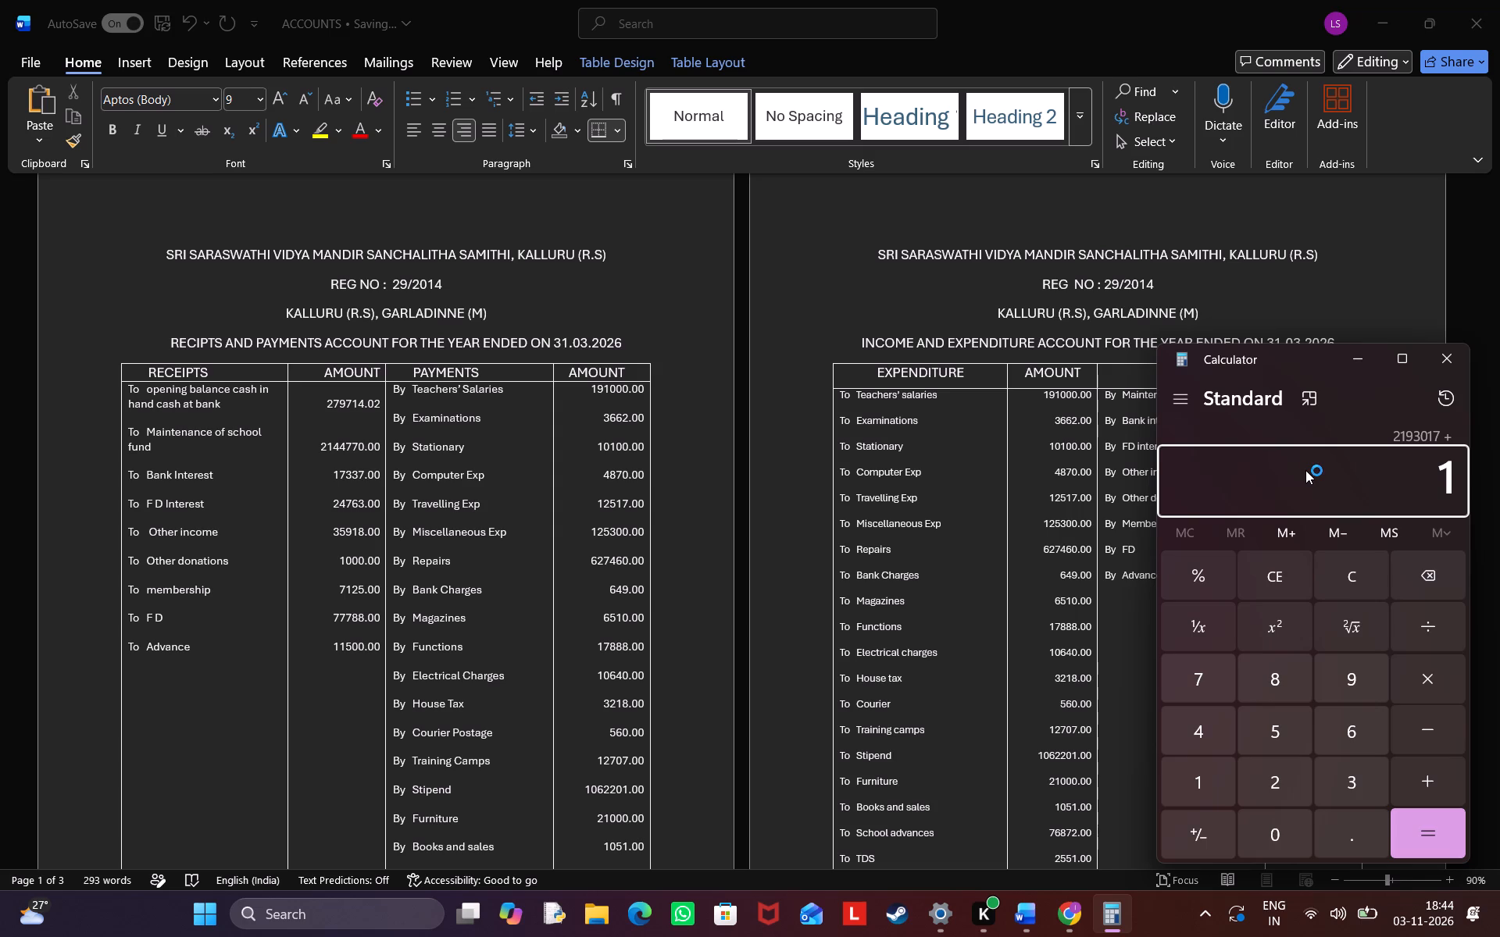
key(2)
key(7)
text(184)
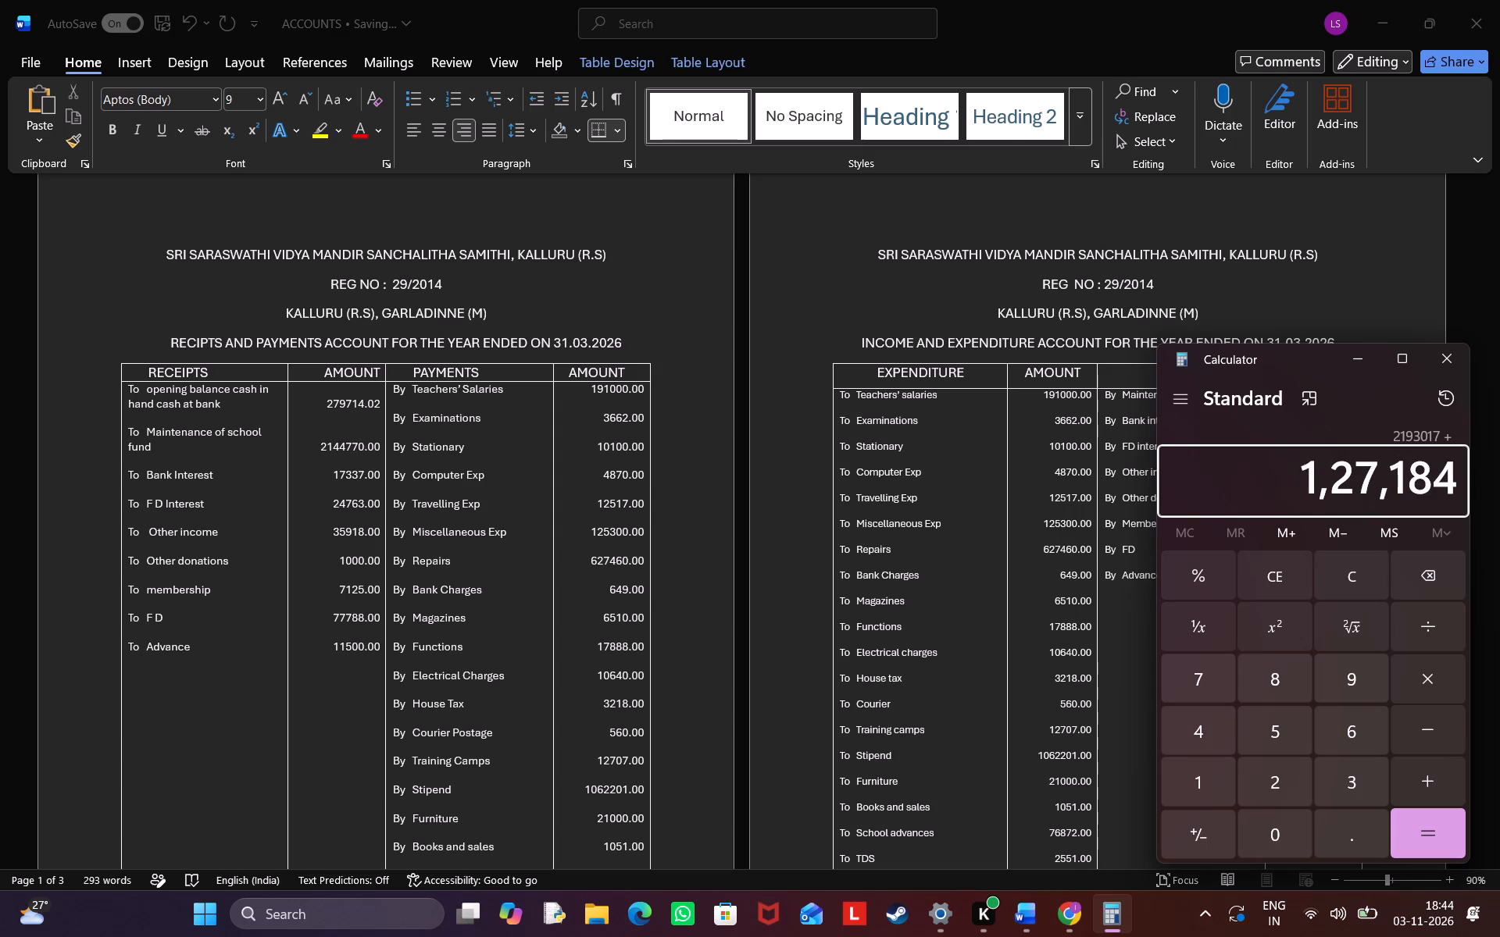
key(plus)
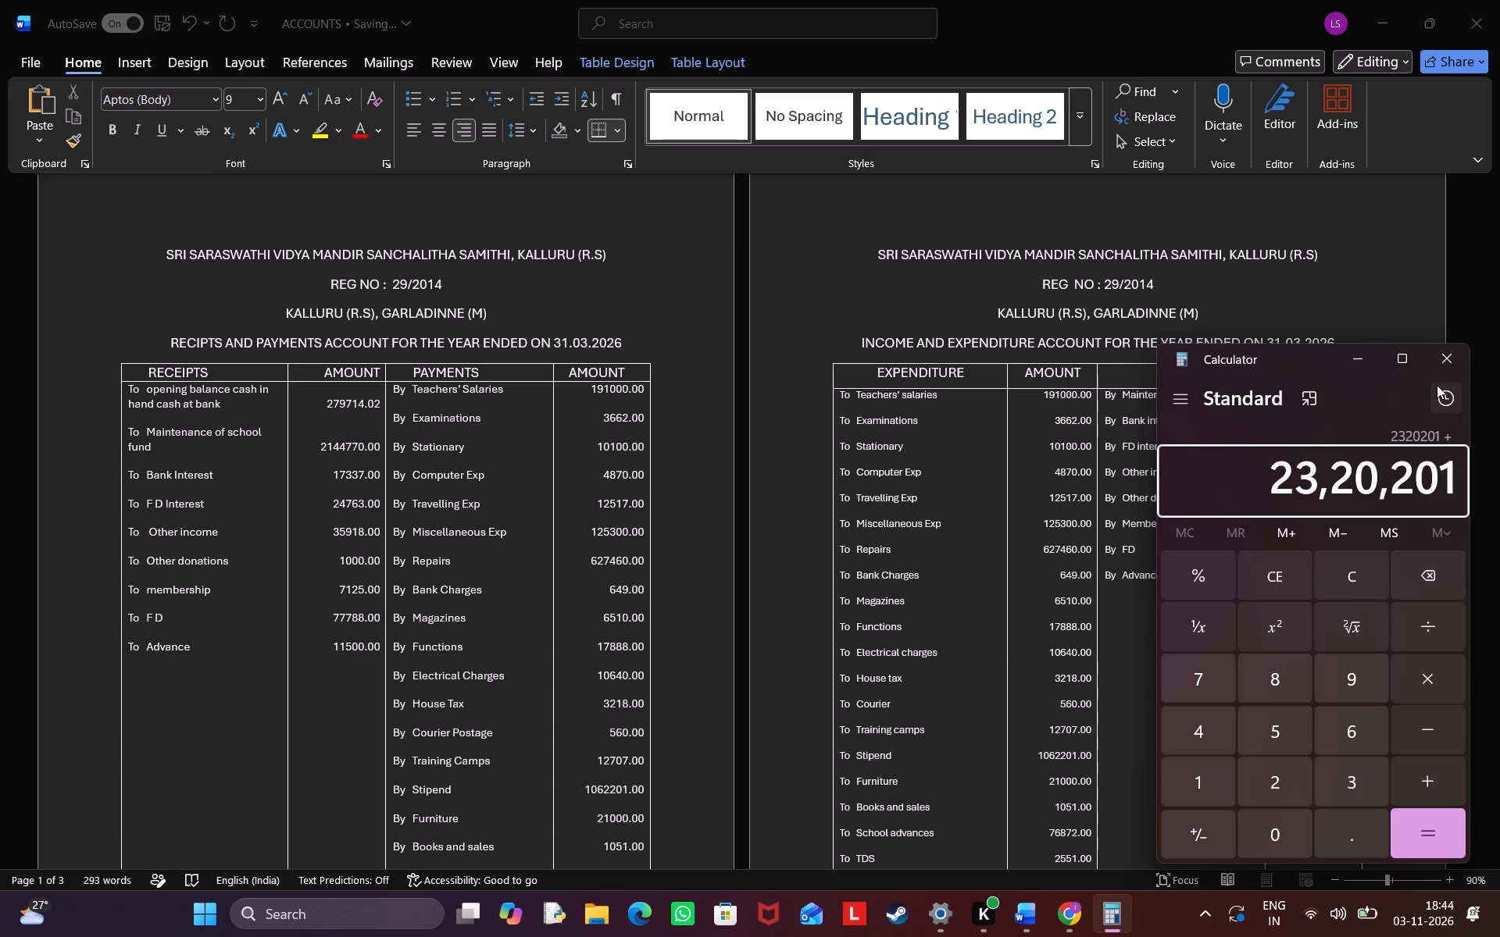
Glance at the ACCOUNTS document, return to Calculator and clear the running sum.
click(1359, 357)
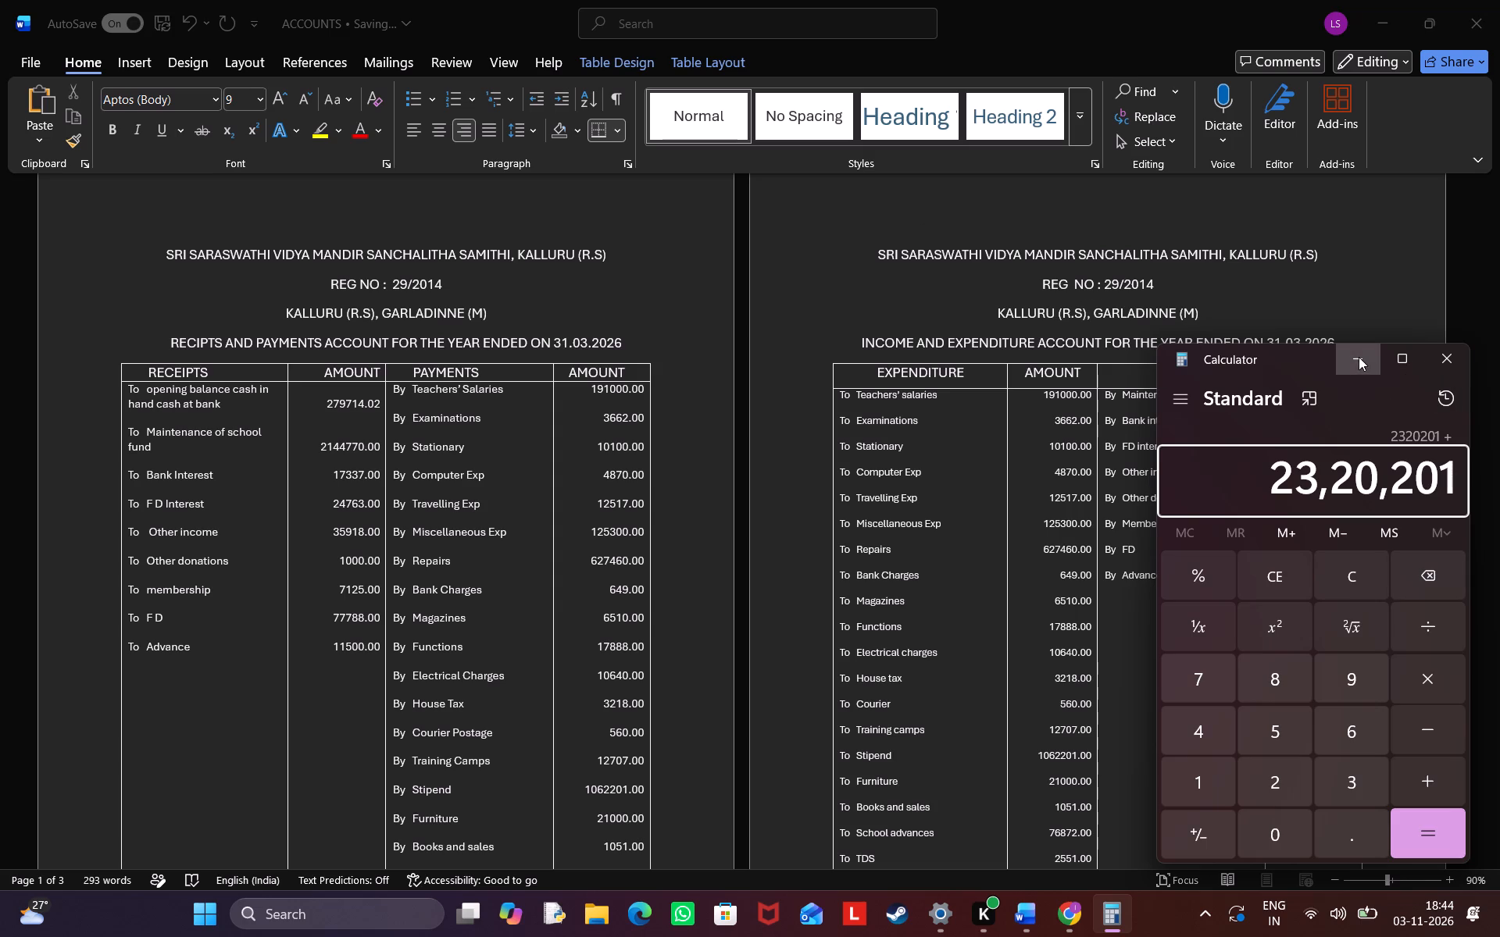
click(1099, 925)
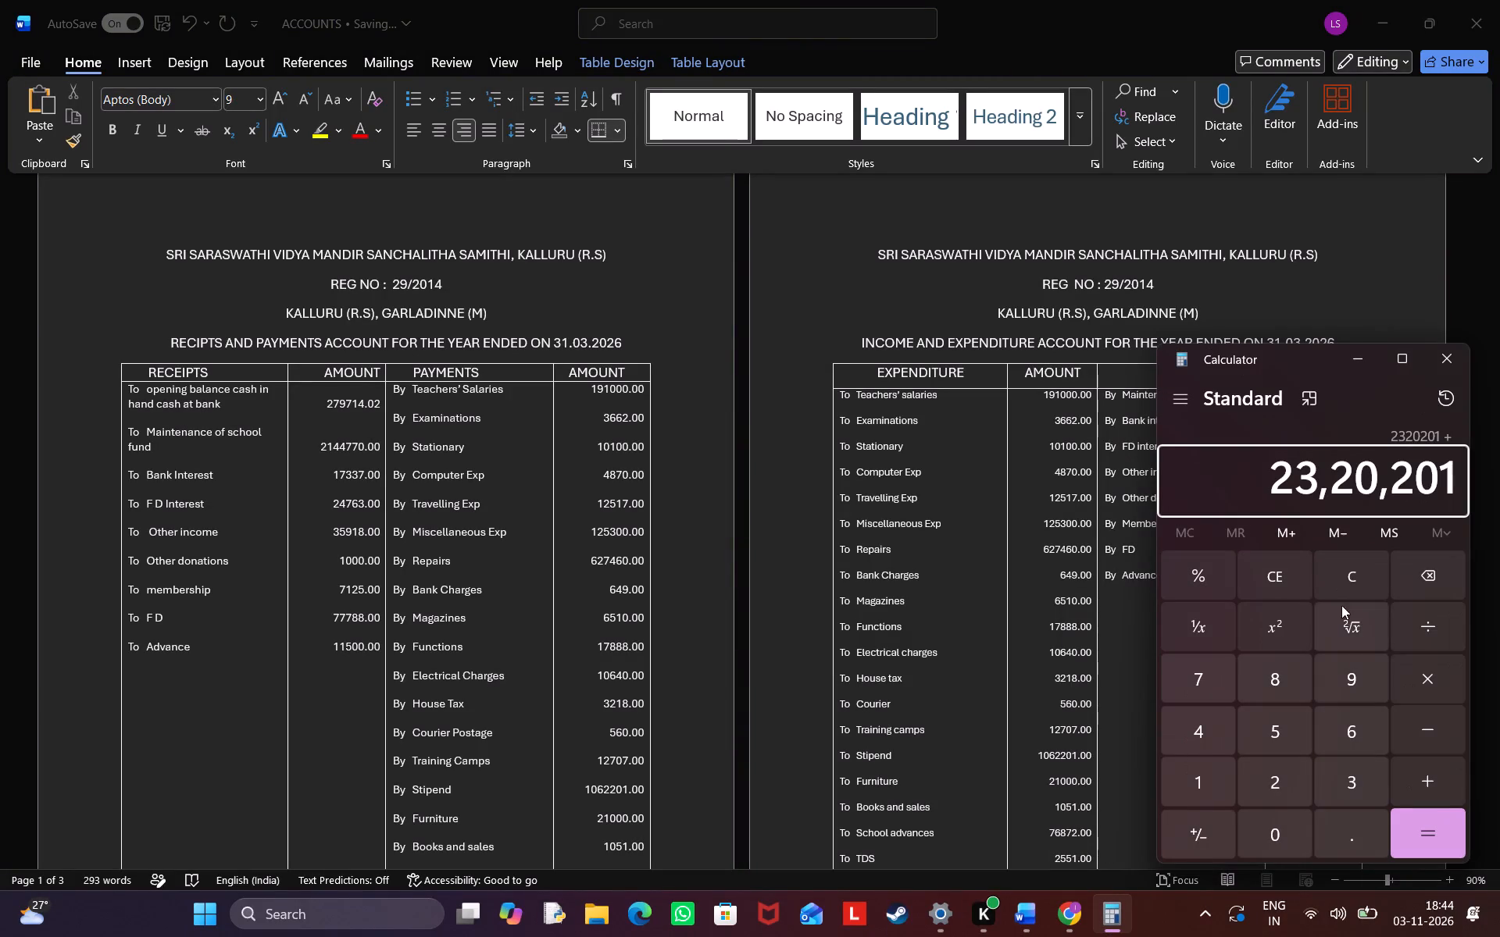
click(1341, 565)
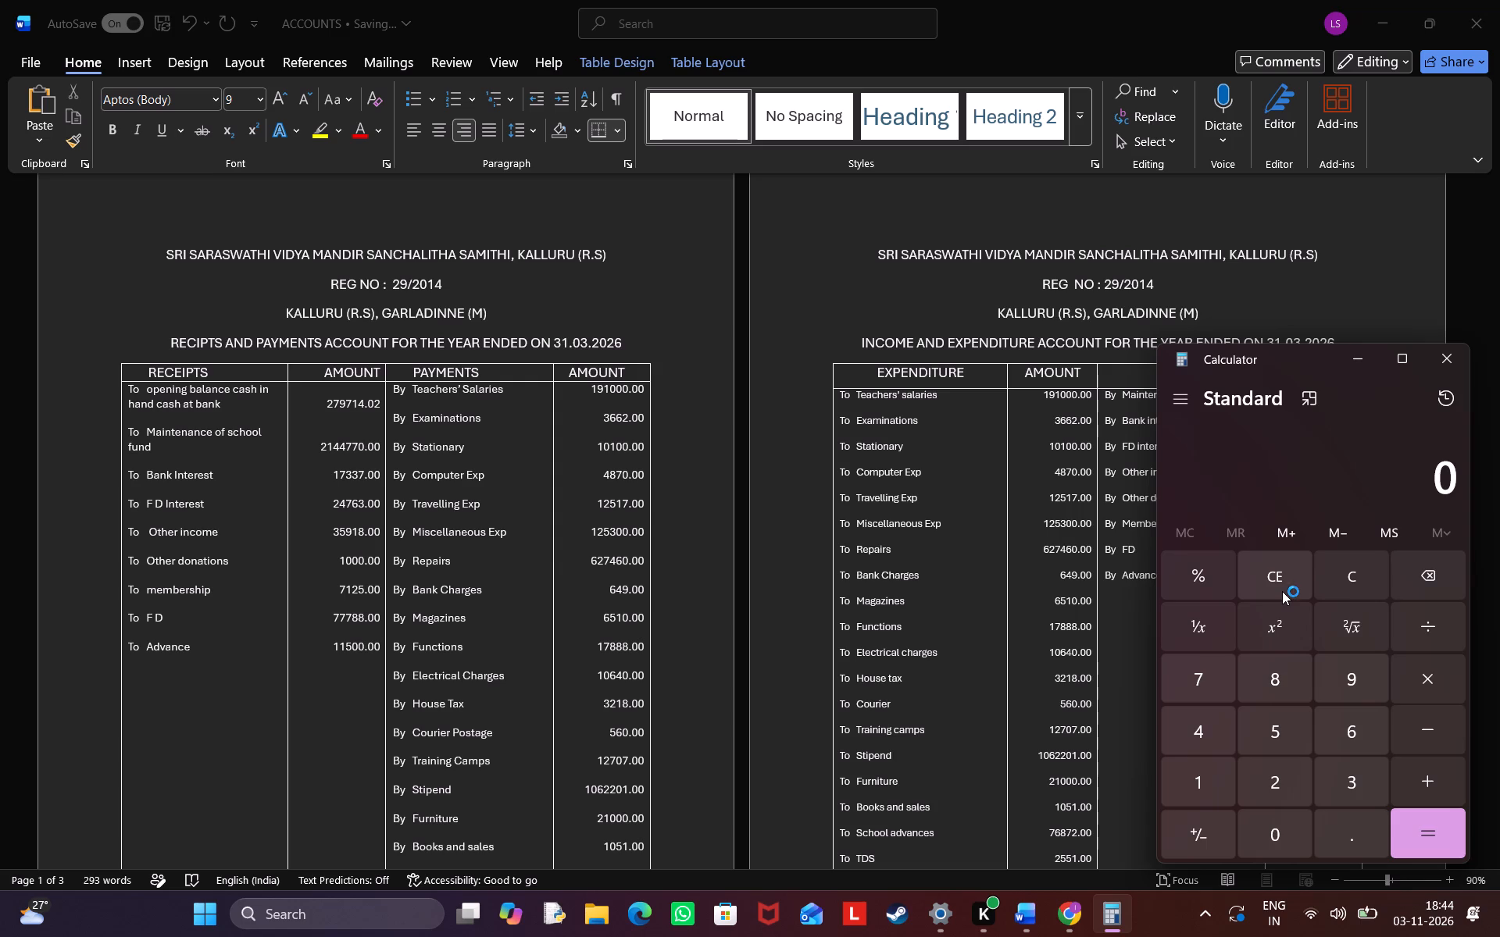
Start a running sum of the income amounts in Calculator with 2144770, 17337 and 24763.
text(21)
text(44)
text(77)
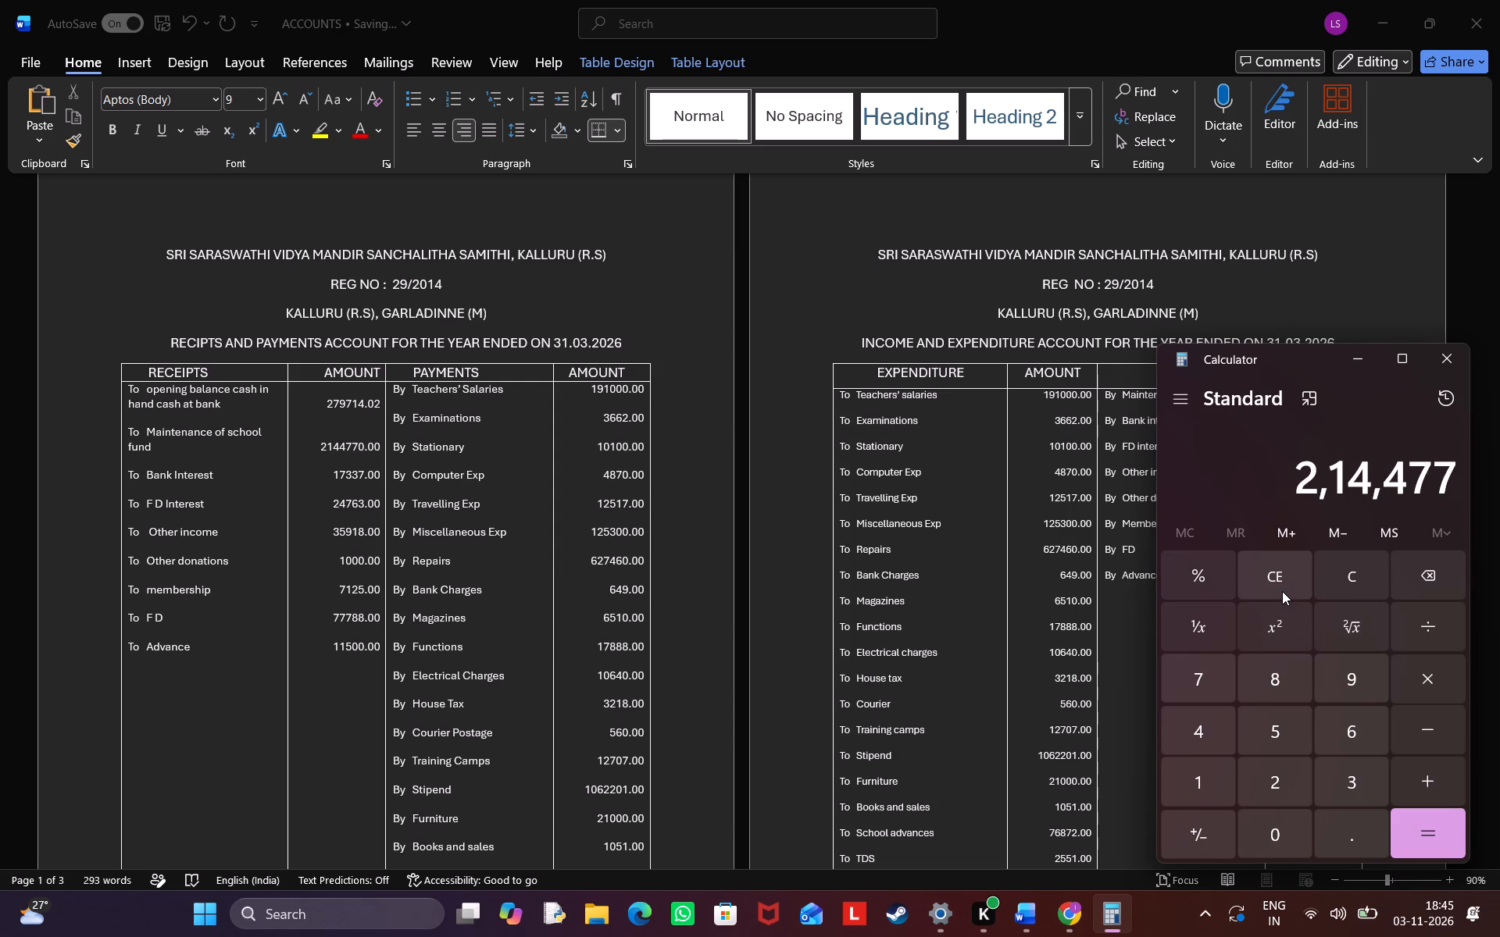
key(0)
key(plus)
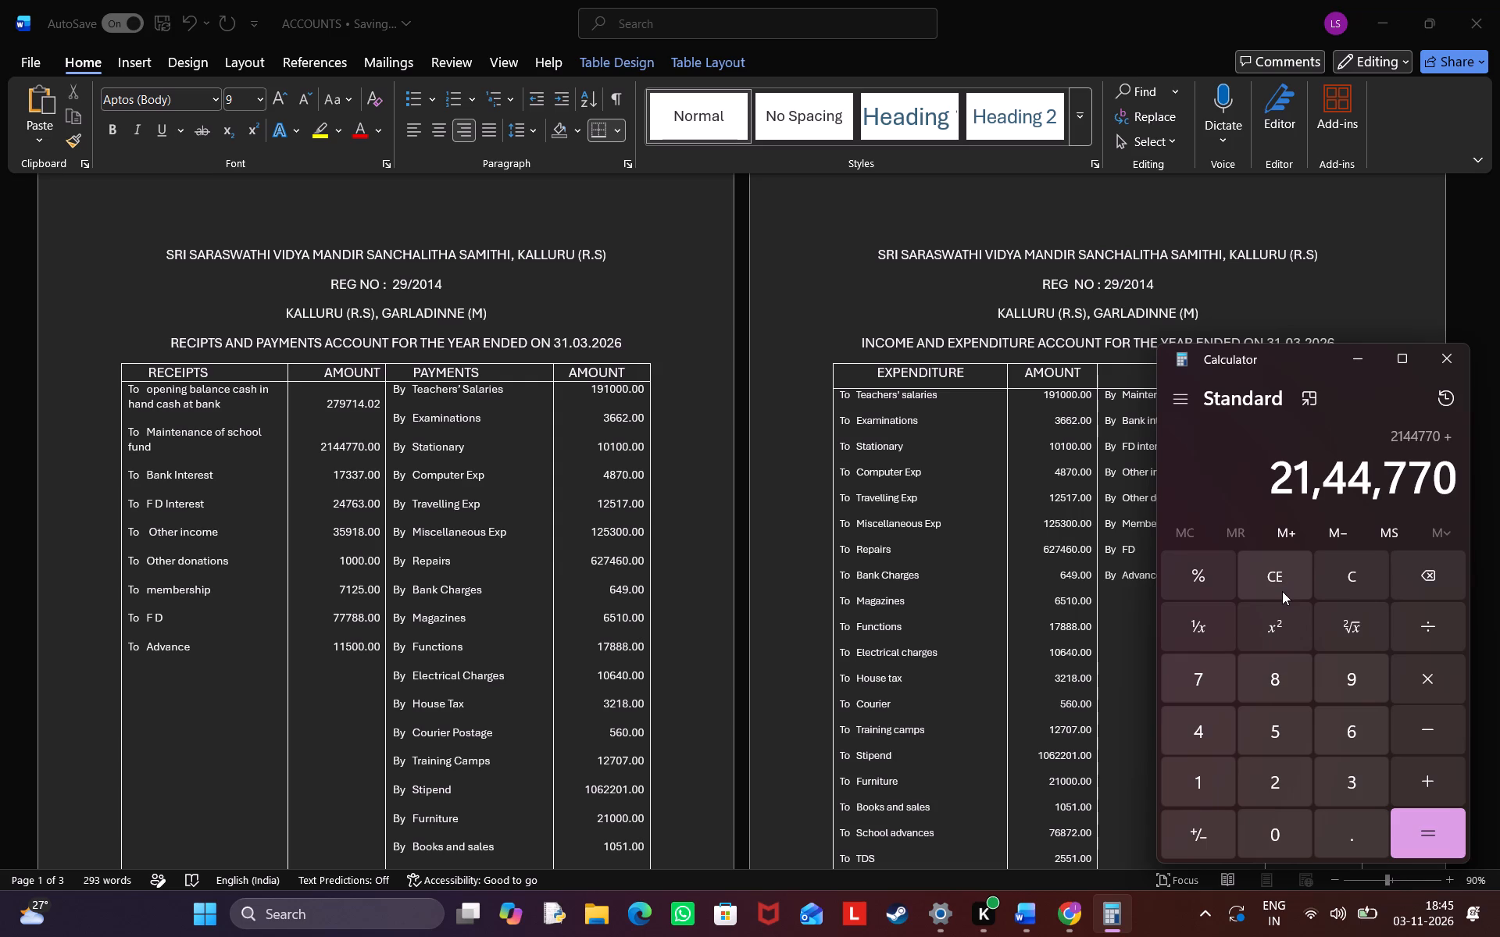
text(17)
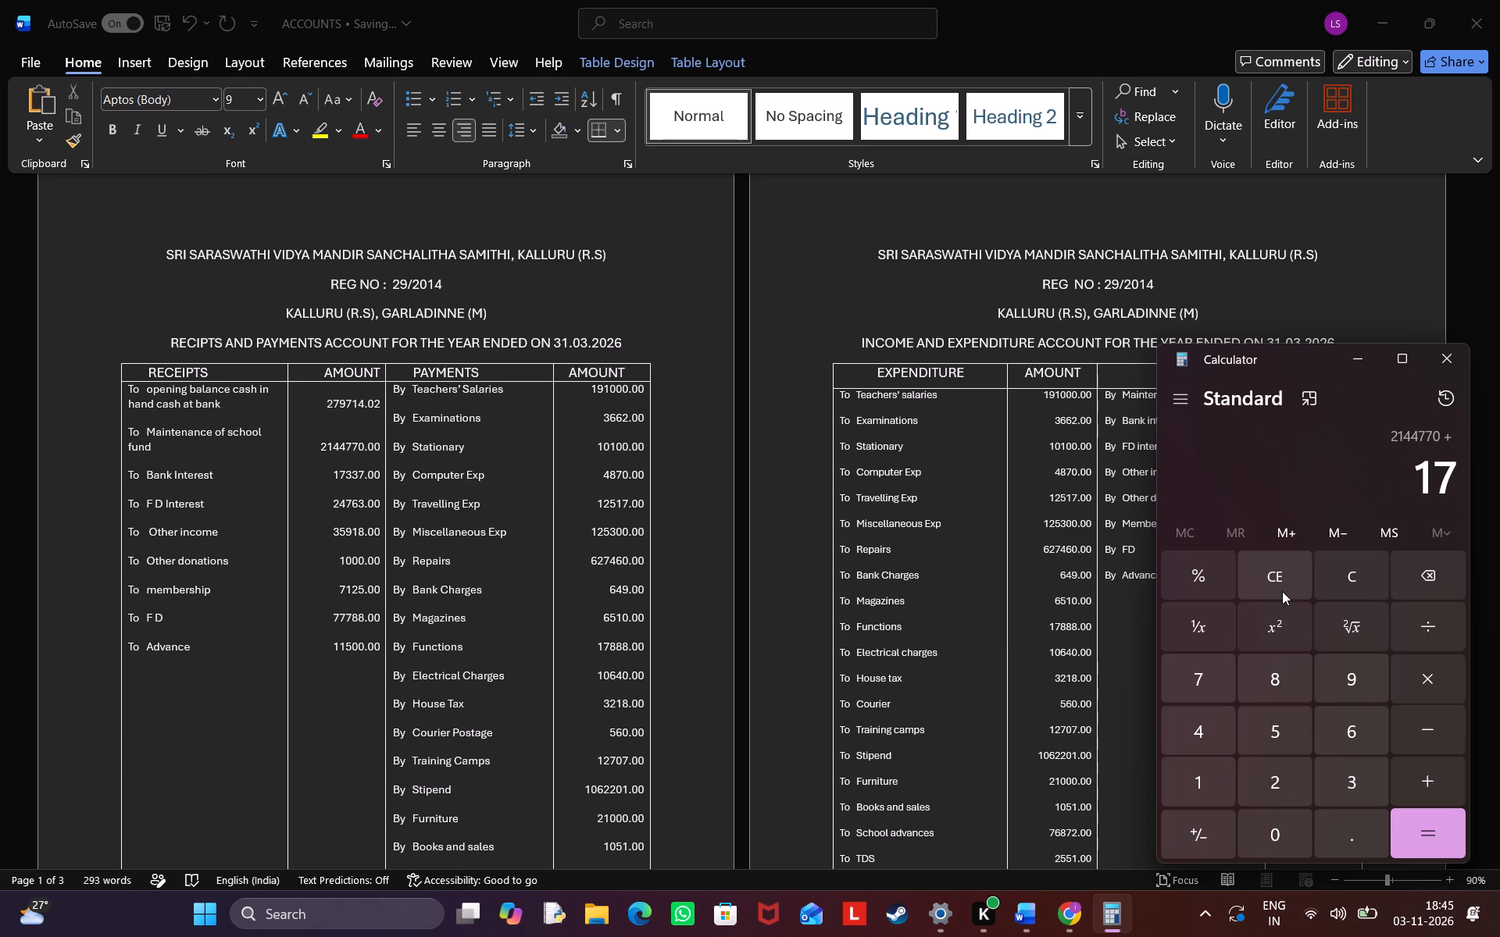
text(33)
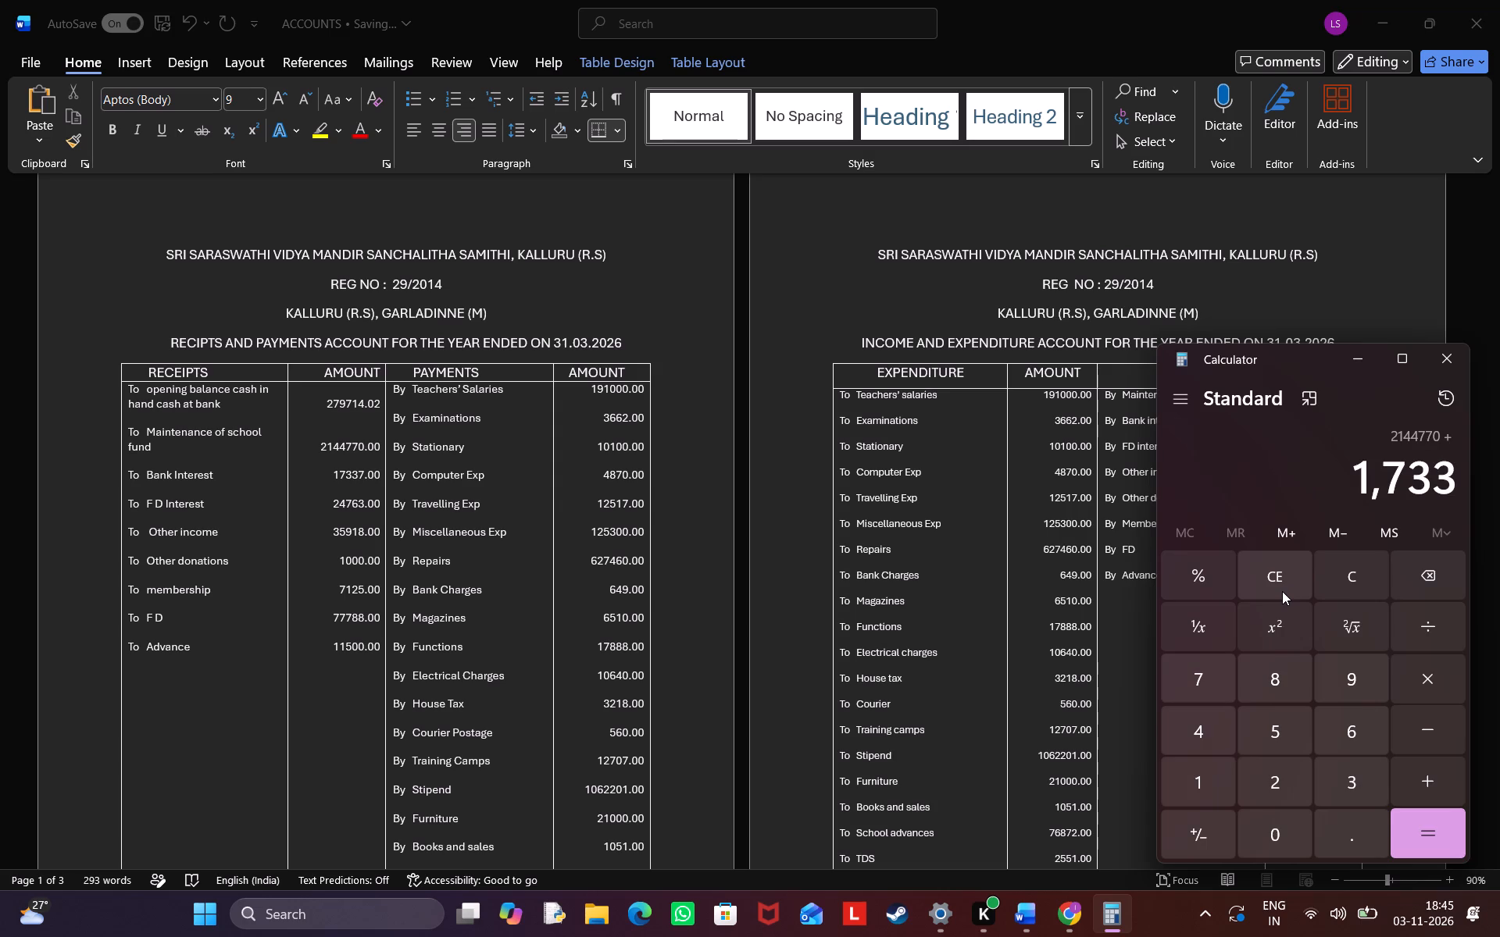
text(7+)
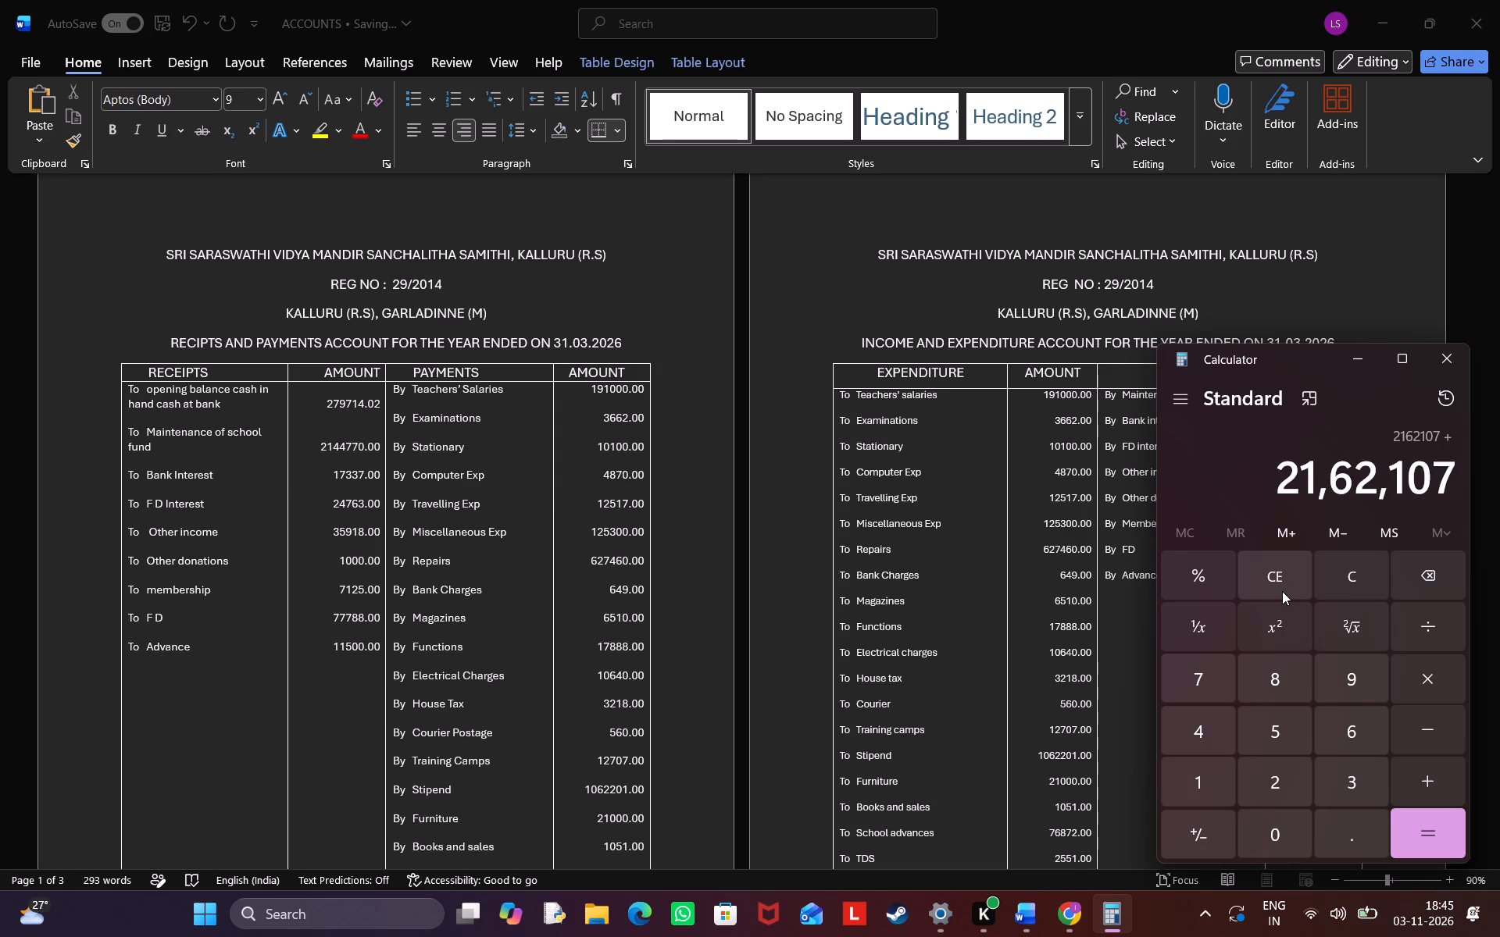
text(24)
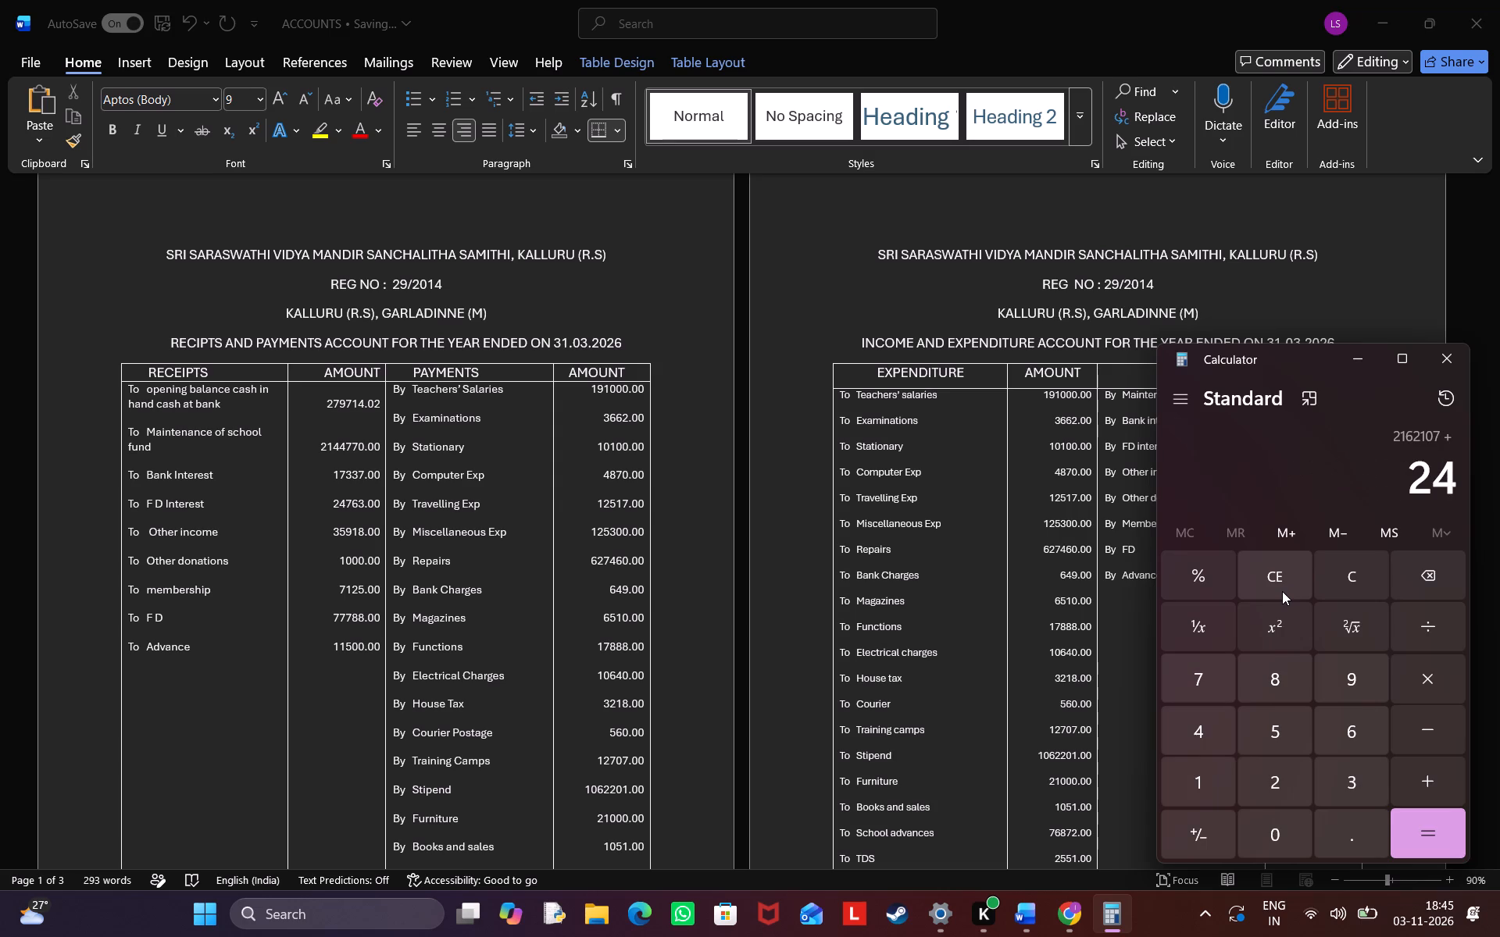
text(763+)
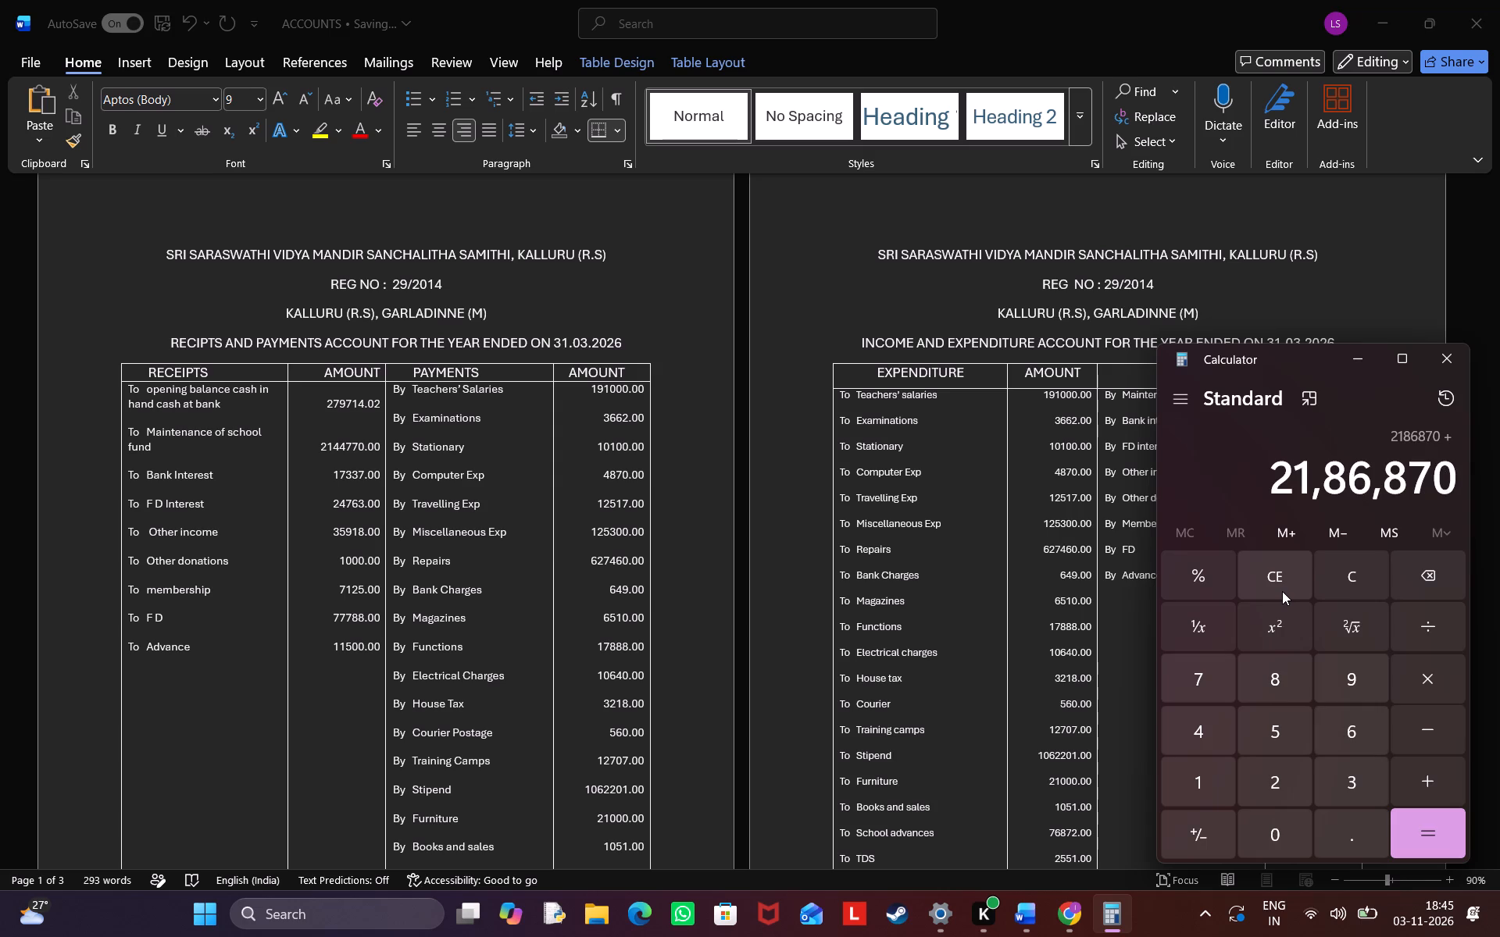
Add the income amounts from other income through advance to the running sum: 35918, 1000, 7125, 77788 and 11500.
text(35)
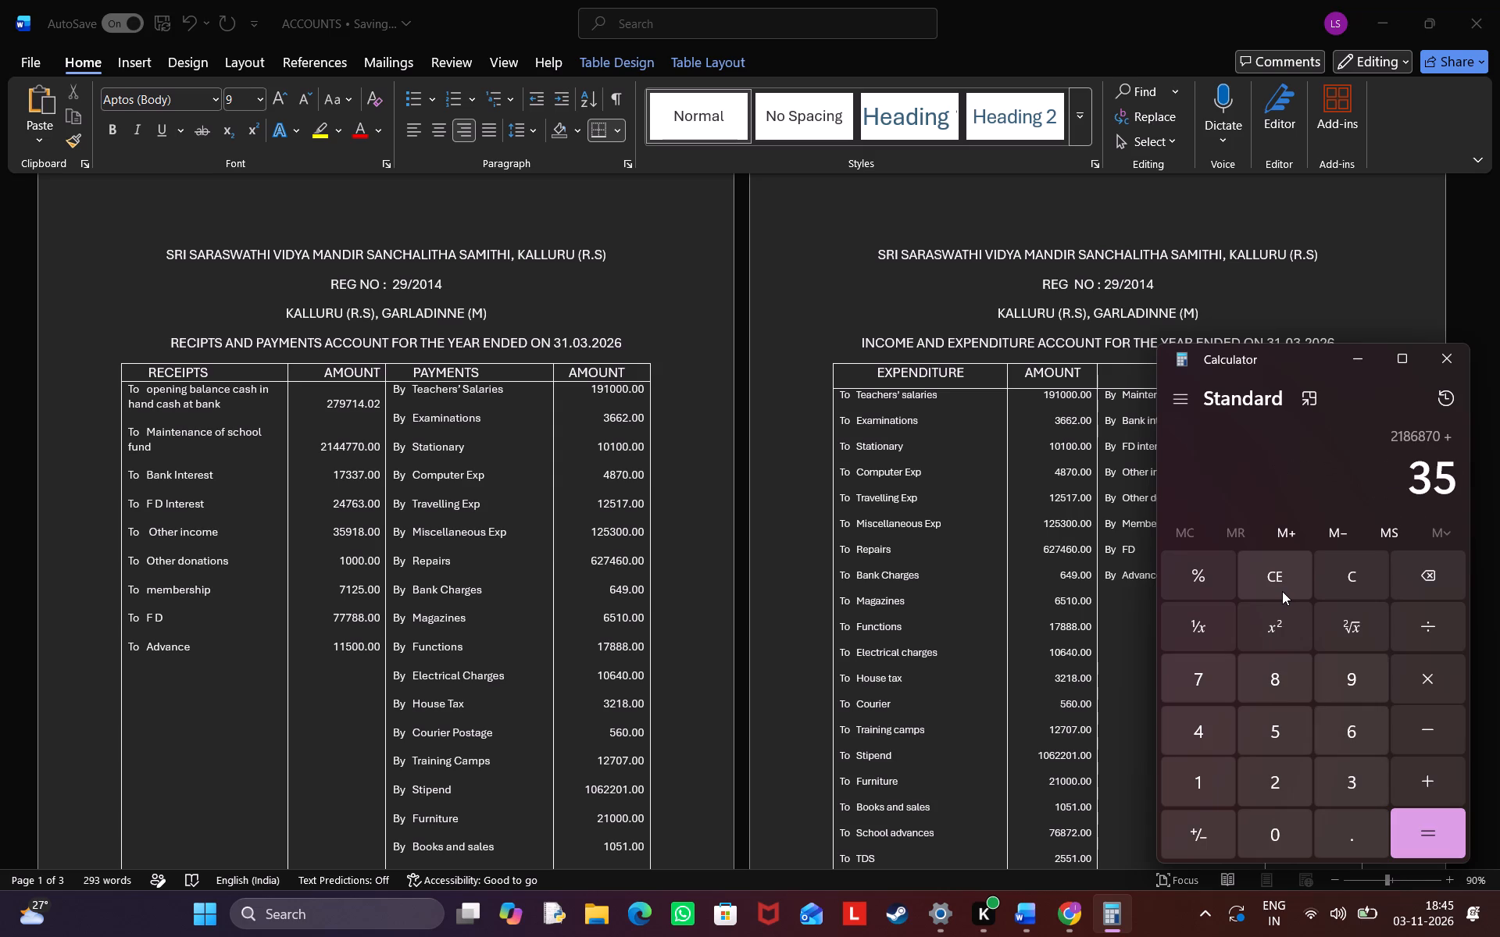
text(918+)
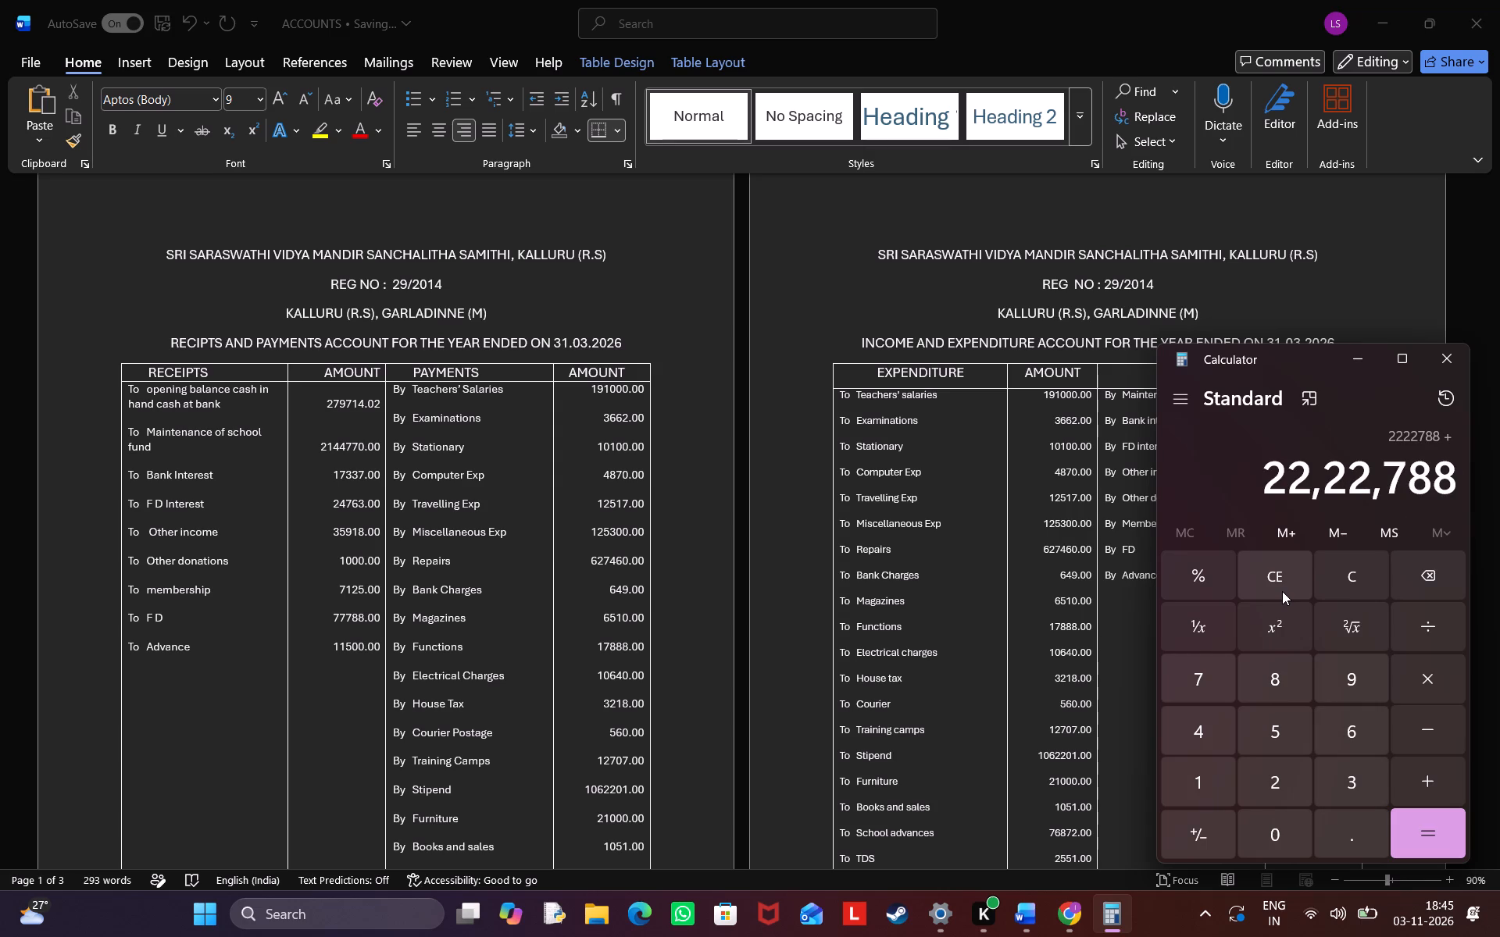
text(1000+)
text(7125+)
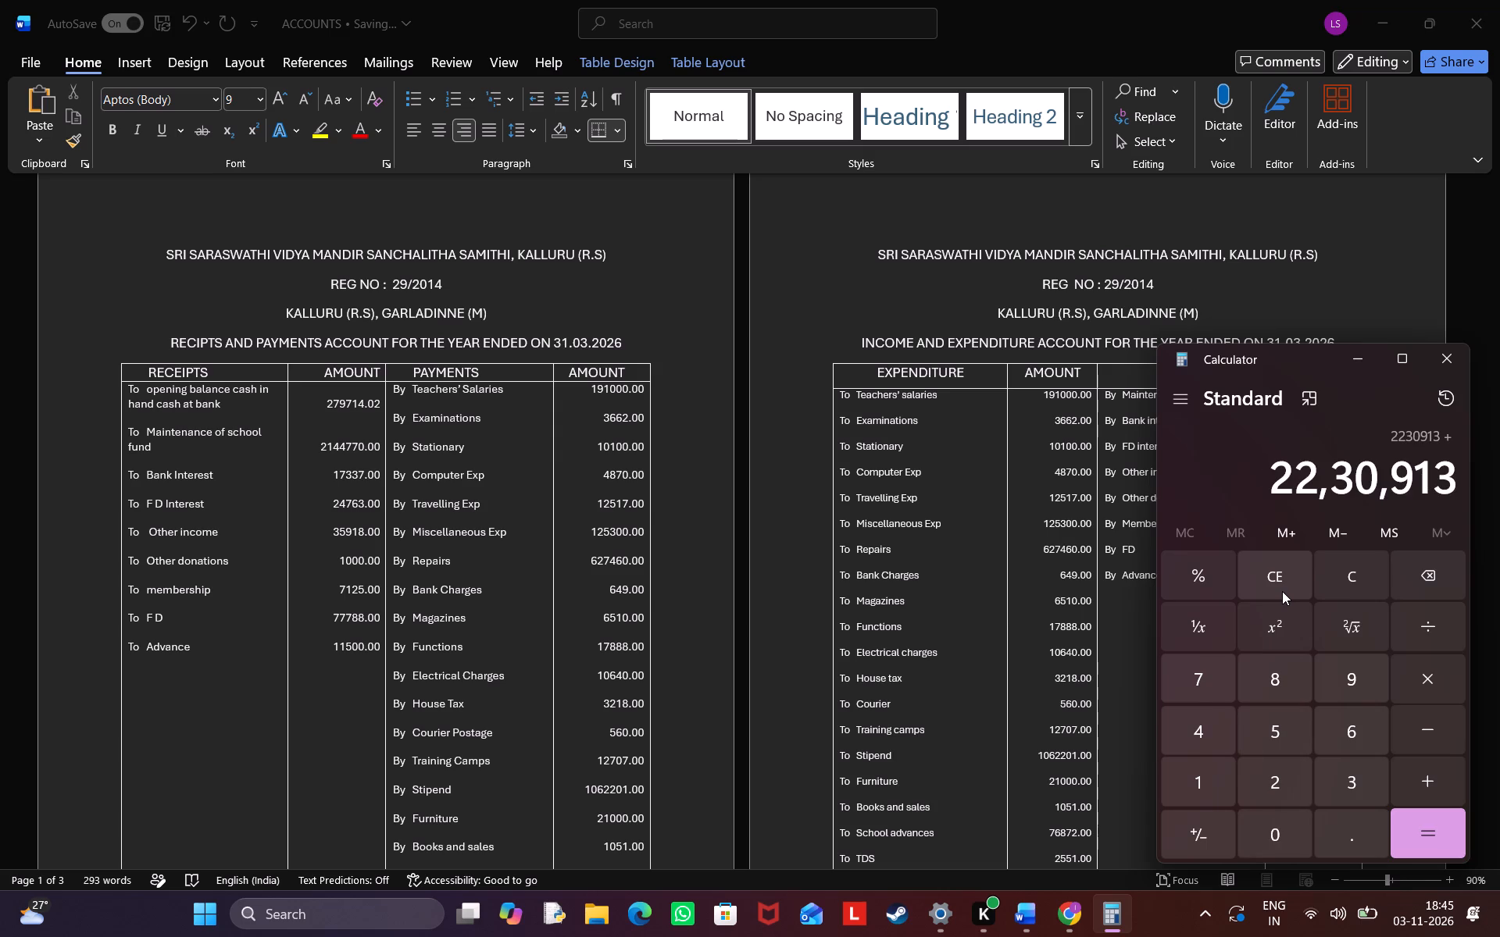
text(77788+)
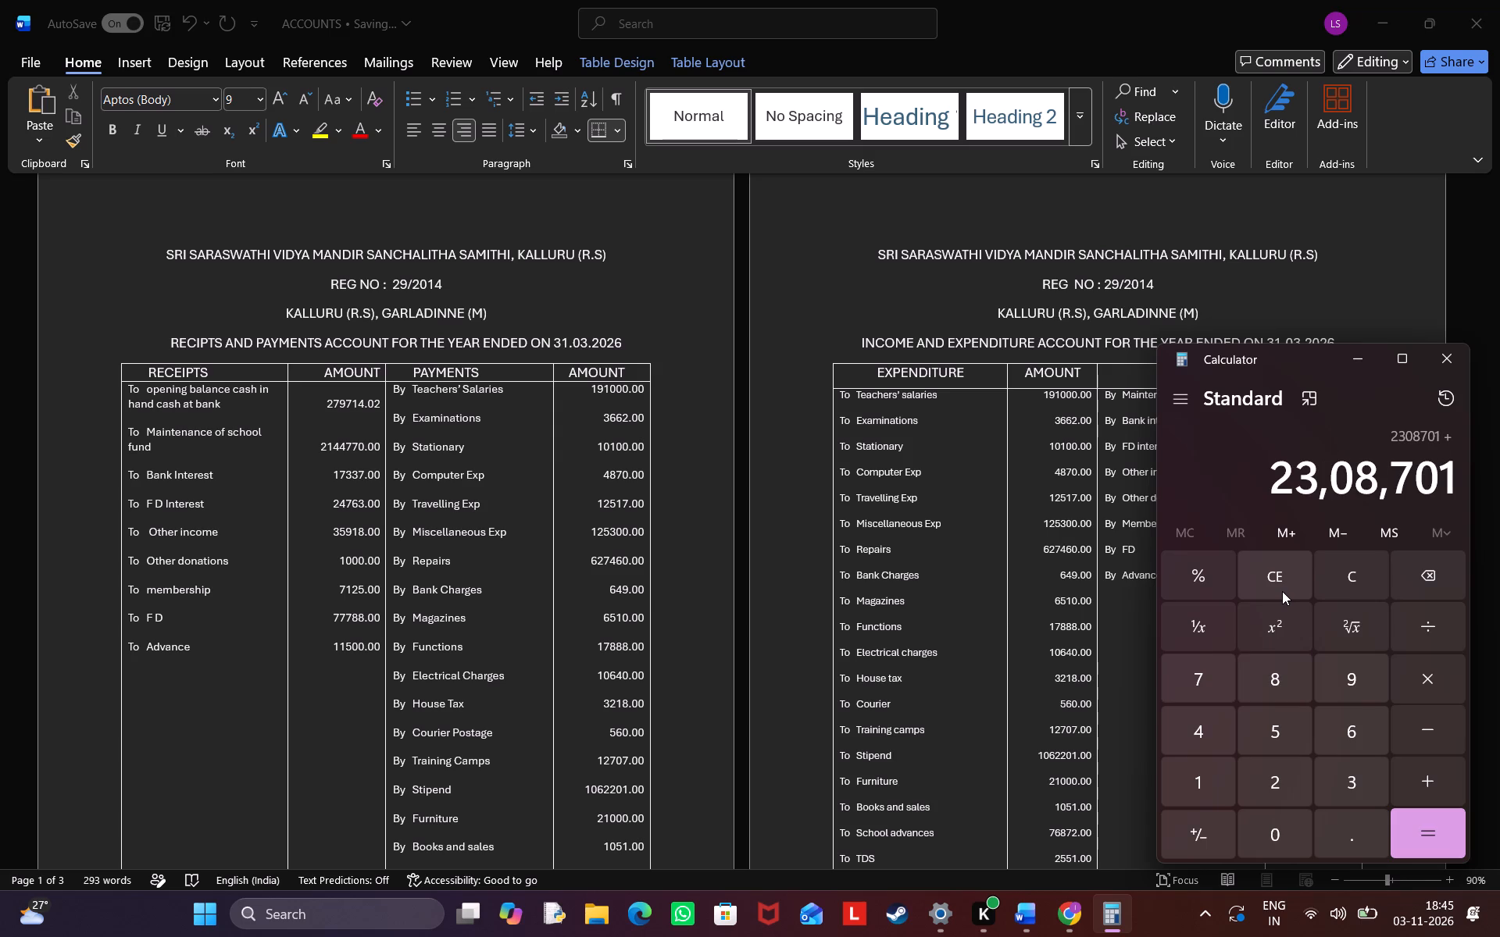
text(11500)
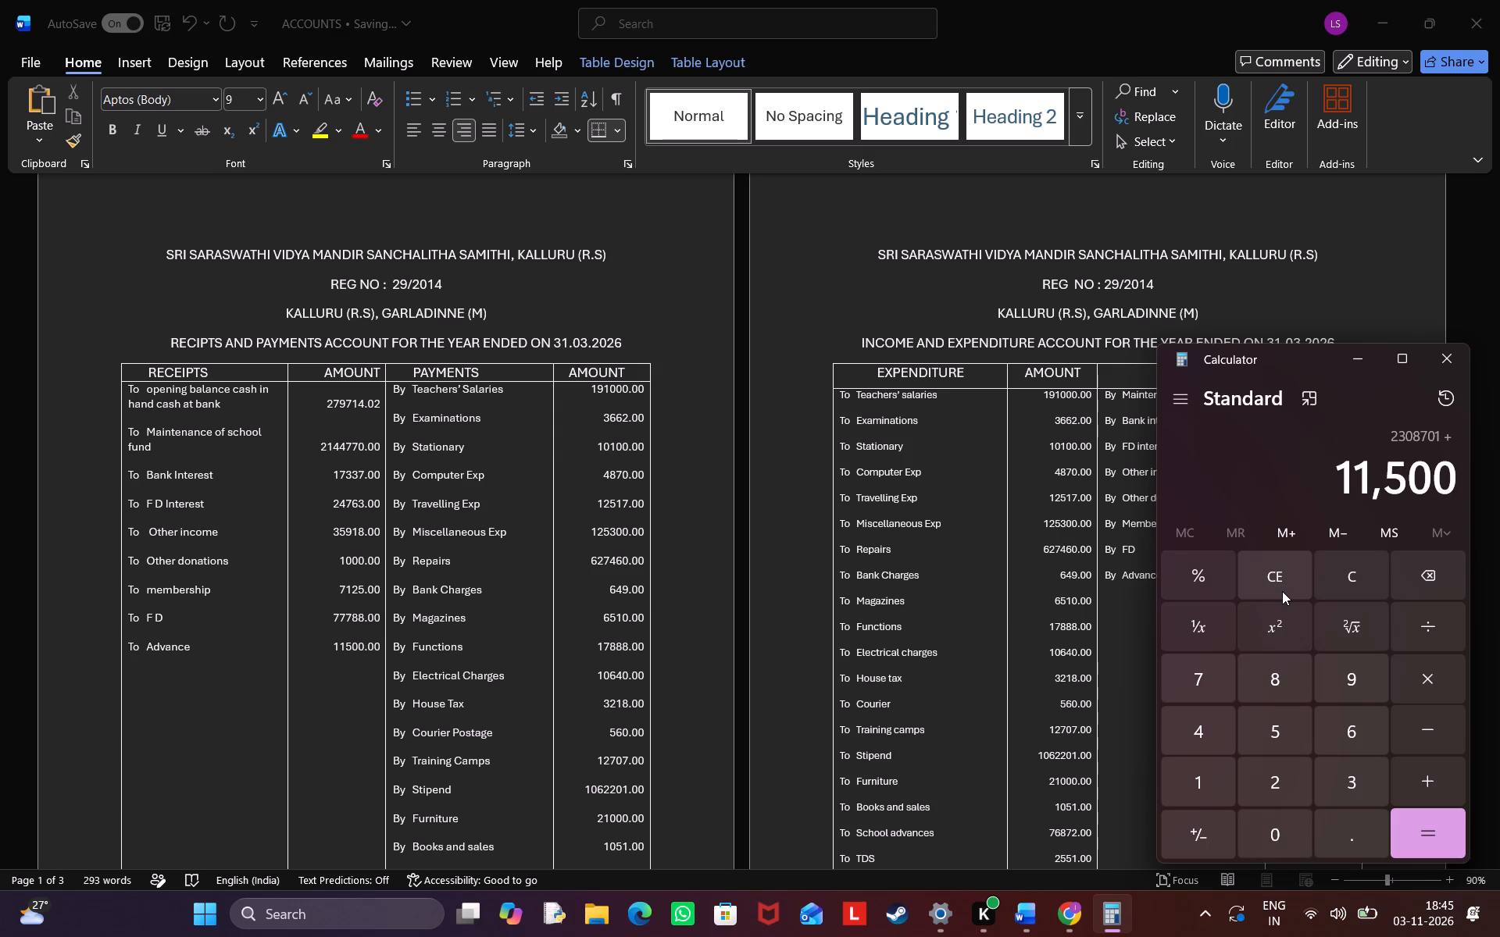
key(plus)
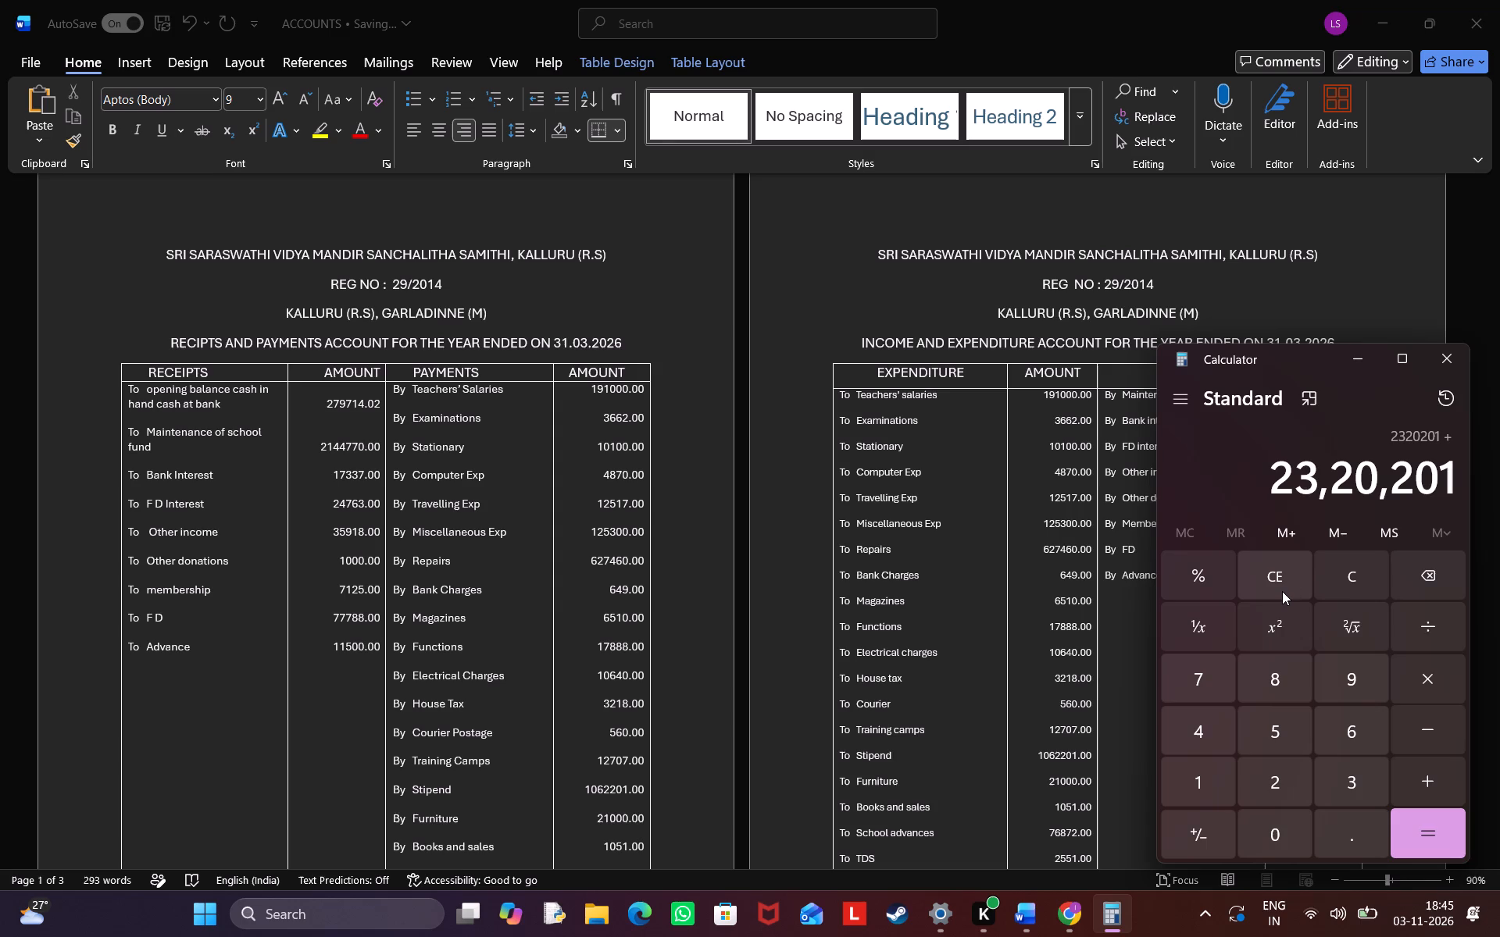
Switch to the ACCOUNTS document, copy the income and expenditure page's four-line heading onto the blank third page, and add a line below.
click(1367, 357)
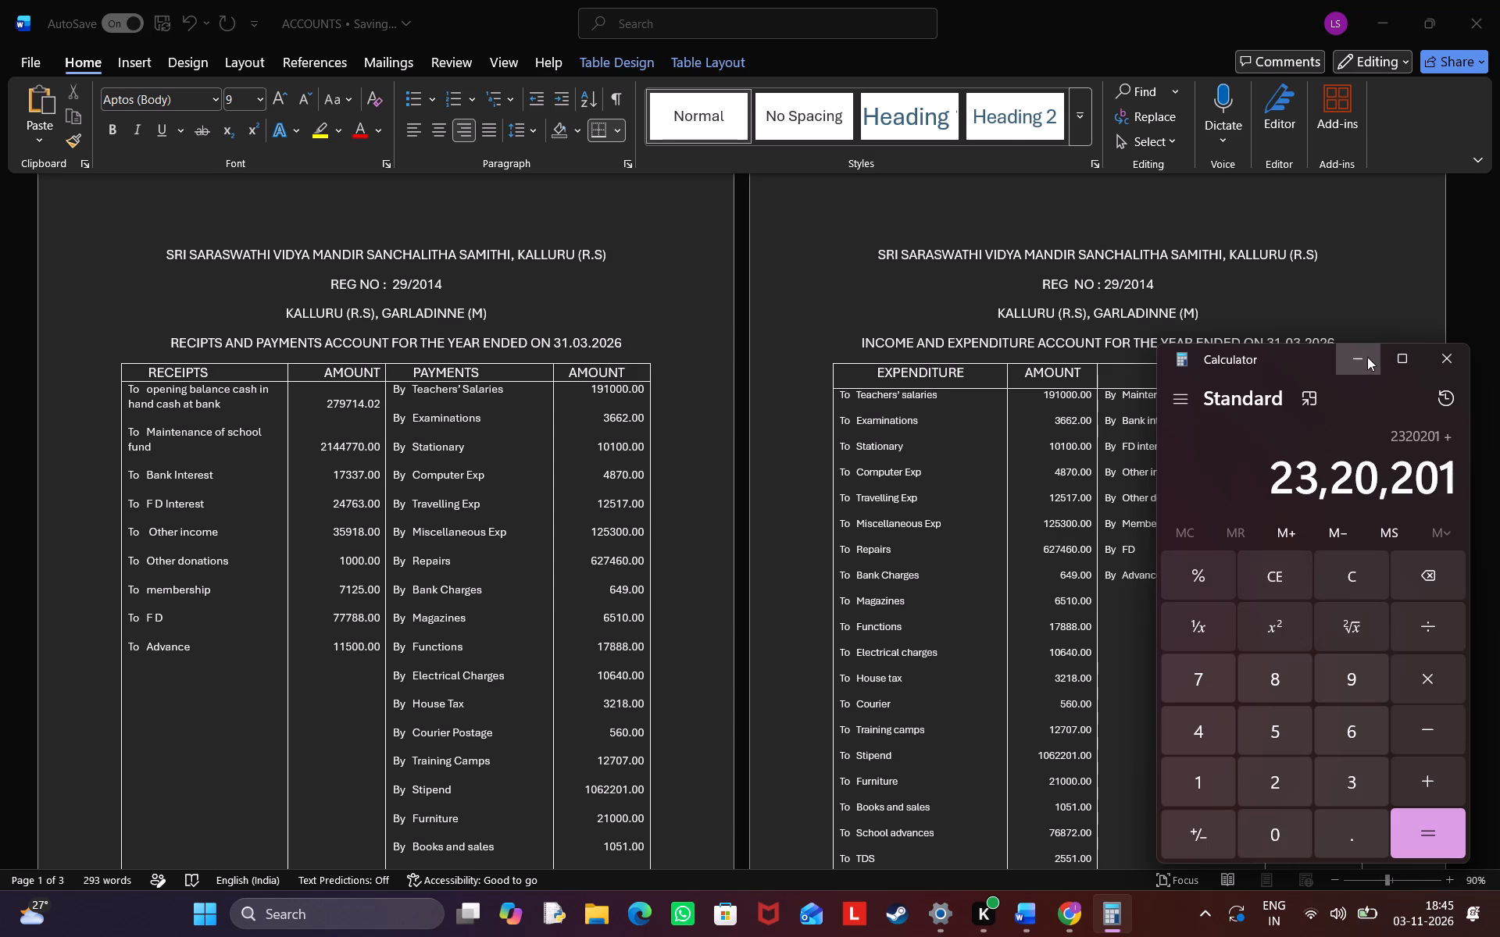
scroll(1225, 597, down, 3)
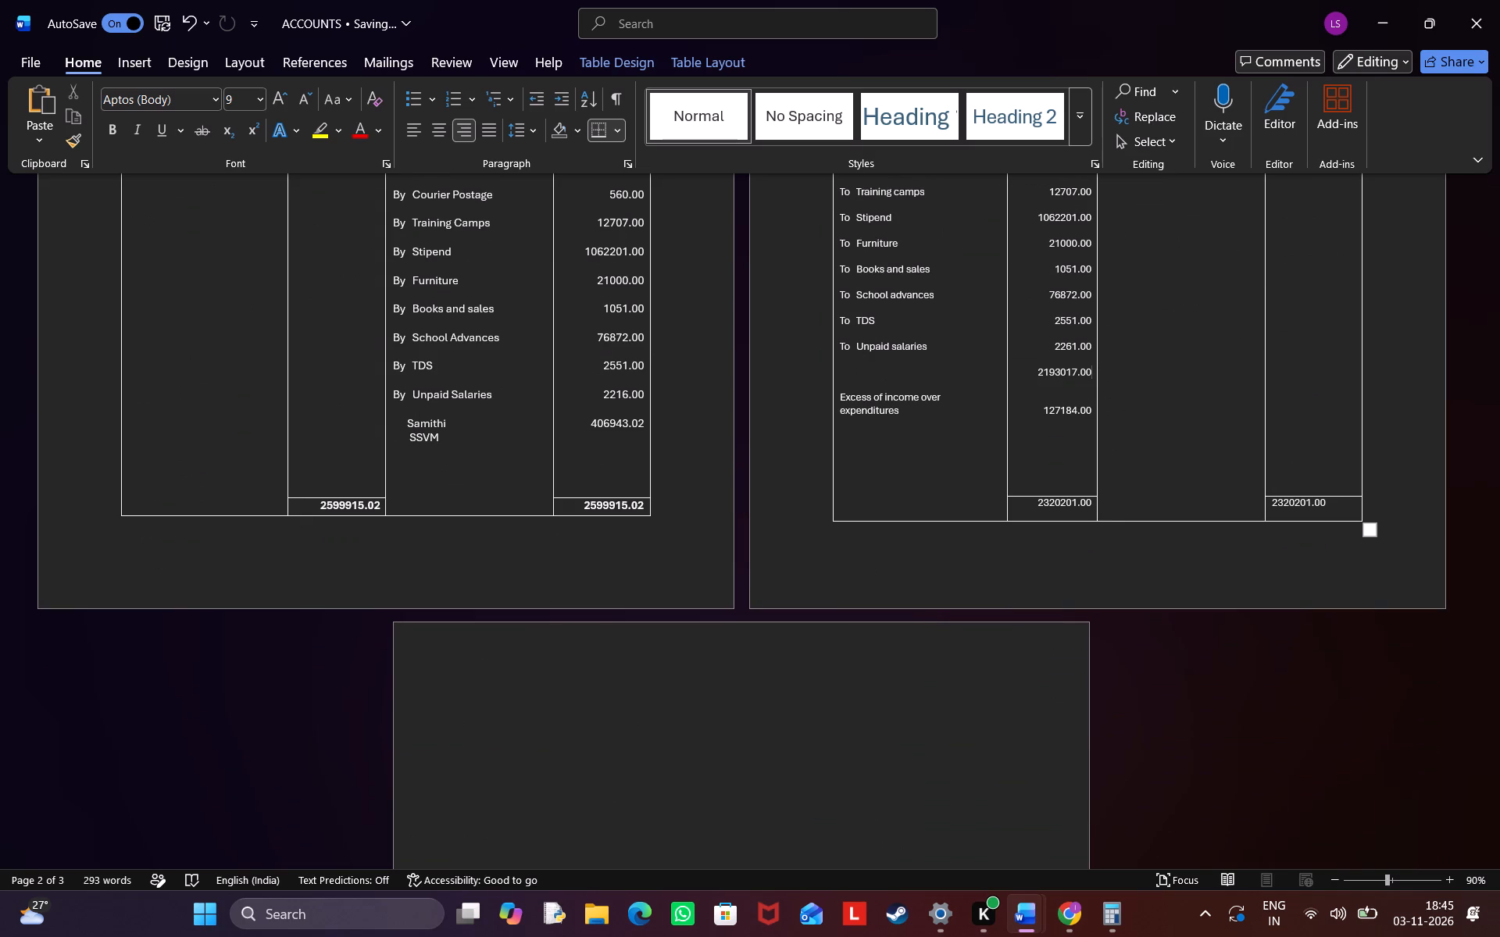
scroll(1225, 597, up, 3)
scroll(1225, 597, down, 6)
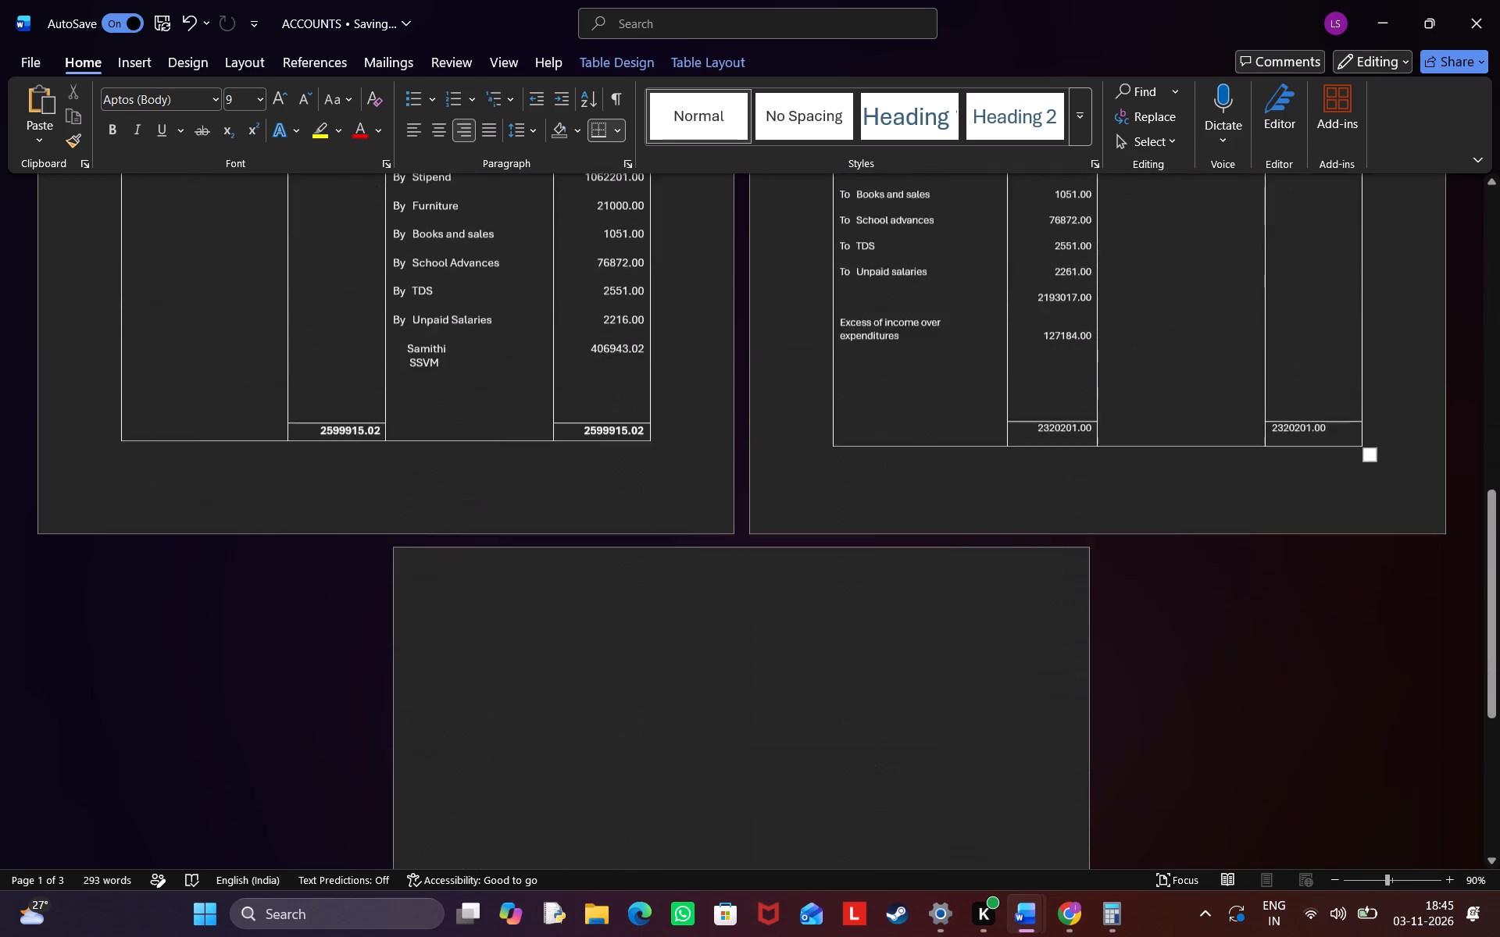
scroll(1225, 597, up, 6)
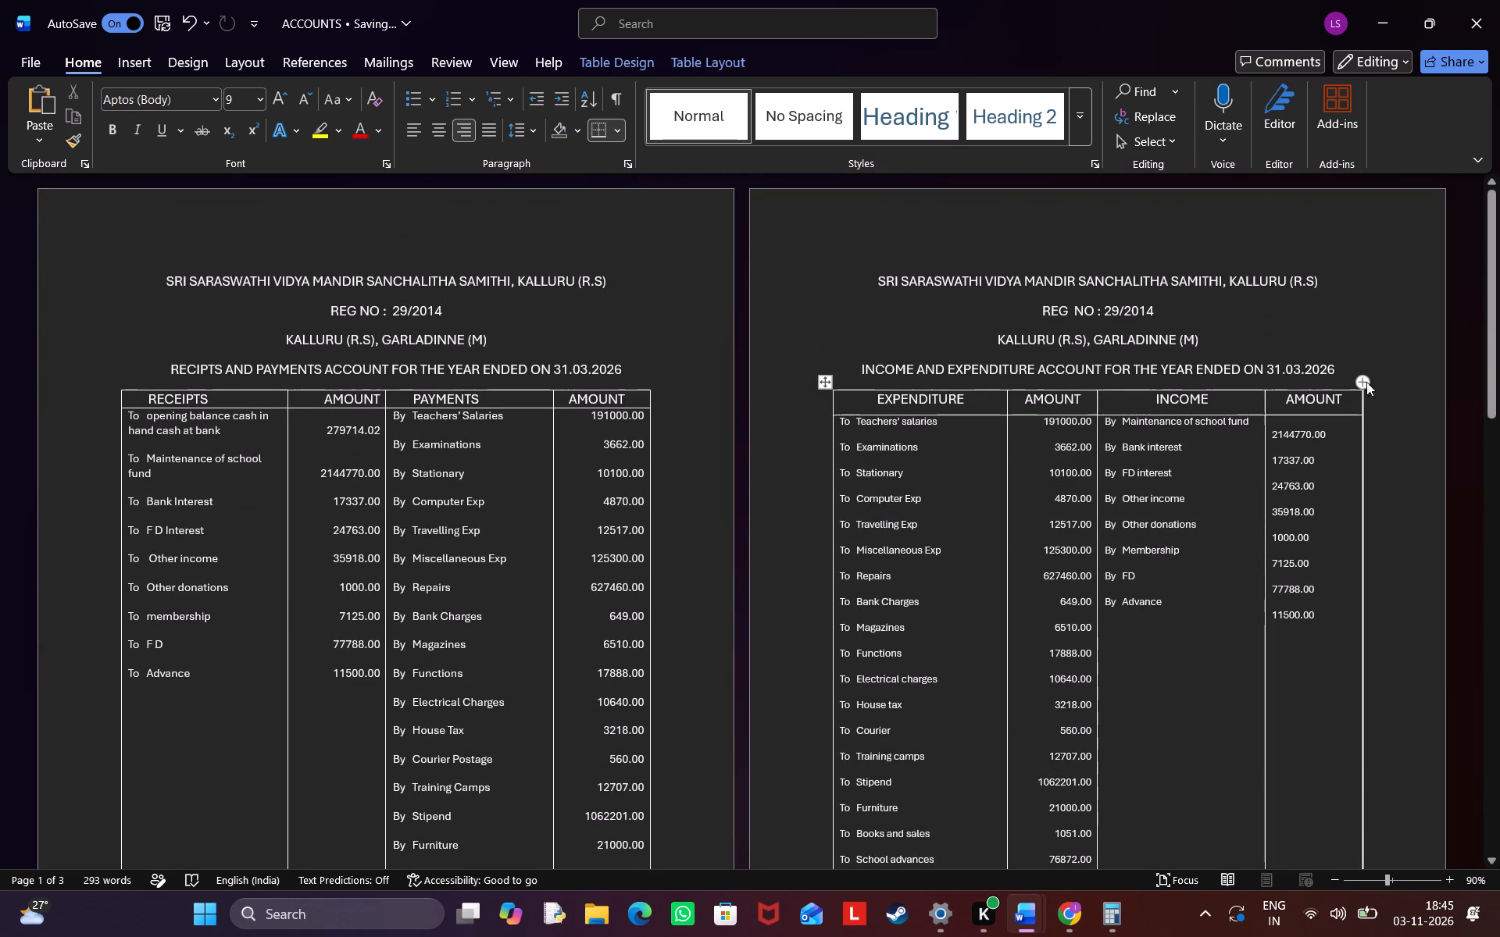
drag(1345, 366, 1328, 366)
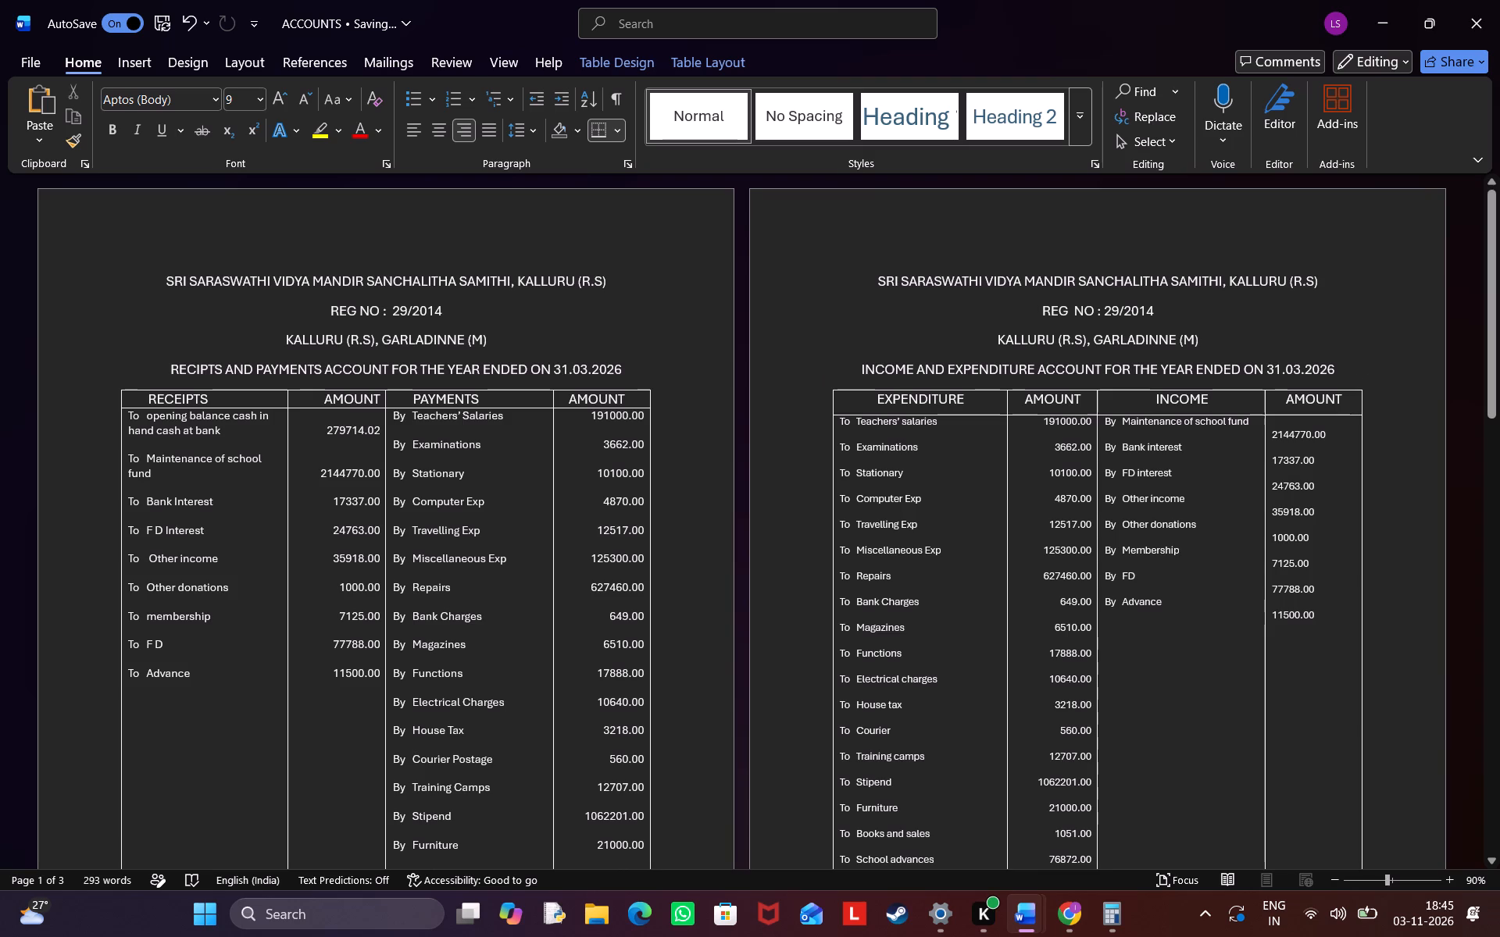
drag(1328, 366, 823, 294)
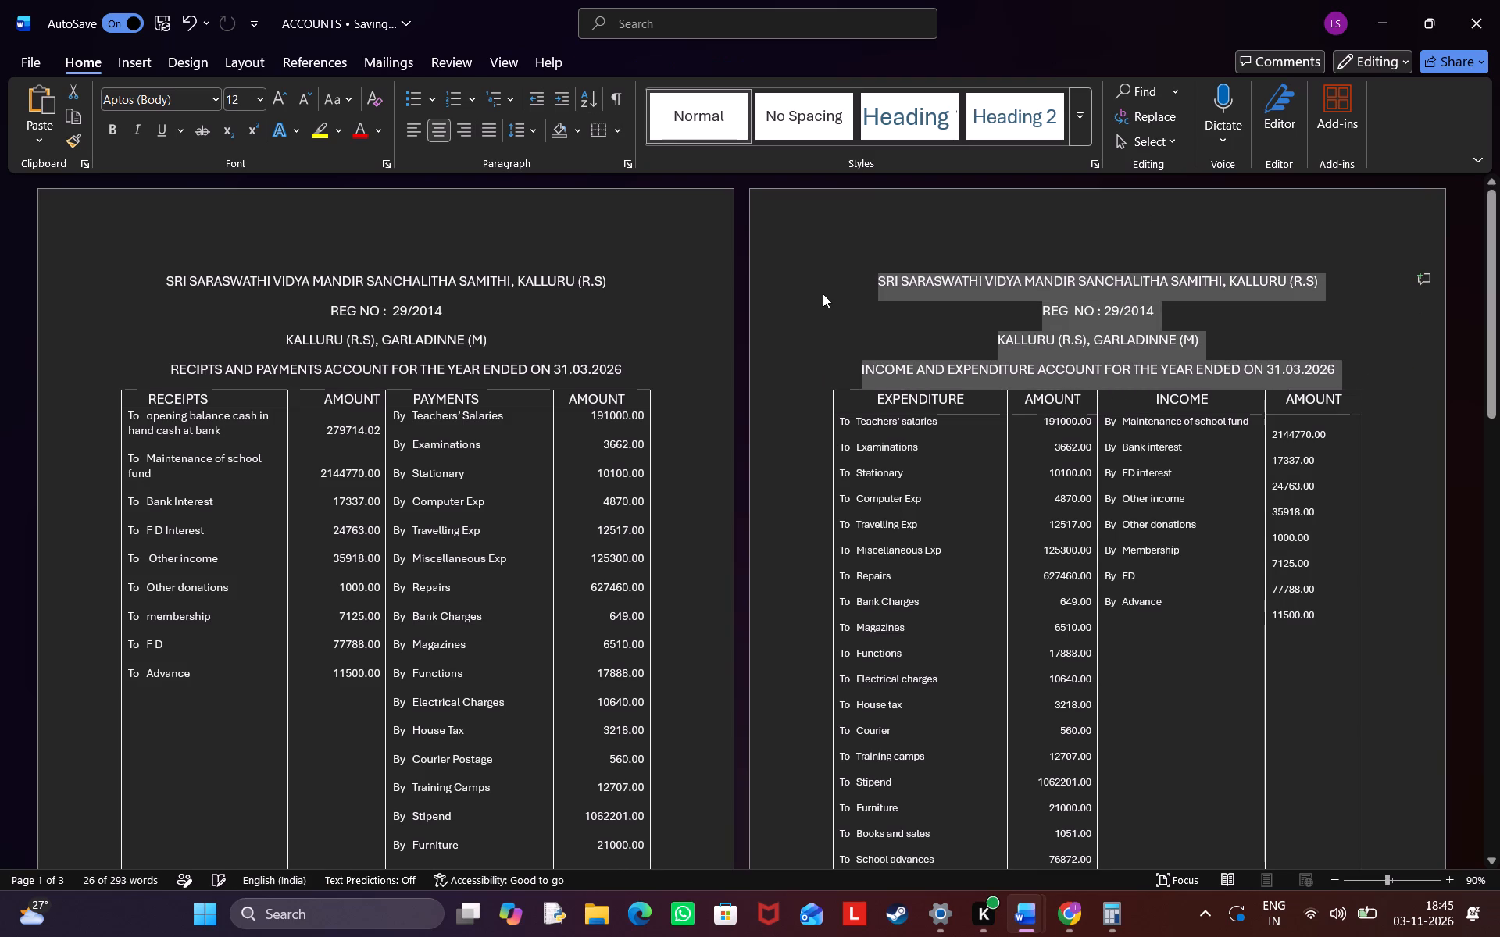
key(ctrl+c)
scroll(1052, 461, down, 5)
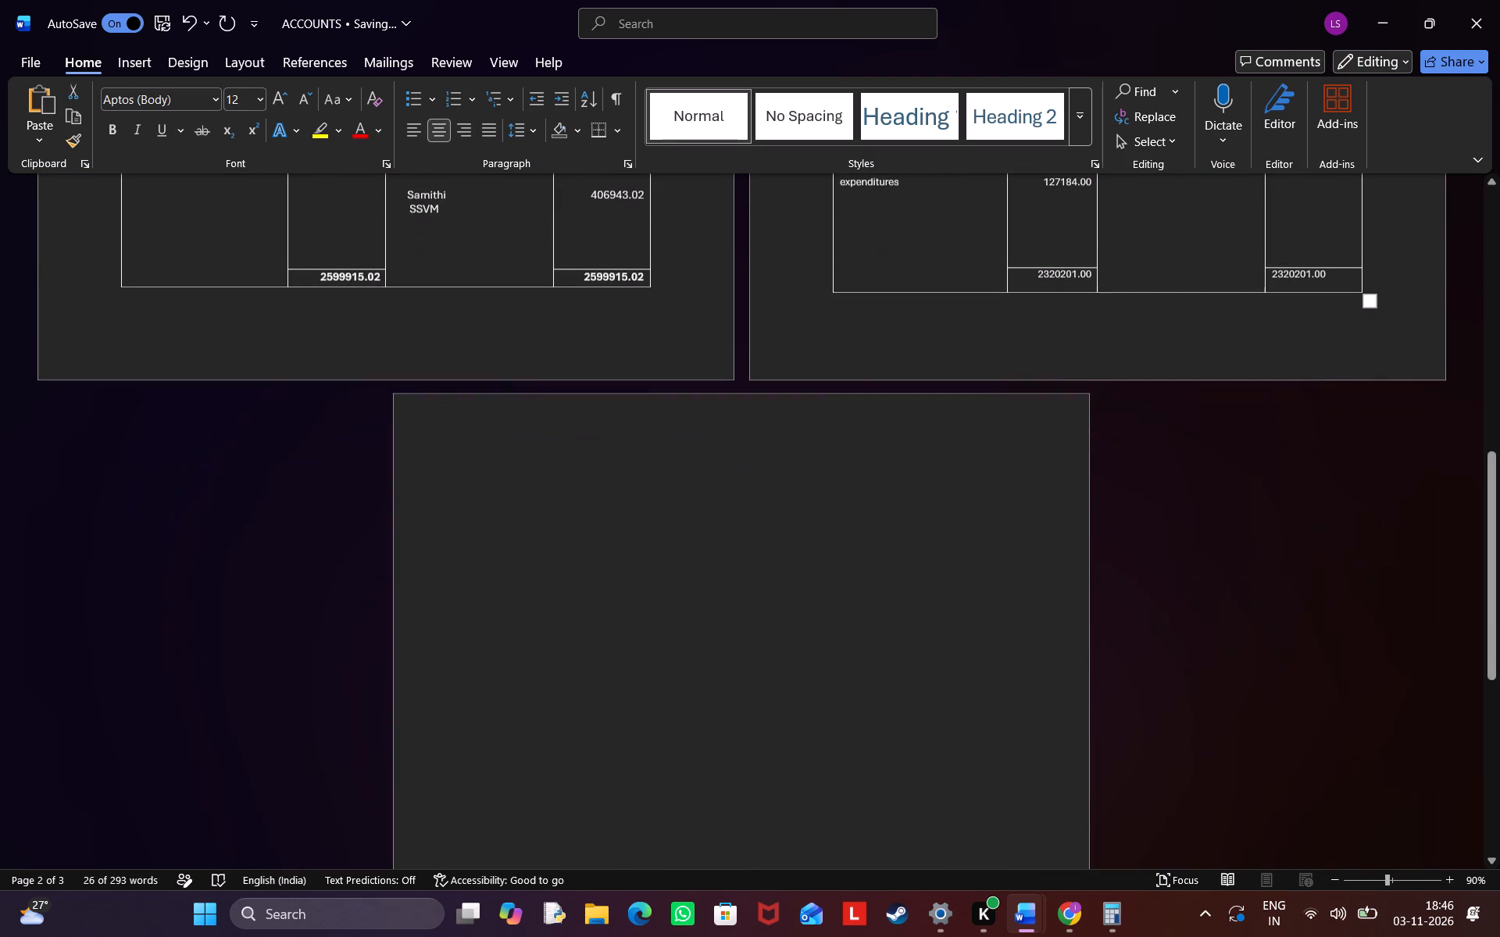
click(874, 508)
key(ctrl+v)
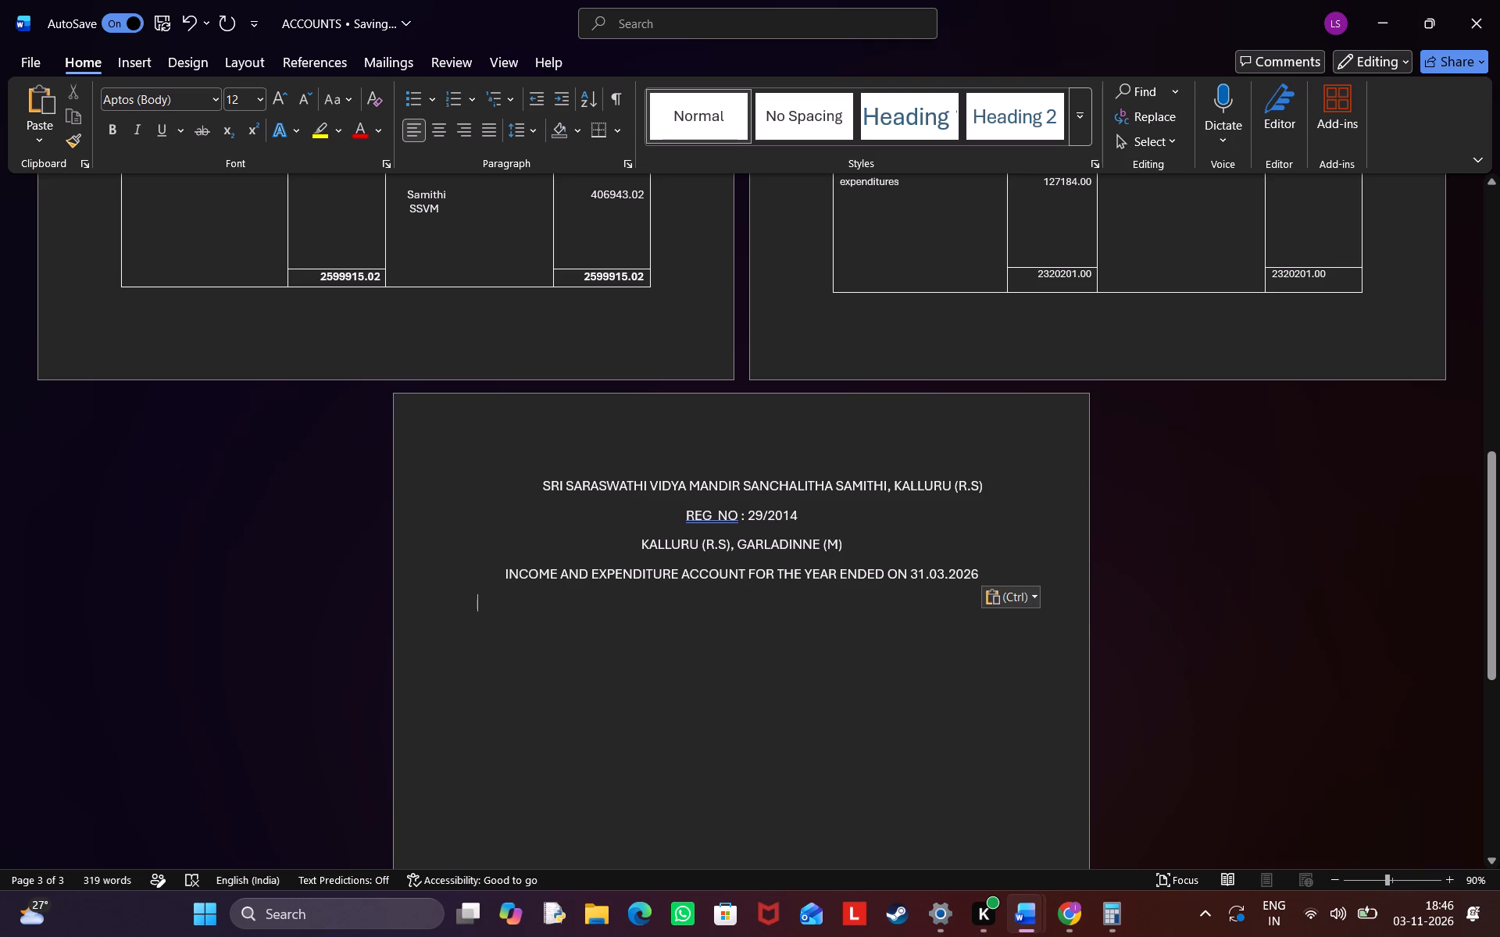
click(987, 571)
key(Return)
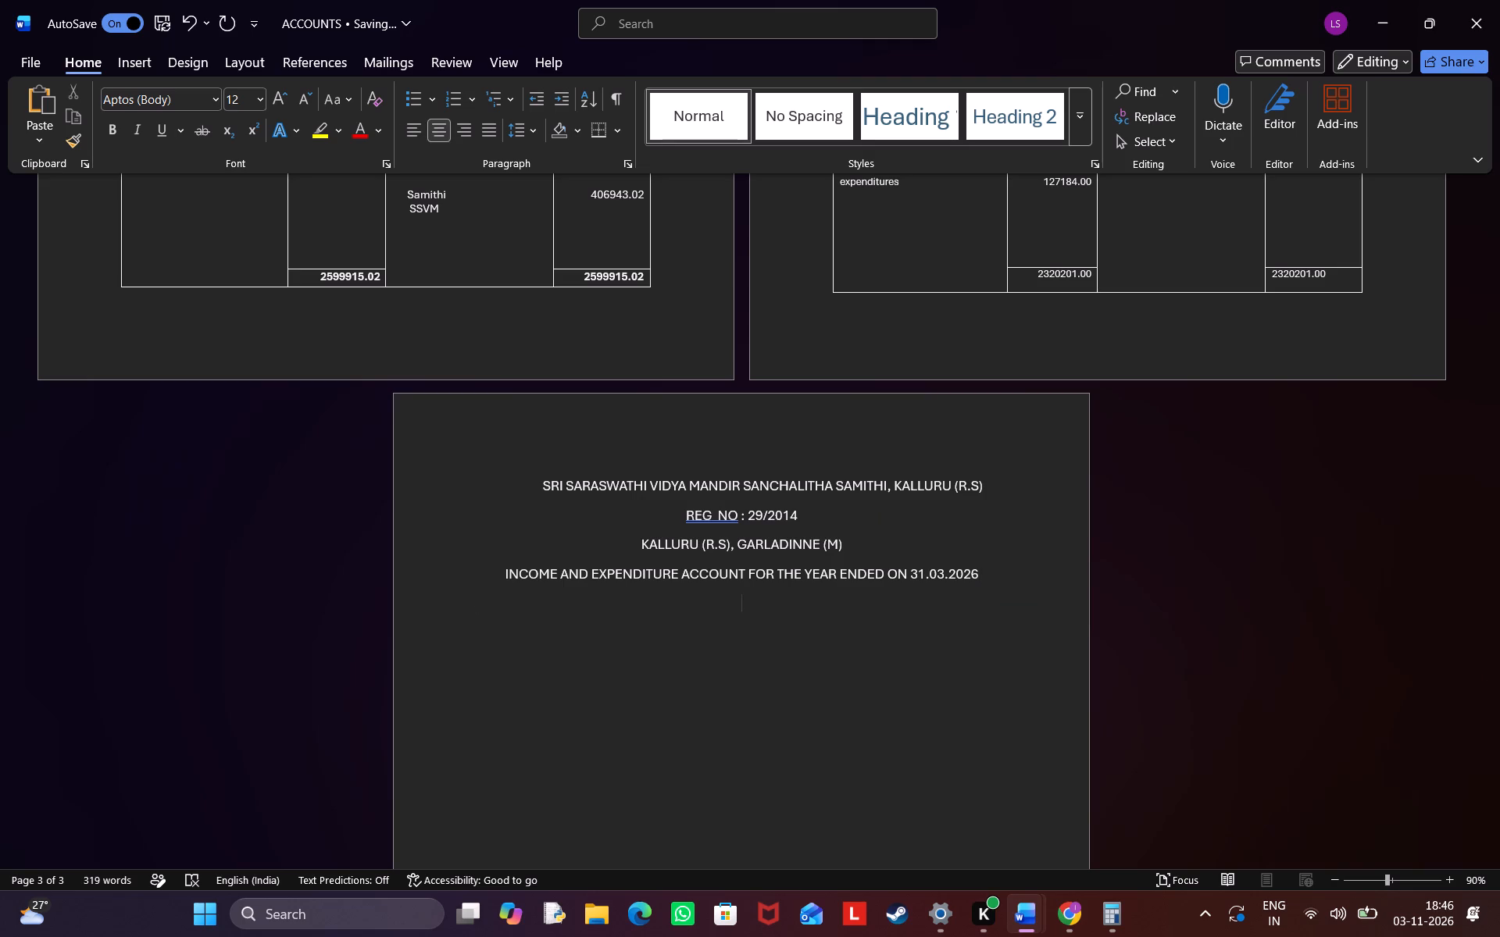
Accept the suggested spacing correction for "REG NO" in the third page's heading.
click(716, 517)
click(722, 583)
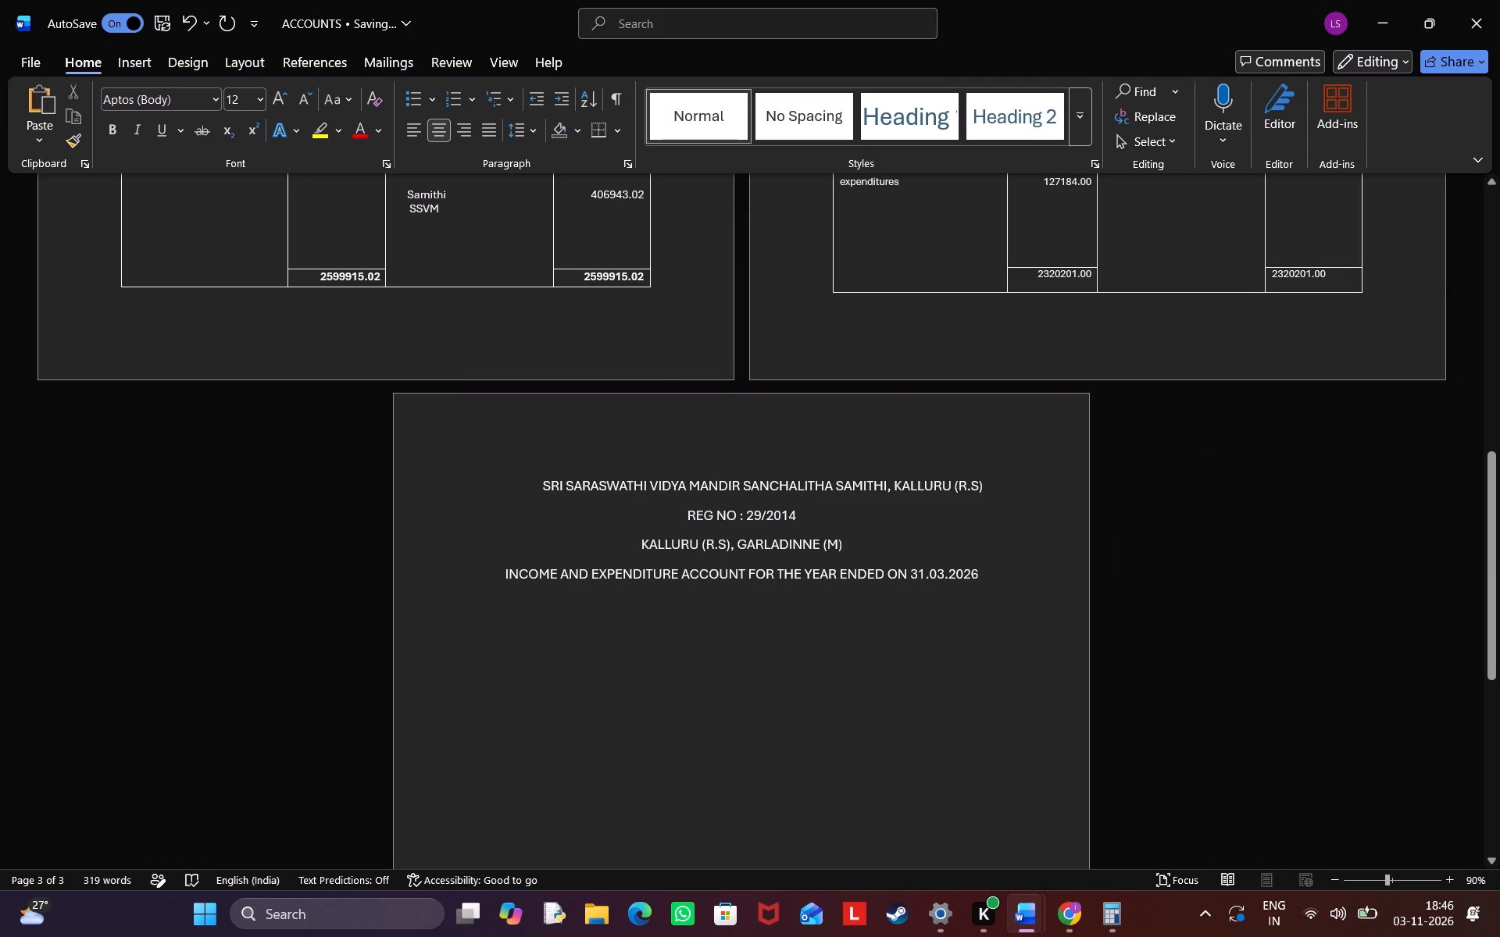
Make both 2320201.00 totals at the bottom of the income and expenditure table bold.
drag(1033, 273, 1092, 276)
drag(1092, 276, 1093, 276)
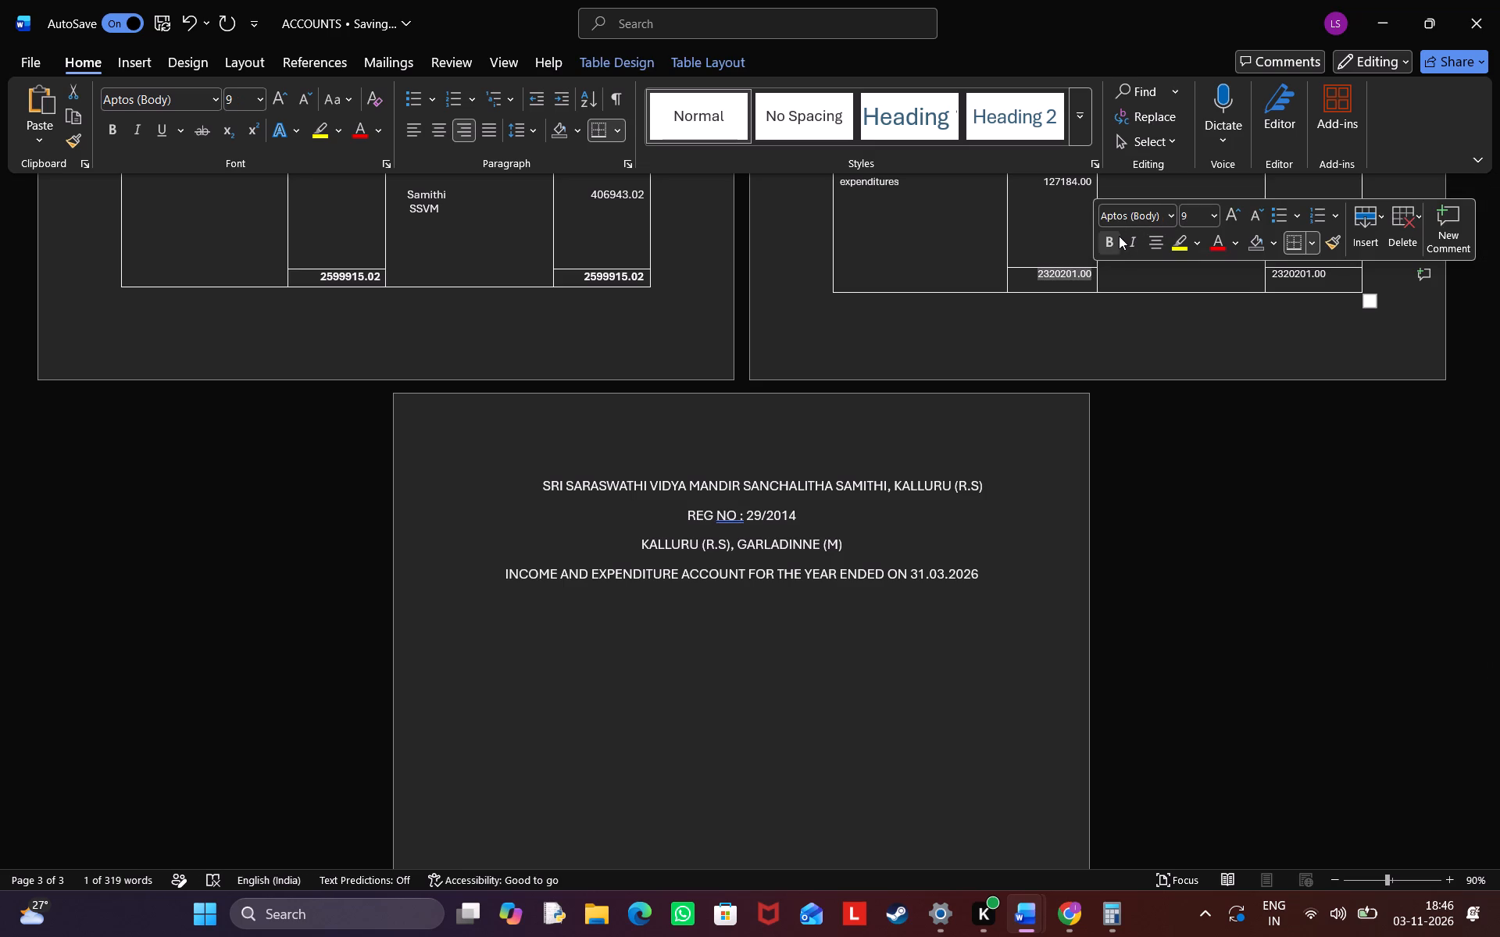
click(1119, 236)
click(1182, 356)
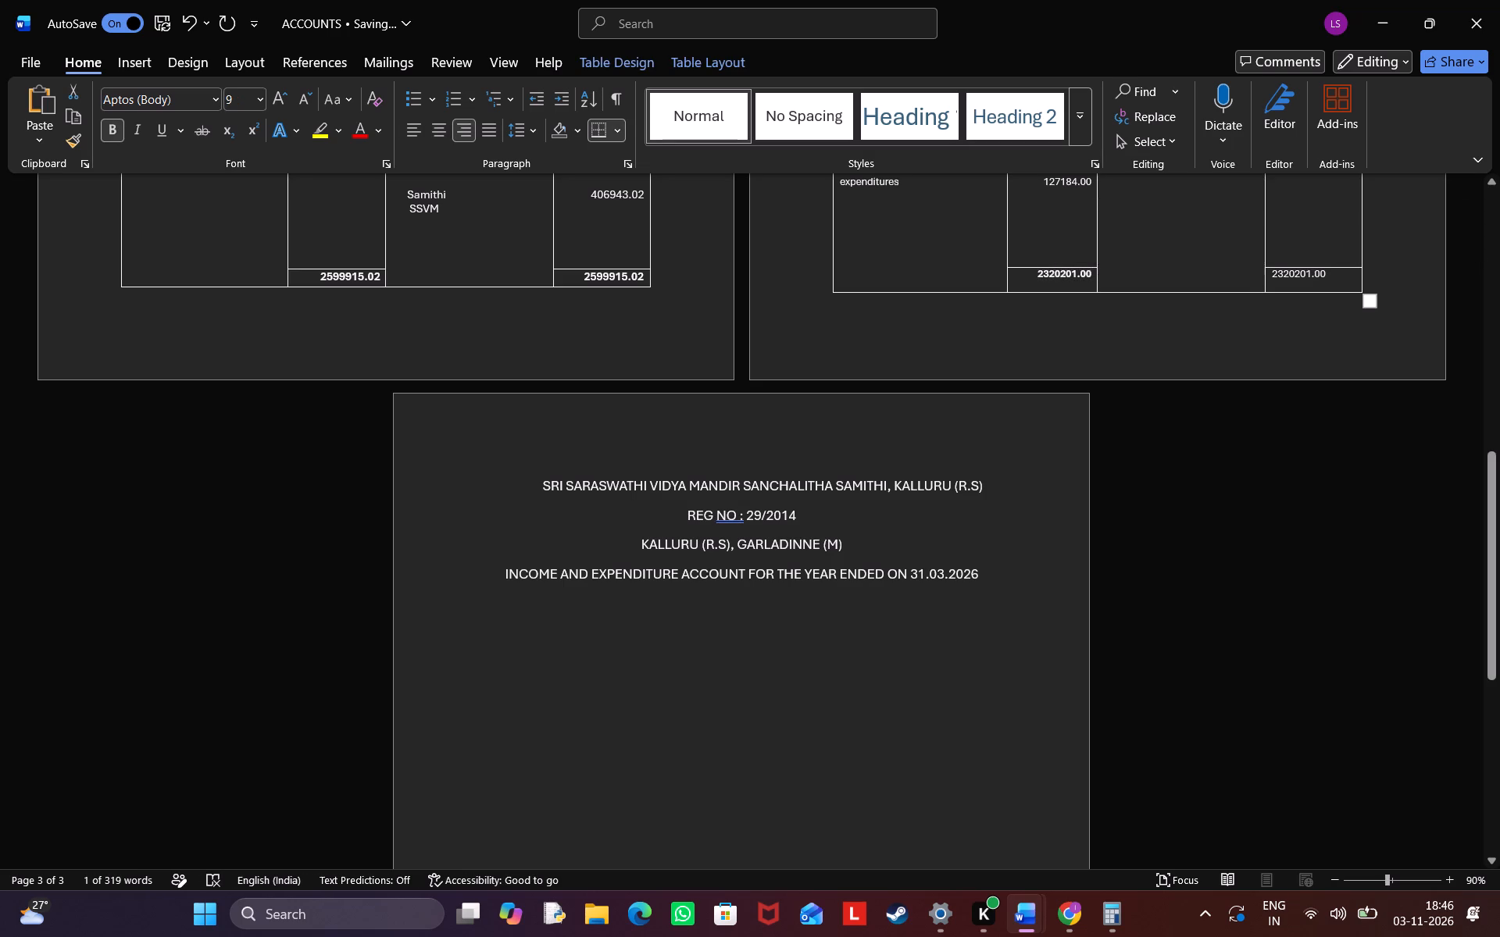
drag(1336, 274, 1284, 274)
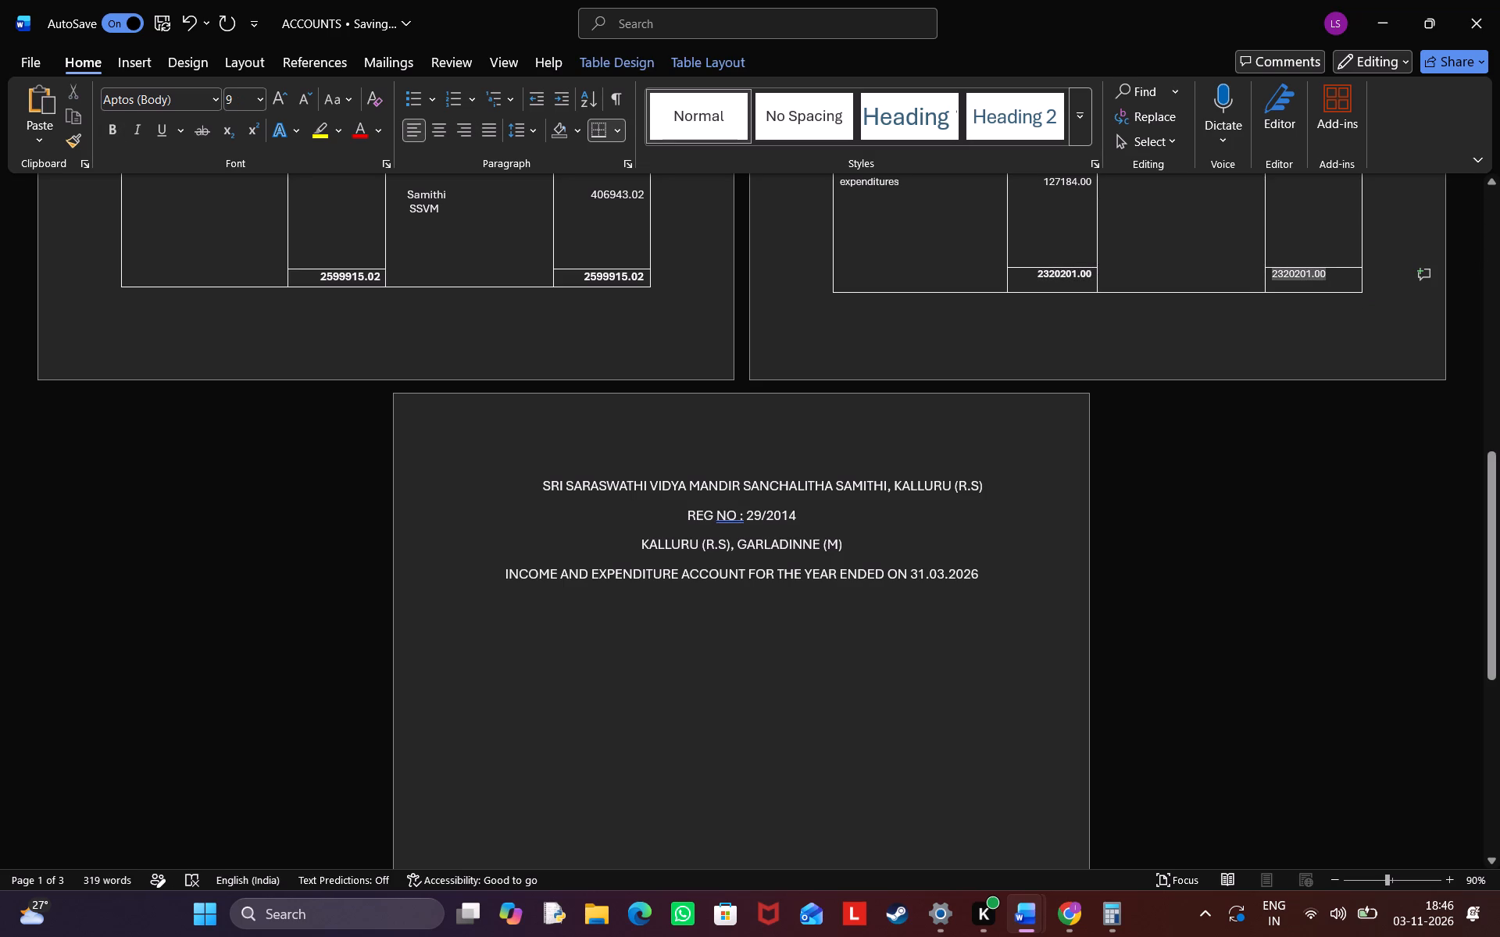
drag(1284, 274, 1275, 273)
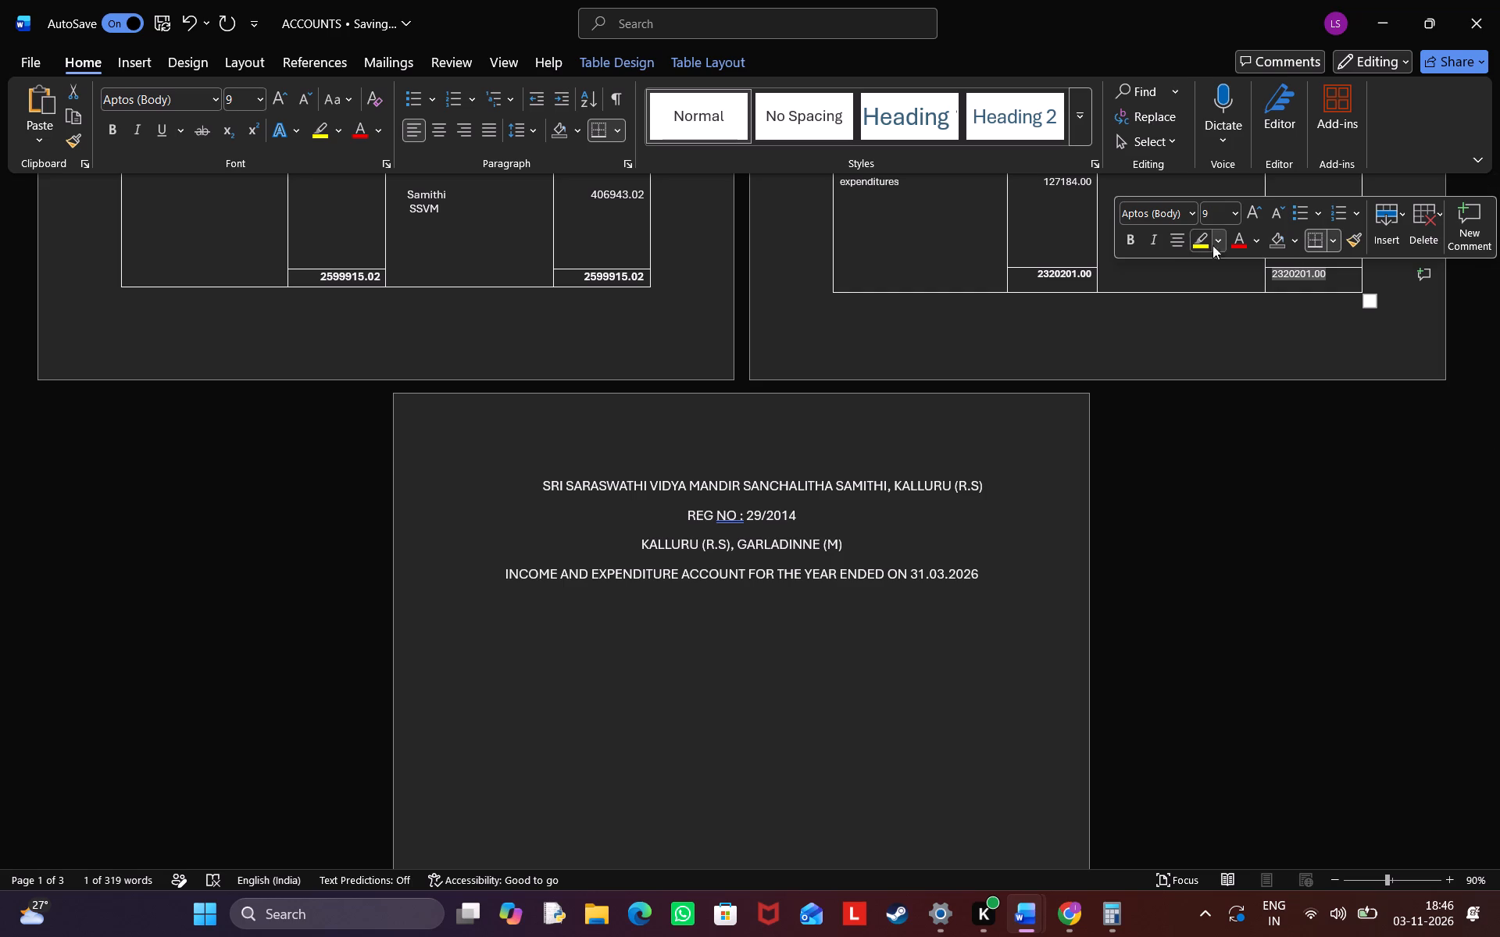
click(1129, 240)
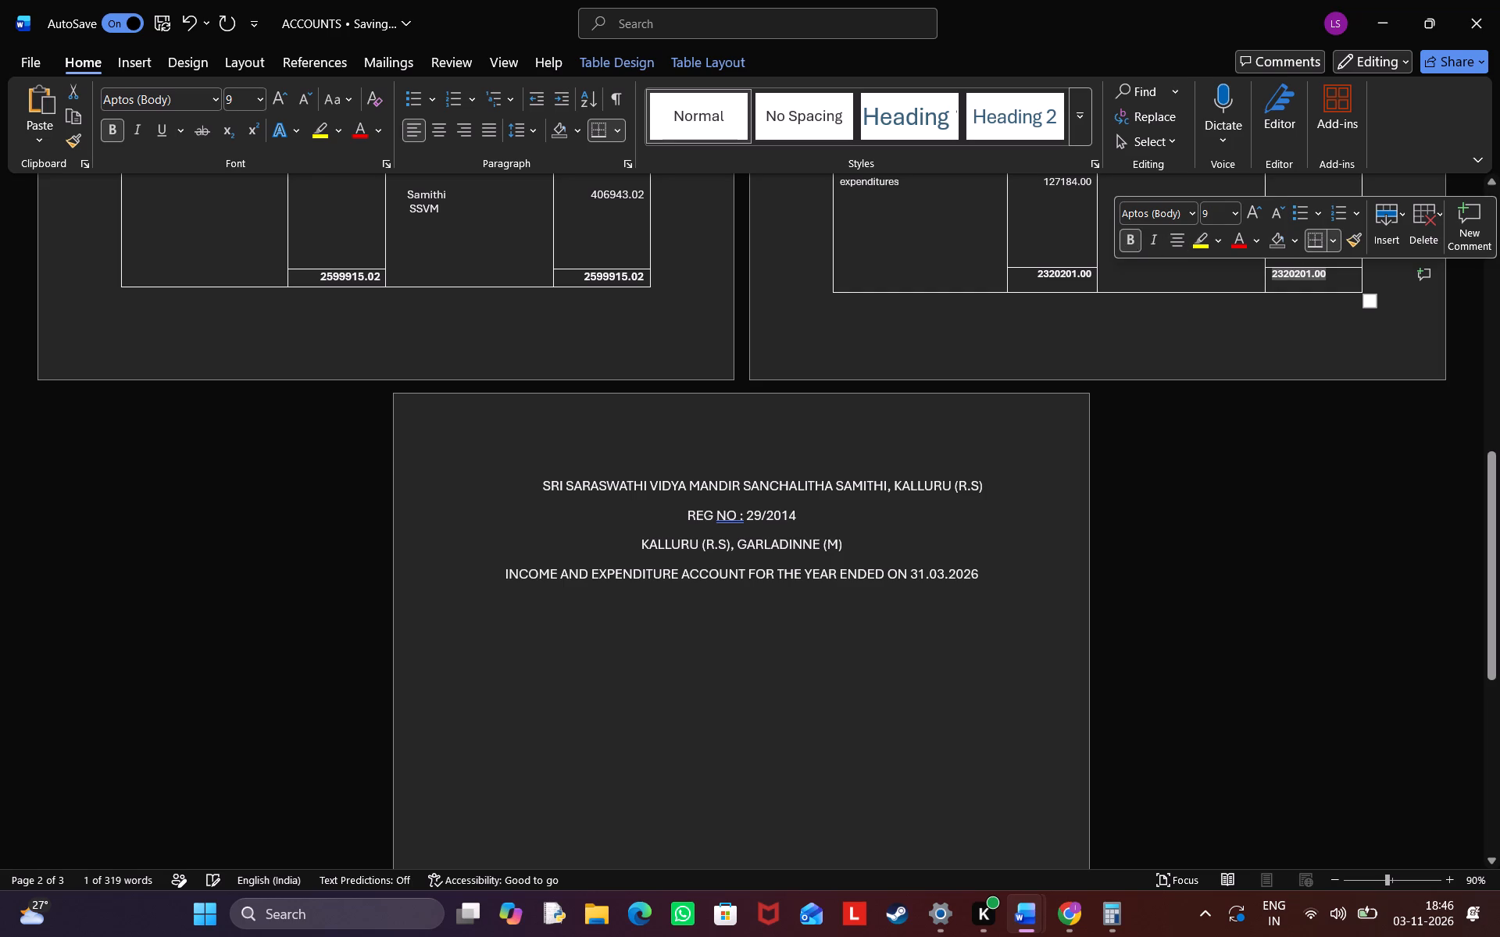
click(1257, 363)
Examine the income and expenditure table, from the income amounts down to the closing entries and totals.
scroll(1297, 314, up, 1)
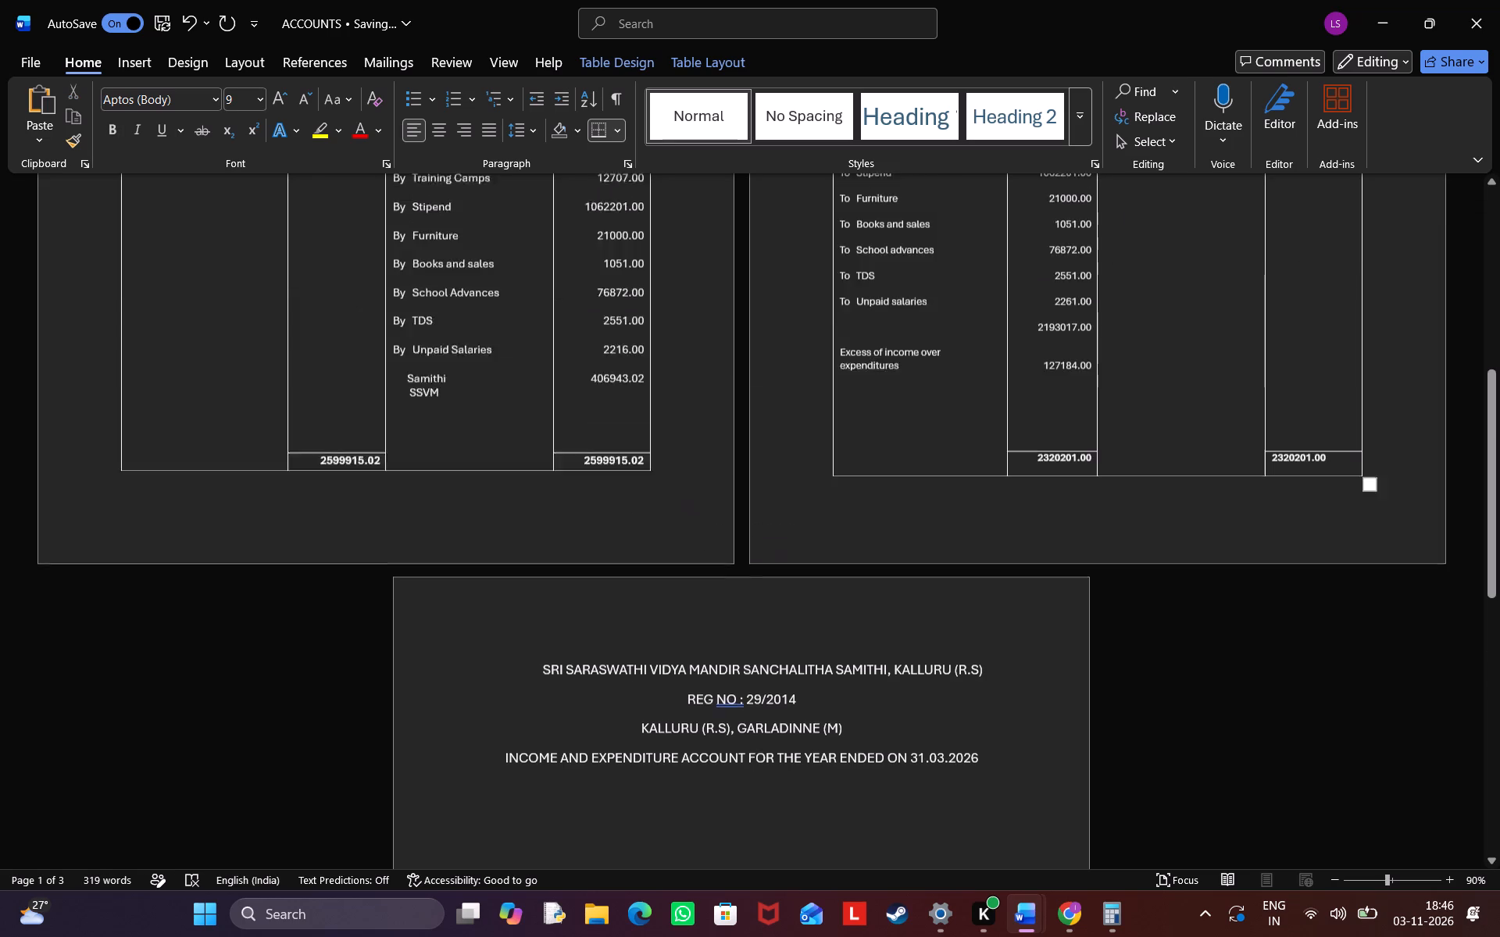
scroll(1297, 314, up, 3)
click(1329, 507)
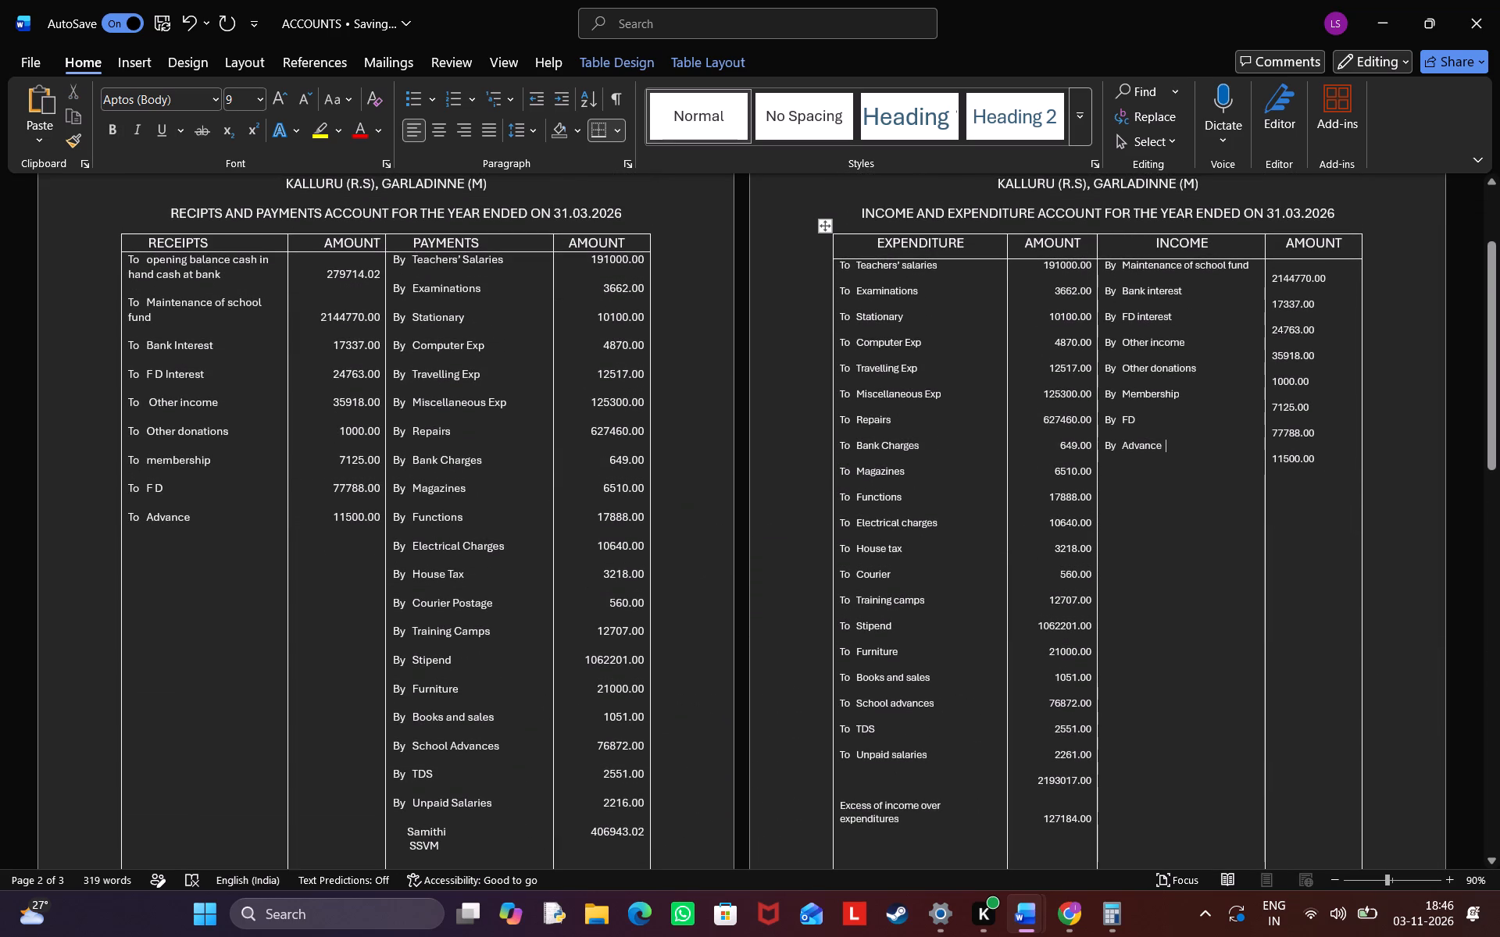
click(1329, 507)
scroll(1329, 507, down, 3)
scroll(1329, 507, up, 5)
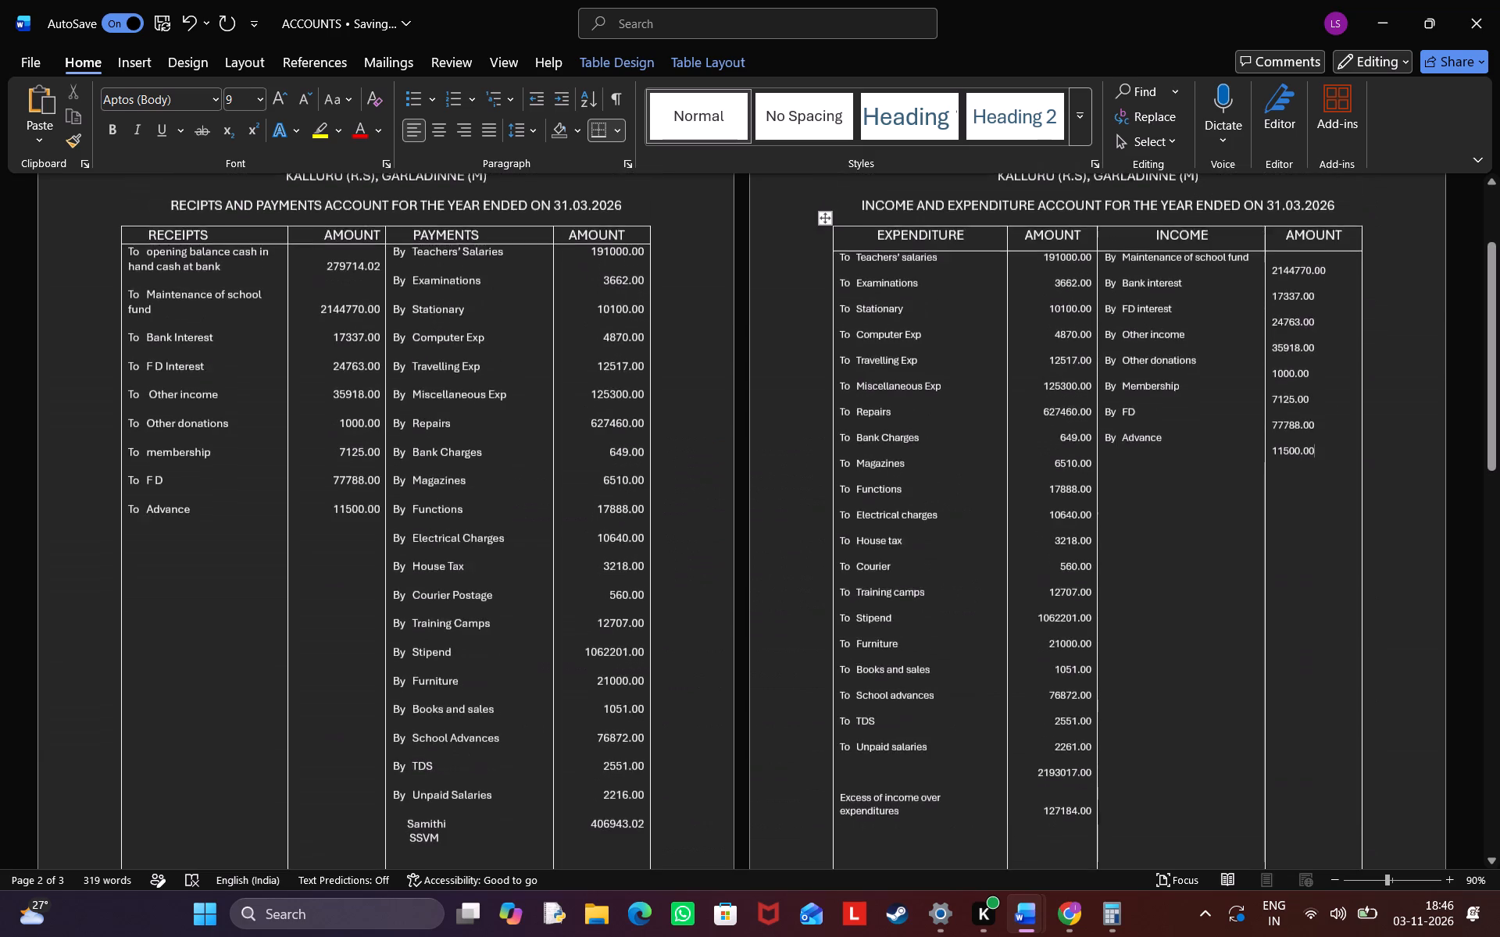
scroll(1329, 507, down, 2)
scroll(1329, 507, up, 1)
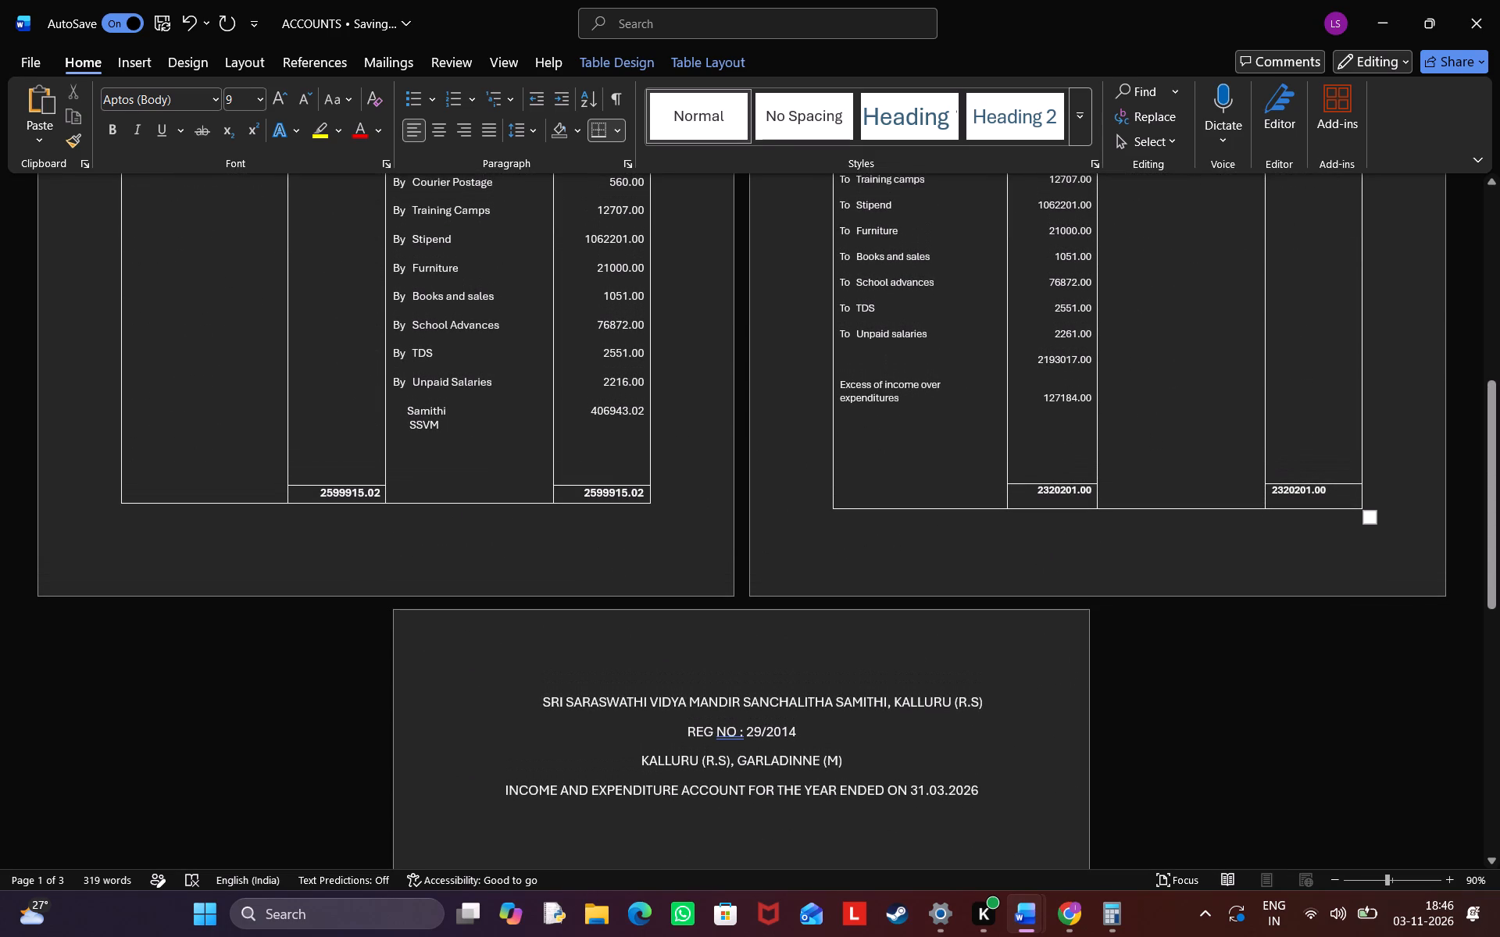
Right-align the amounts in the income side's amount column, from 2144770.00 down to the 2320201.00 total.
drag(1341, 490, 1274, 163)
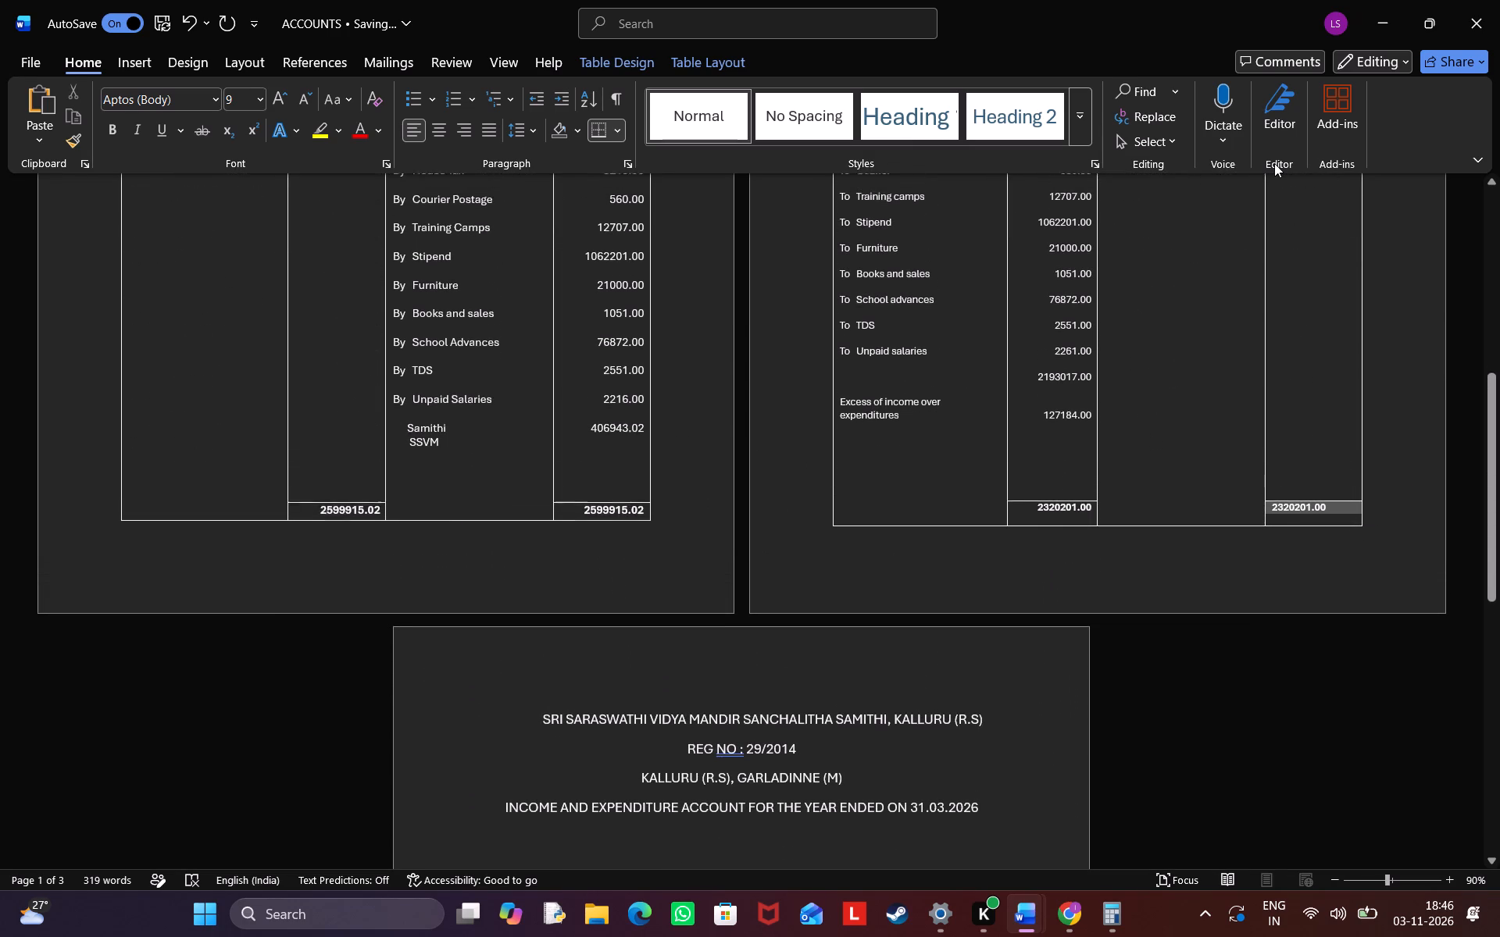
drag(1274, 163, 1285, 290)
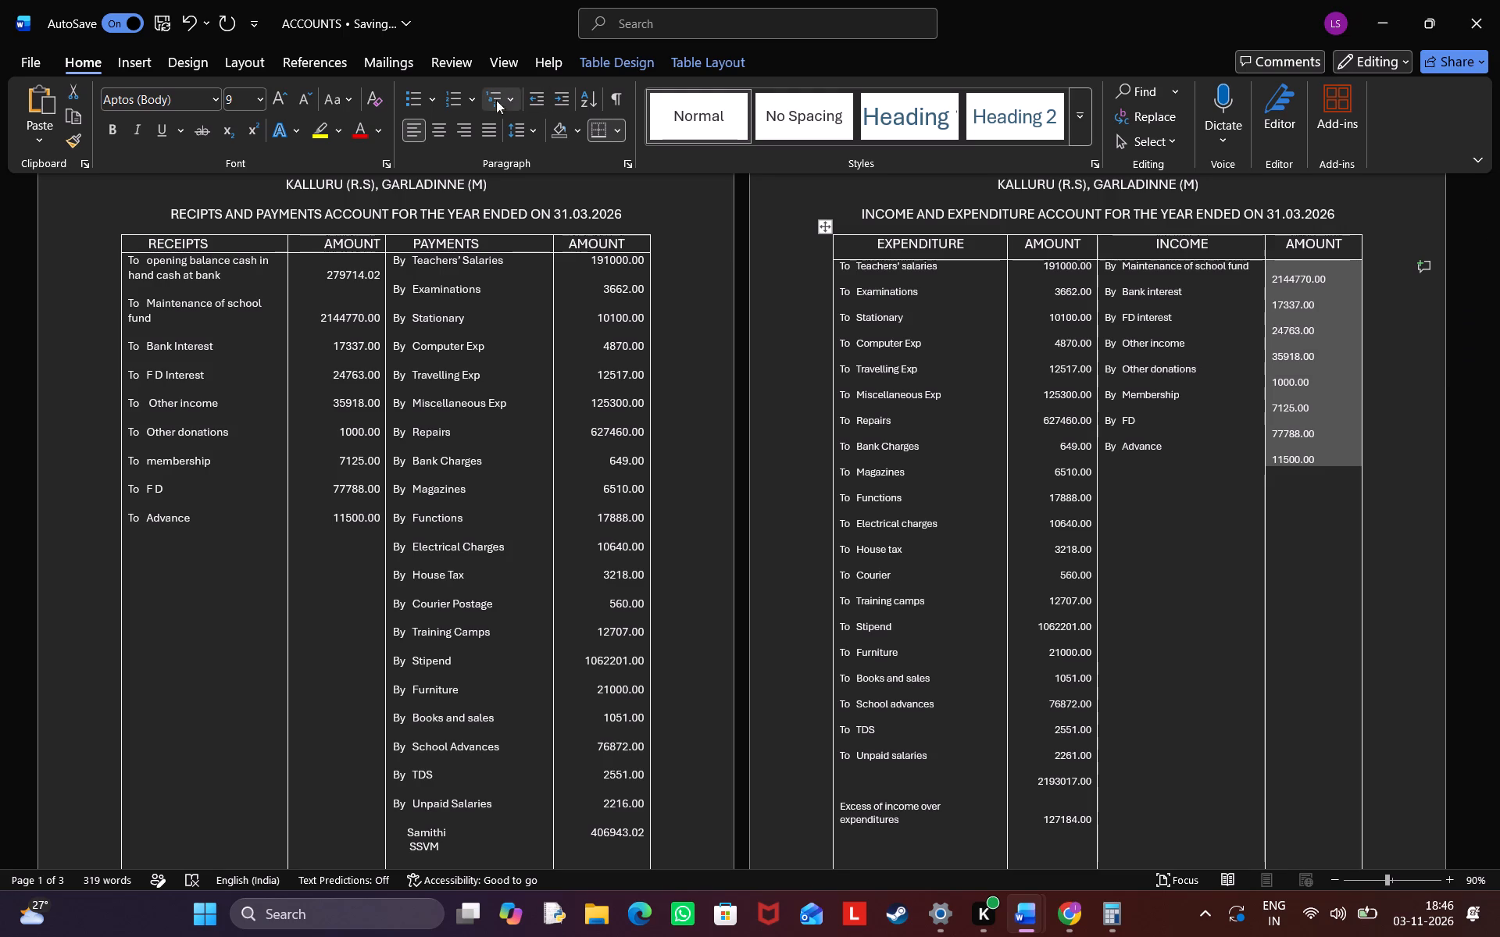
click(464, 126)
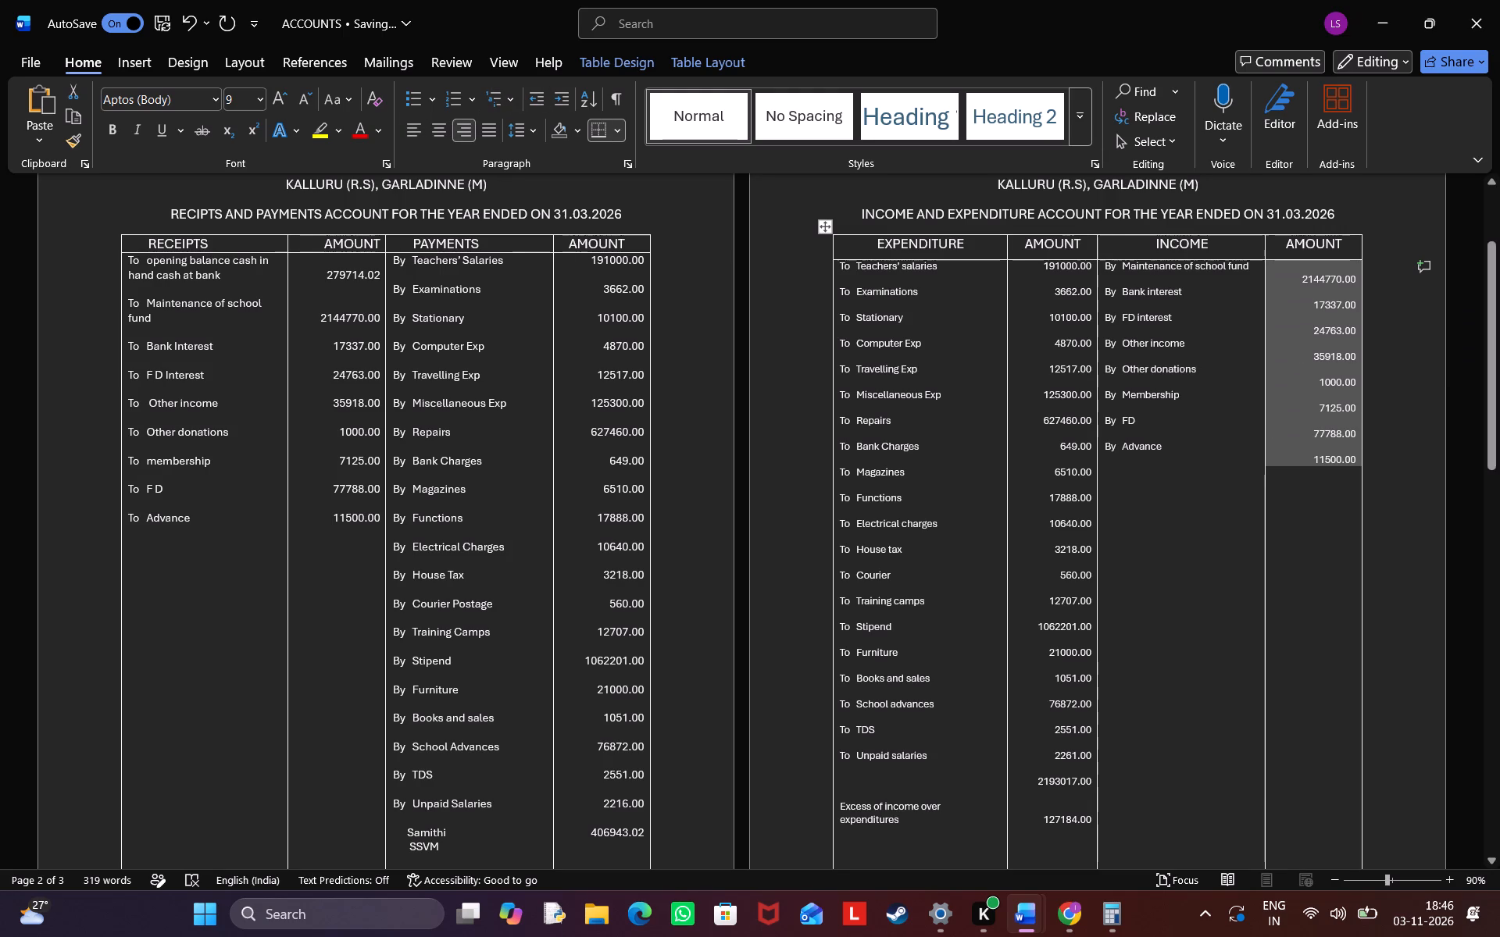
click(1230, 600)
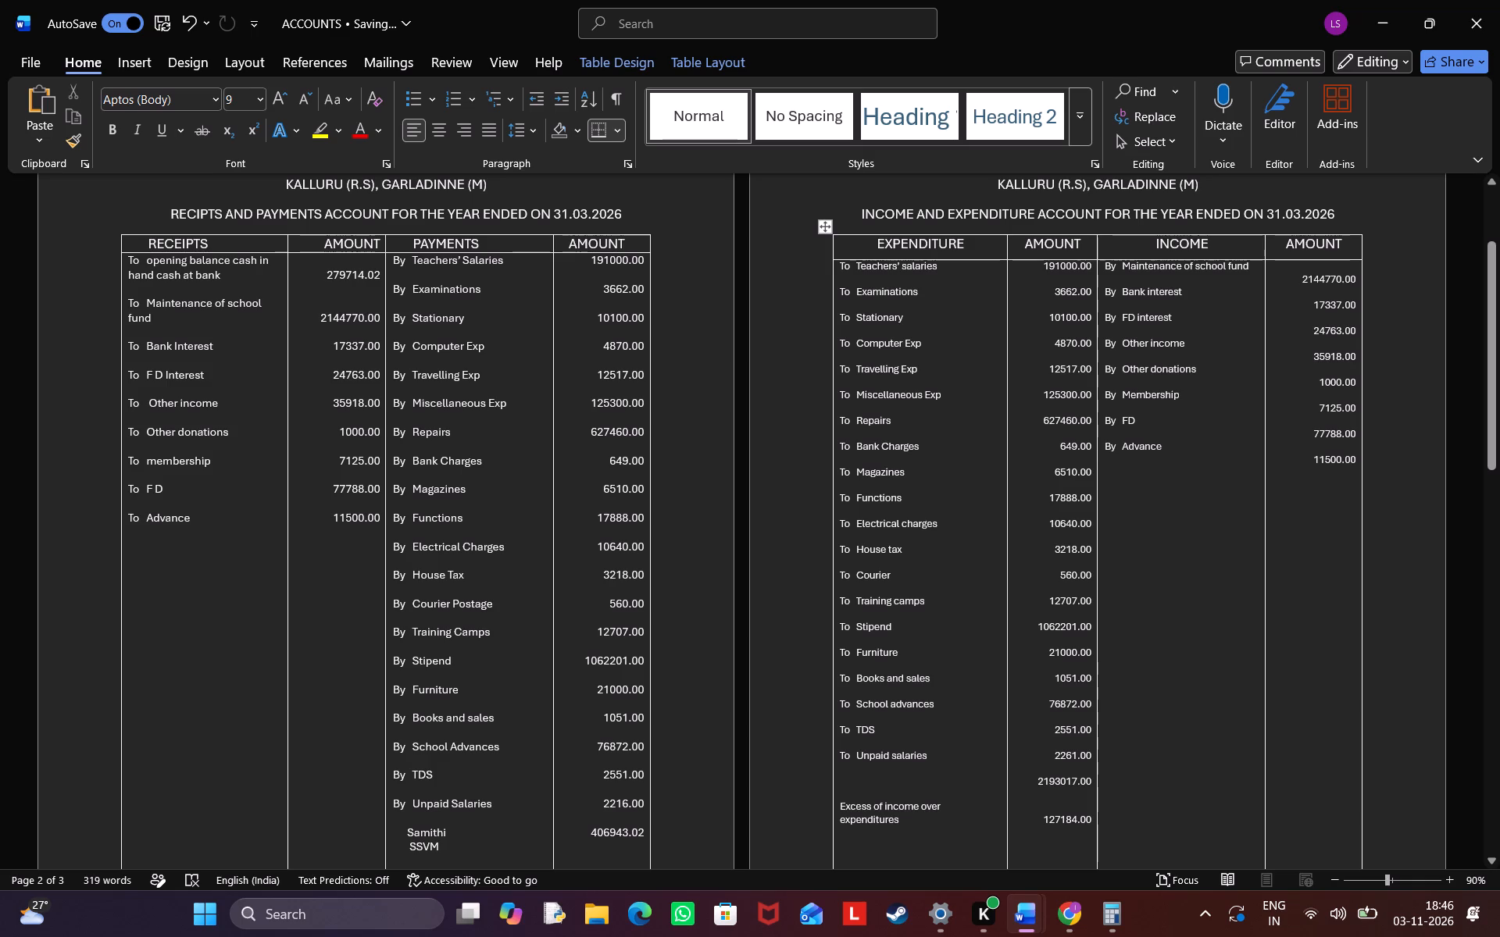
Move the 2144770.00 amount up level with "Maintenance of school fund" and space it across to line up with the amounts below.
click(1297, 283)
key(BackSpace)
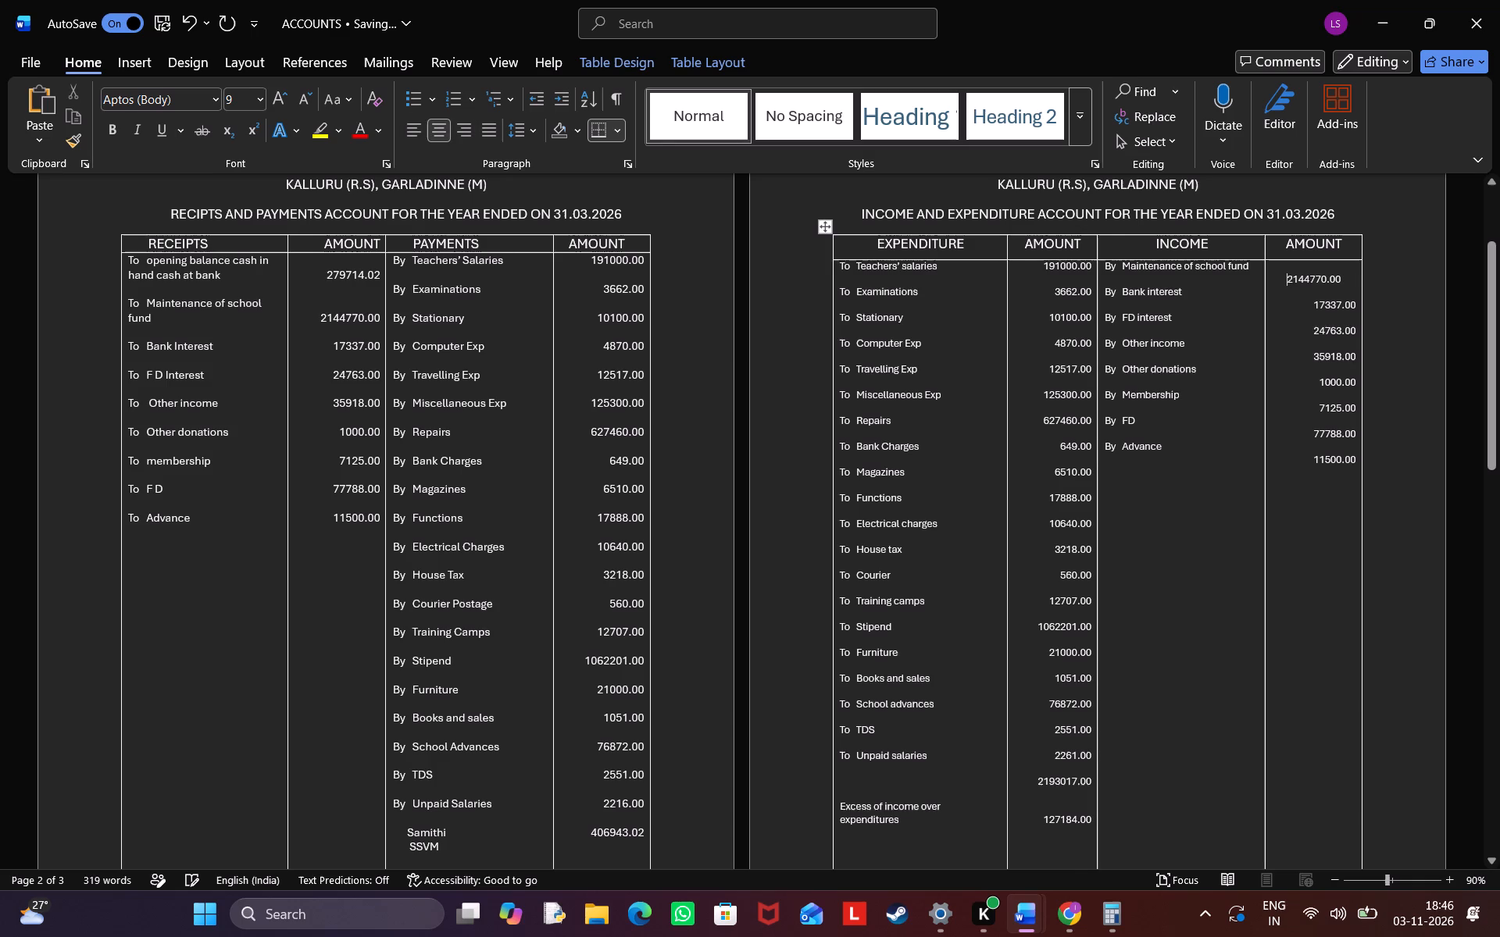
key(BackSpace)
key(BackSpace)
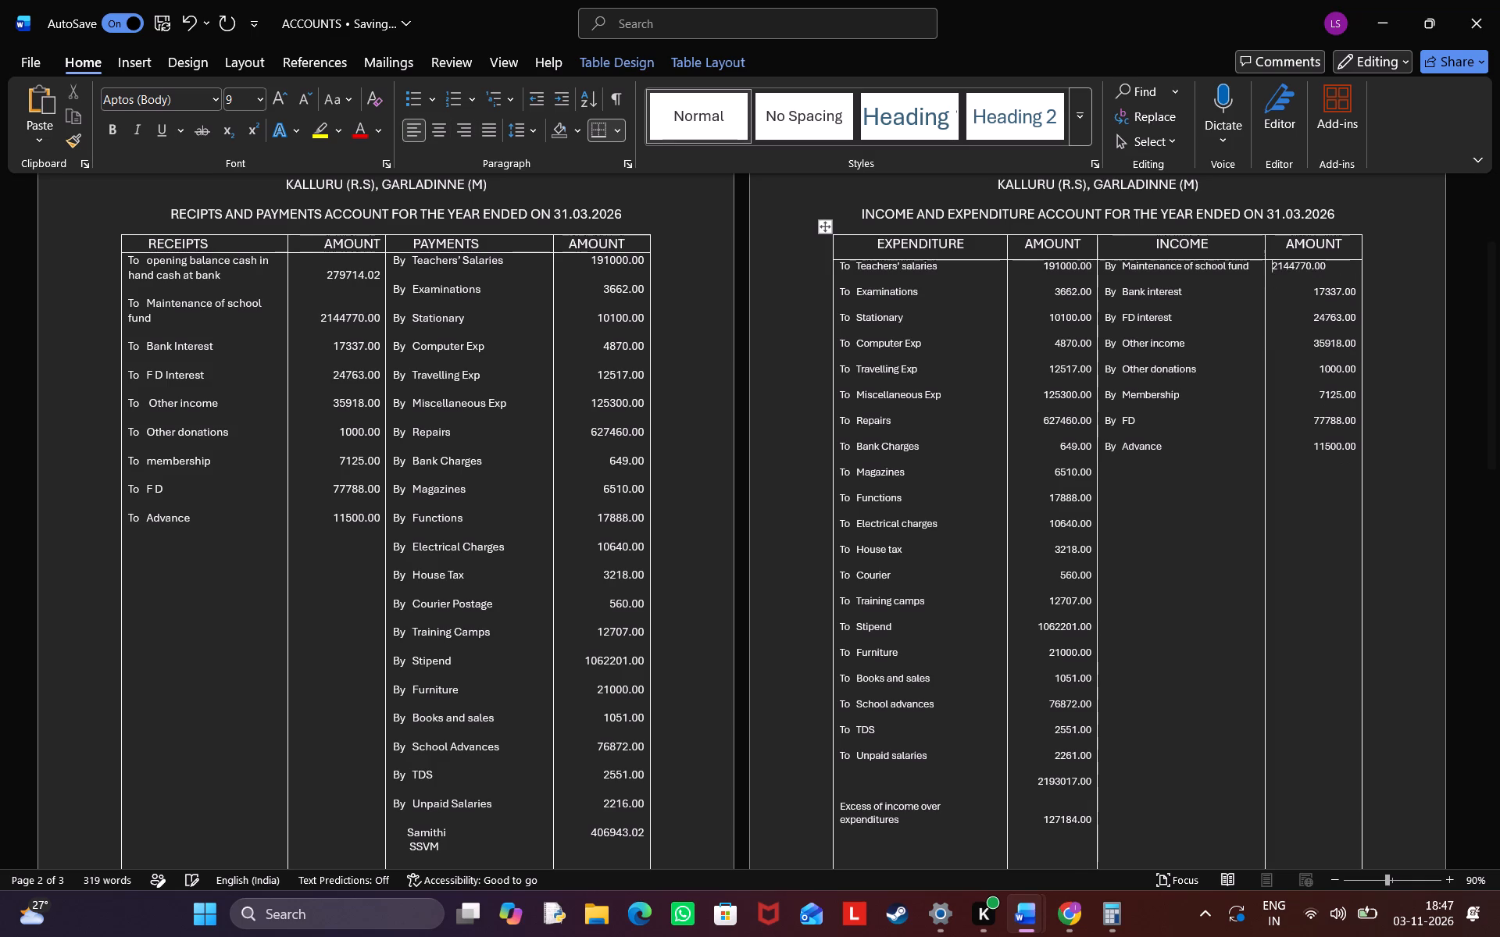
key(space)
key(space)
key(space)
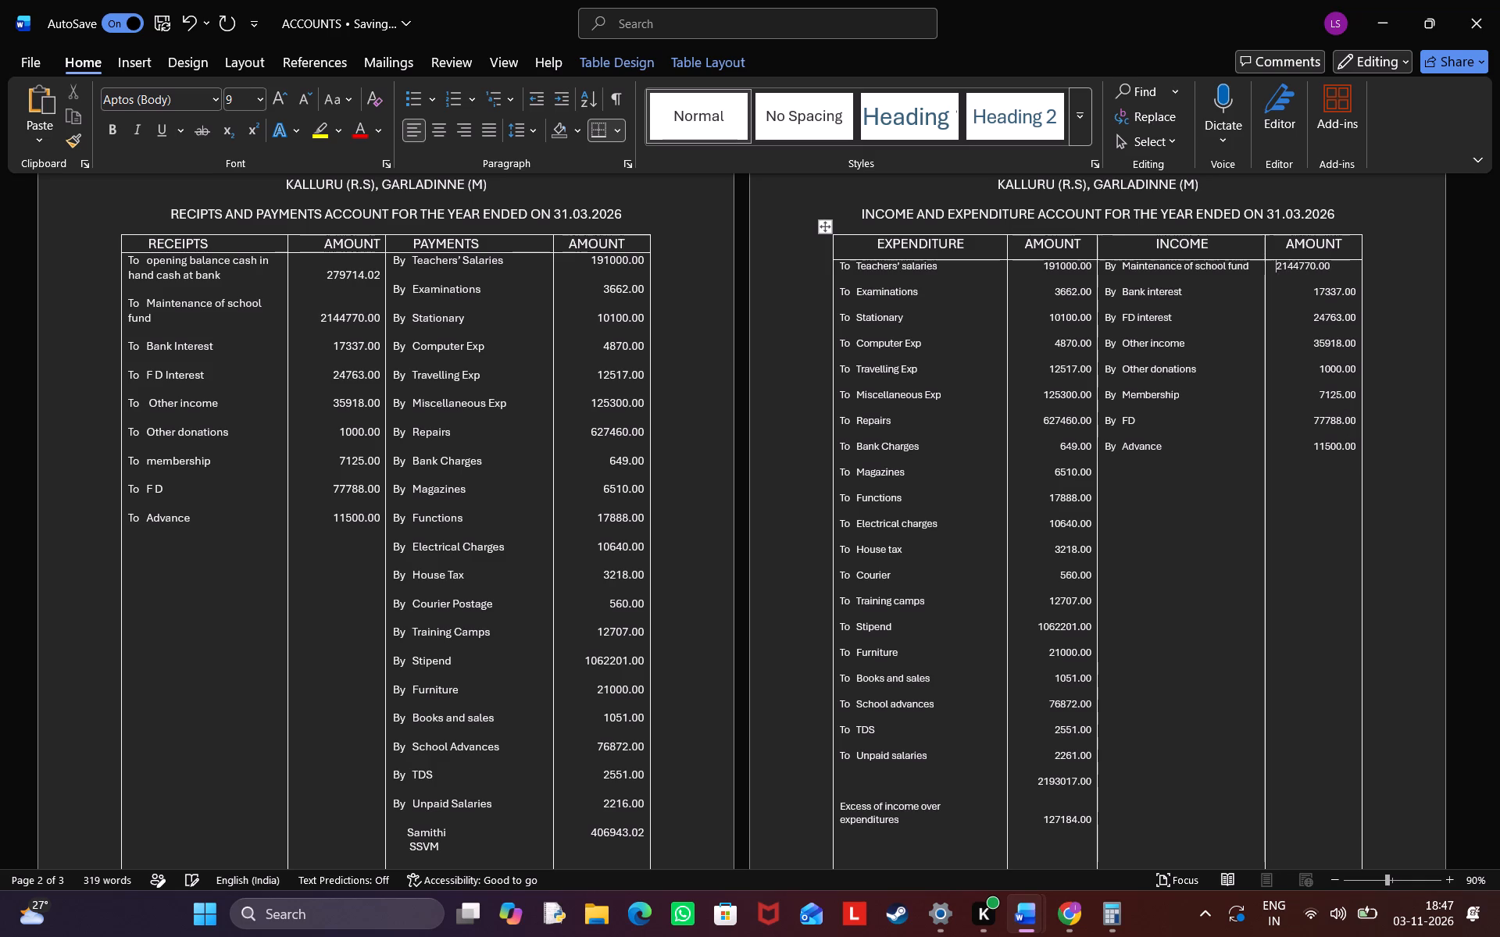
key(space)
key(space)
key(space)
key(space)
key(space)
key(space)
key(space)
key(space)
key(space)
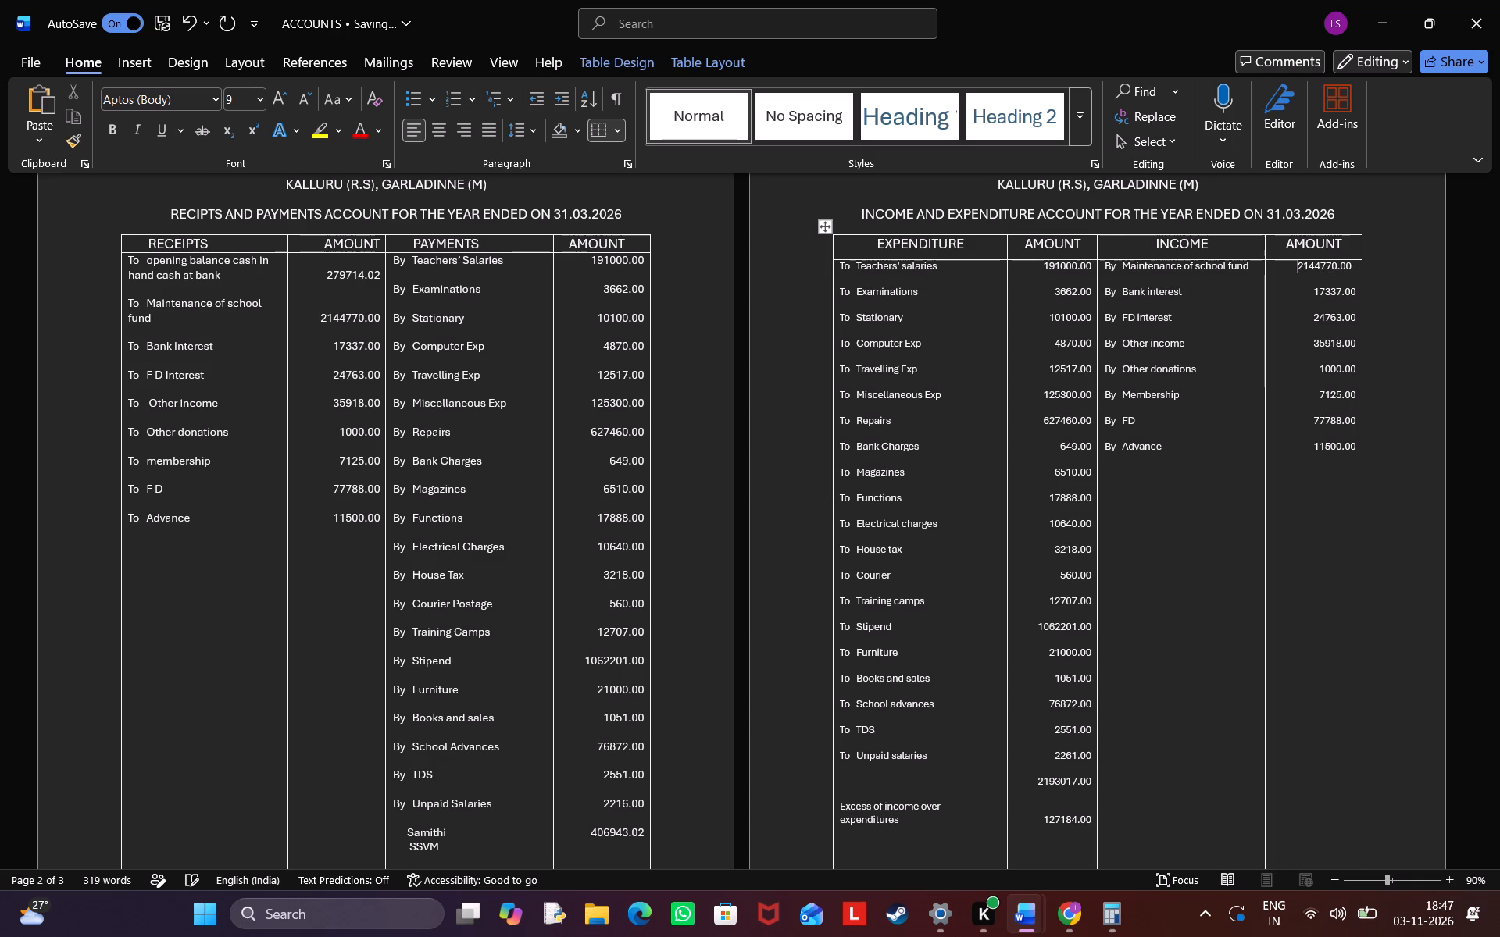
key(space)
key(space)
key(space)
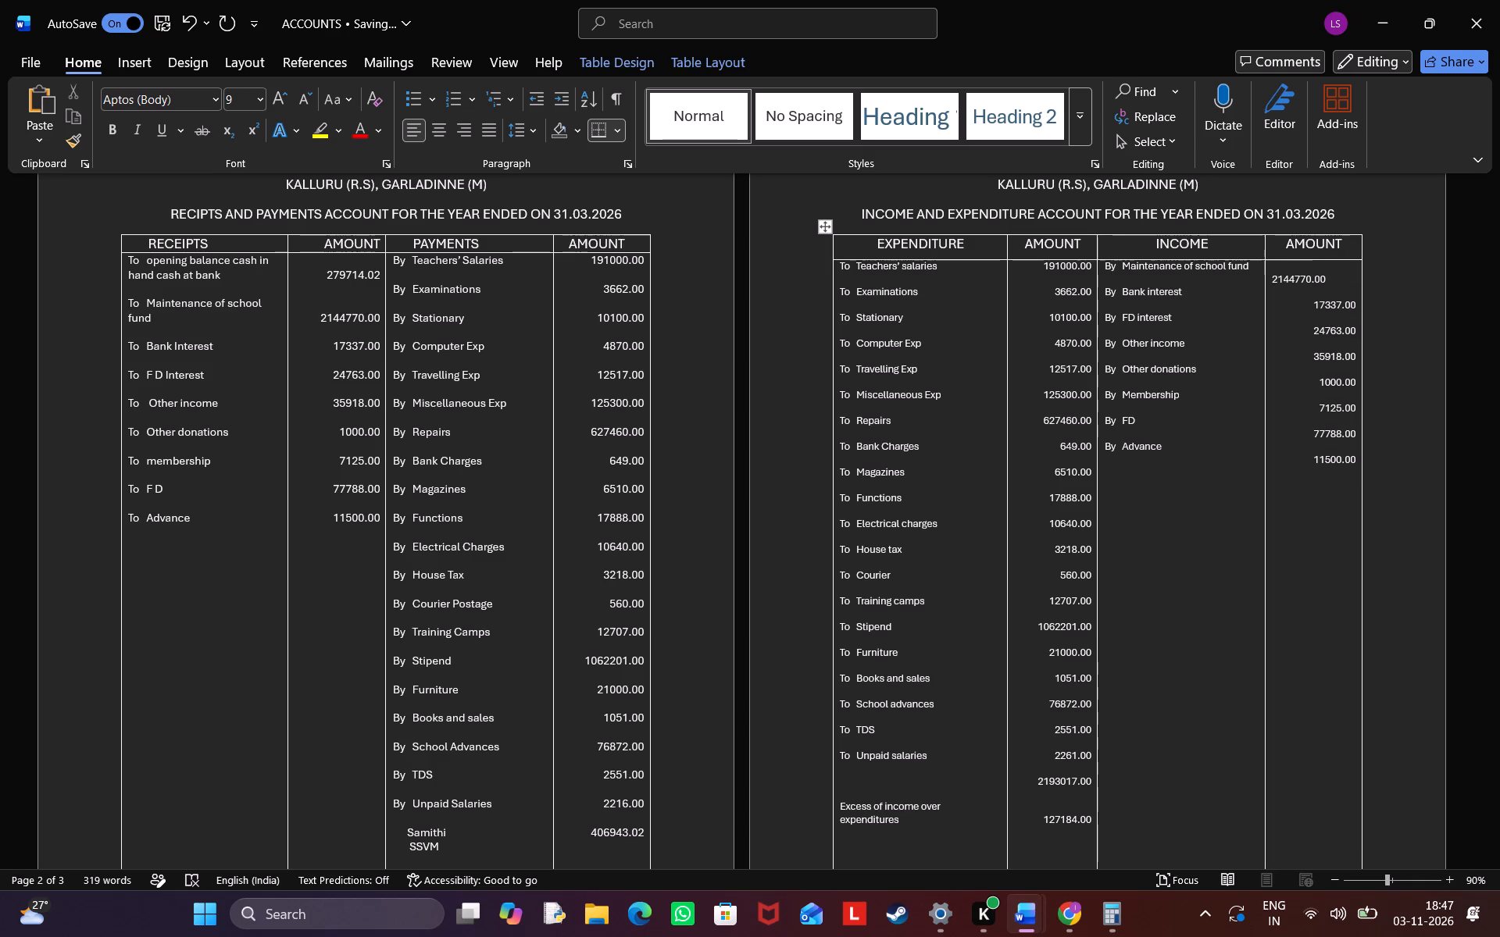
key(BackSpace)
click(1296, 563)
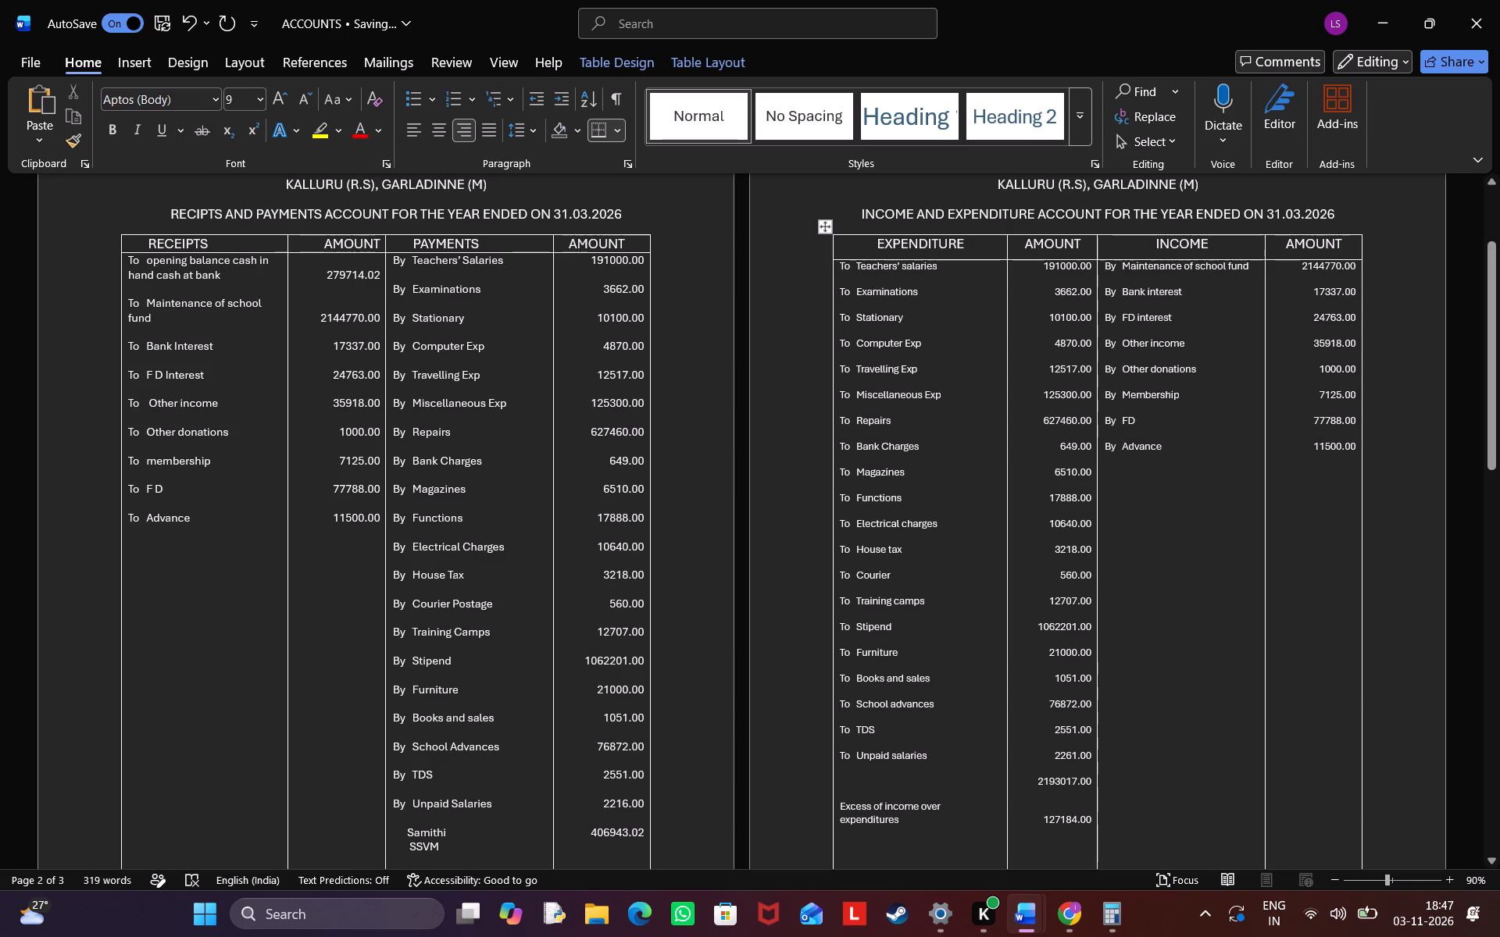
Copy the income and expenditure table from its header row to the excess of income entry and paste it below the third page's heading.
scroll(1296, 563, down, 1)
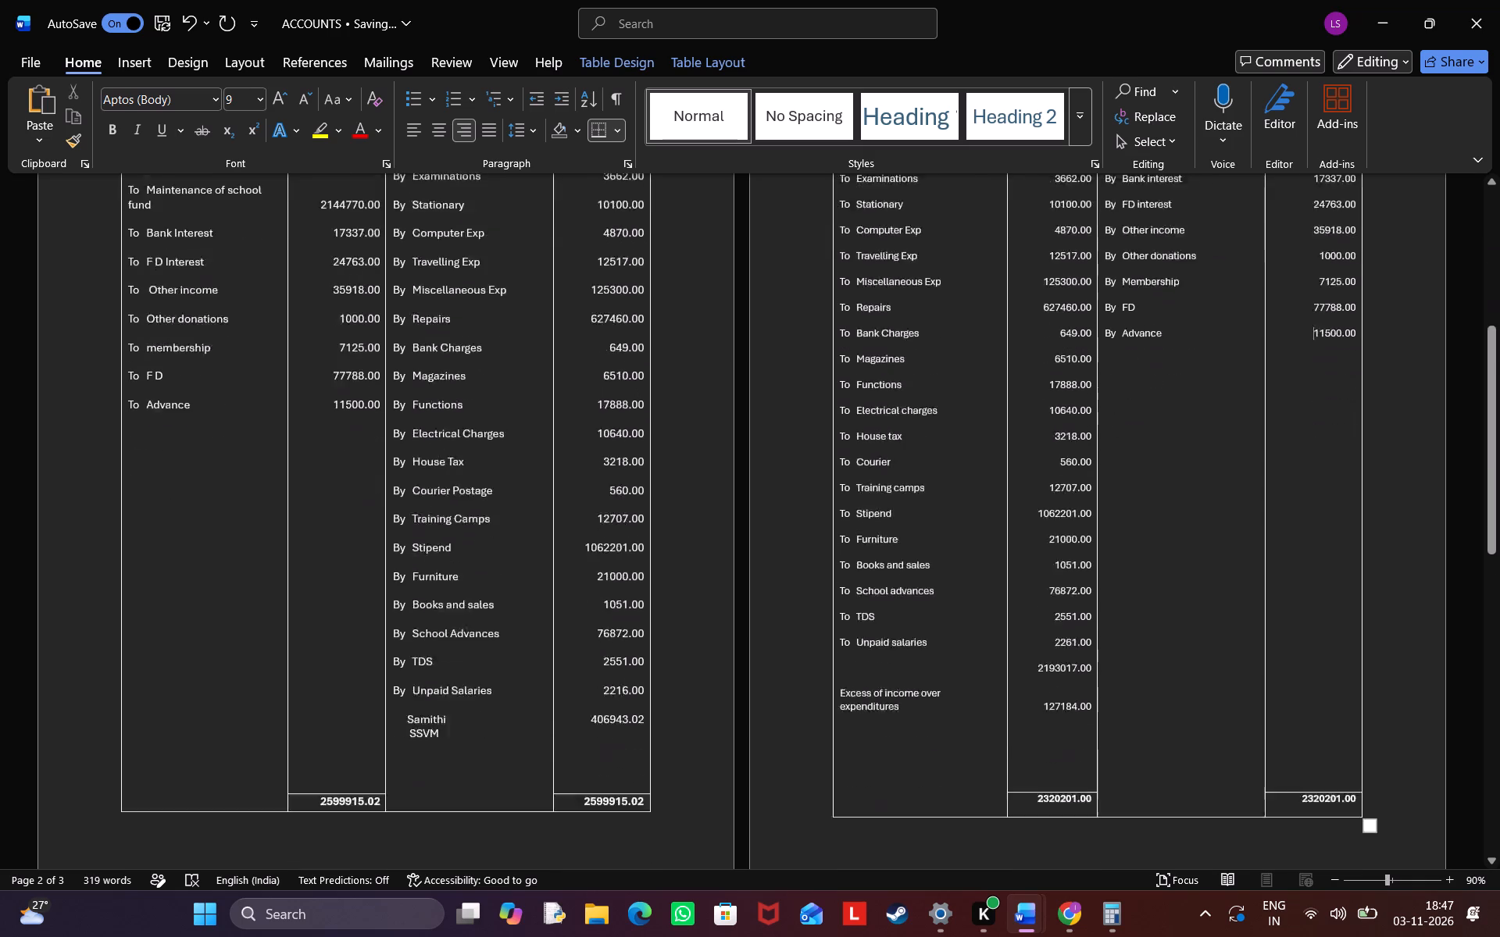
scroll(1296, 563, down, 6)
scroll(1296, 563, up, 7)
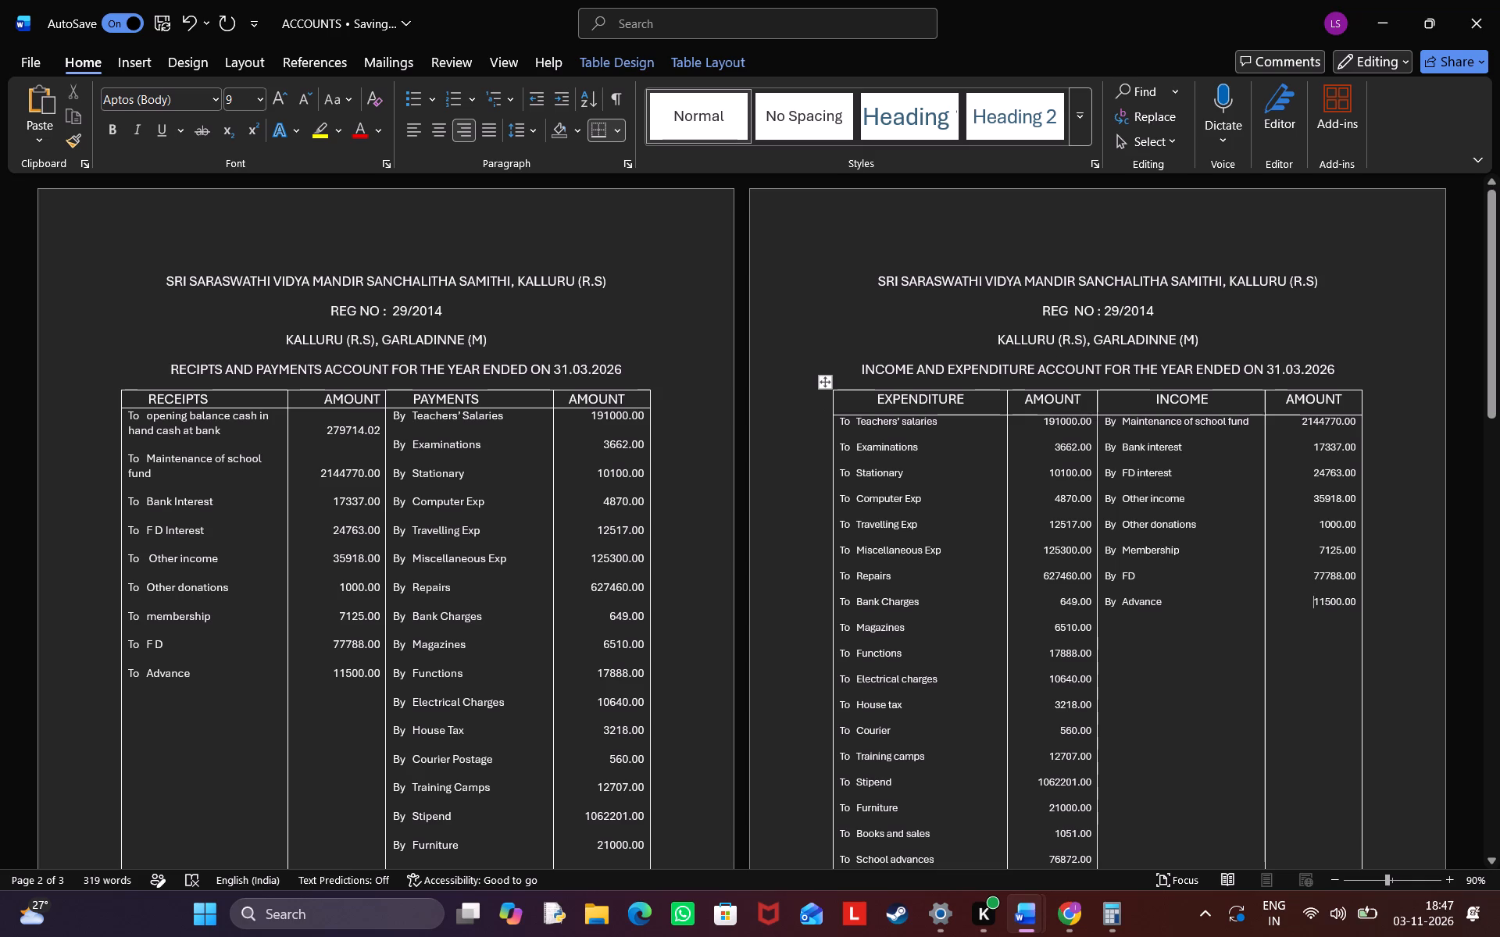
drag(838, 382, 837, 370)
drag(837, 370, 774, 320)
click(774, 320)
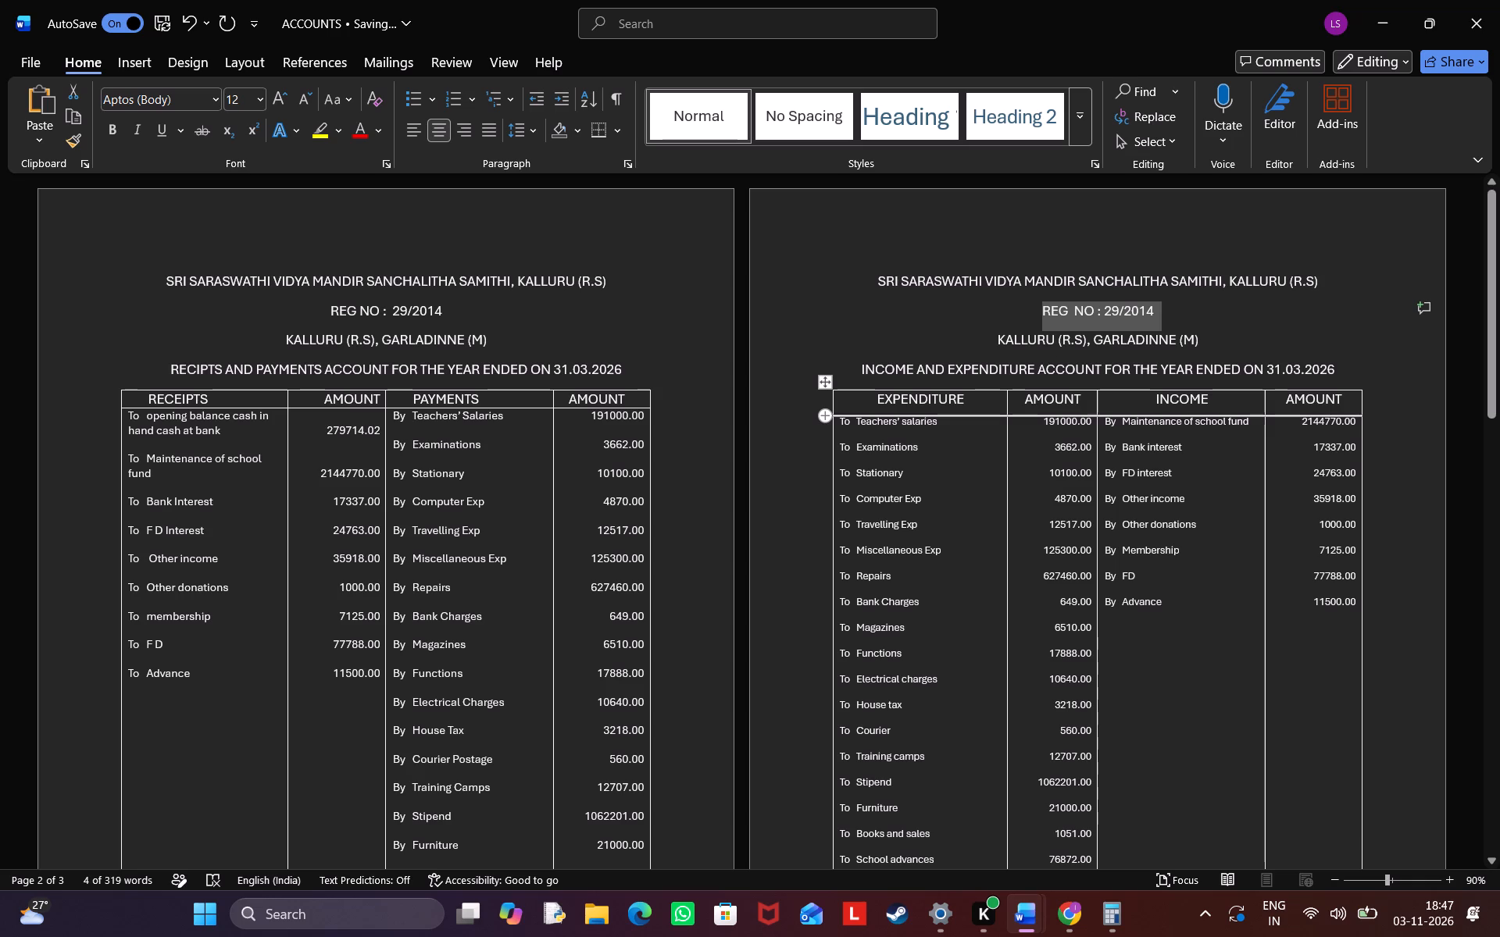
drag(829, 398, 1209, 746)
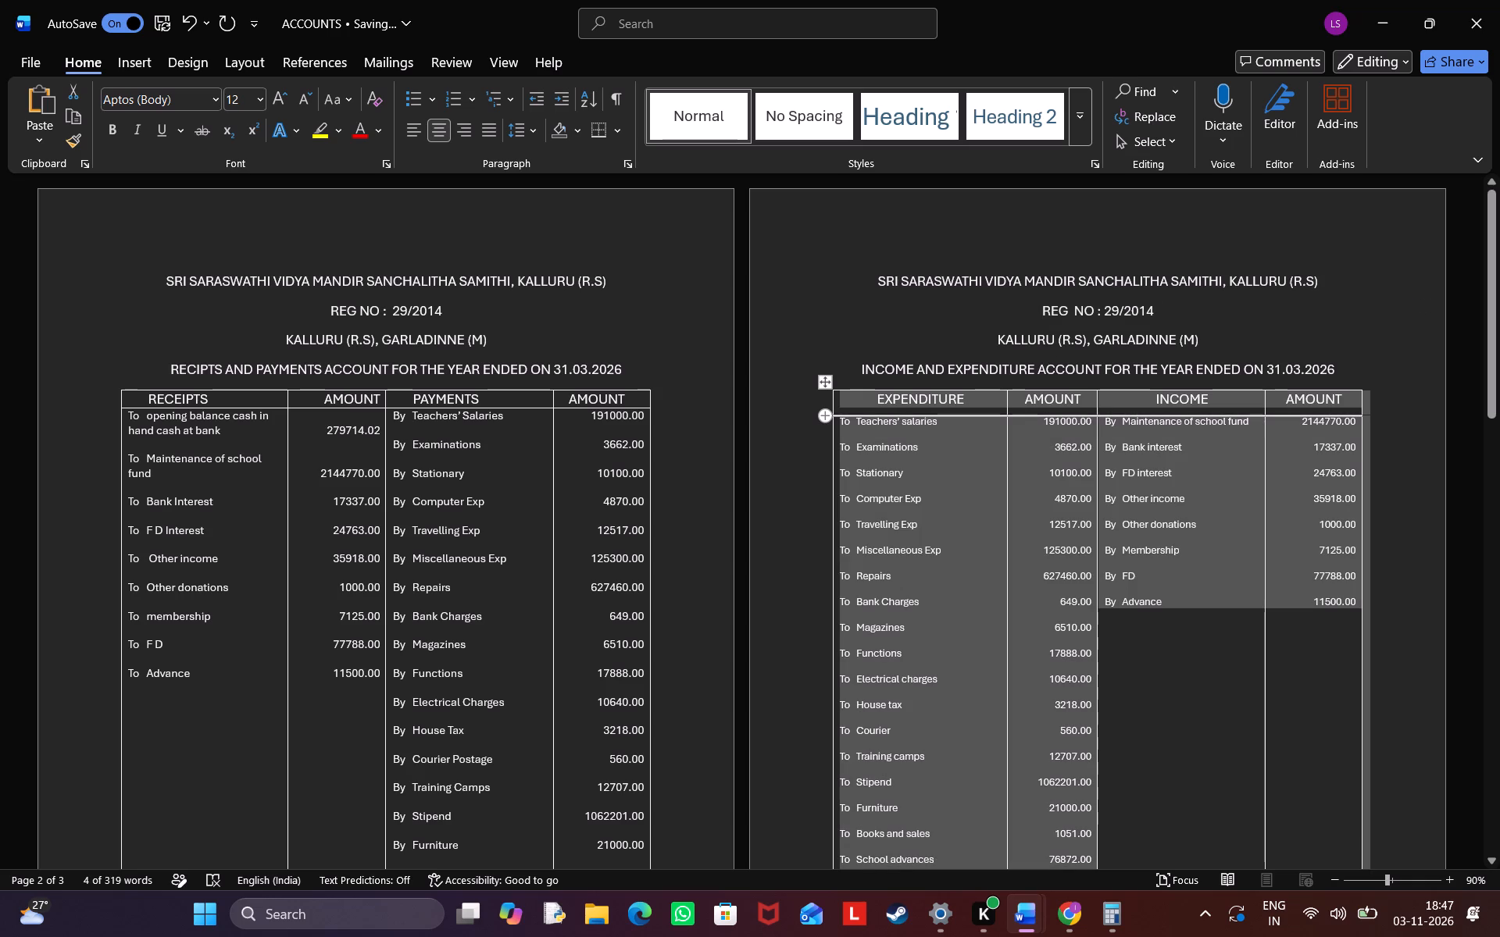
drag(1209, 746, 947, 405)
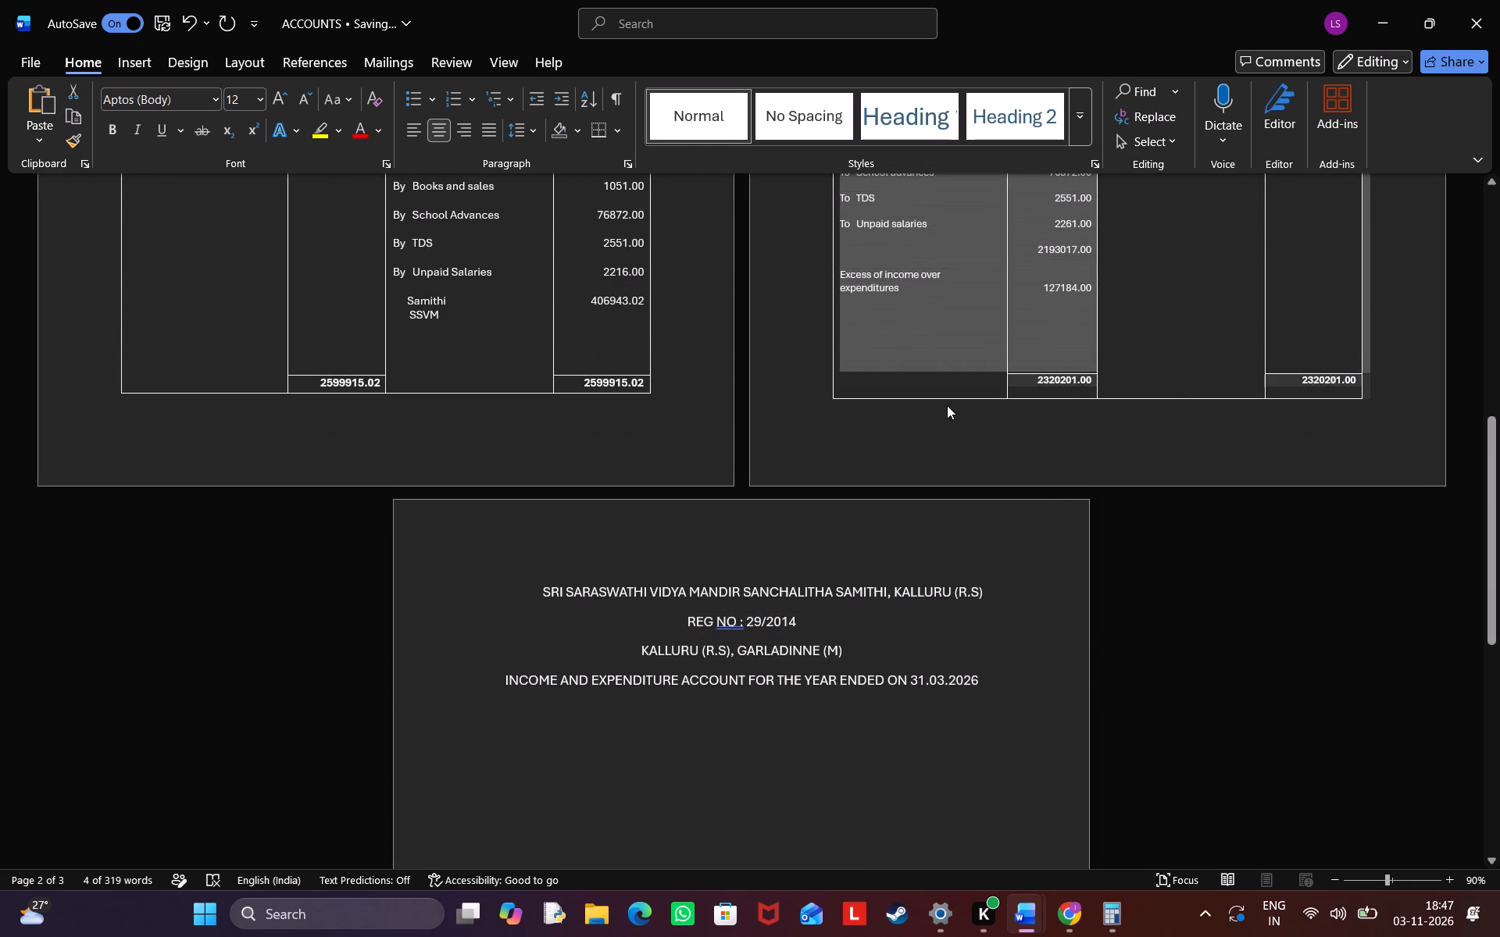
drag(947, 405, 948, 405)
key(ctrl+c)
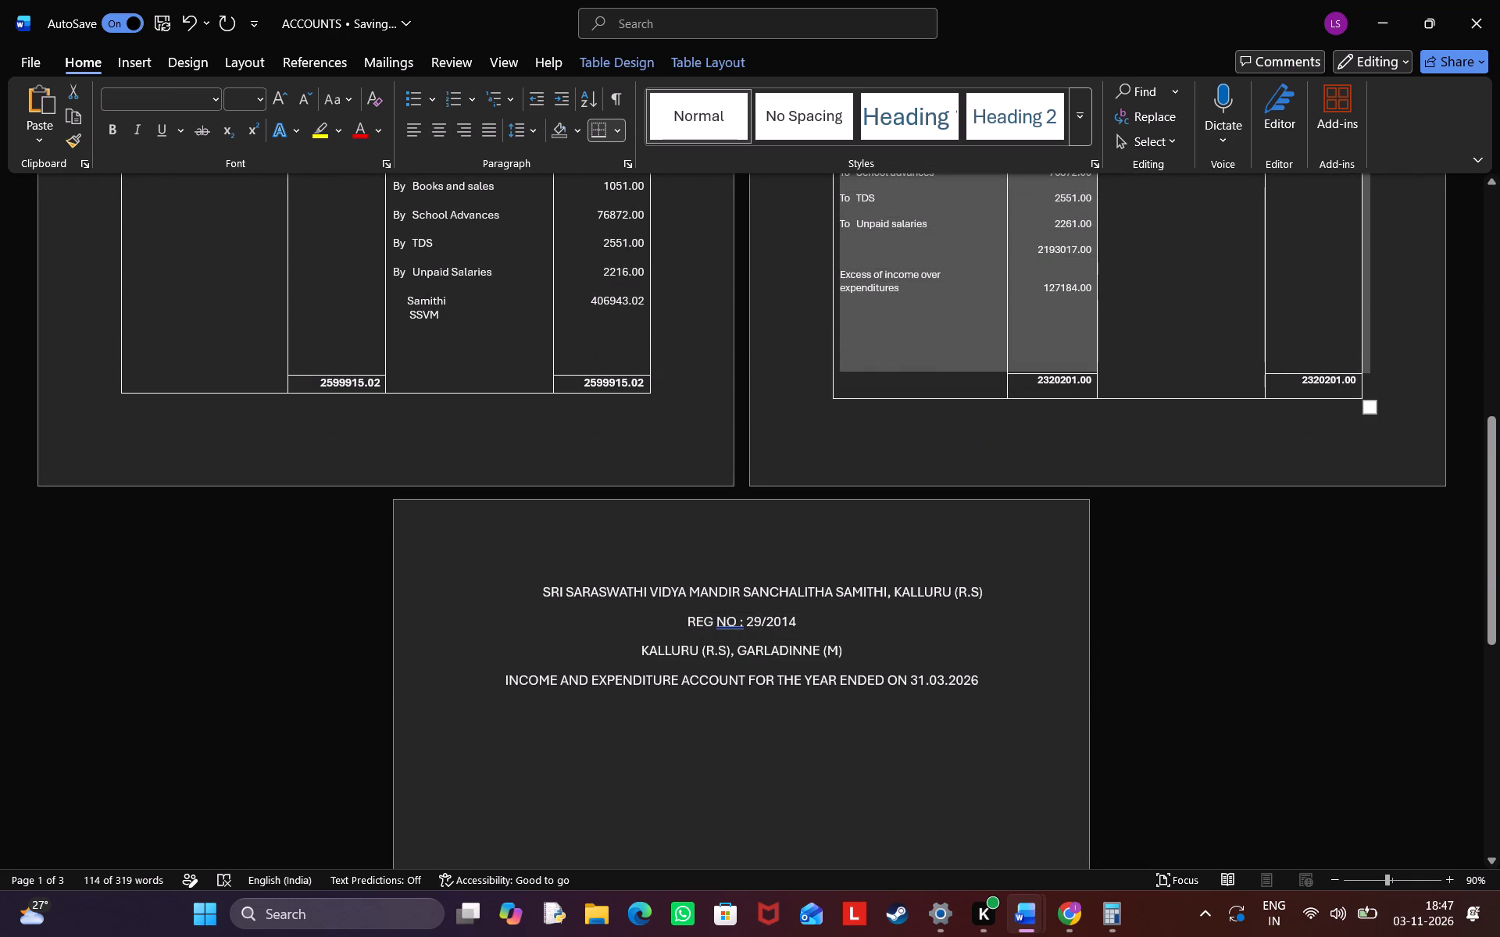
click(901, 779)
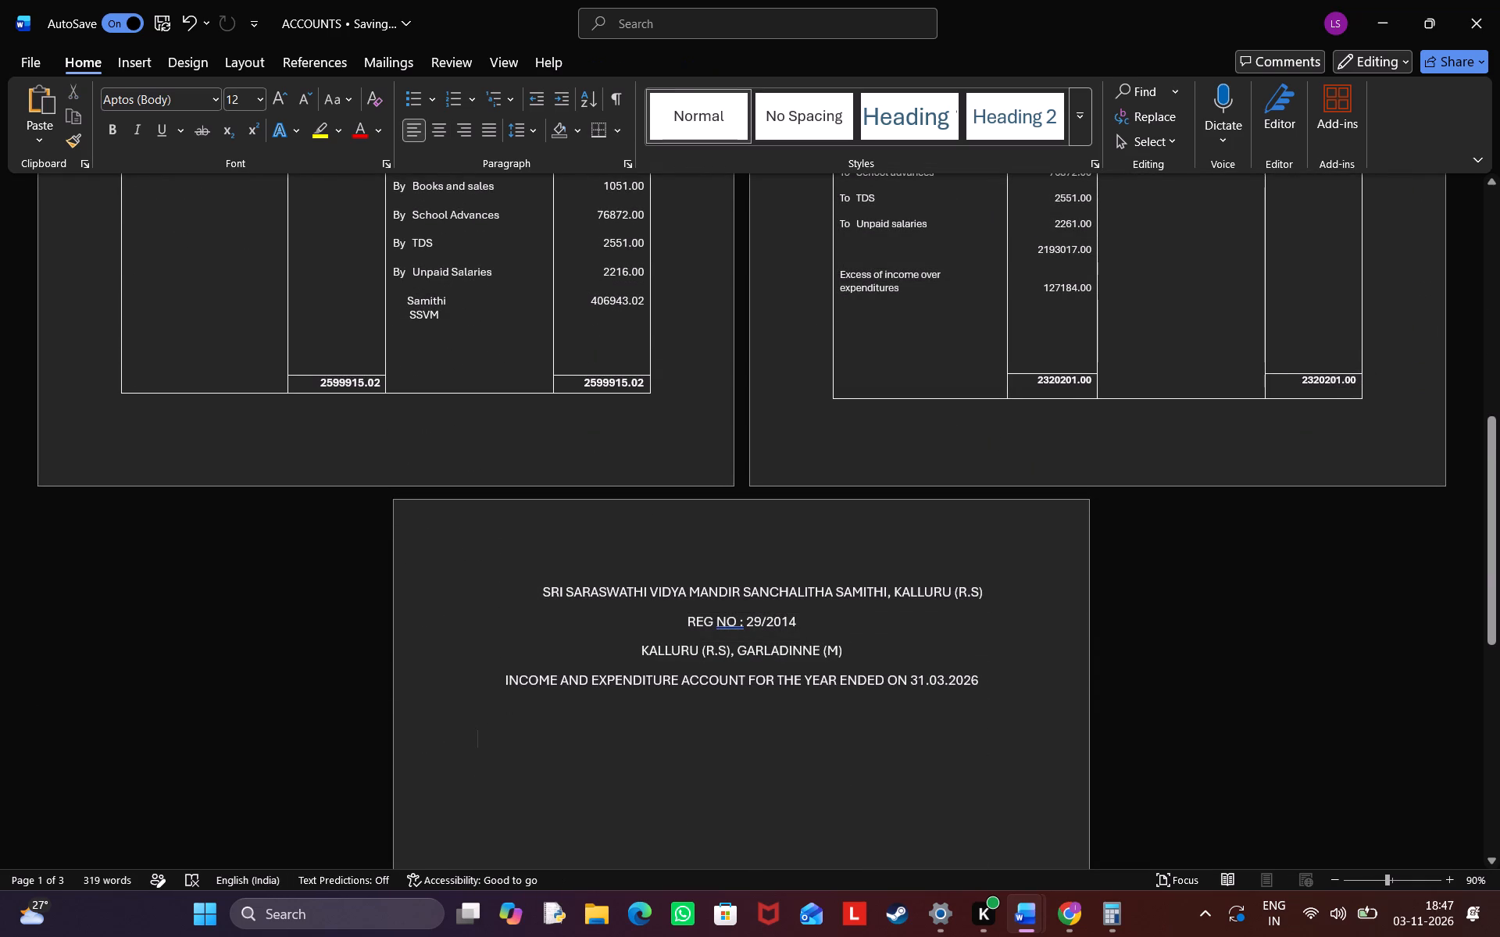
key(ctrl+v)
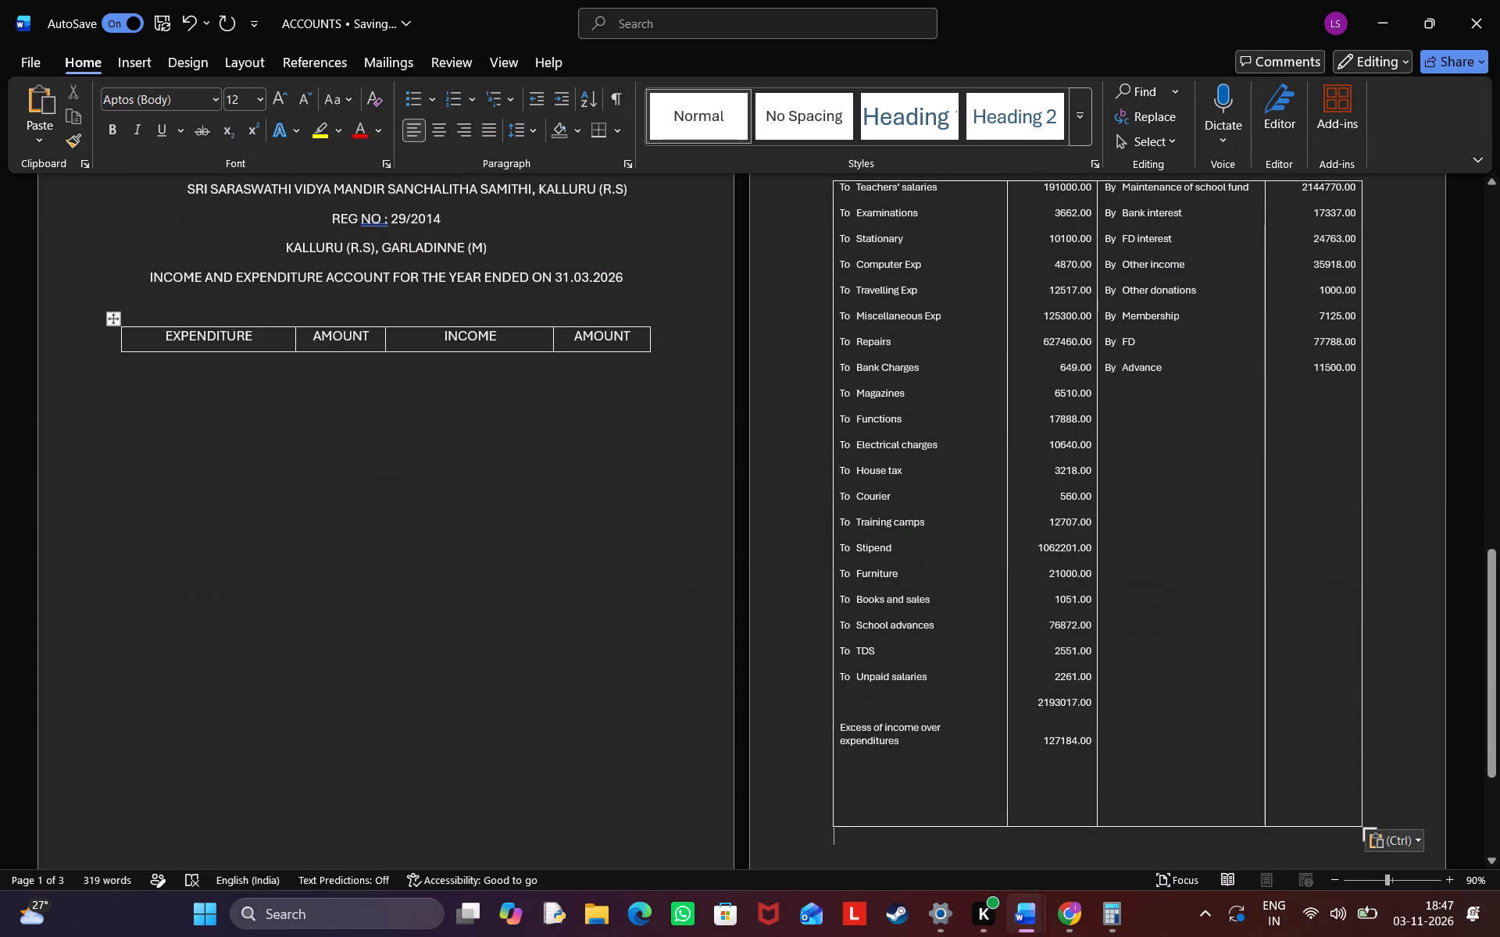
Shrink the pasted table so its body fits on the third page beneath the header row.
scroll(901, 779, down, 1)
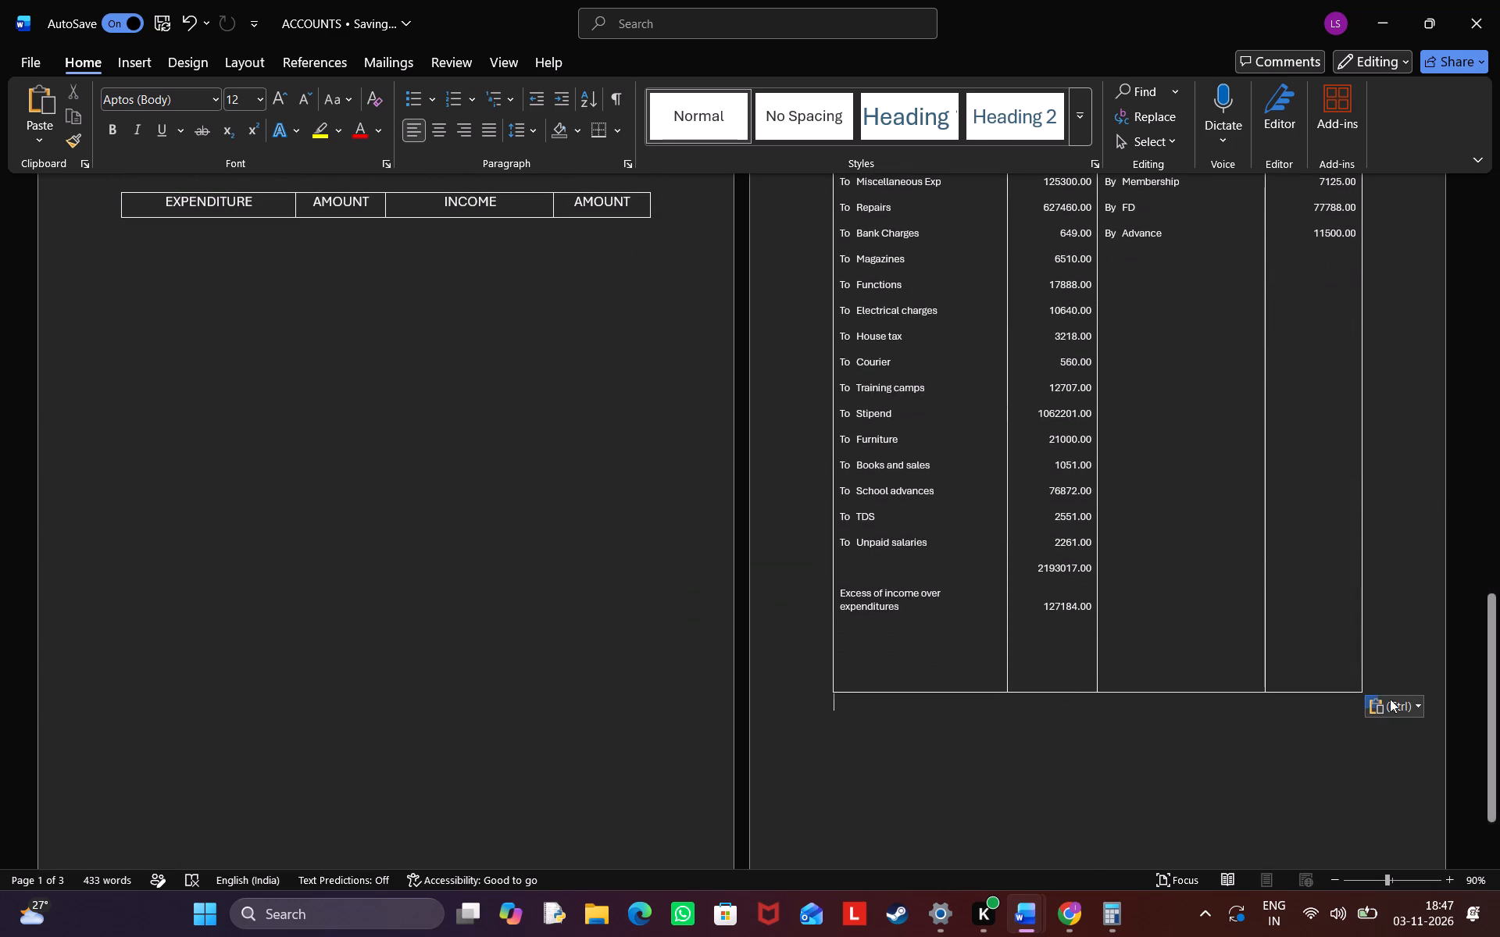
click(1395, 637)
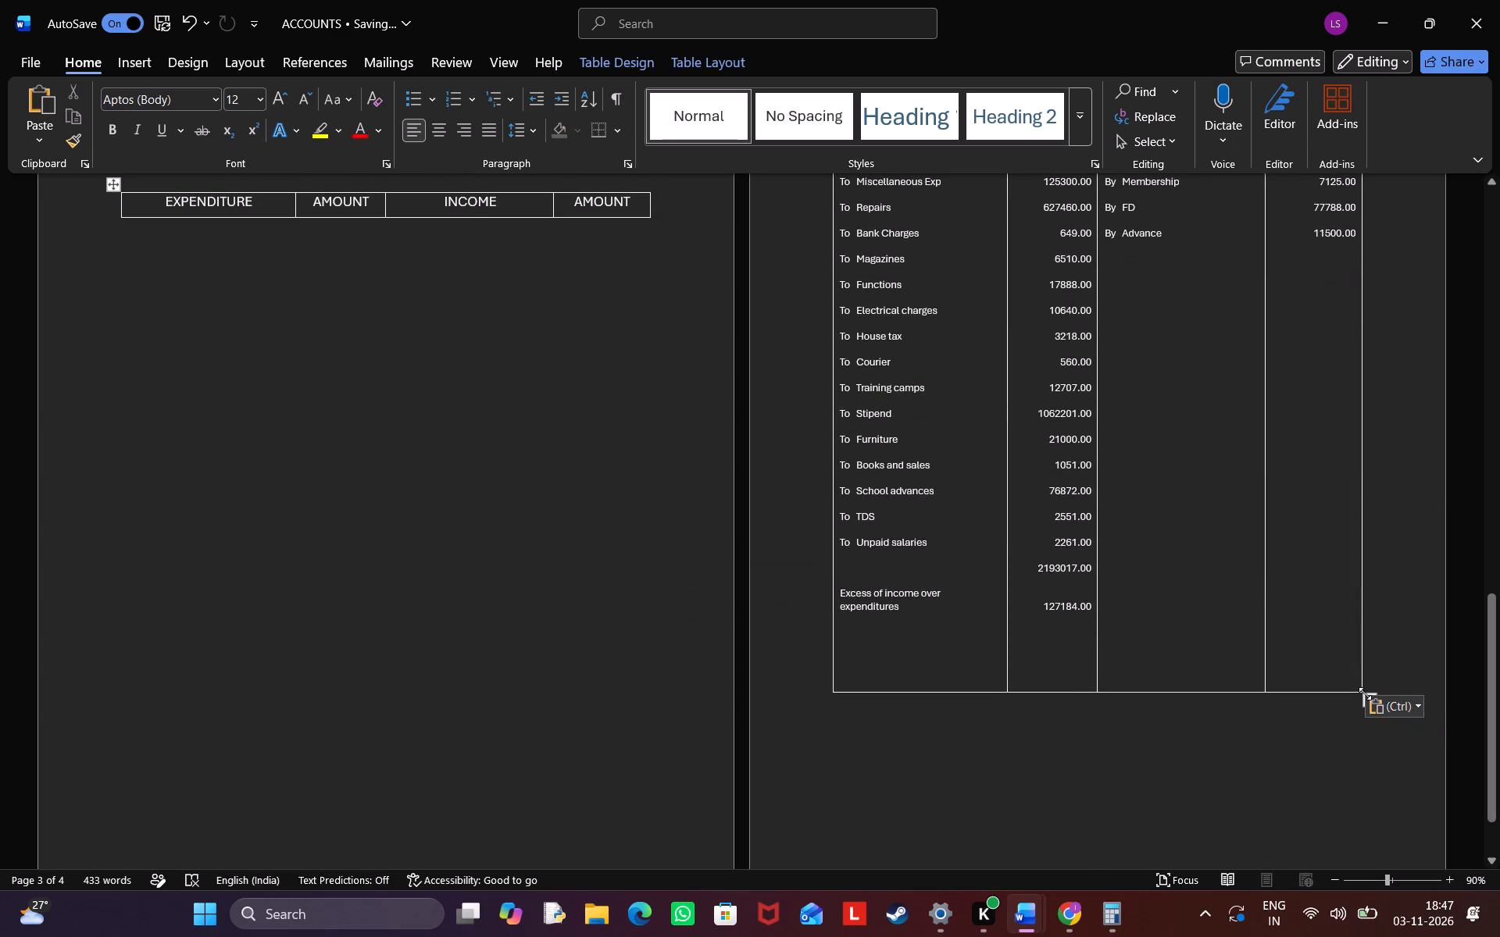
drag(1365, 693, 1215, 587)
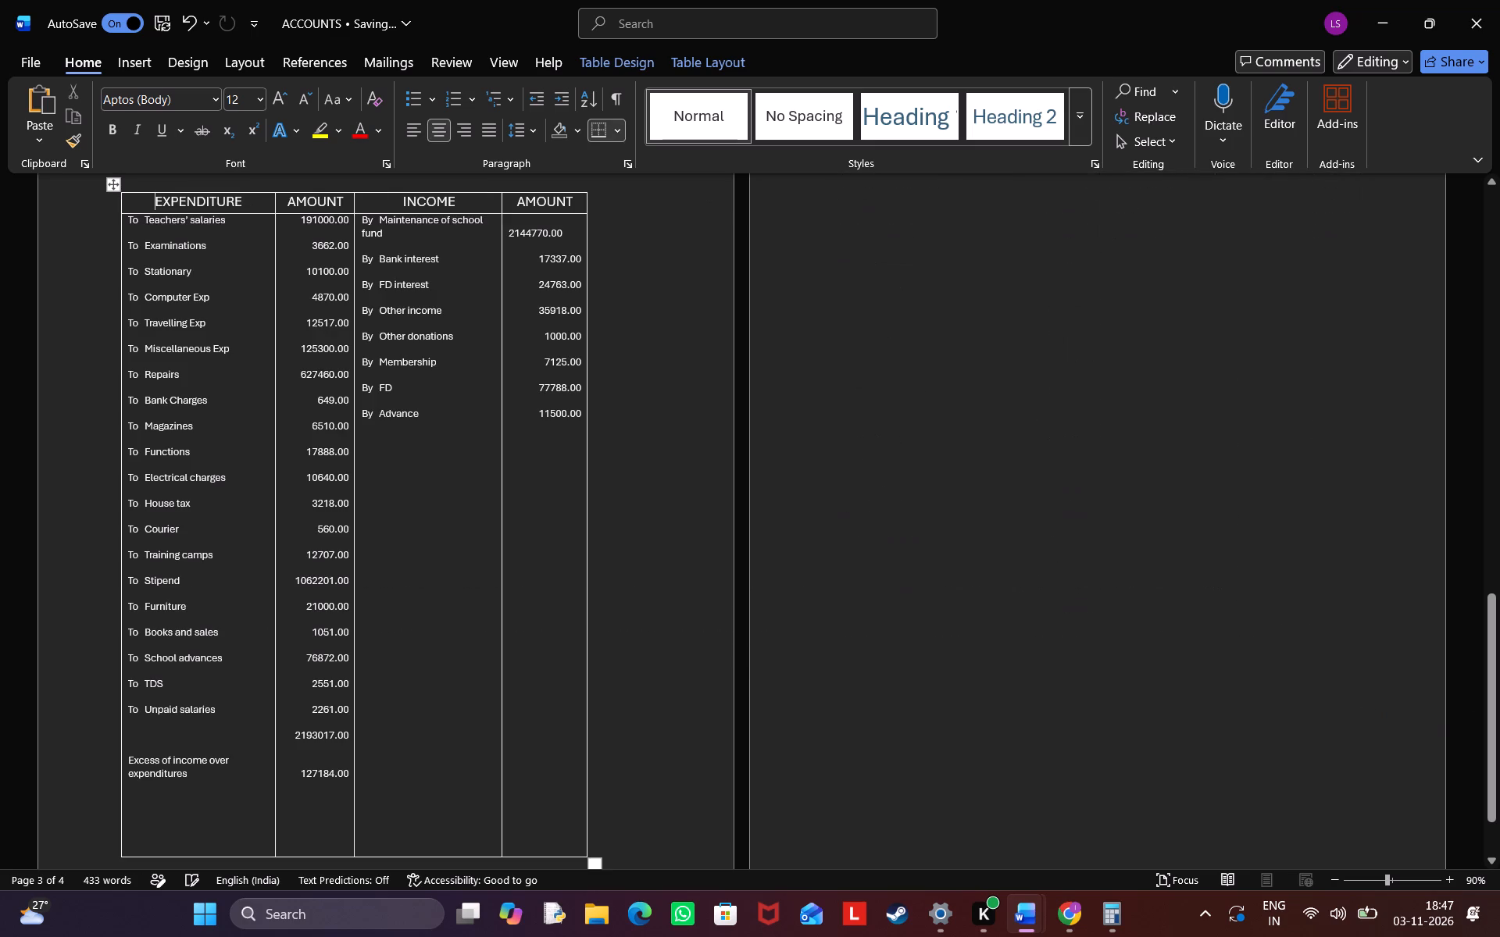
Examine the resized table on the third page, from its heading down to the excess of income entry.
scroll(1215, 587, right, 7)
scroll(1215, 587, up, 3)
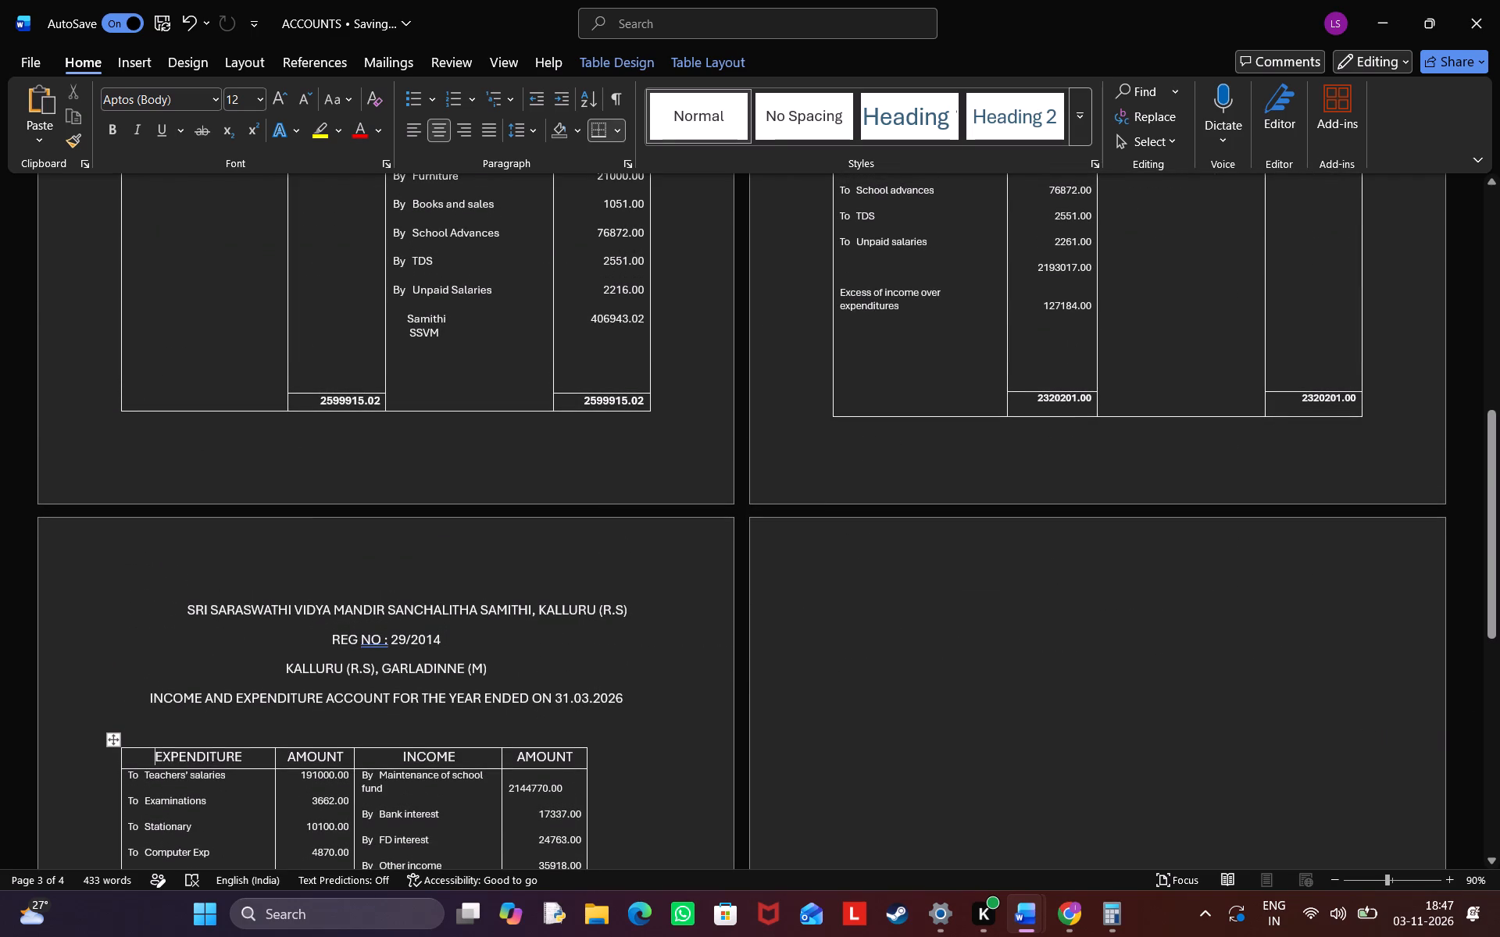
scroll(1215, 587, right, 3)
scroll(615, 603, right, 2)
scroll(615, 603, down, 6)
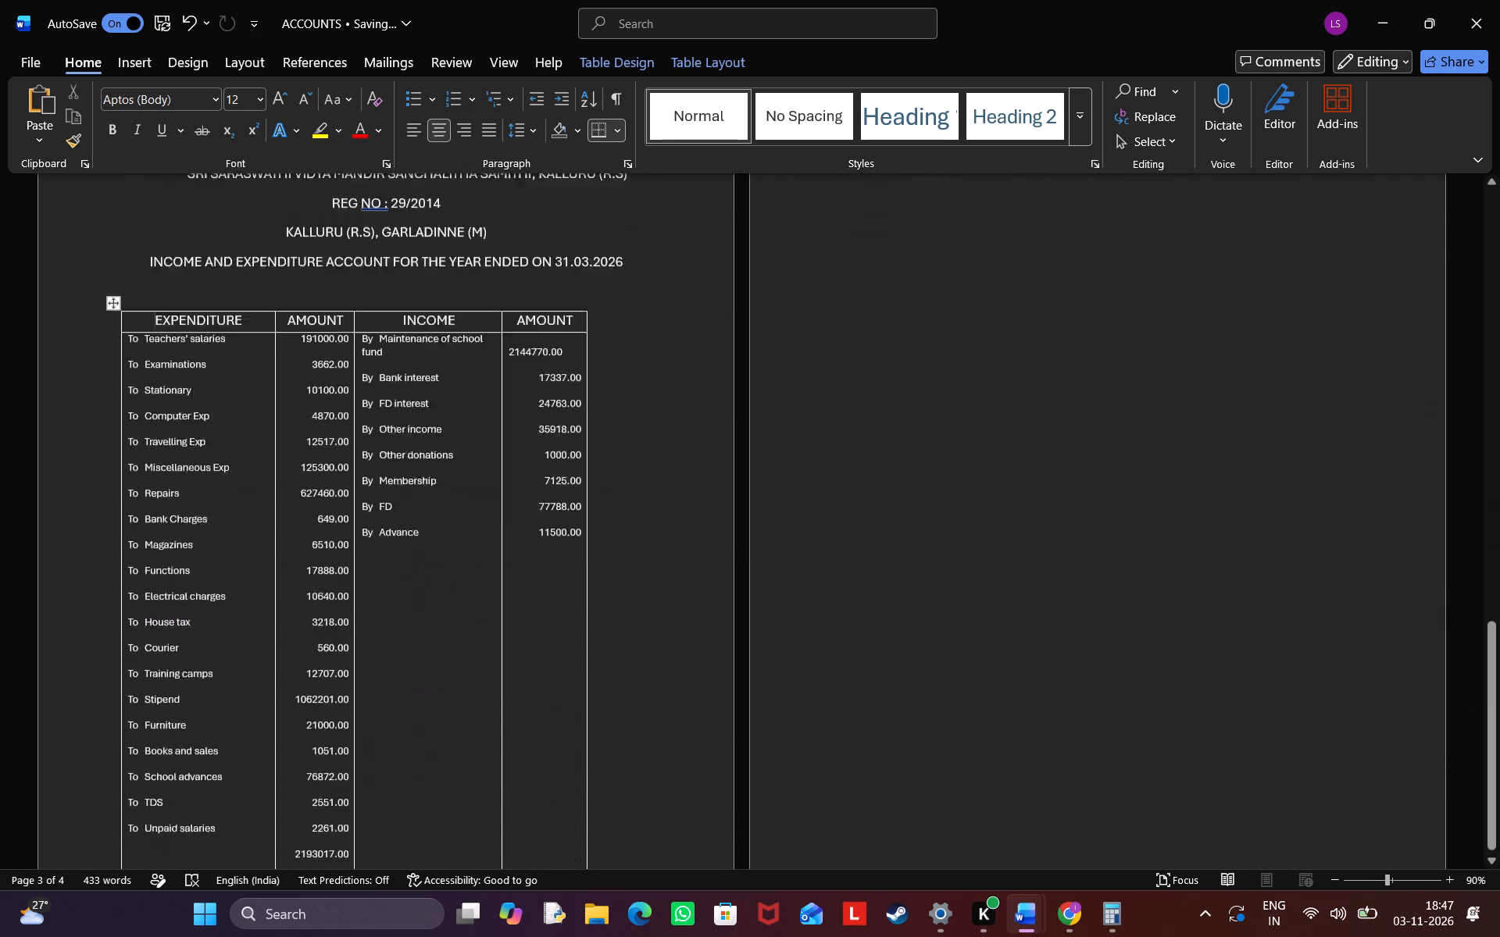
scroll(615, 603, down, 2)
scroll(615, 603, right, 1)
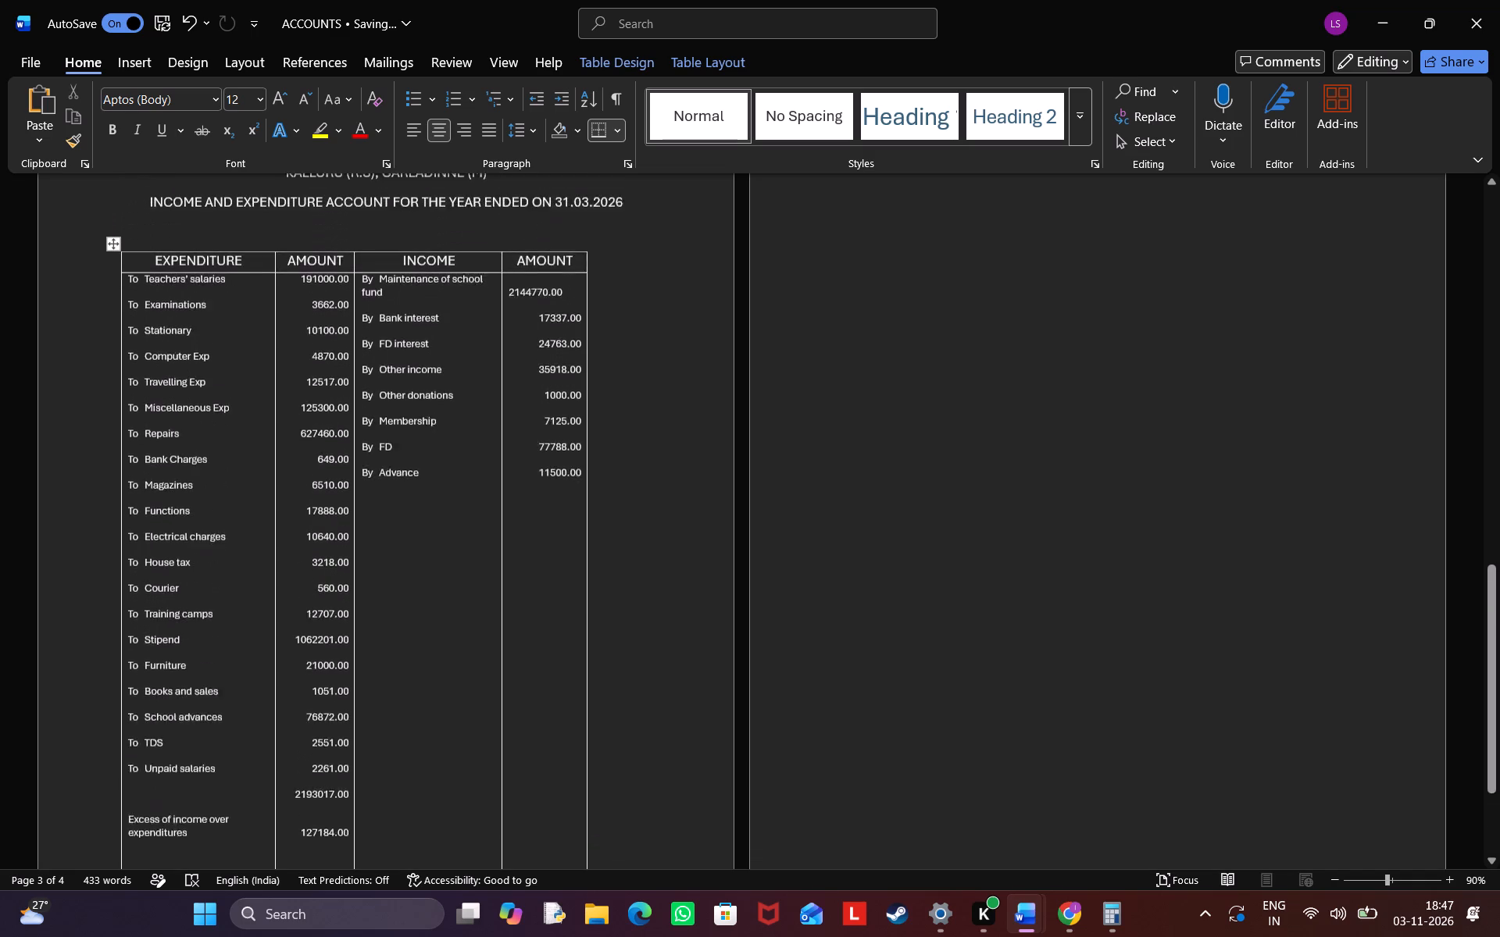
scroll(615, 603, right, 1)
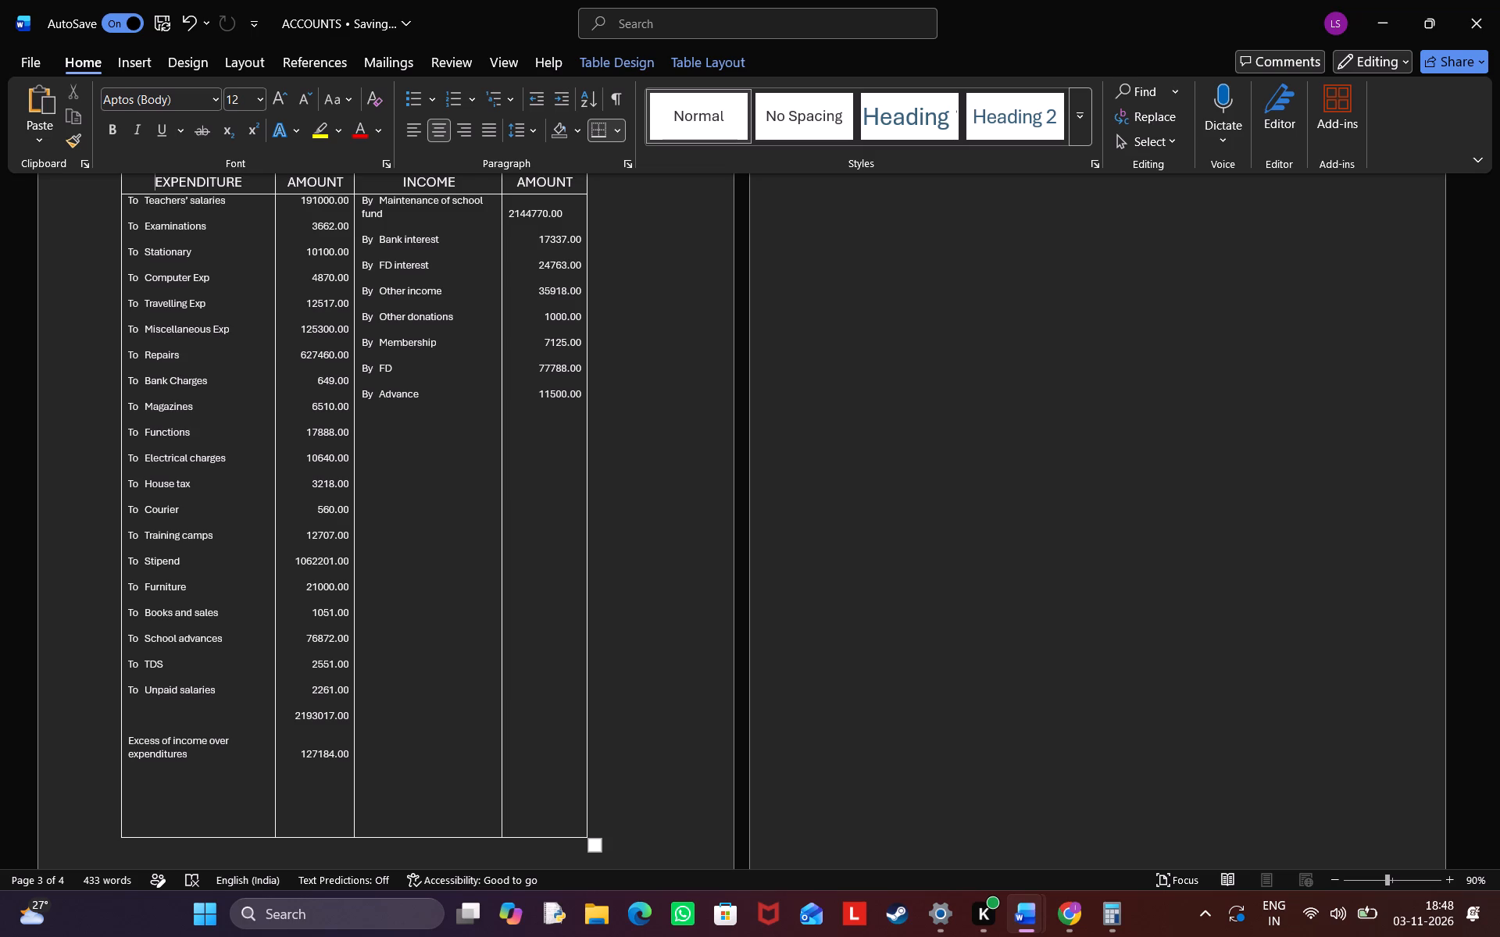
scroll(615, 603, up, 1)
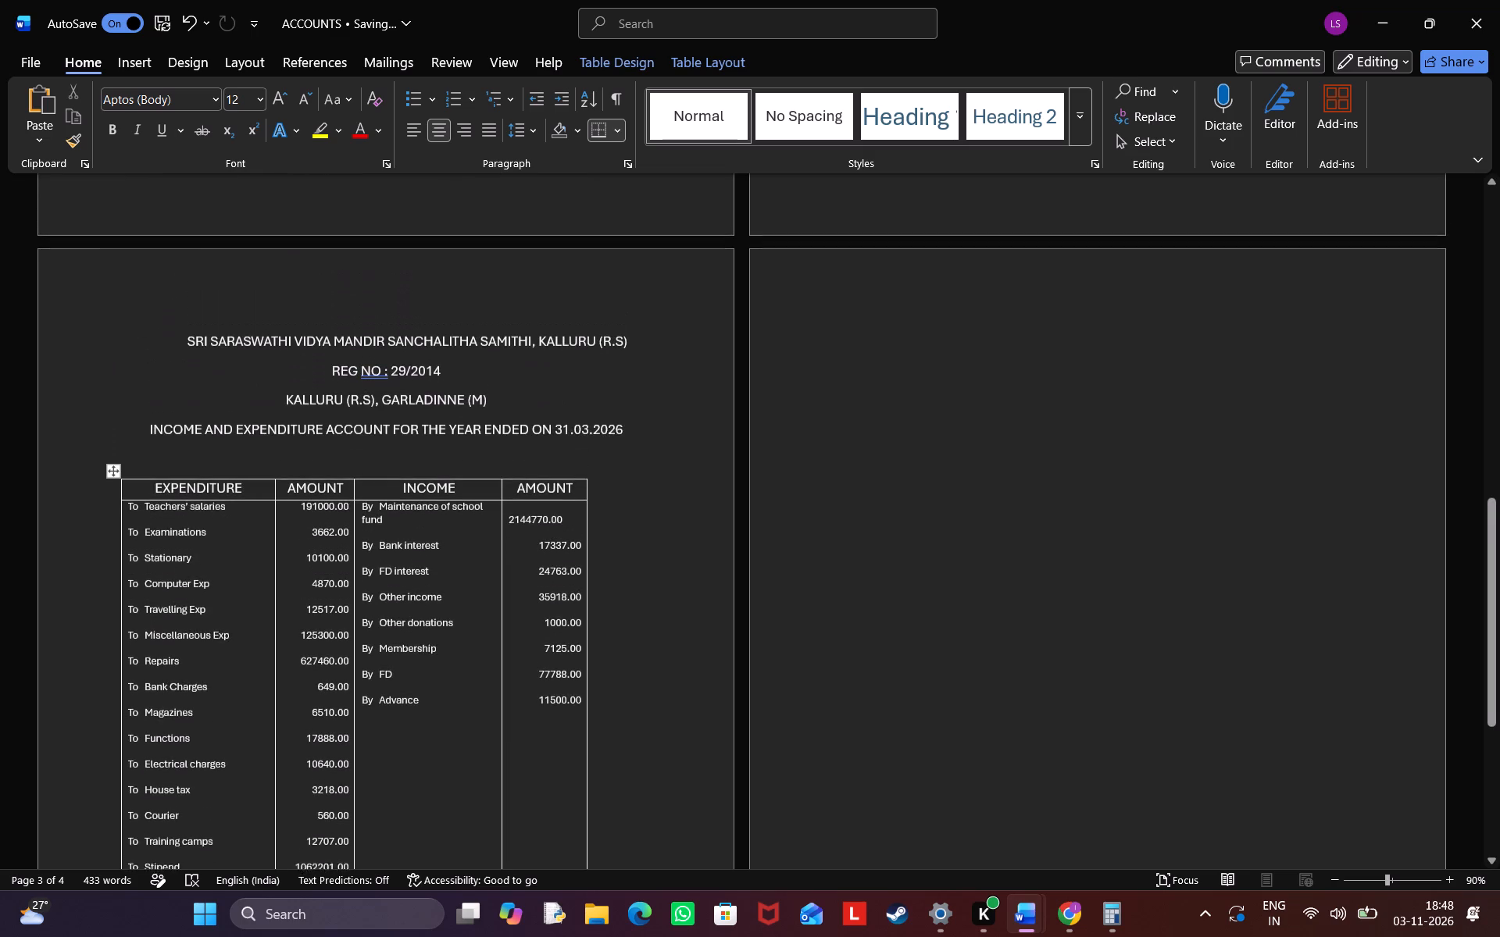
scroll(615, 603, up, 1)
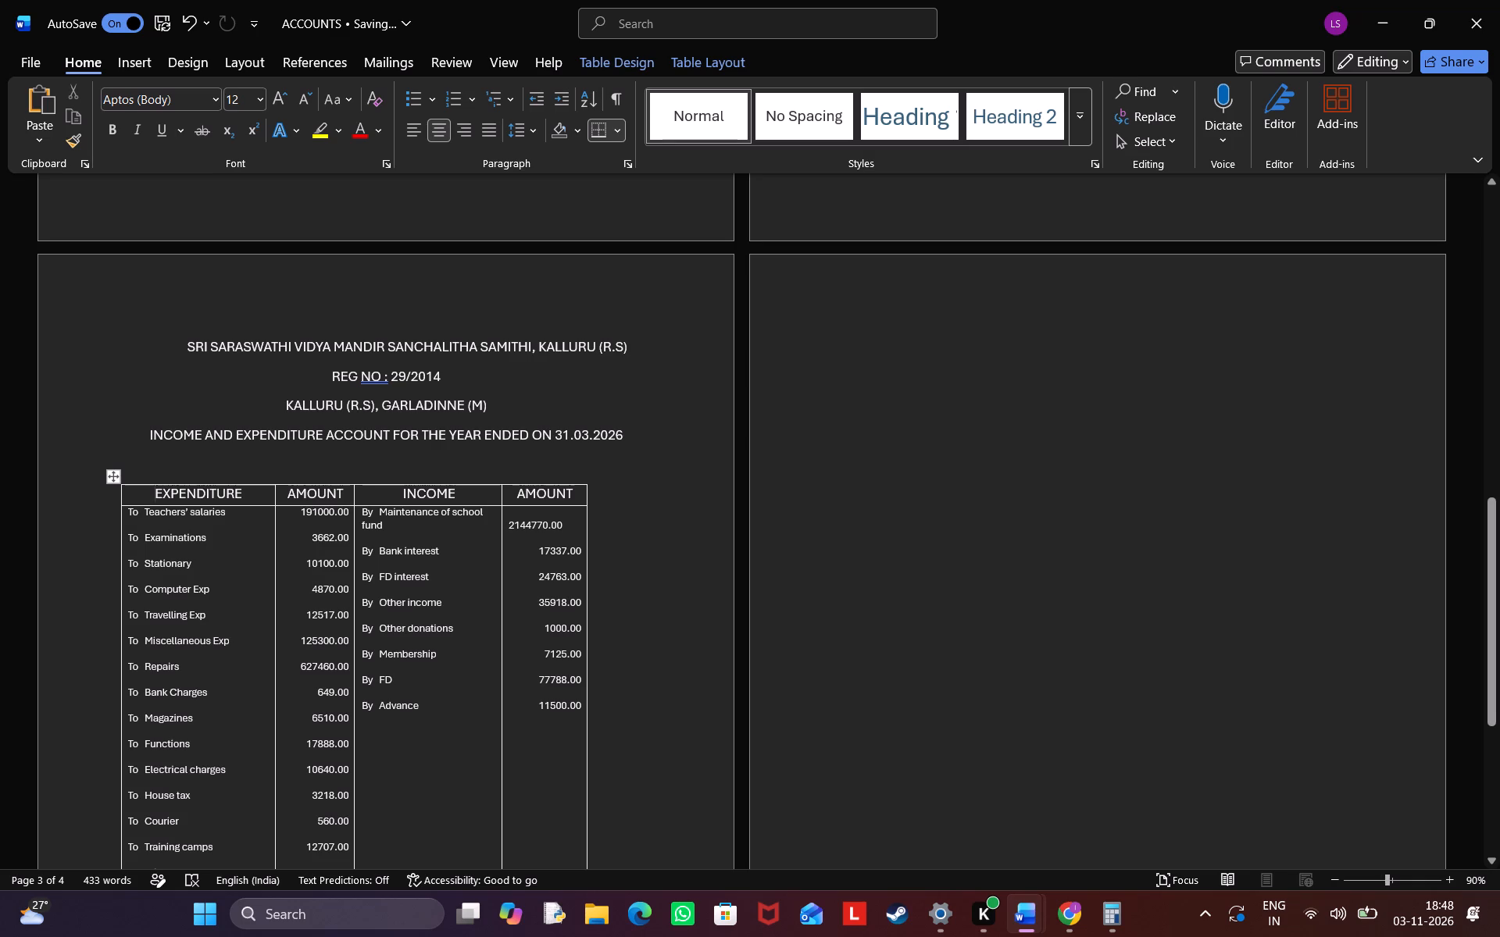
Replace "INCOME AND EXPENDITURE" with "BALANCE SHEET" in the third page's heading line, keeping "ACCOUNT FOR THE YEAR ENDED ON 31.03.2026".
click(330, 436)
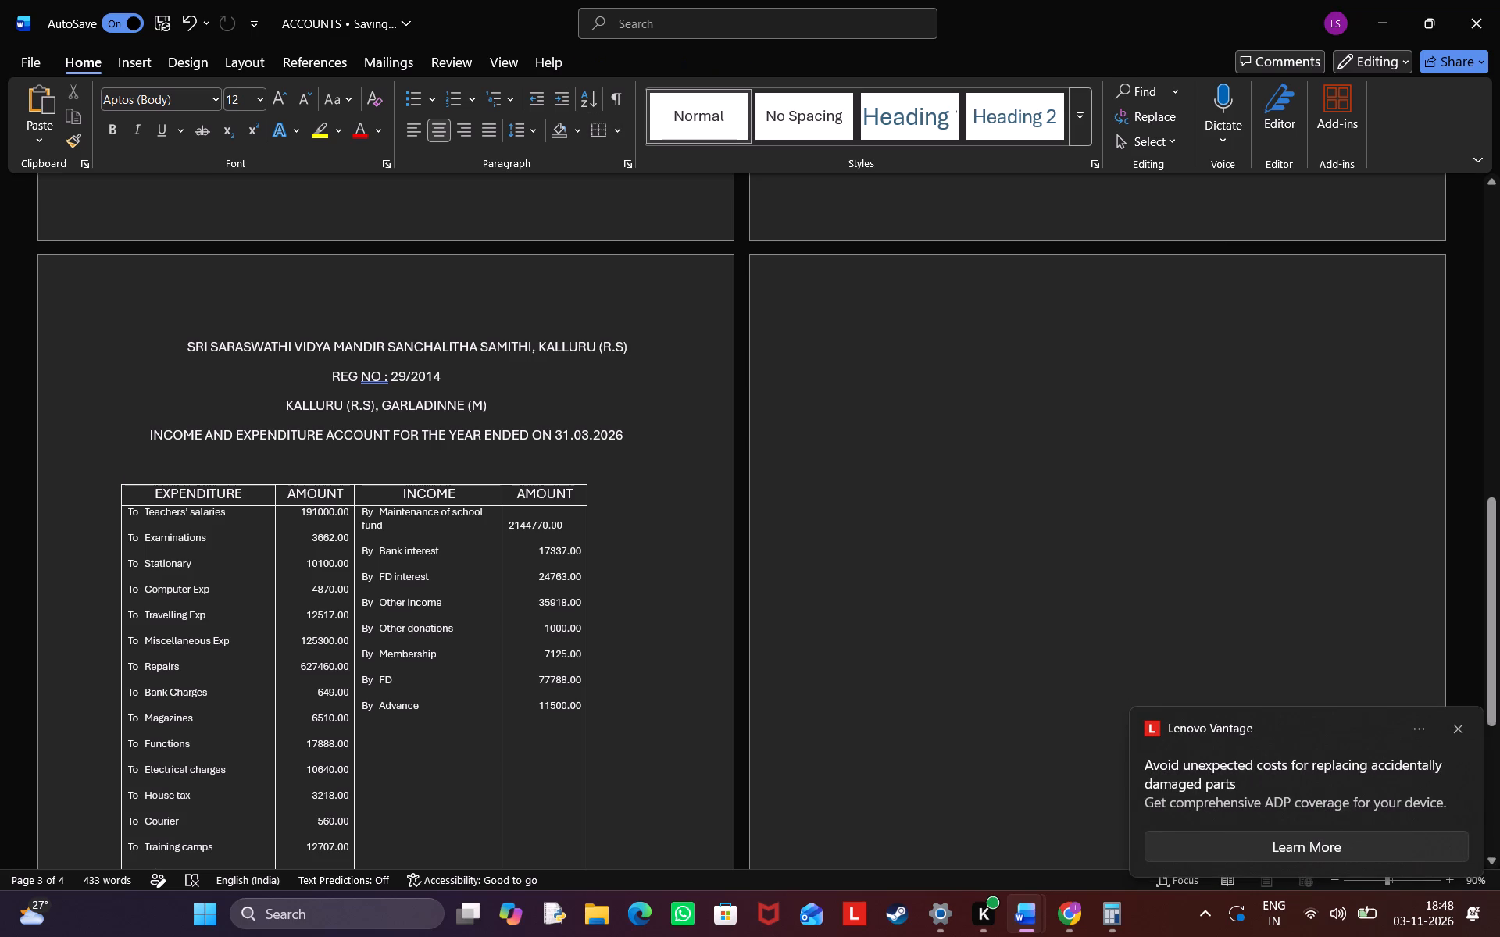
key(Left)
key(BackSpace)
key(BackSpace)
key(BackSpace)
key(BackSpace)
key(BackSpace)
key(BackSpace)
key(BackSpace)
key(BackSpace)
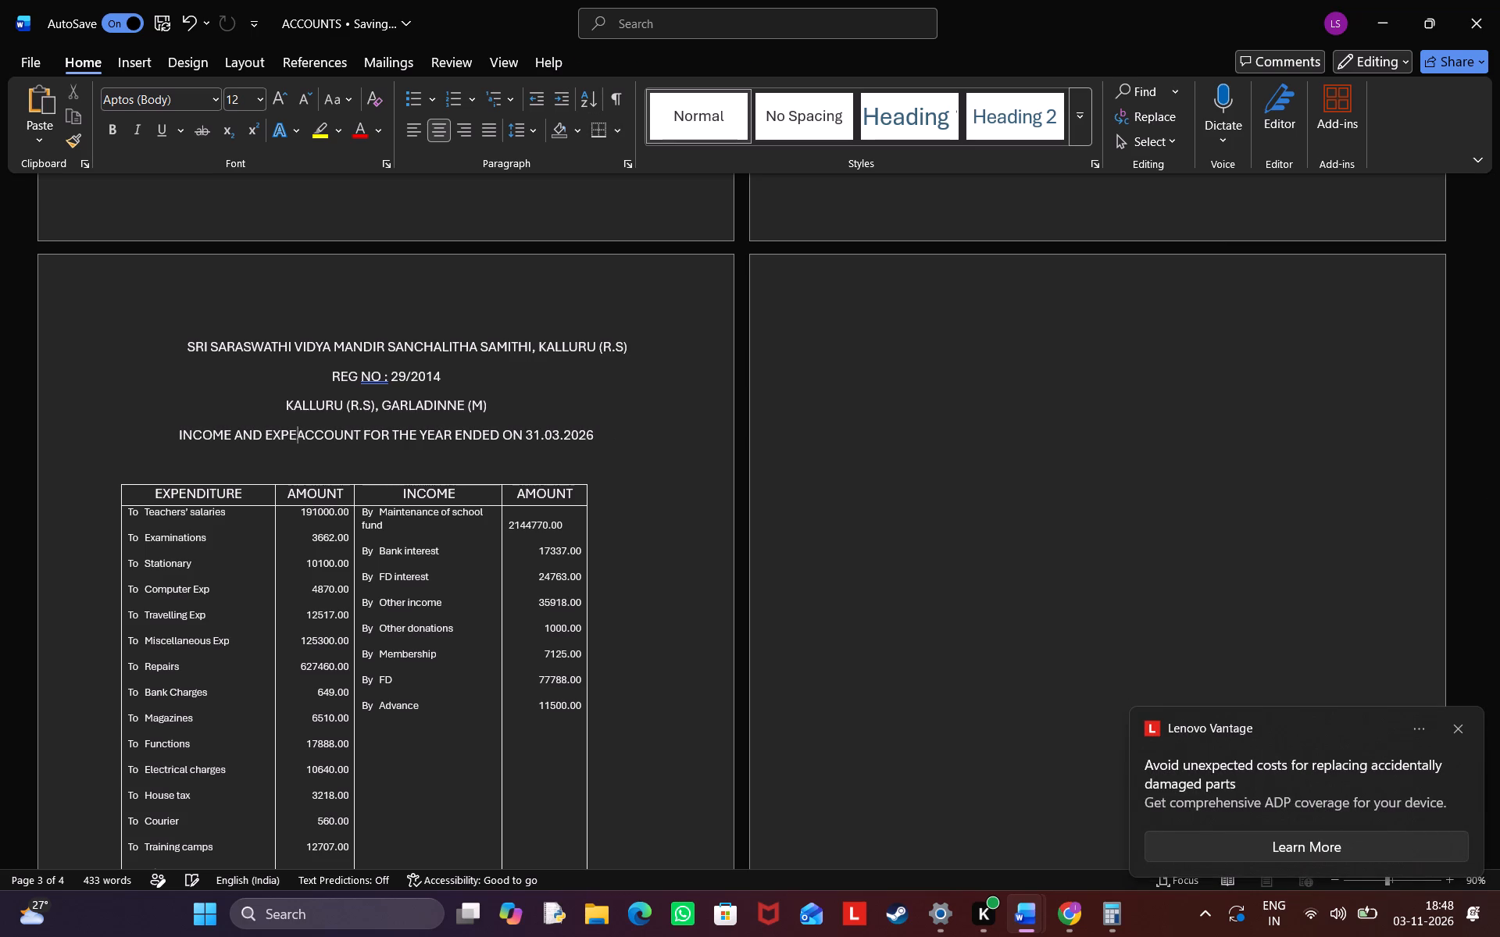
key(BackSpace)
key(BackSpace)
key(BackSpace)
key(BackSpace)
key(BackSpace)
key(BackSpace)
key(BackSpace)
key(BackSpace)
key(BackSpace)
key(BackSpace)
key(BackSpace)
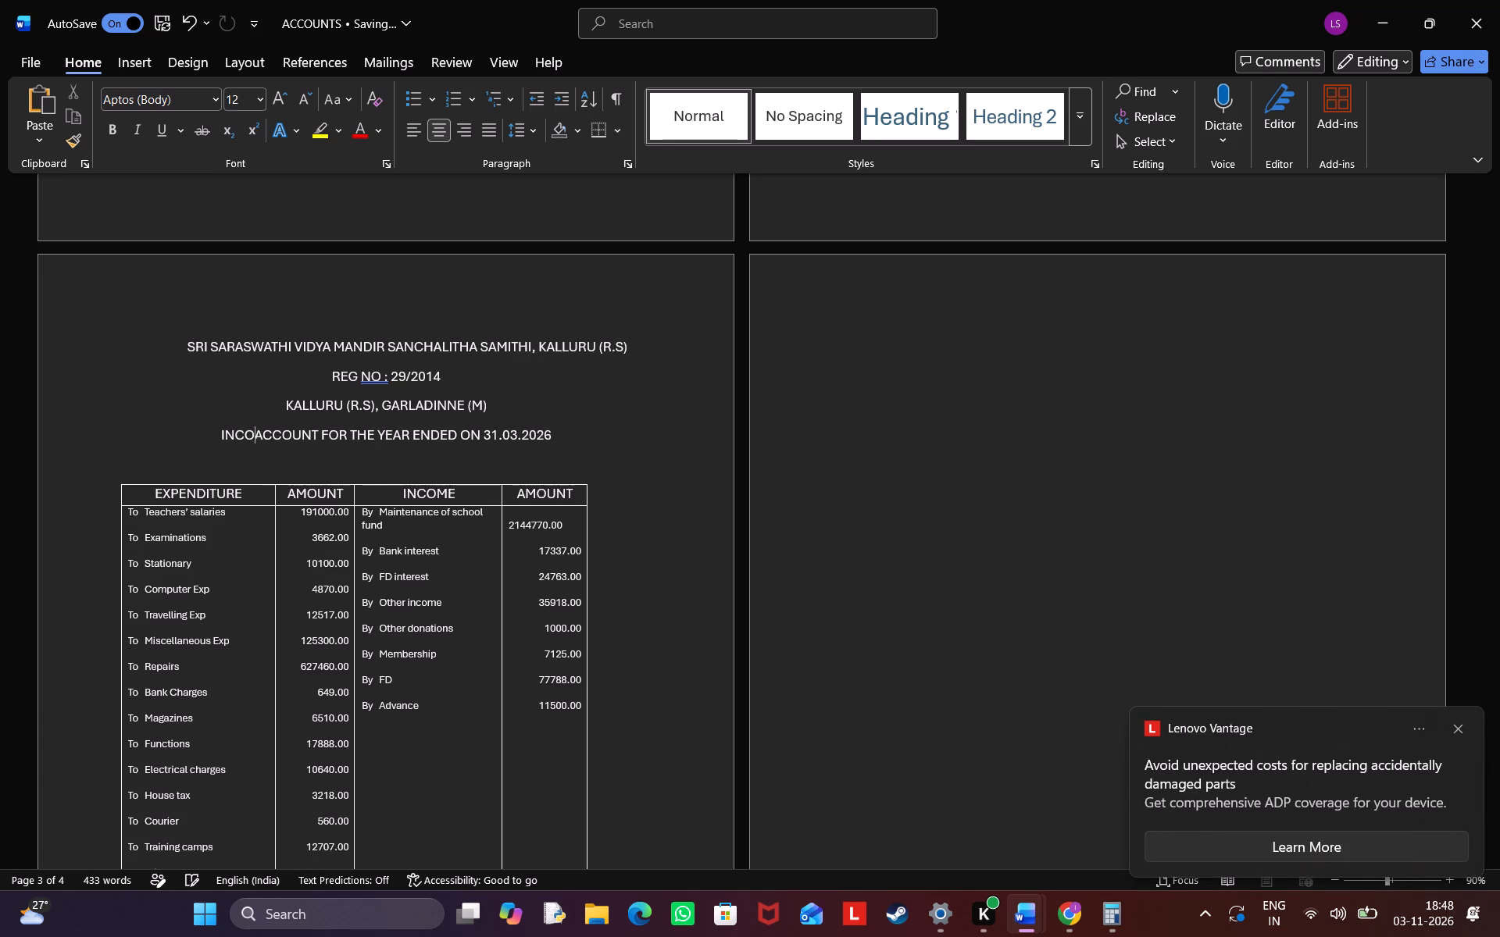
key(BackSpace)
key(BackSpace)
key(BackSpace)
key(BackSpace)
text(BALANCE)
key(space)
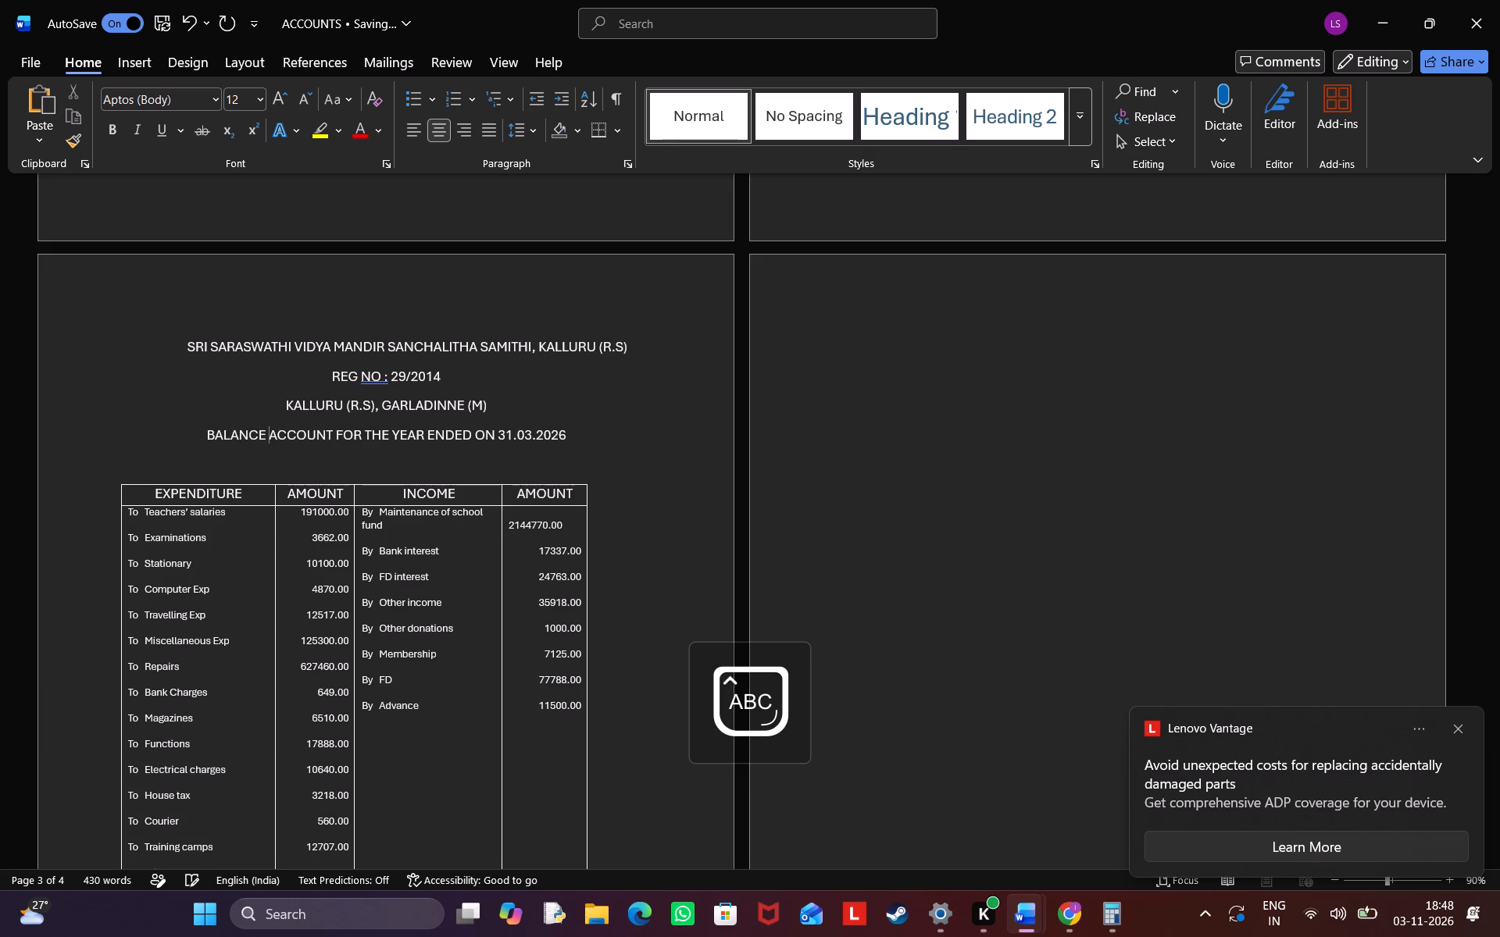
text(SHEET)
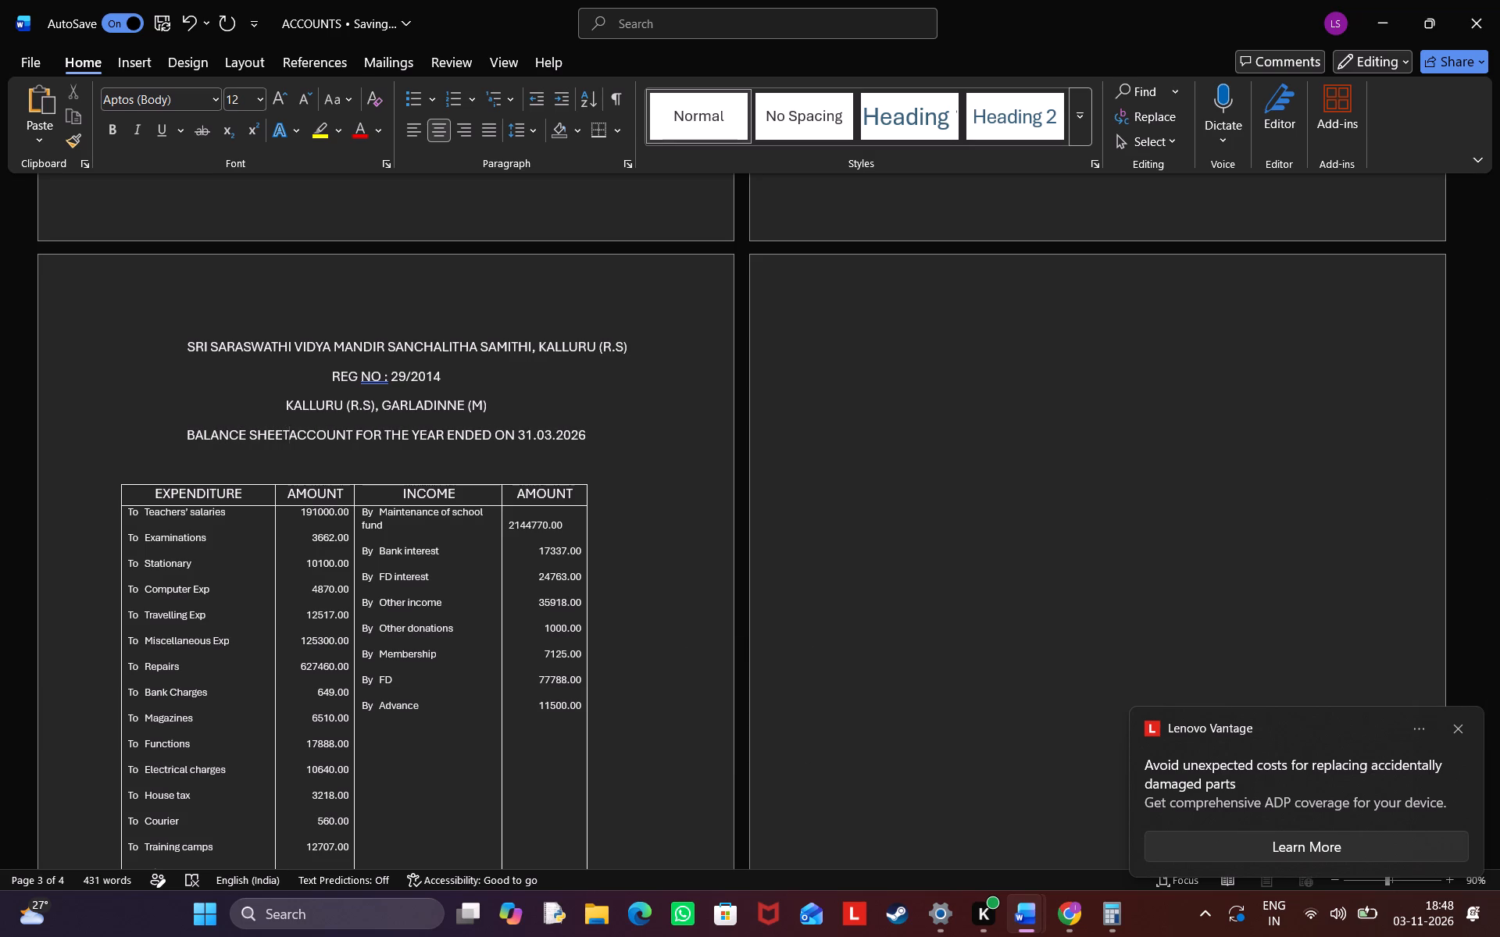
key(space)
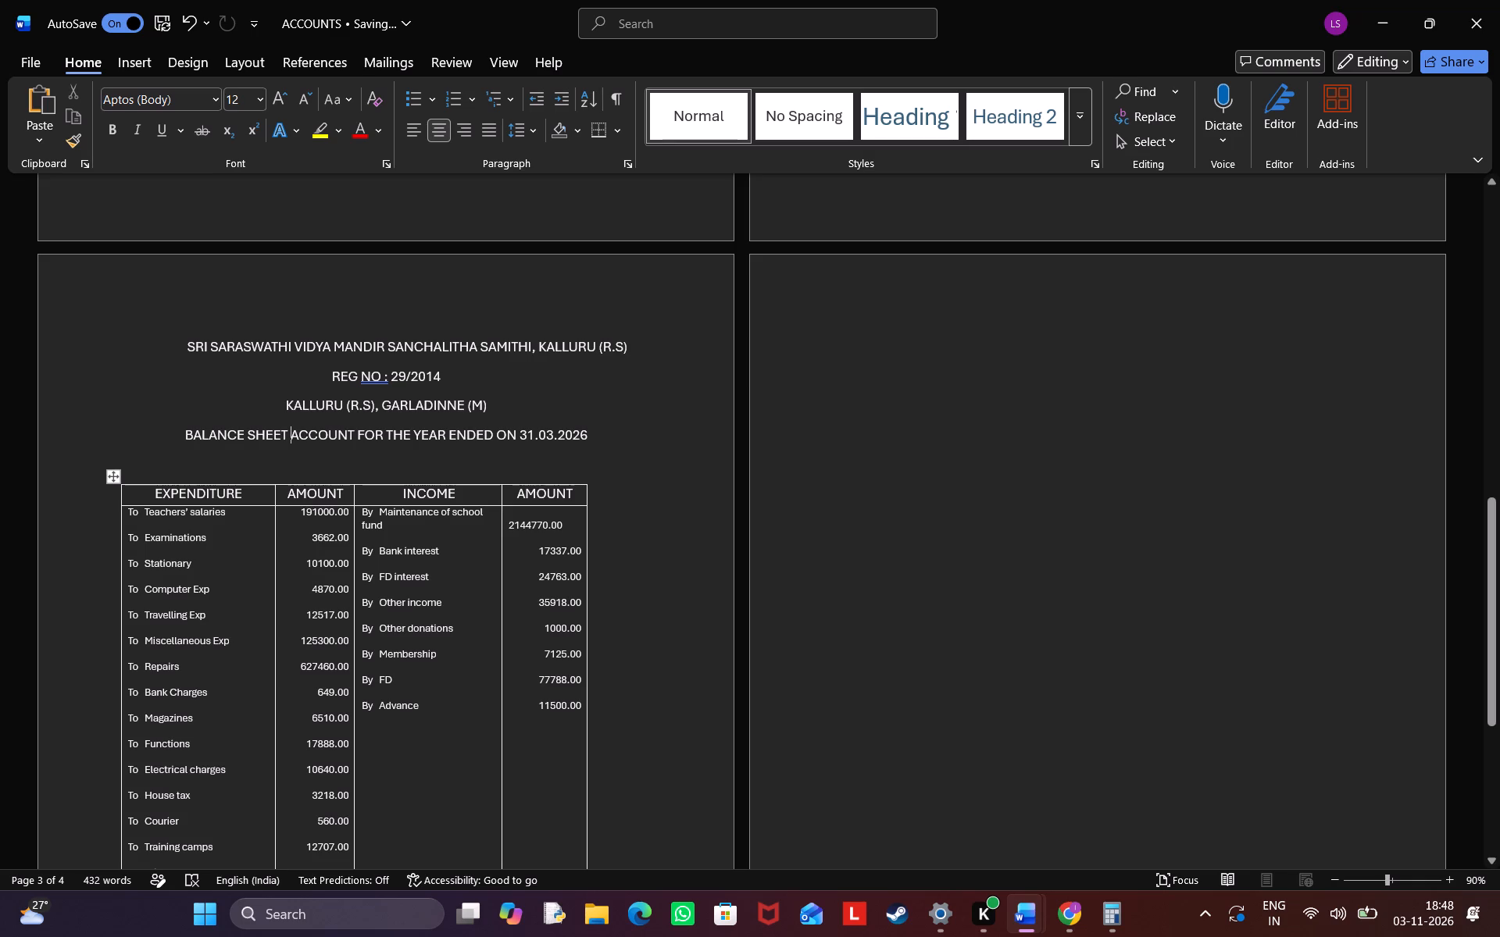
Change the third page table's EXPENDITURE column header to LIABILITIES.
click(248, 497)
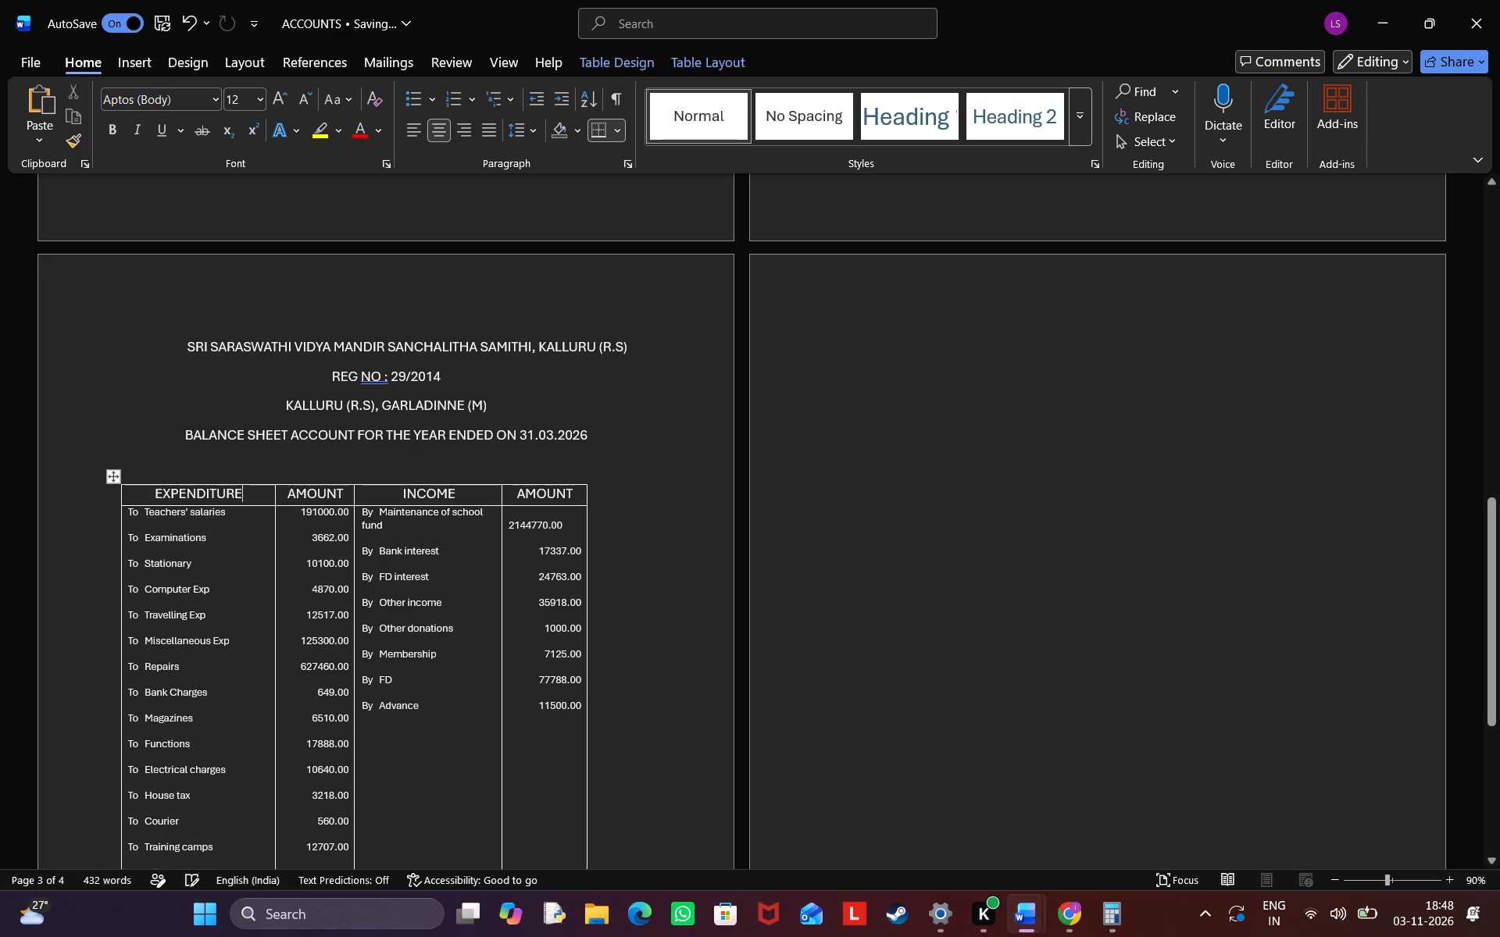
key(BackSpace)
key(BackSpace)
key(BackSpace)
key(BackSpace)
key(BackSpace)
key(BackSpace)
key(BackSpace)
key(BackSpace)
key(BackSpace)
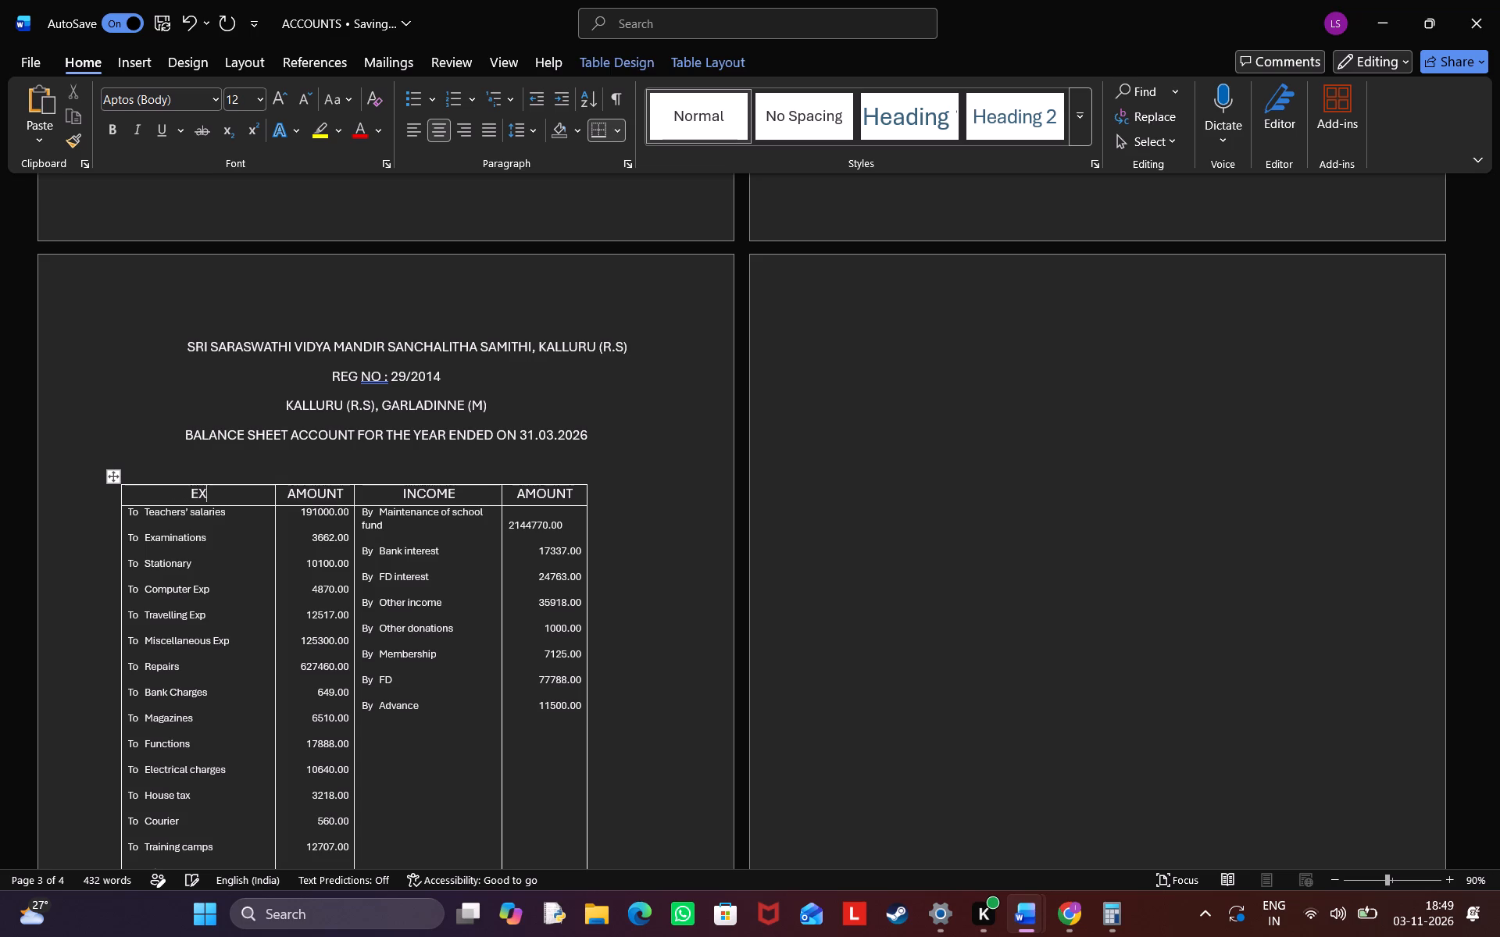
key(BackSpace)
key(BackSpace)
text(LIA)
text(BI)
text(LITIES)
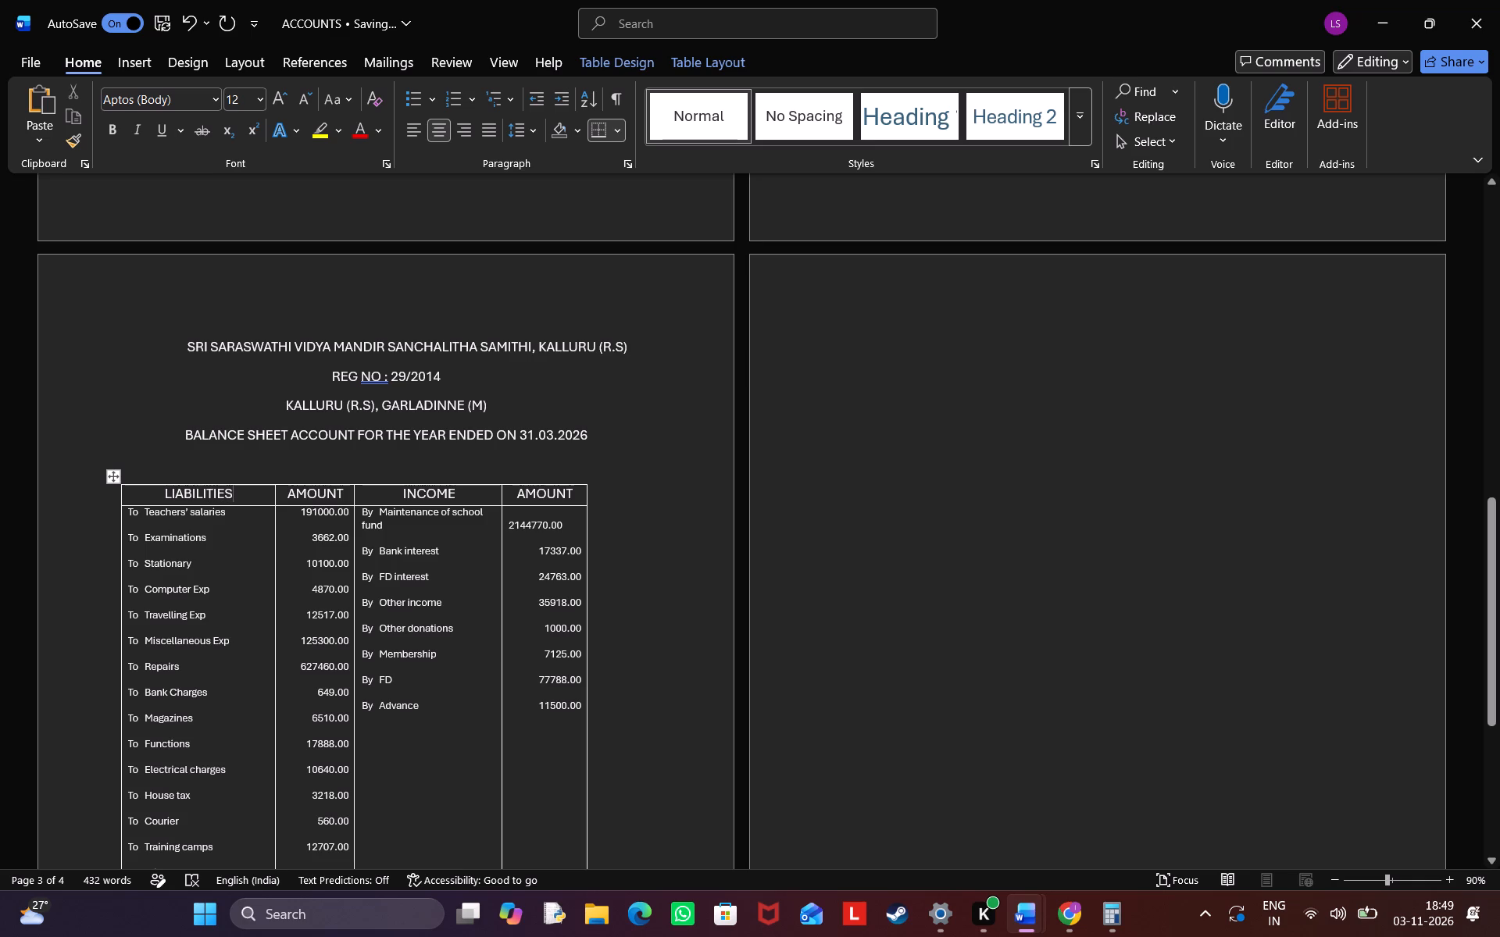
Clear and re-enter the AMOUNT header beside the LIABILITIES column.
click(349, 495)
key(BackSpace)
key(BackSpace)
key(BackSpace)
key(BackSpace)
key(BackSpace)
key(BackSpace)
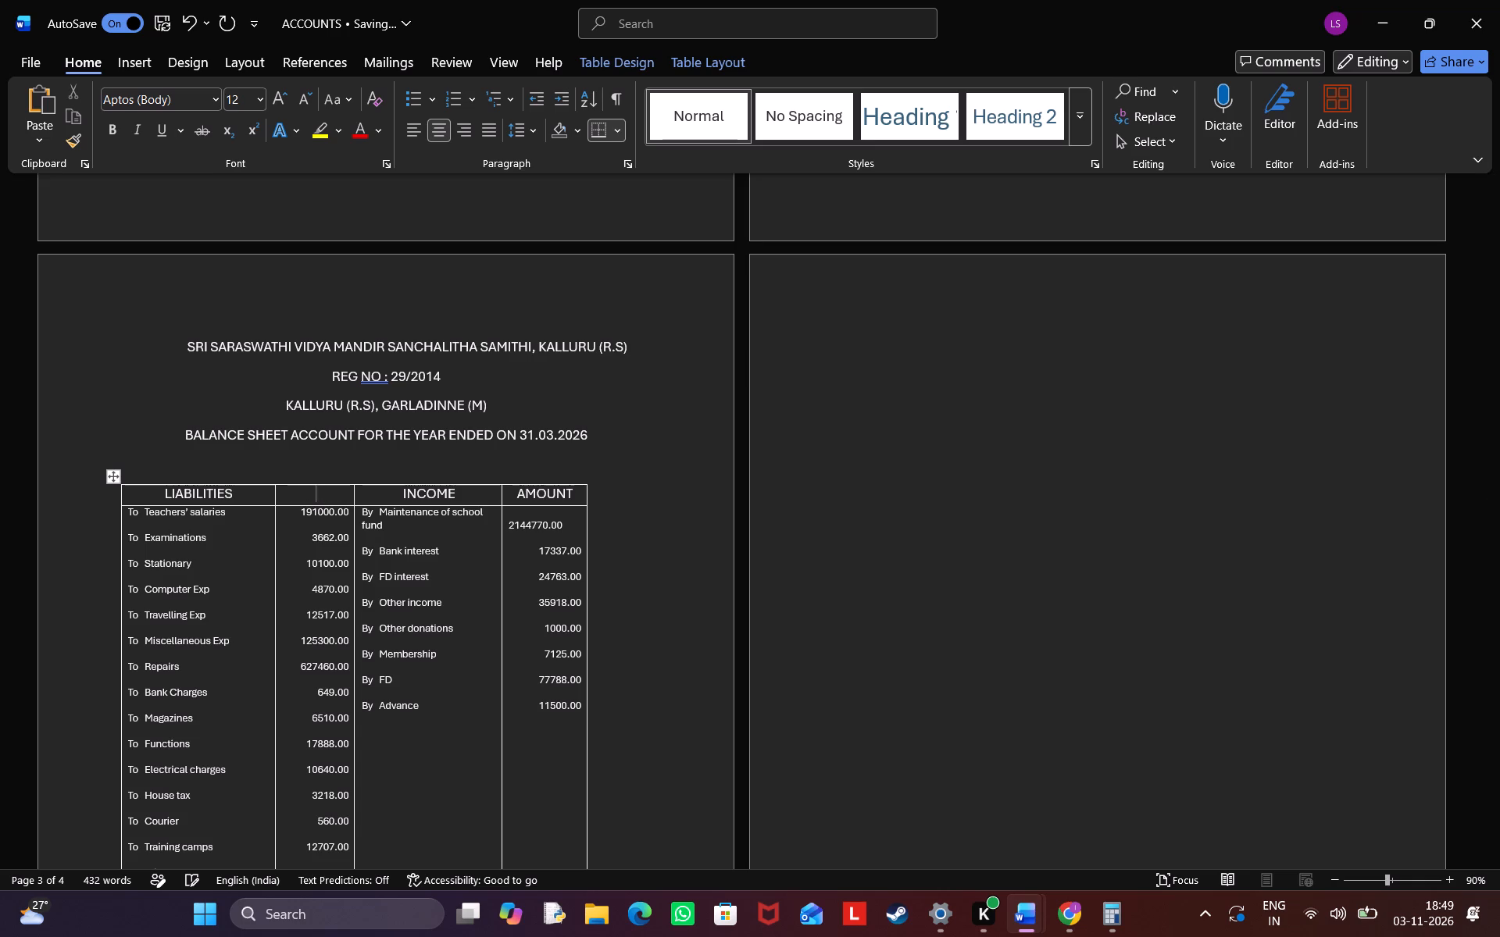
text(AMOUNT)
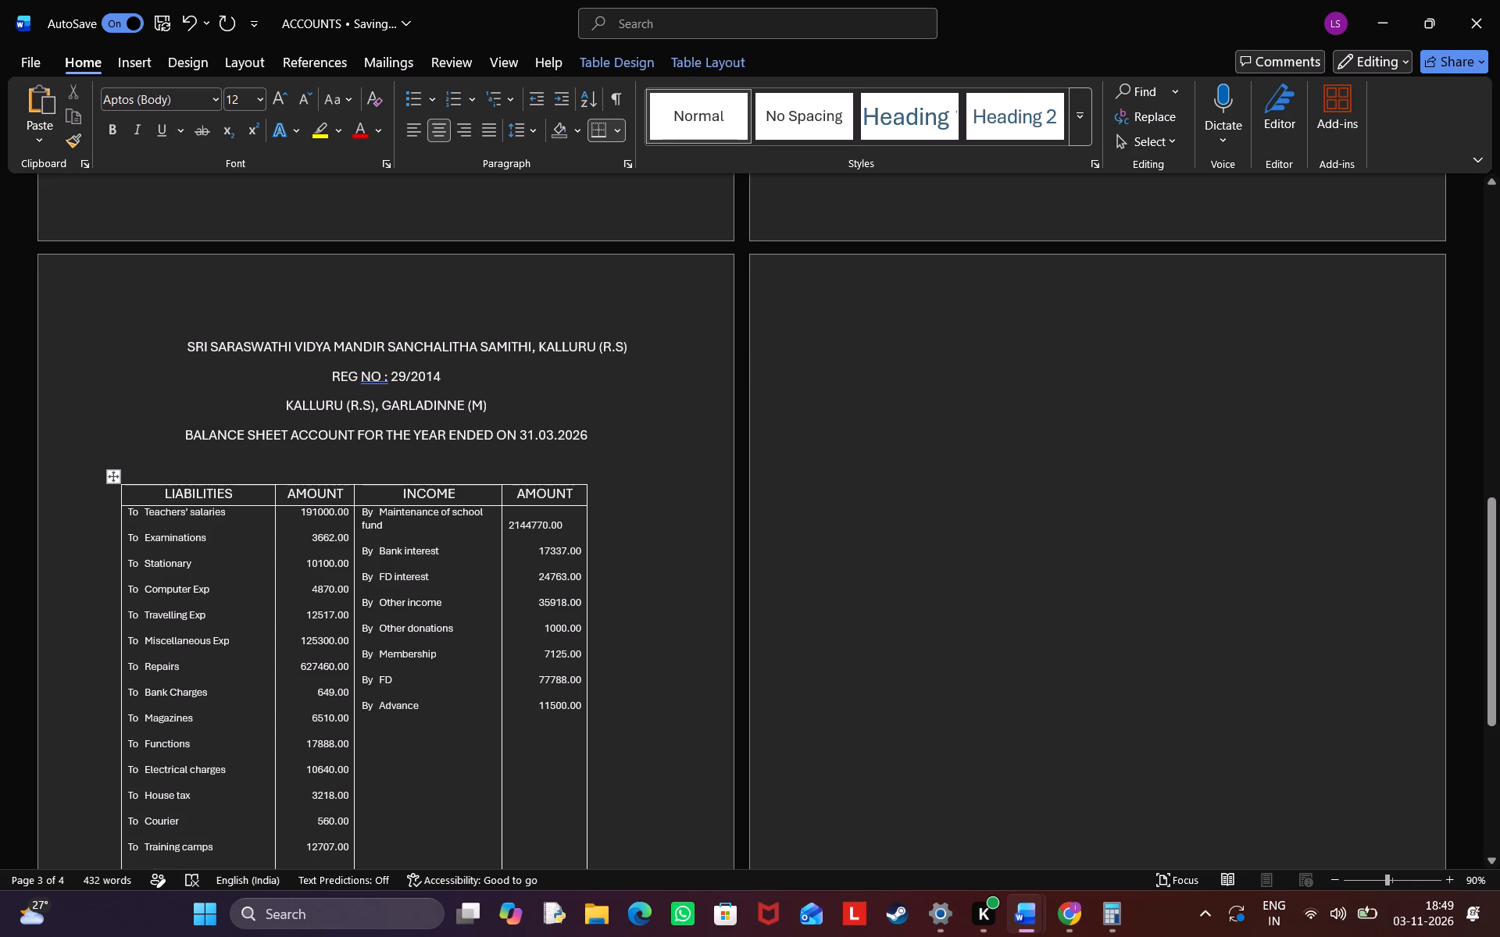
Change the third page table's INCOME column header to ASSETS.
click(471, 503)
key(BackSpace)
key(BackSpace)
key(BackSpace)
key(BackSpace)
key(BackSpace)
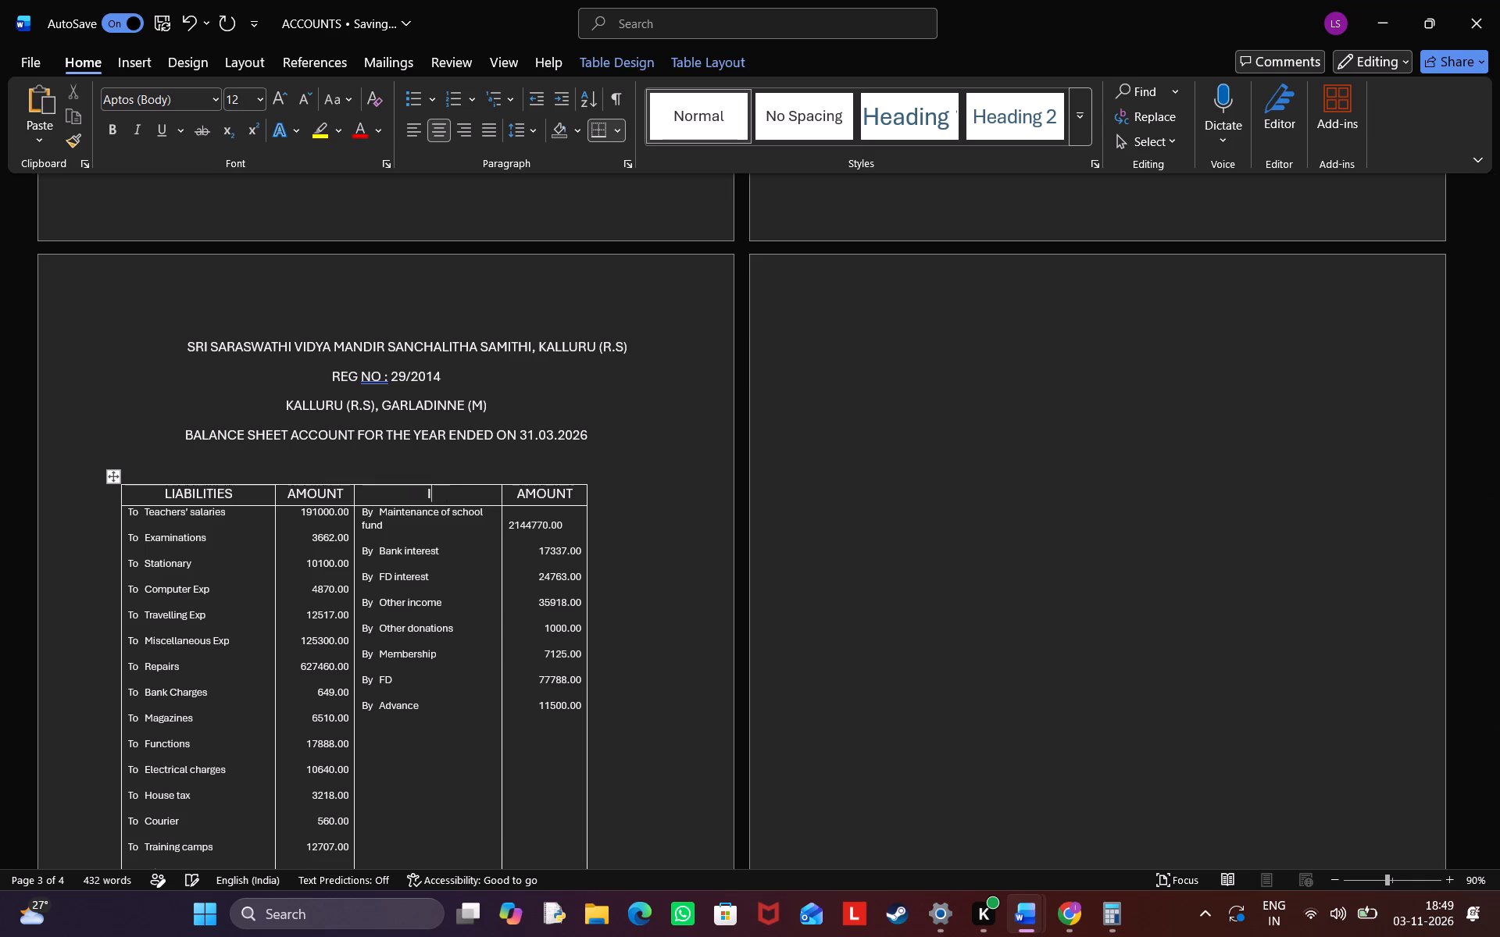
key(BackSpace)
text(ASSETES)
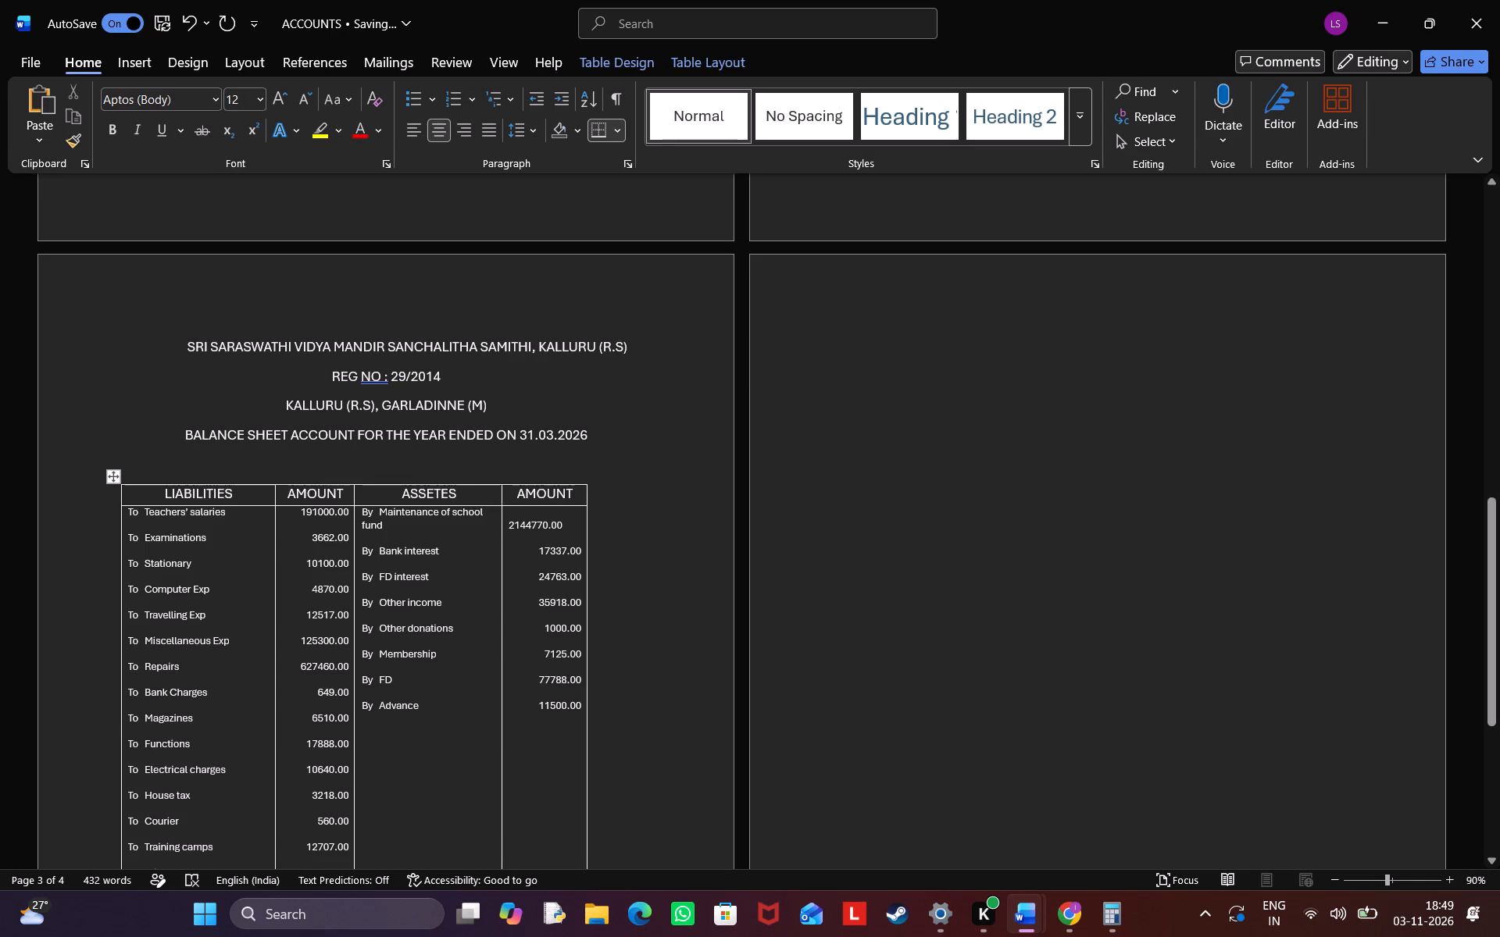
click(481, 565)
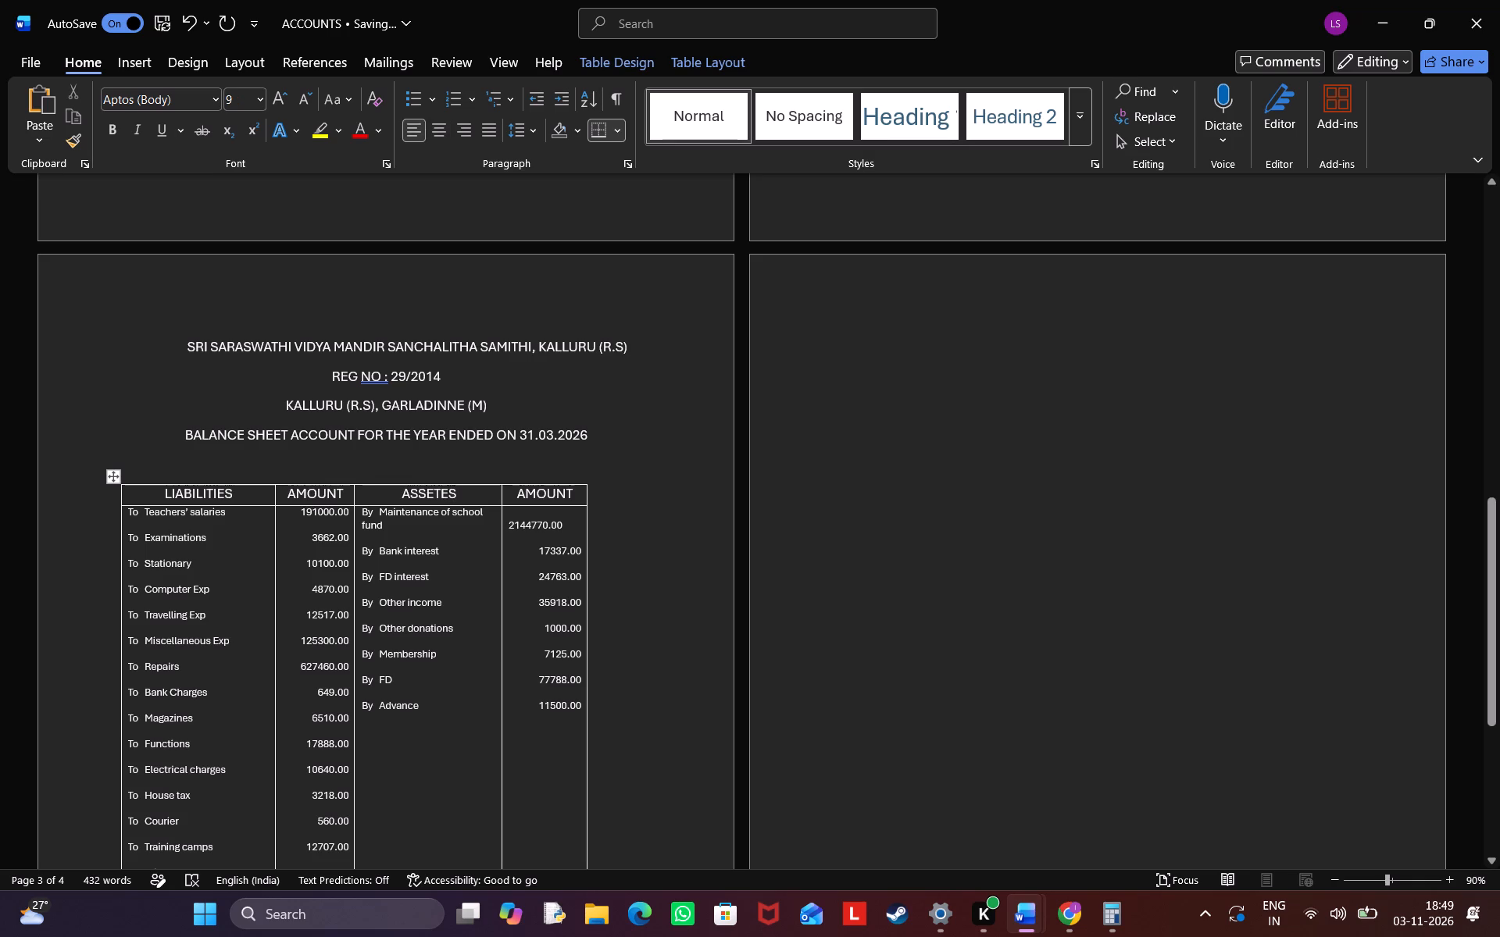
click(469, 501)
key(BackSpace)
key(BackSpace)
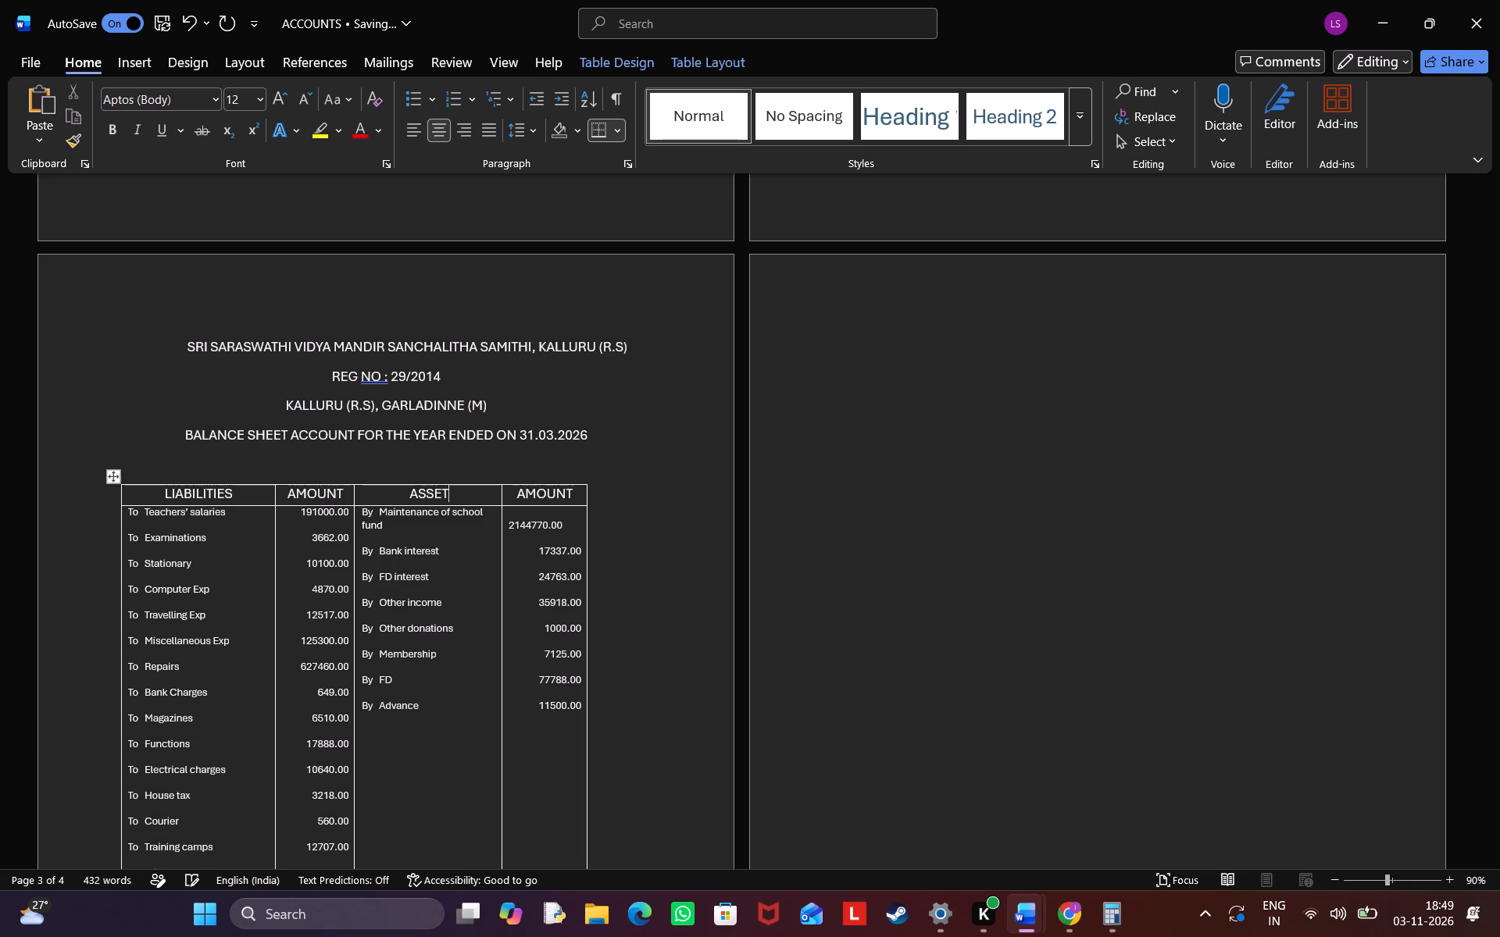
key(s)
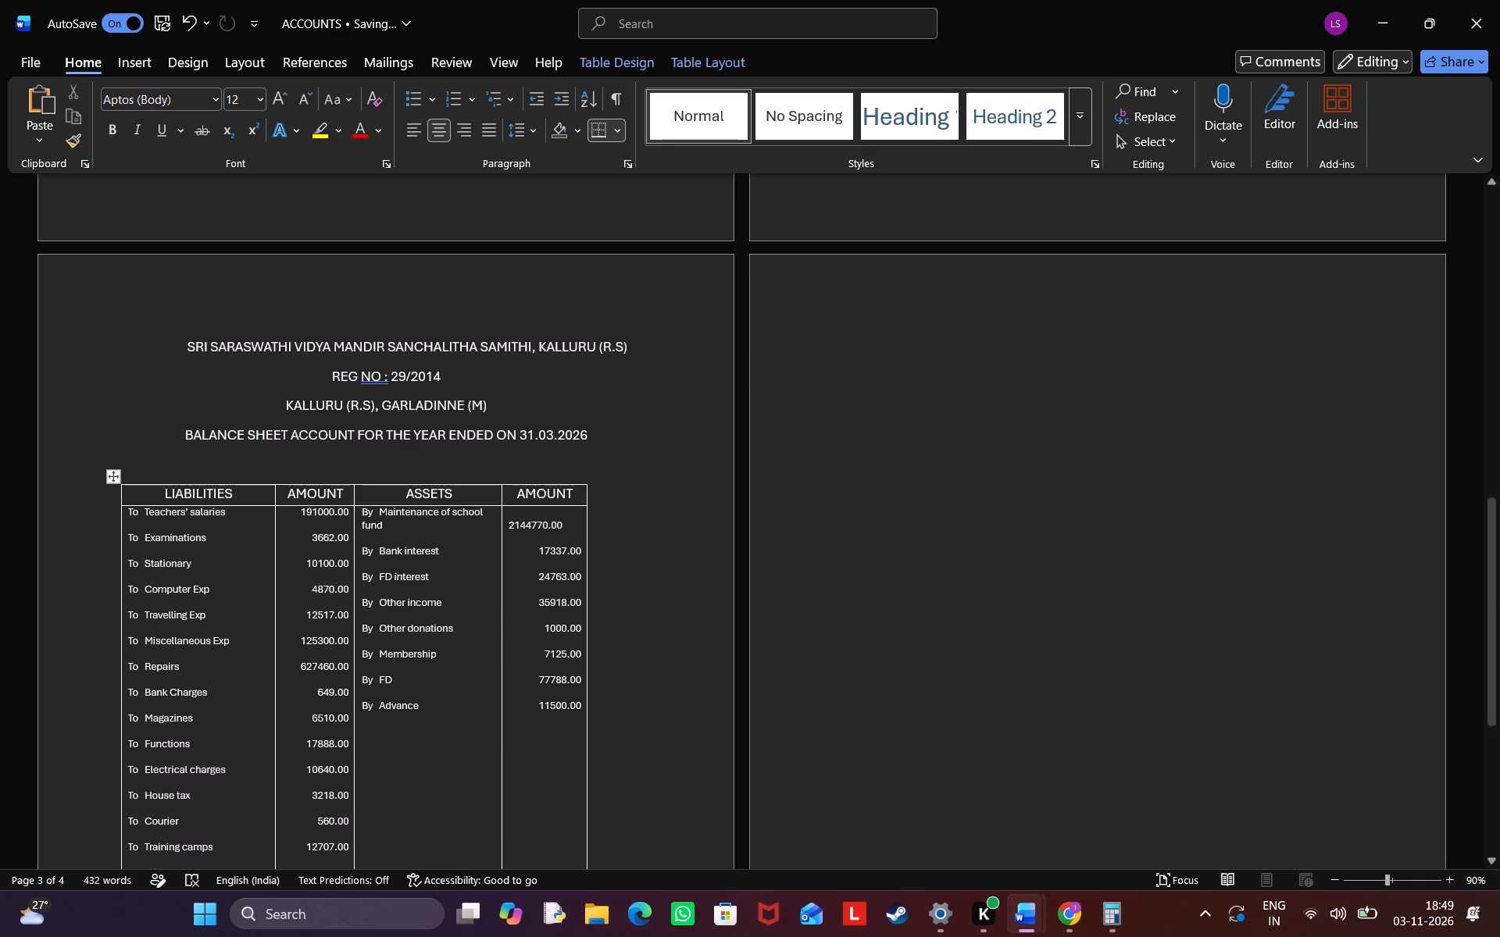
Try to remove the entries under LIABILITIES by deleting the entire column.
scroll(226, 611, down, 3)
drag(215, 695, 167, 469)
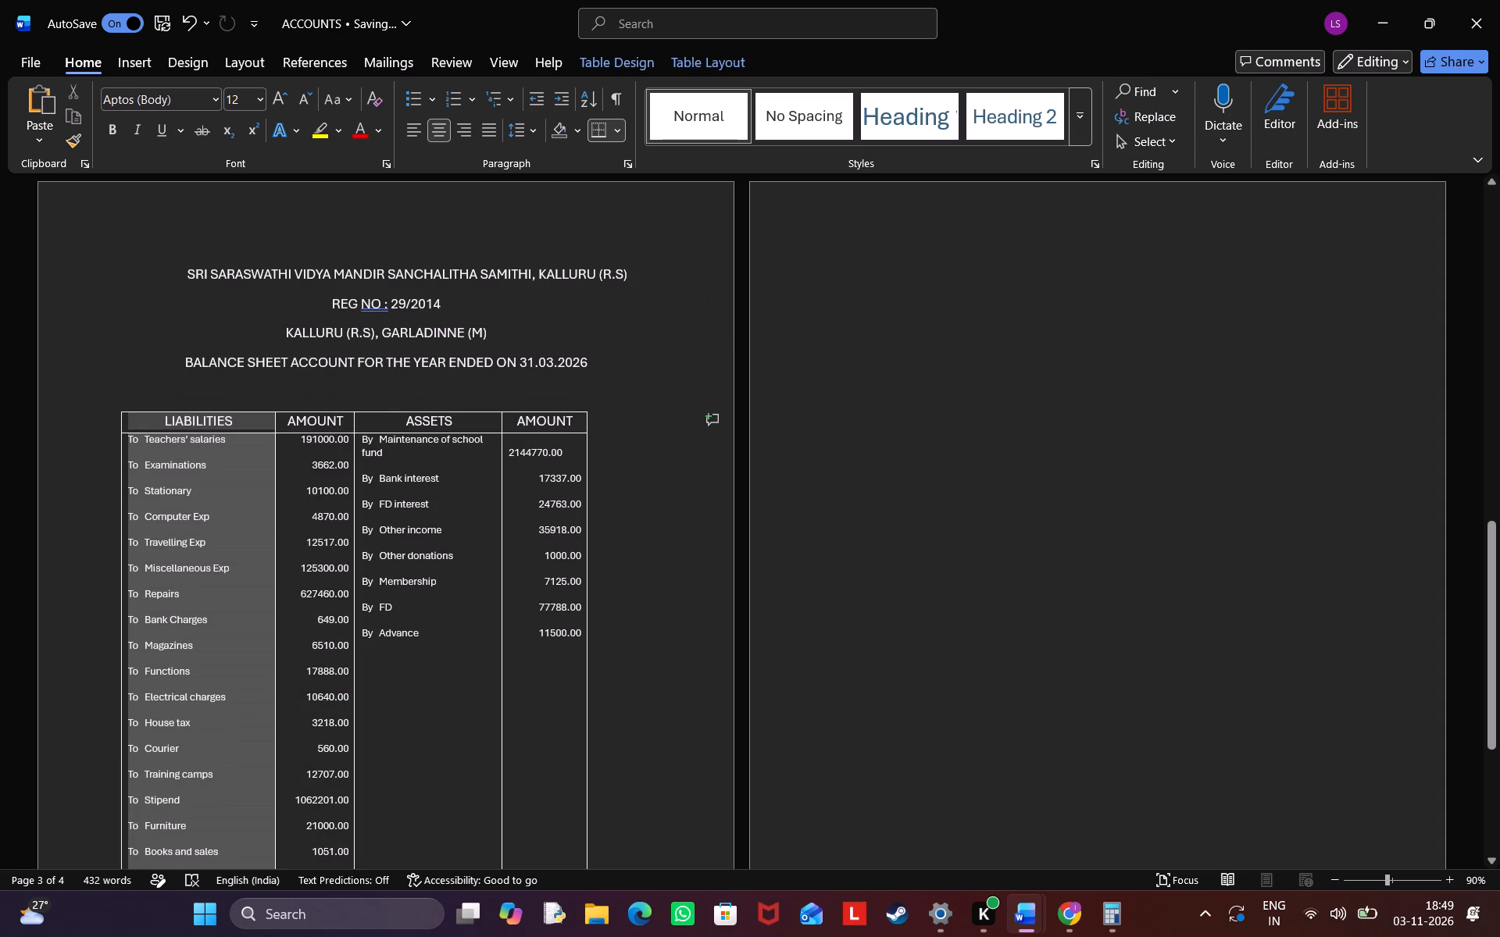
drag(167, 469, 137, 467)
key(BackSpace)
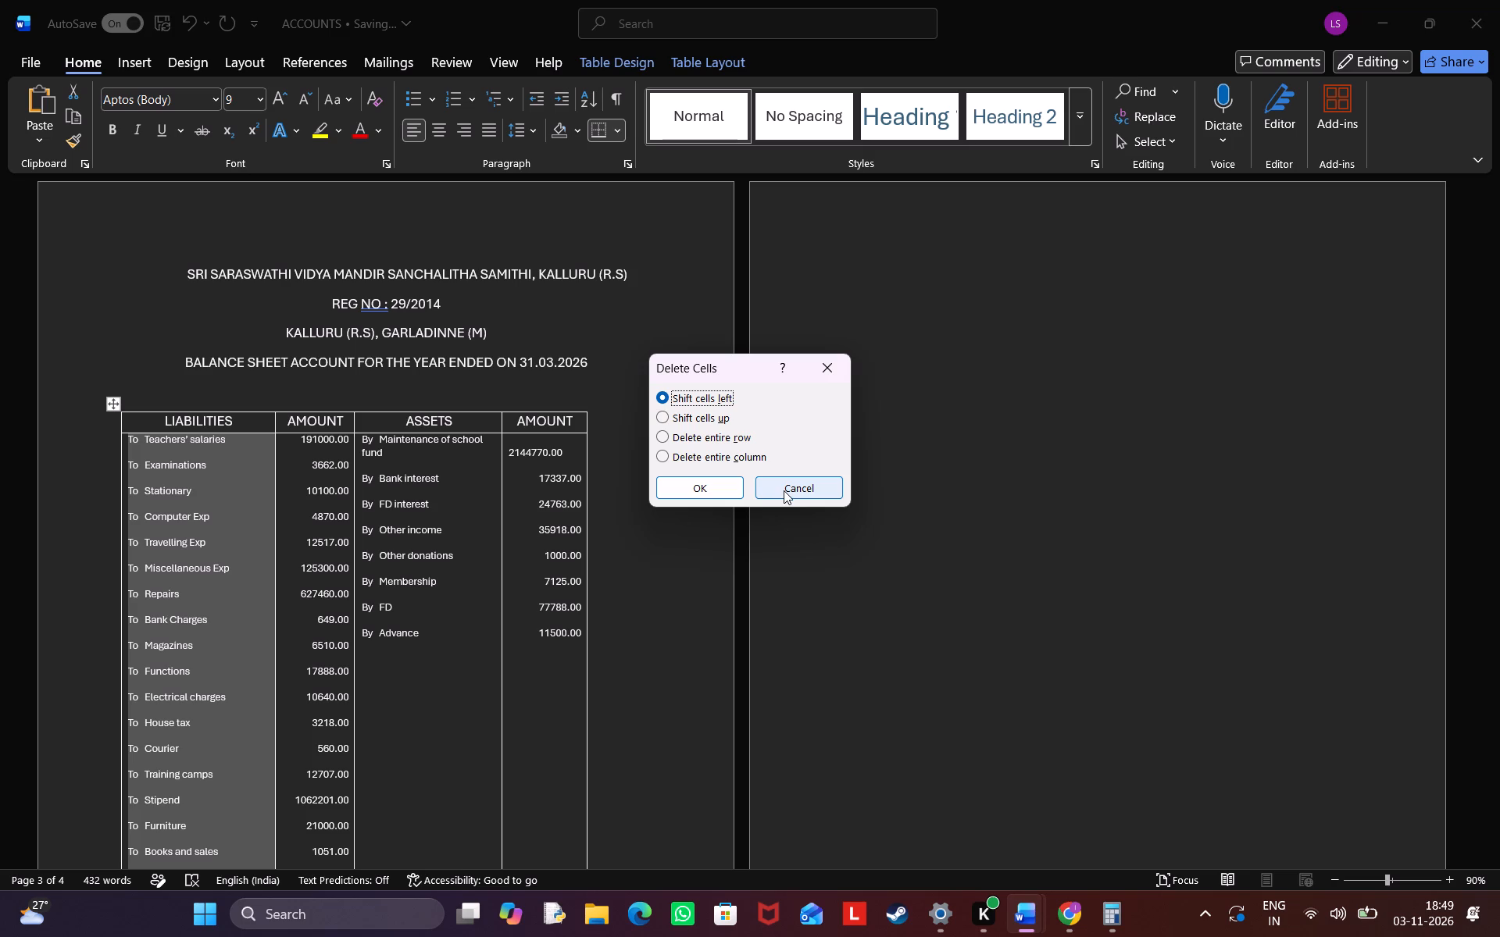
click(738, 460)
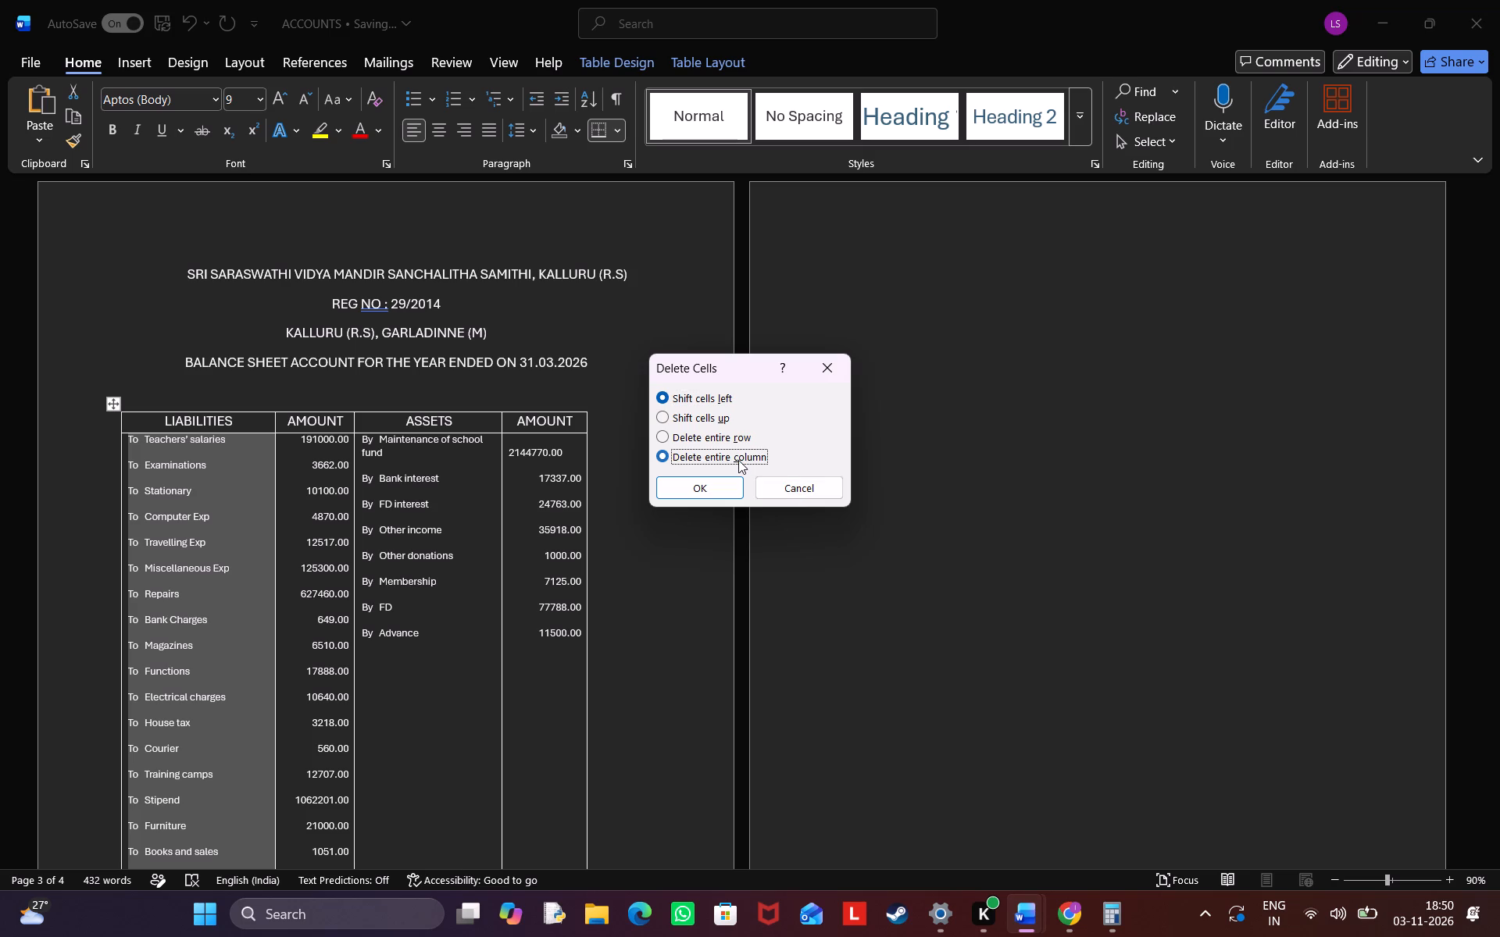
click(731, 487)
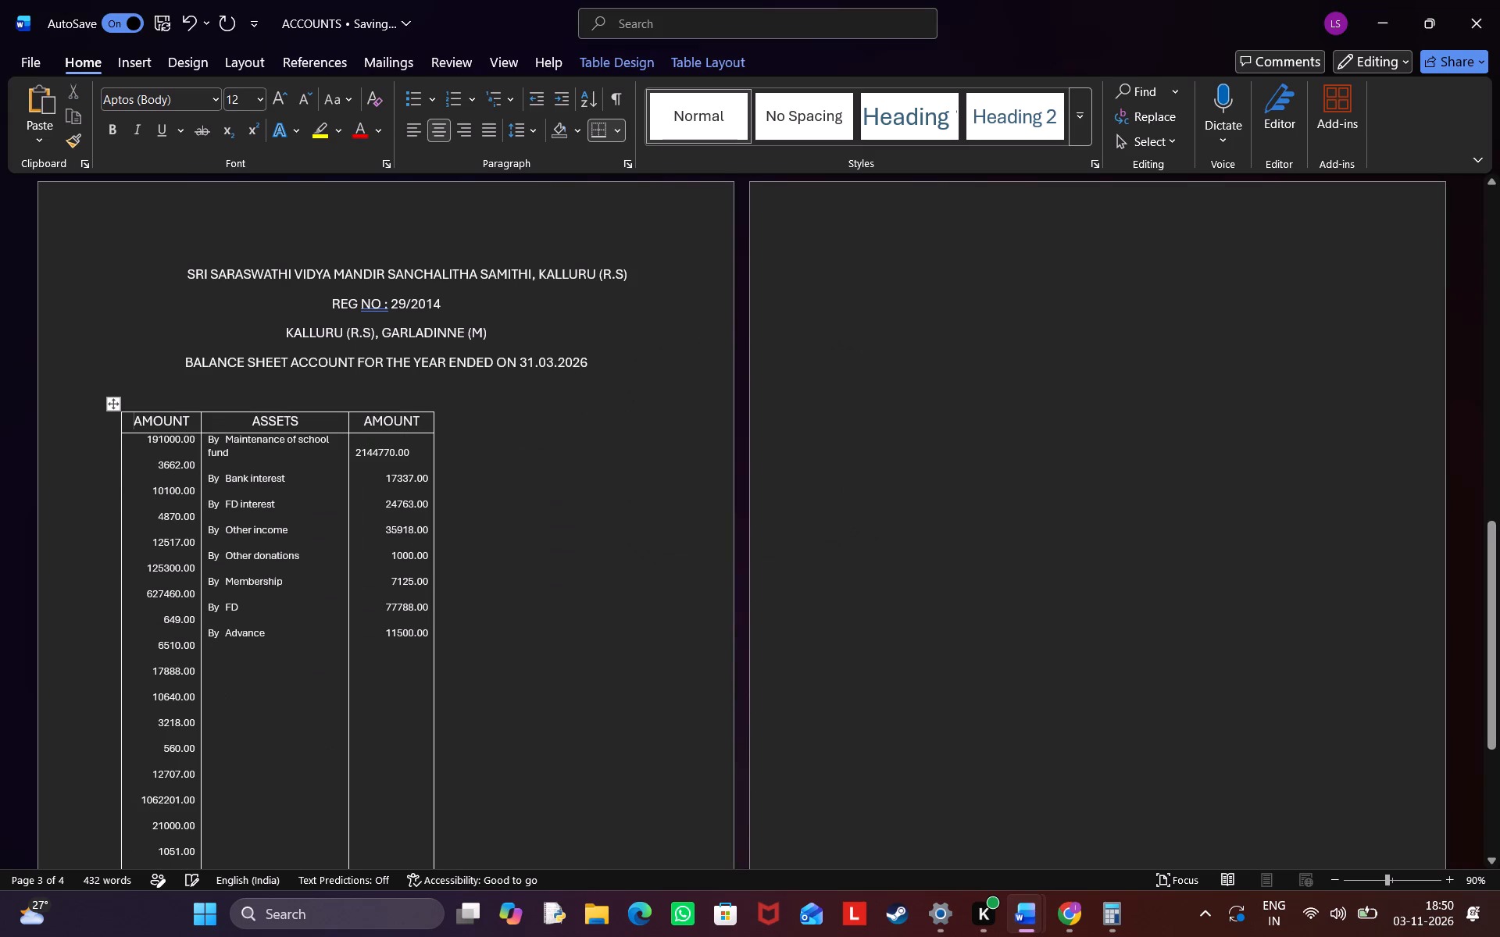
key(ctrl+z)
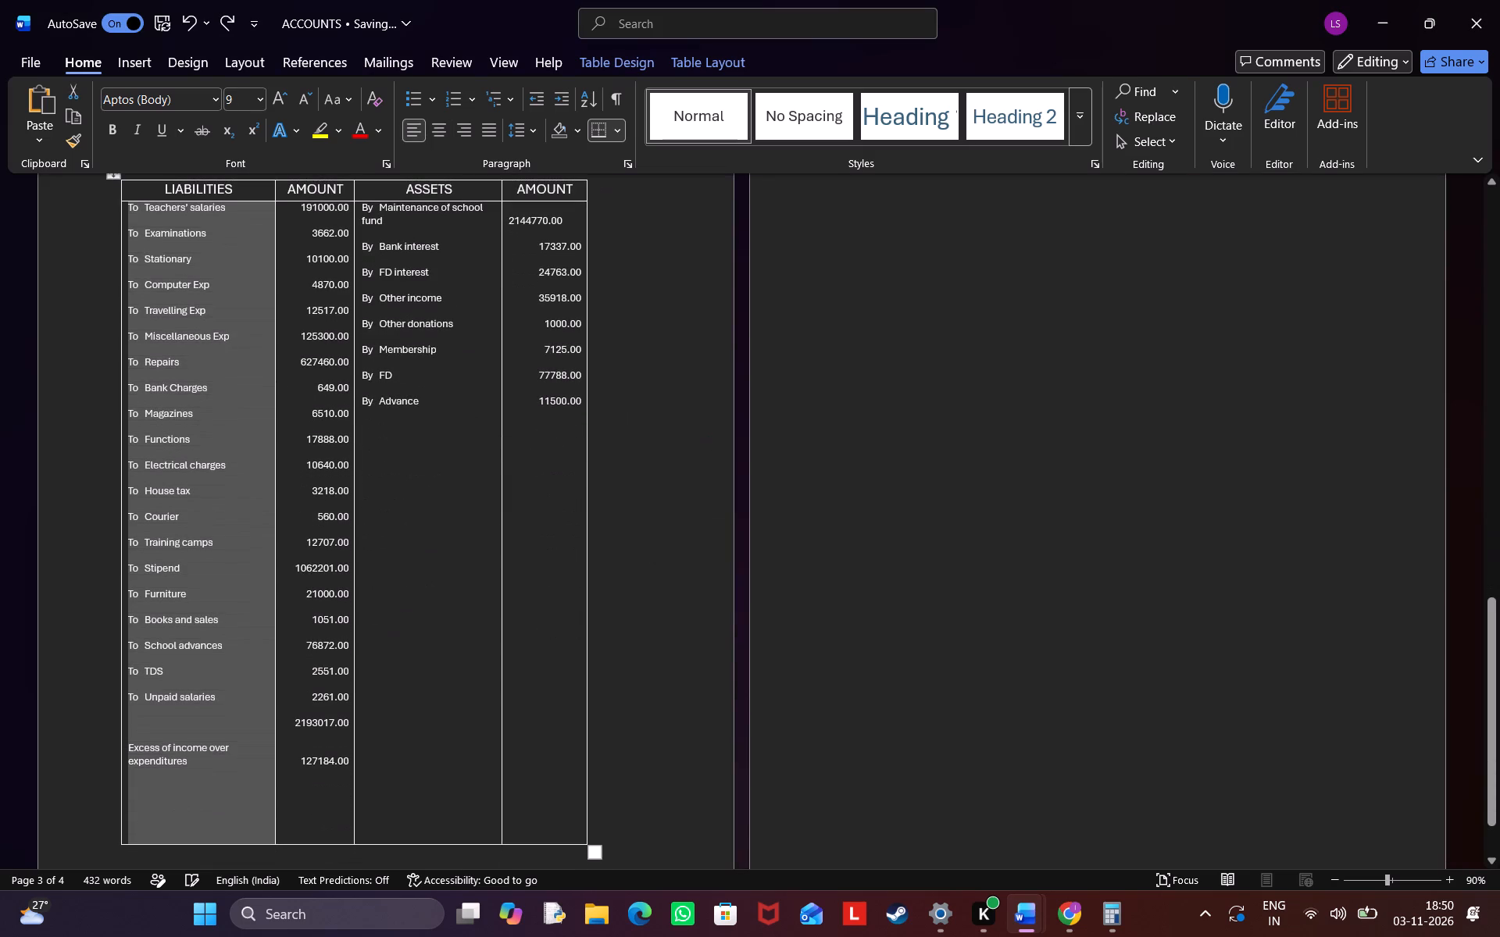
Clear all the copied expenditure entries under LIABILITIES, from the excess of income entry up to "To Teachers' salaries".
click(220, 720)
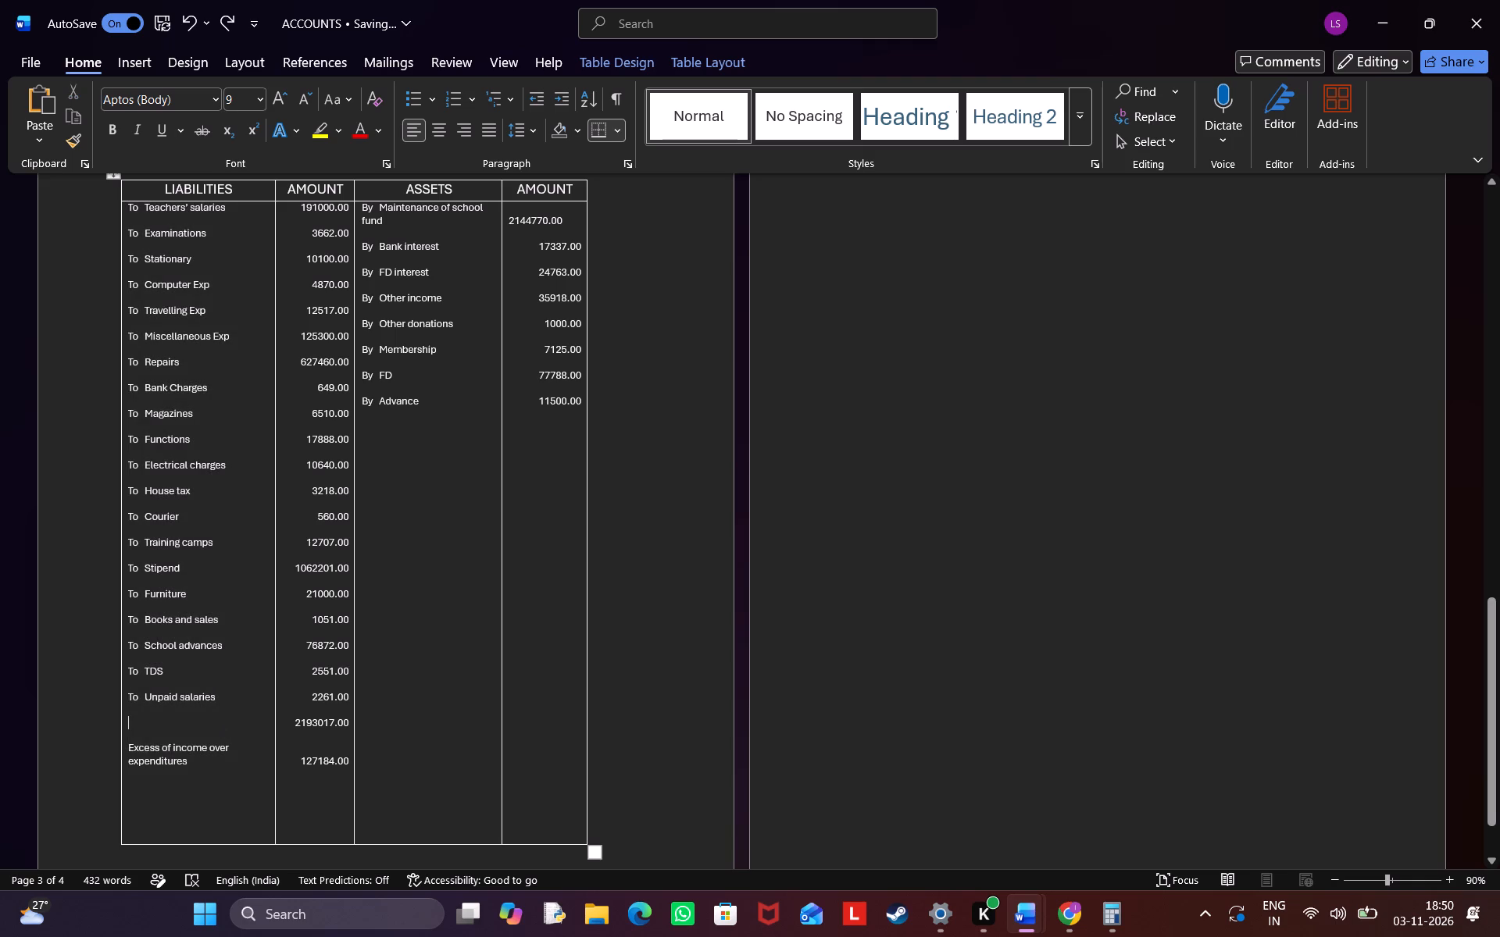
click(210, 768)
key(BackSpace)
key(BackSpace)
key(BackSpace)
key(BackSpace)
key(BackSpace)
key(BackSpace)
key(BackSpace)
key(BackSpace)
key(BackSpace)
key(BackSpace)
key(BackSpace)
key(BackSpace)
key(BackSpace)
key(BackSpace)
key(BackSpace)
key(BackSpace)
key(BackSpace)
key(BackSpace)
key(BackSpace)
key(BackSpace)
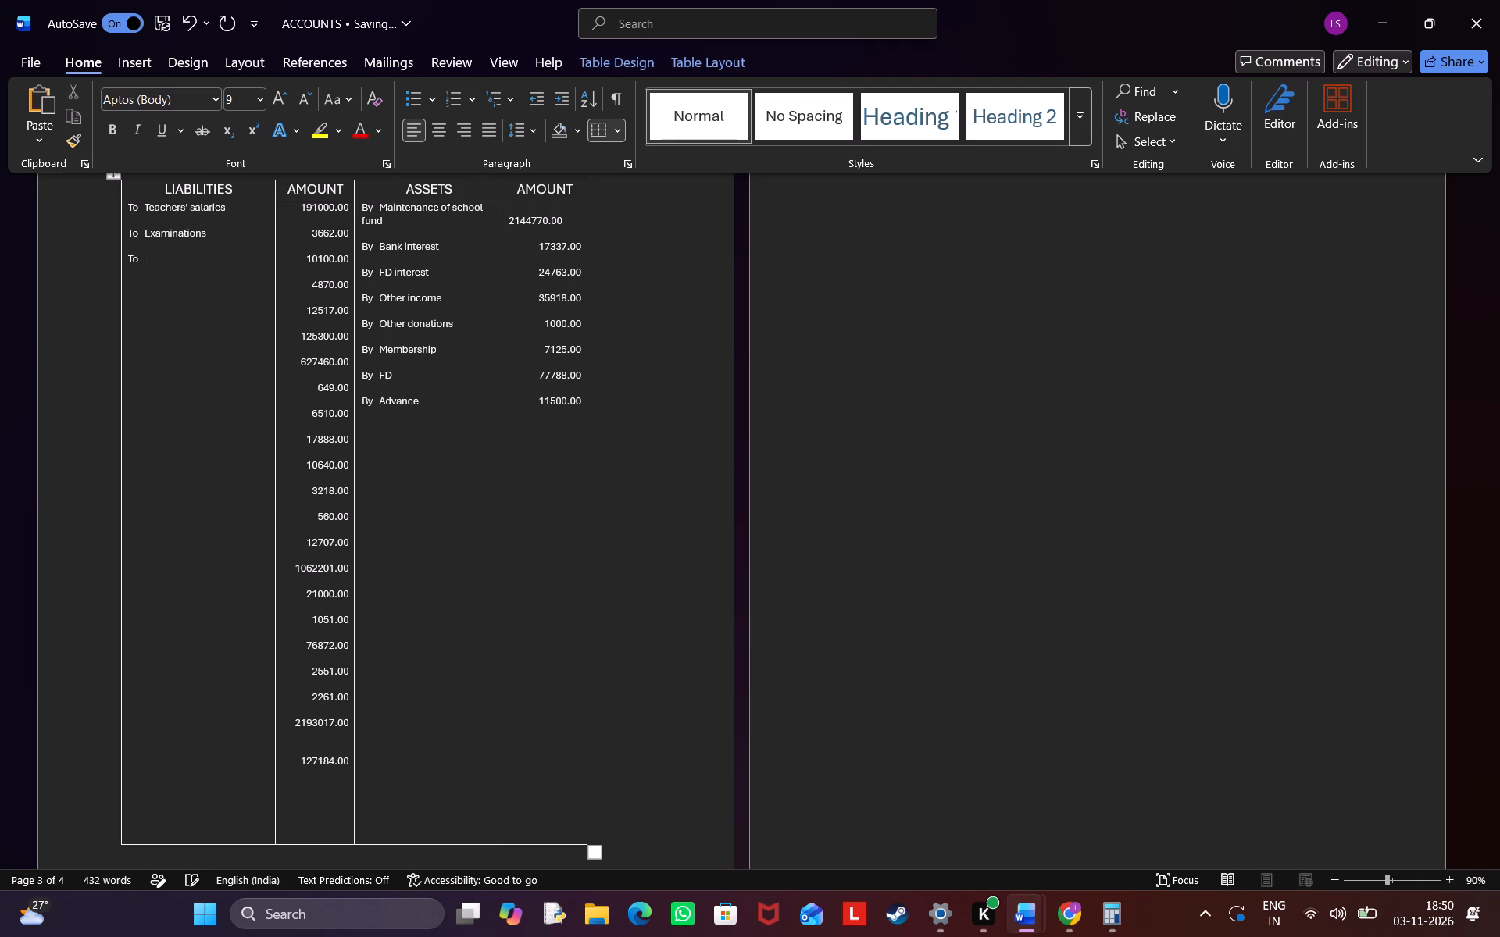
key(BackSpace)
key(BackSpace)
key(BackSpace)
key(BackSpace)
key(BackSpace)
key(BackSpace)
key(BackSpace)
key(BackSpace)
key(BackSpace)
key(BackSpace)
key(BackSpace)
key(BackSpace)
key(BackSpace)
key(BackSpace)
key(BackSpace)
key(BackSpace)
key(BackSpace)
key(BackSpace)
key(BackSpace)
key(BackSpace)
key(BackSpace)
key(BackSpace)
key(BackSpace)
key(BackSpace)
key(BackSpace)
key(BackSpace)
key(BackSpace)
key(BackSpace)
key(BackSpace)
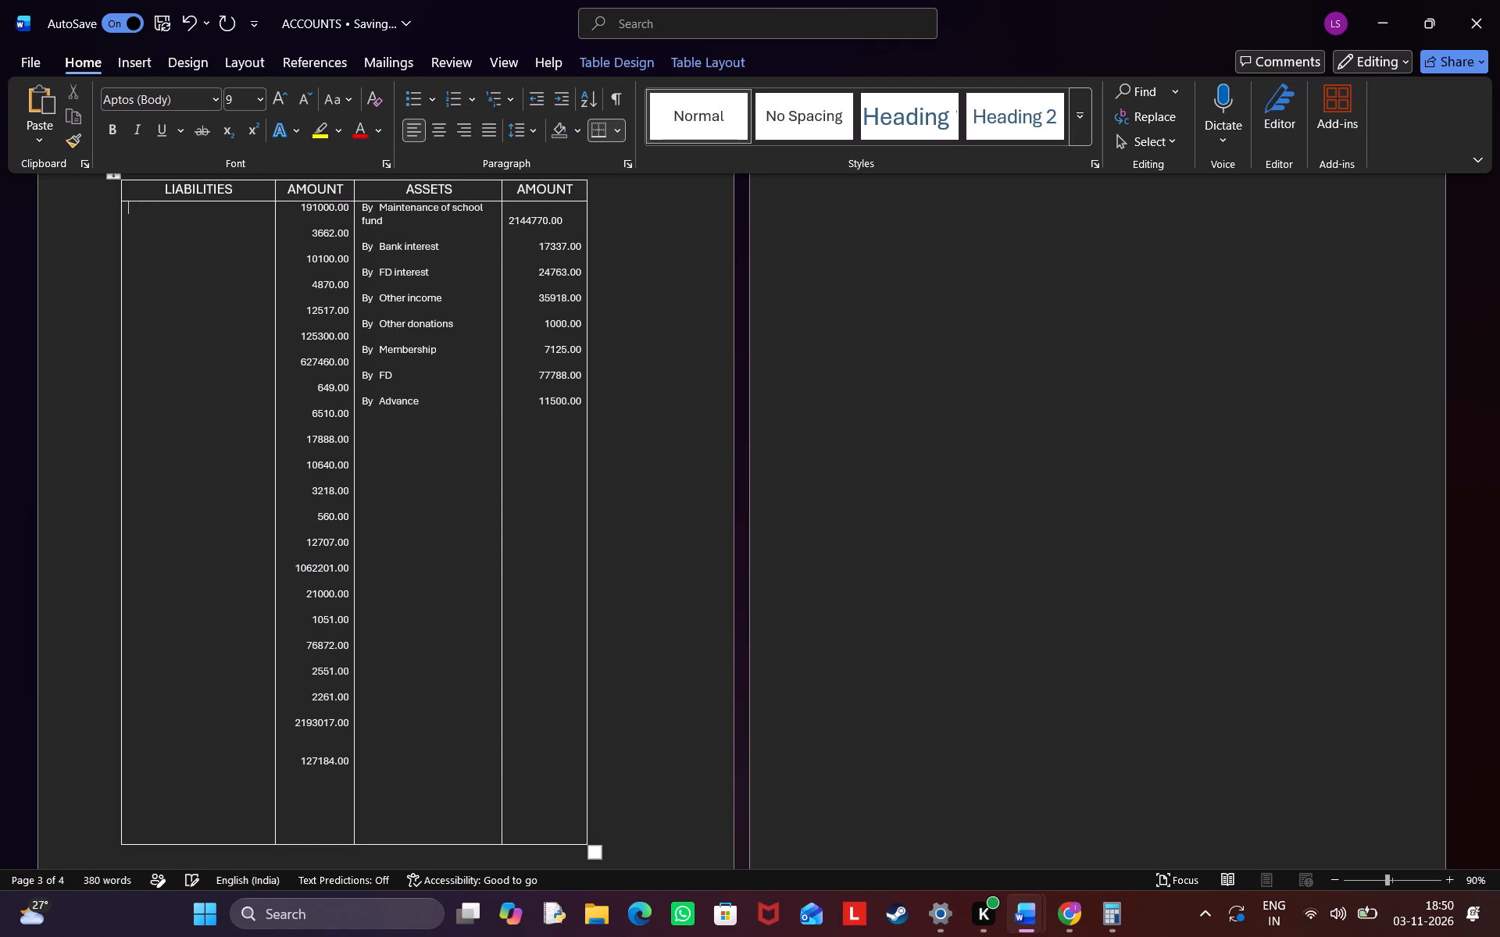
Clear all the copied amounts beside the LIABILITIES column, from 127184.00 up to 191000.00, including the spare blank lines below them.
click(308, 800)
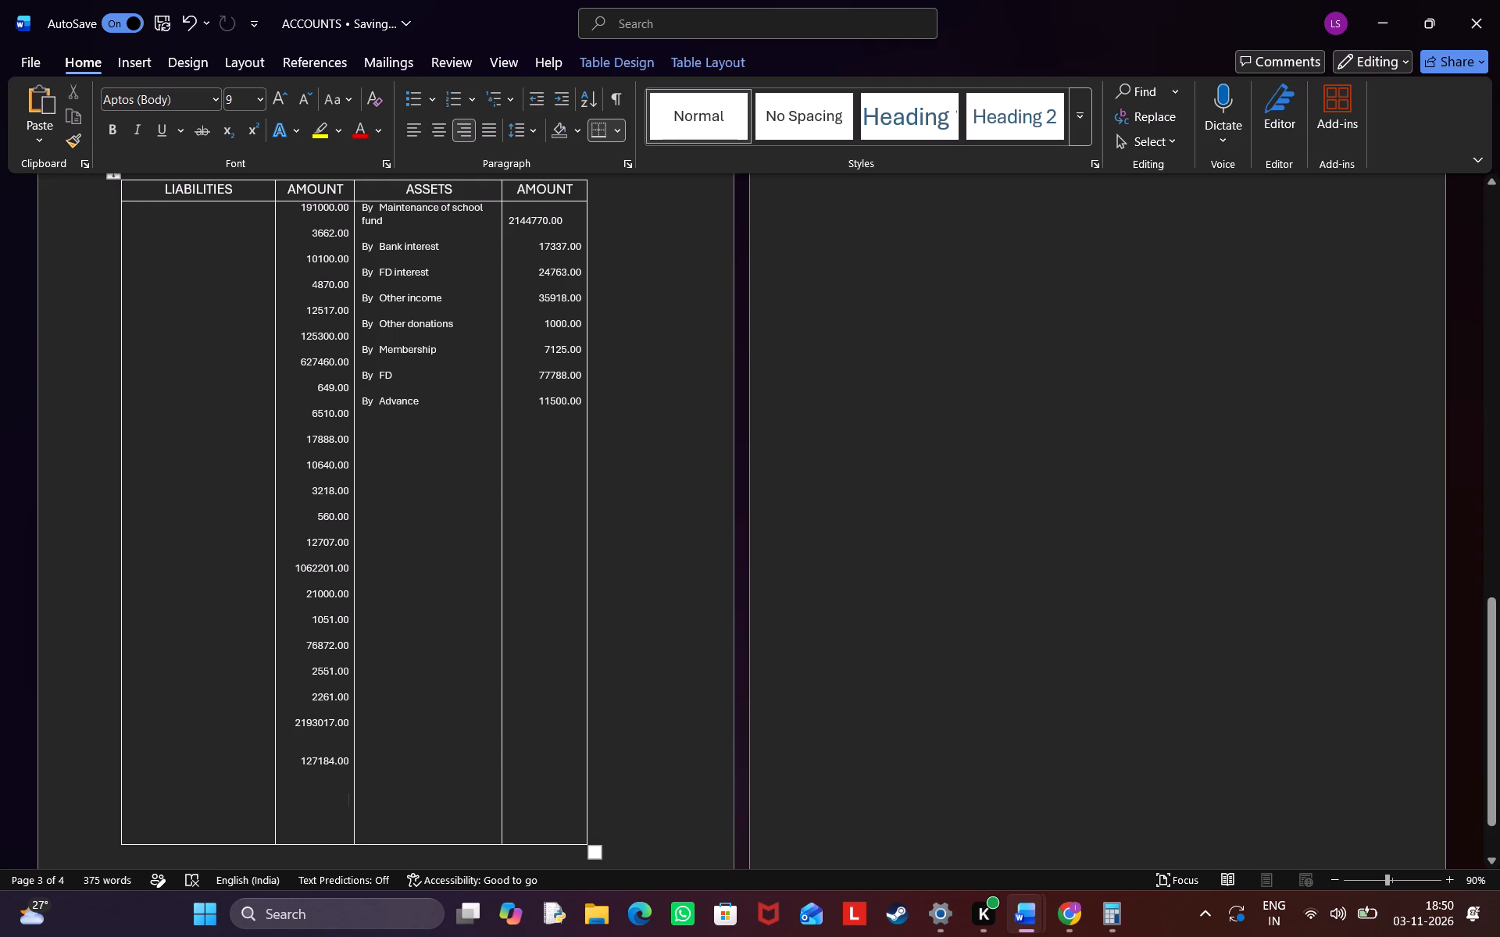
key(BackSpace)
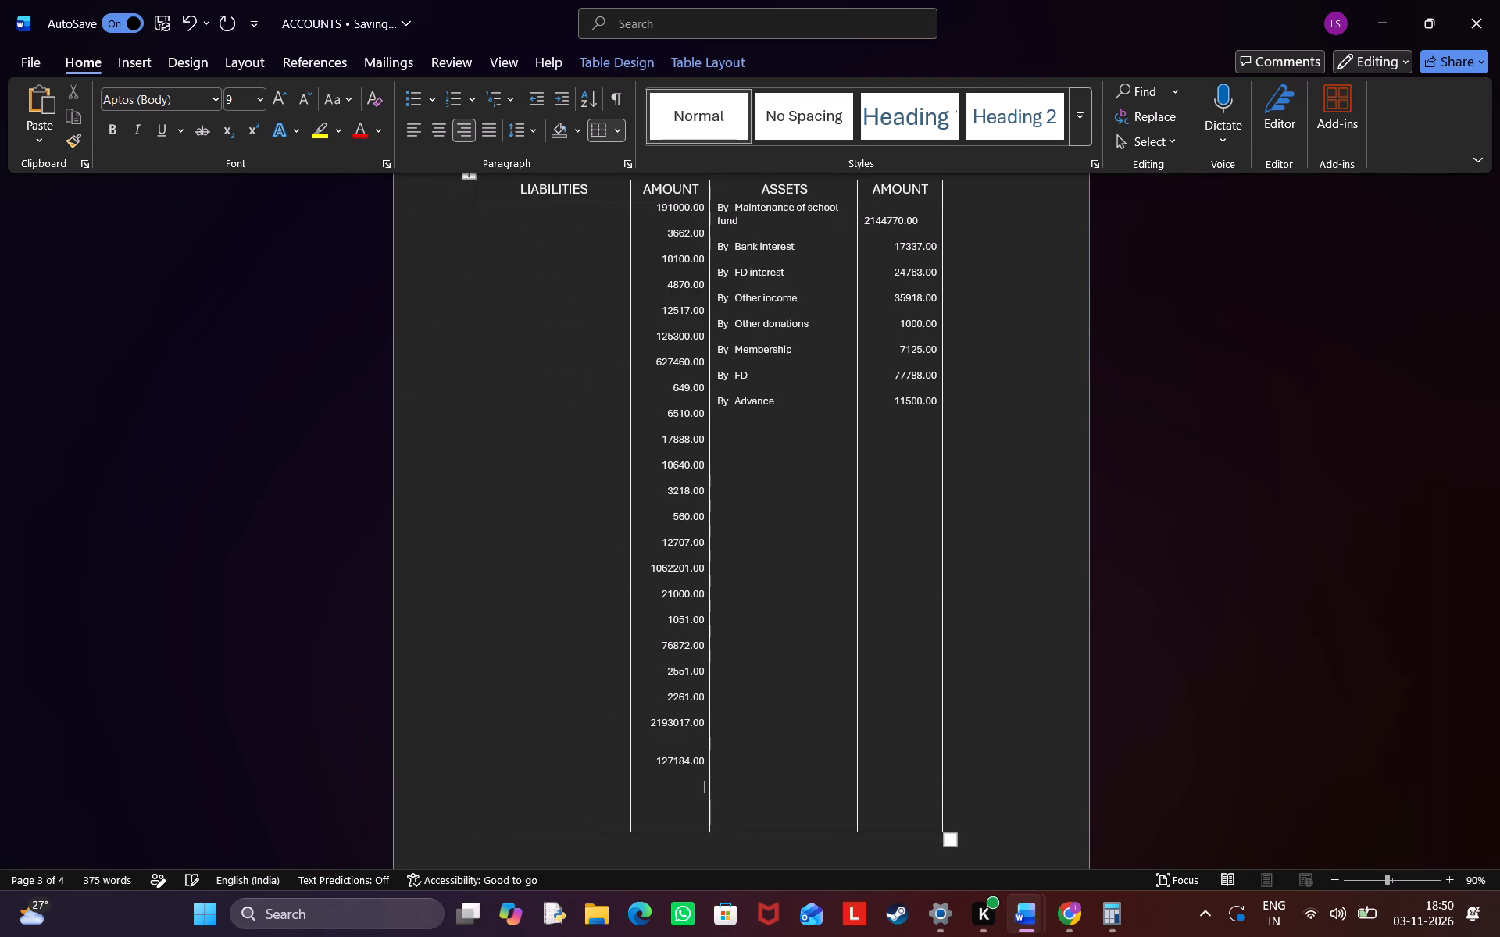
scroll(308, 800, up, 6)
scroll(308, 800, down, 1)
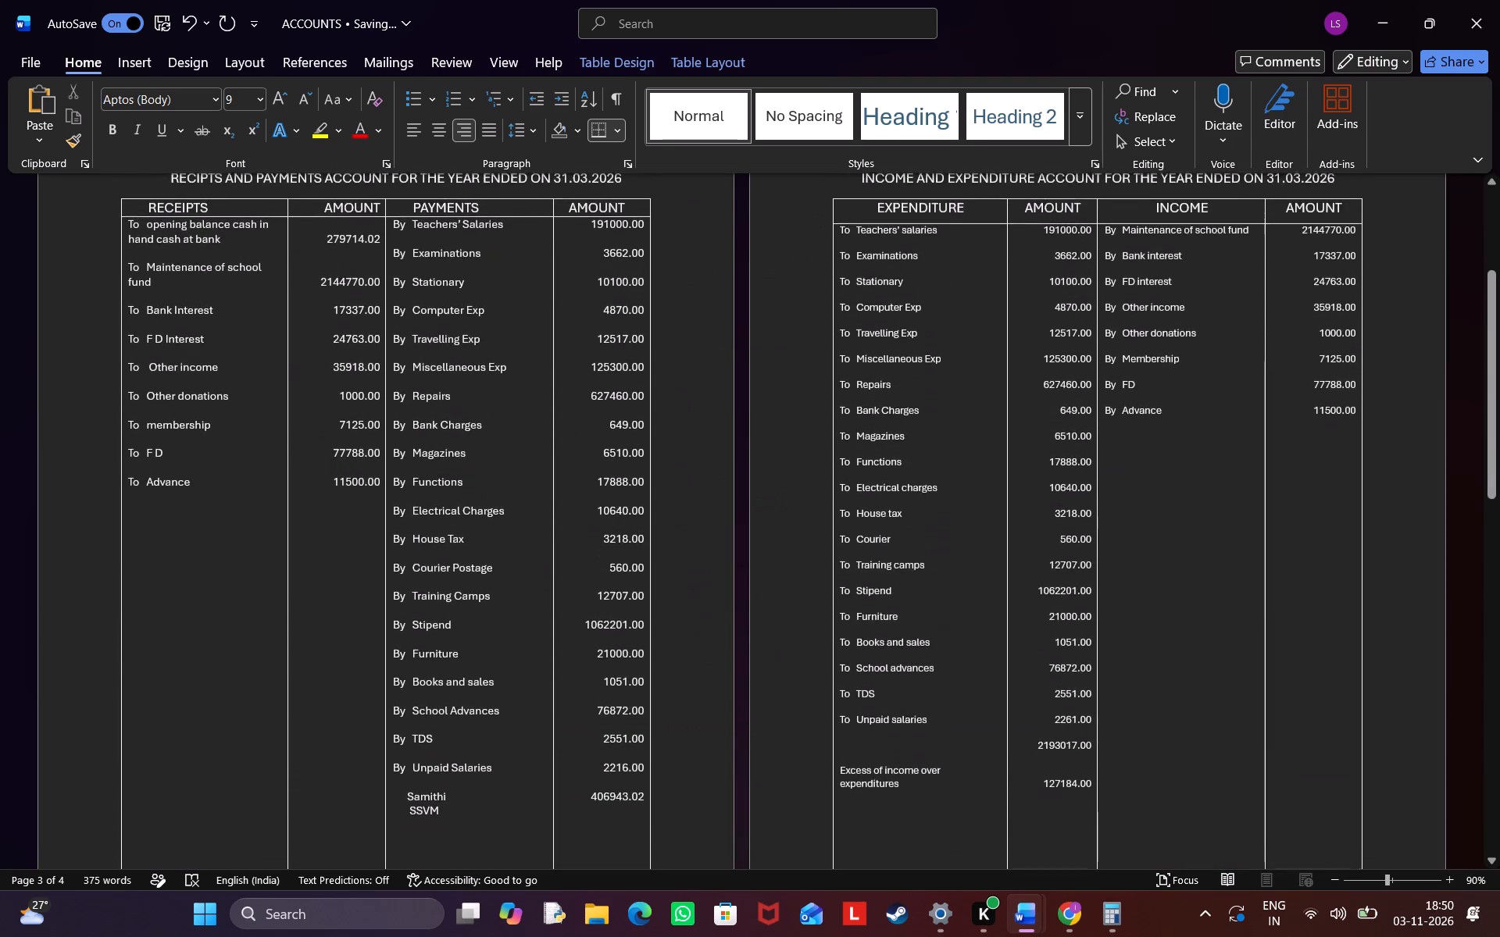
scroll(308, 800, down, 3)
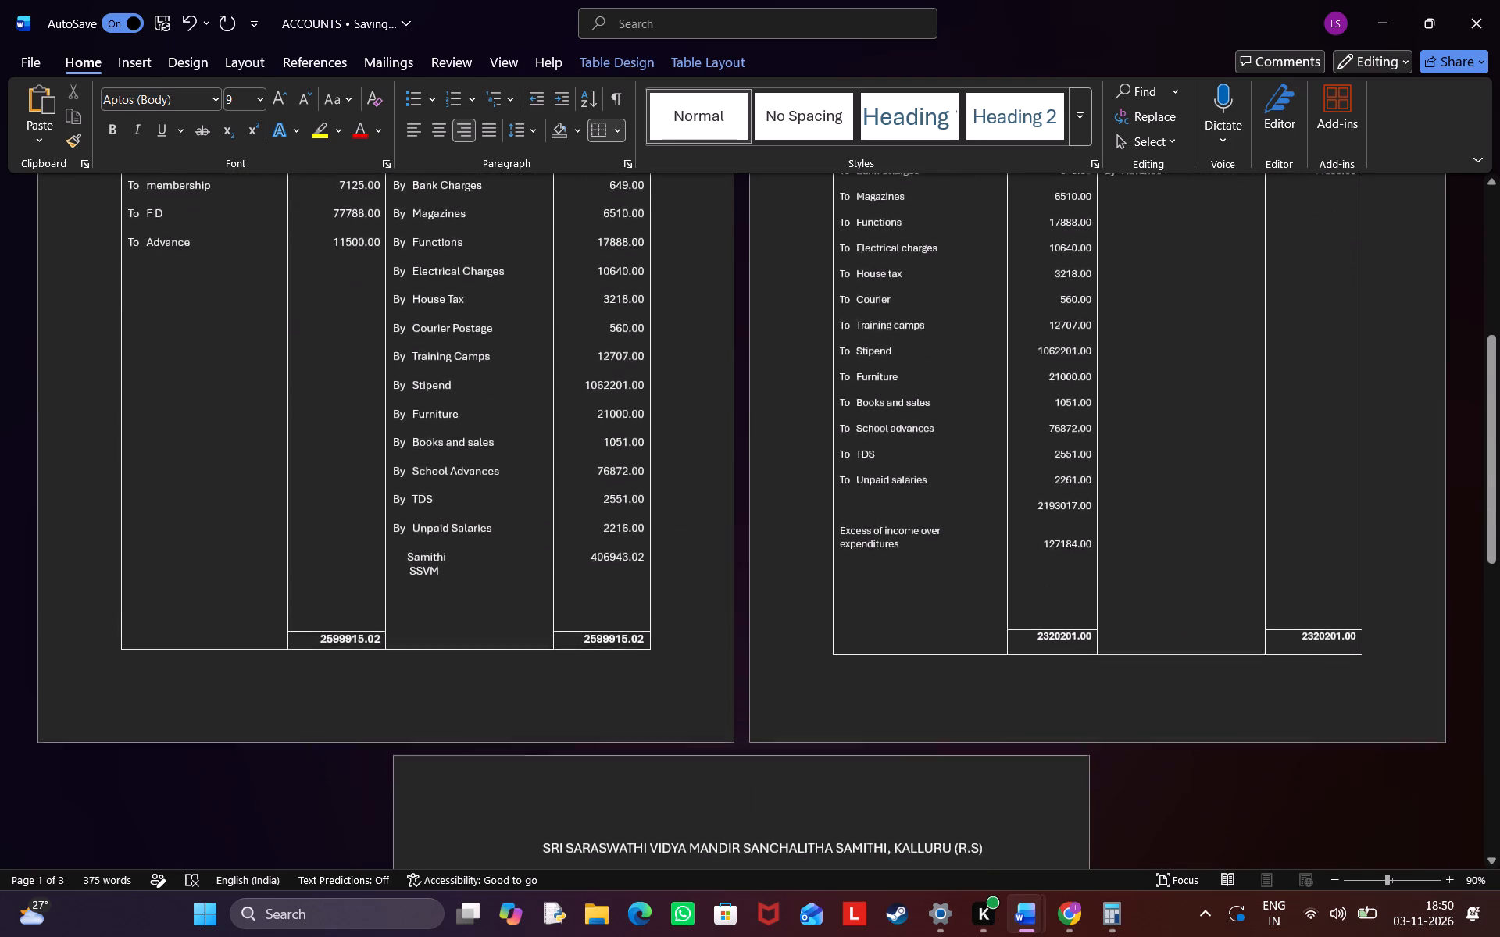
scroll(308, 800, down, 3)
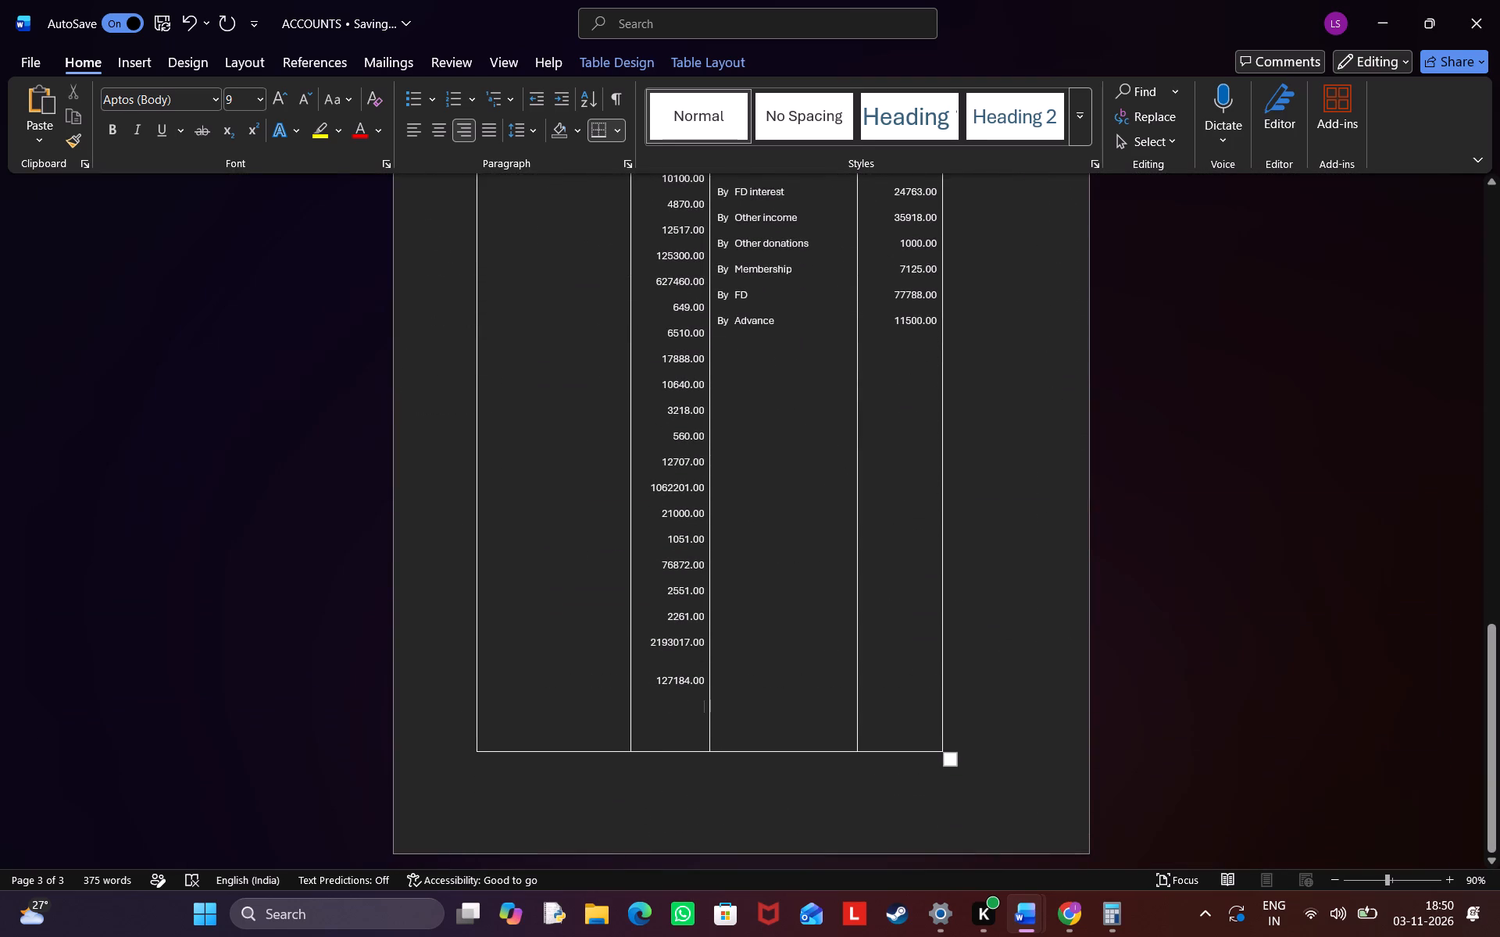
key(BackSpace)
key(BackSpace)
key(BackSpace)
key(BackSpace)
key(BackSpace)
key(BackSpace)
key(BackSpace)
key(BackSpace)
key(BackSpace)
key(BackSpace)
key(BackSpace)
key(BackSpace)
key(BackSpace)
key(BackSpace)
key(BackSpace)
key(BackSpace)
key(BackSpace)
key(BackSpace)
key(BackSpace)
key(BackSpace)
key(BackSpace)
key(BackSpace)
key(BackSpace)
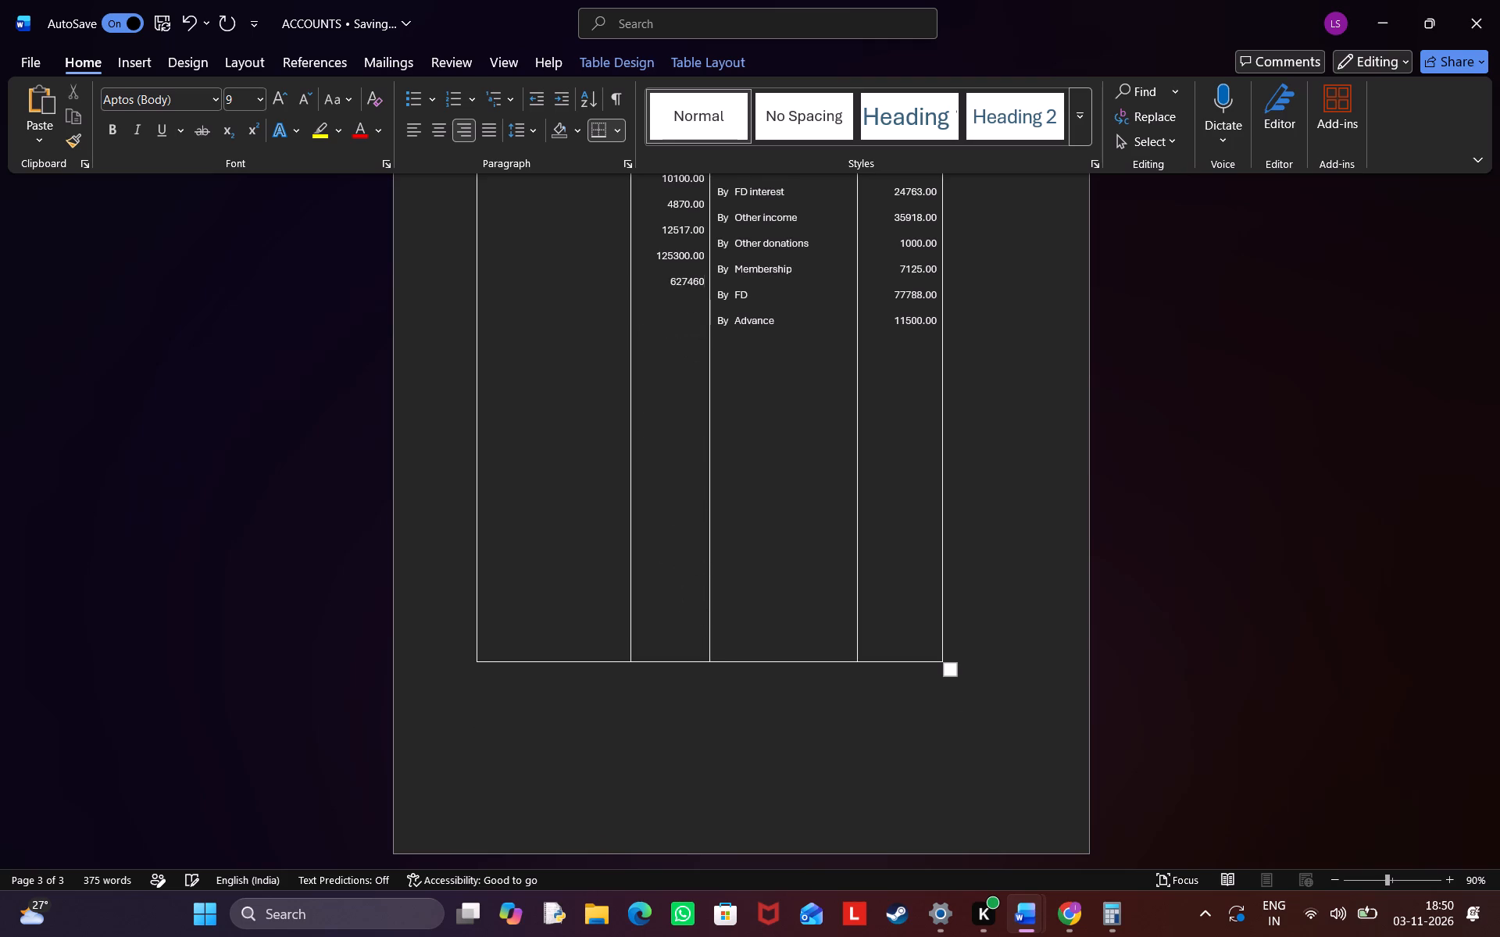
scroll(536, 769, up, 1)
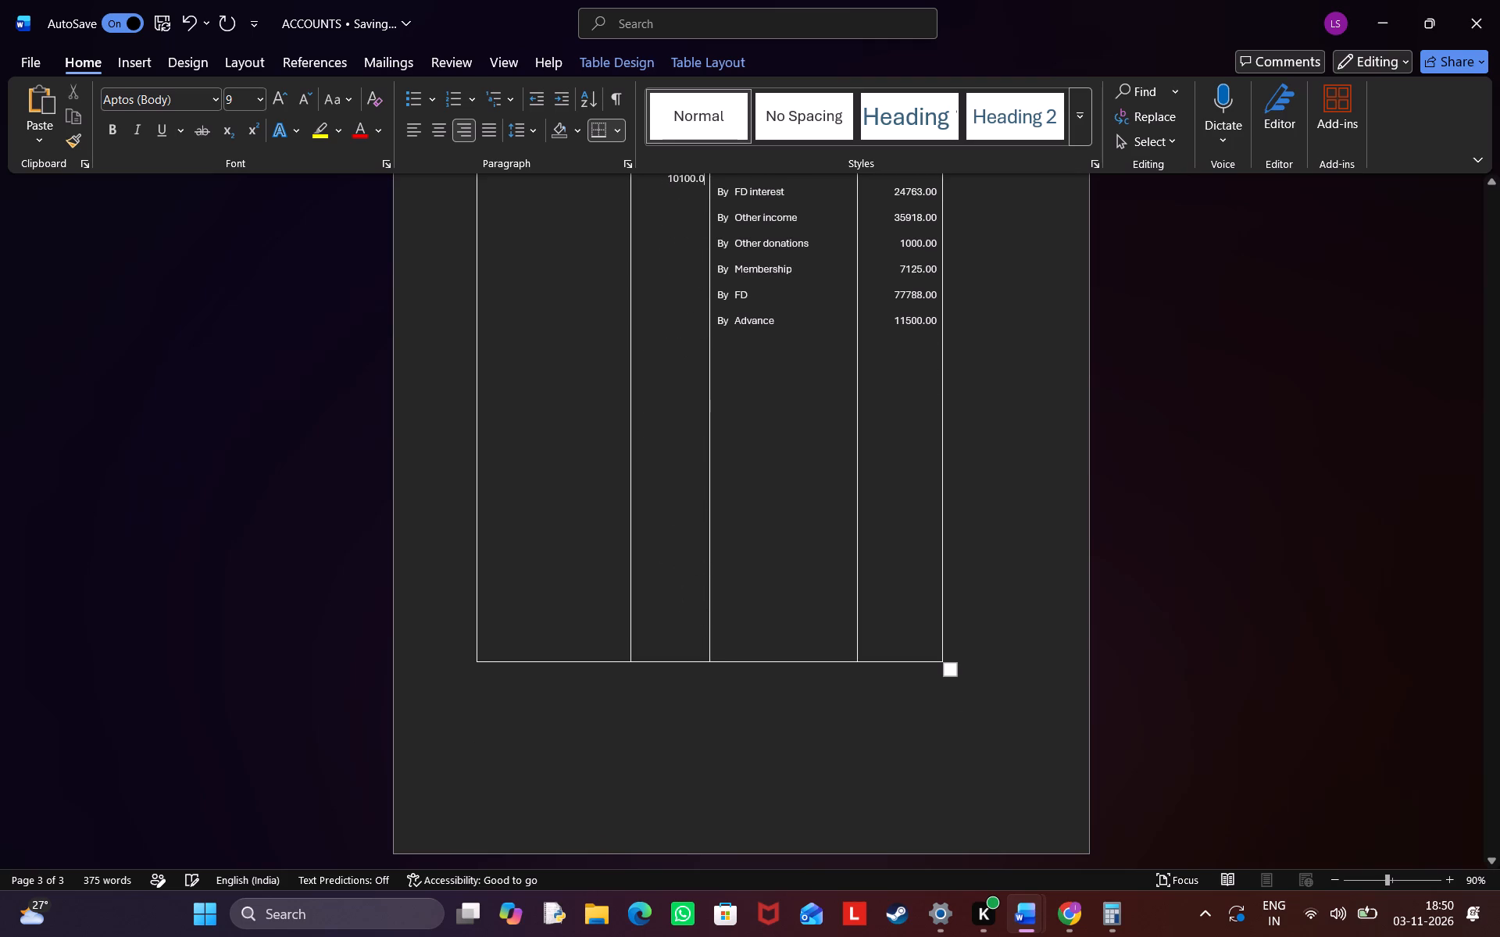
scroll(536, 769, up, 3)
scroll(536, 769, down, 1)
key(BackSpace)
key(BackSpace)
key(BackSpace)
key(BackSpace)
key(BackSpace)
key(BackSpace)
key(BackSpace)
key(BackSpace)
key(BackSpace)
key(BackSpace)
key(BackSpace)
key(BackSpace)
key(BackSpace)
key(BackSpace)
key(BackSpace)
key(BackSpace)
key(BackSpace)
key(BackSpace)
key(BackSpace)
key(BackSpace)
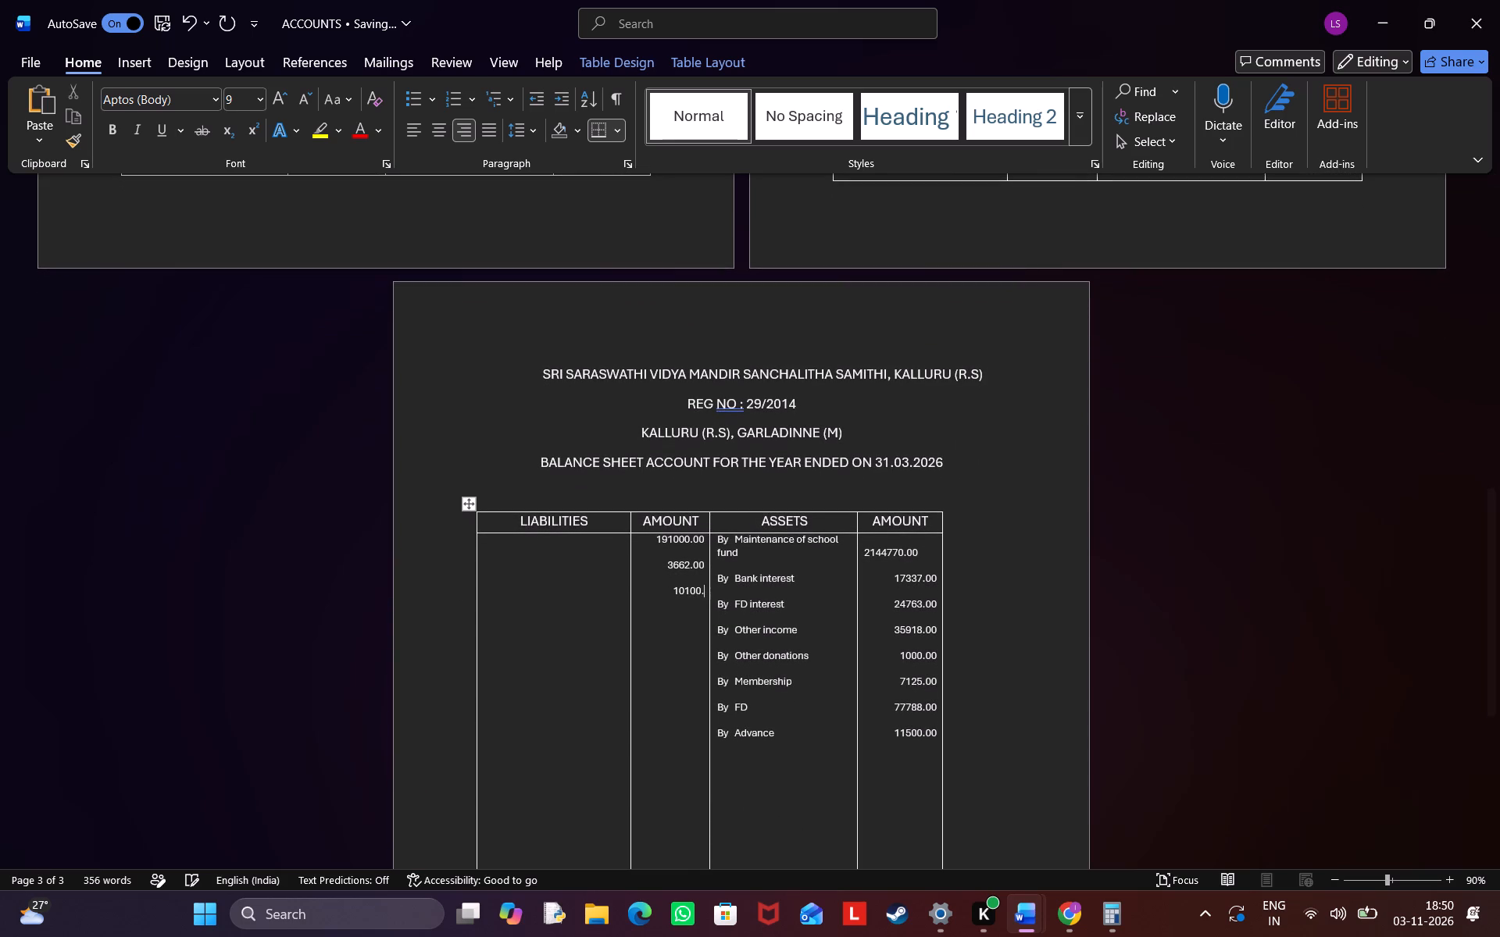
key(BackSpace)
key(BackSpace)
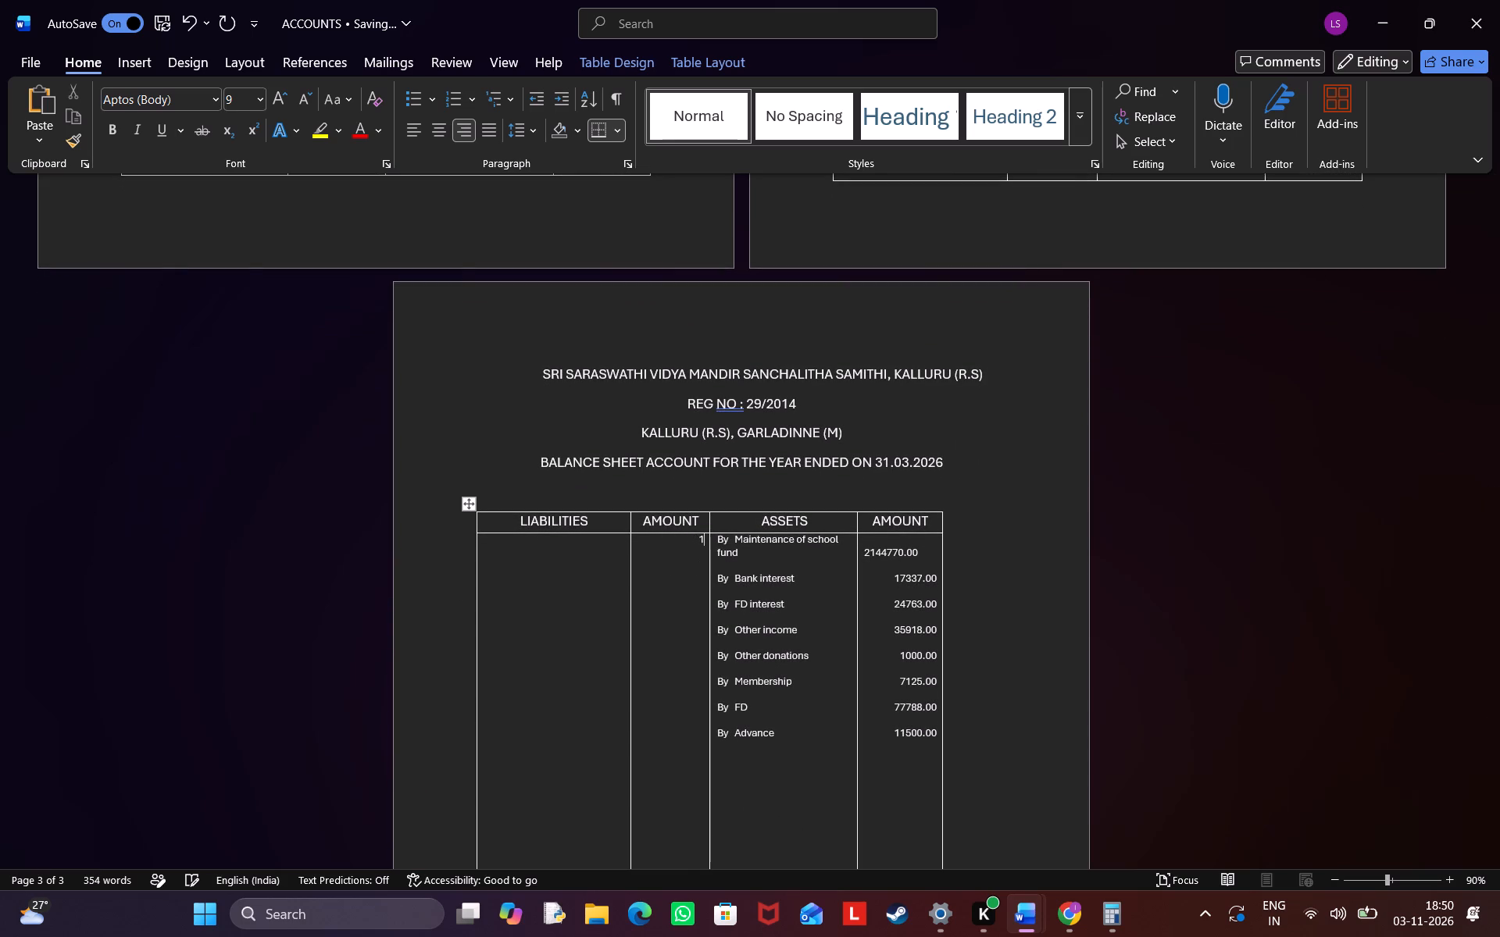
key(BackSpace)
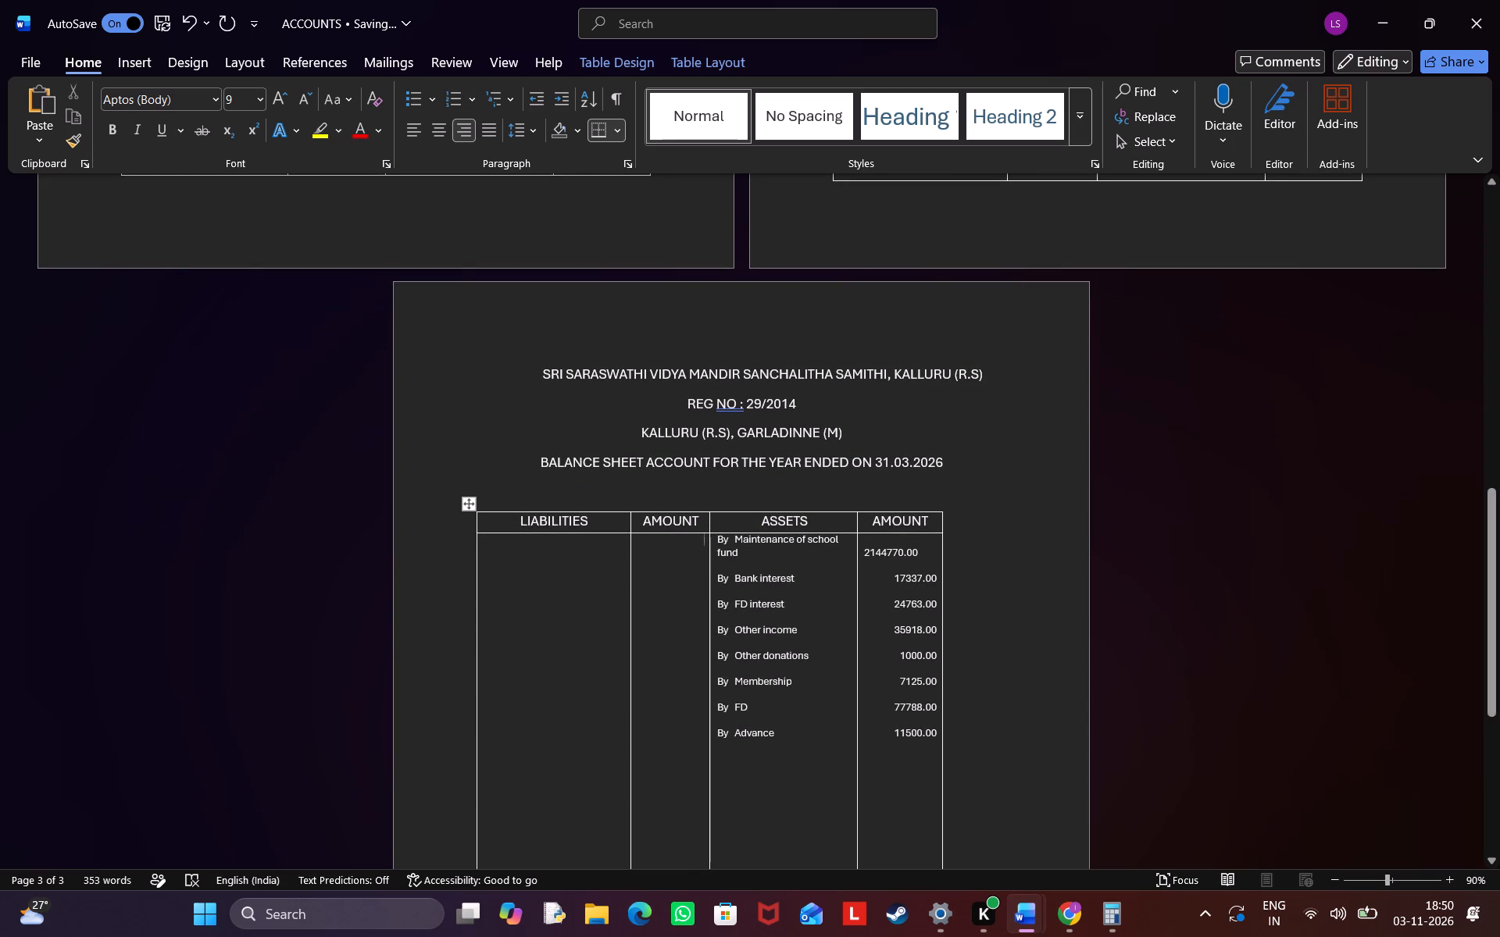
Clear all the copied income entries under ASSETS, from "By Advance" up to "By Maintenance of school fund".
click(780, 733)
key(BackSpace)
key(BackSpace)
key(BackSpace)
key(BackSpace)
key(BackSpace)
key(BackSpace)
key(BackSpace)
key(BackSpace)
key(BackSpace)
key(BackSpace)
key(BackSpace)
key(BackSpace)
key(BackSpace)
key(BackSpace)
key(BackSpace)
key(BackSpace)
key(BackSpace)
key(BackSpace)
key(BackSpace)
key(BackSpace)
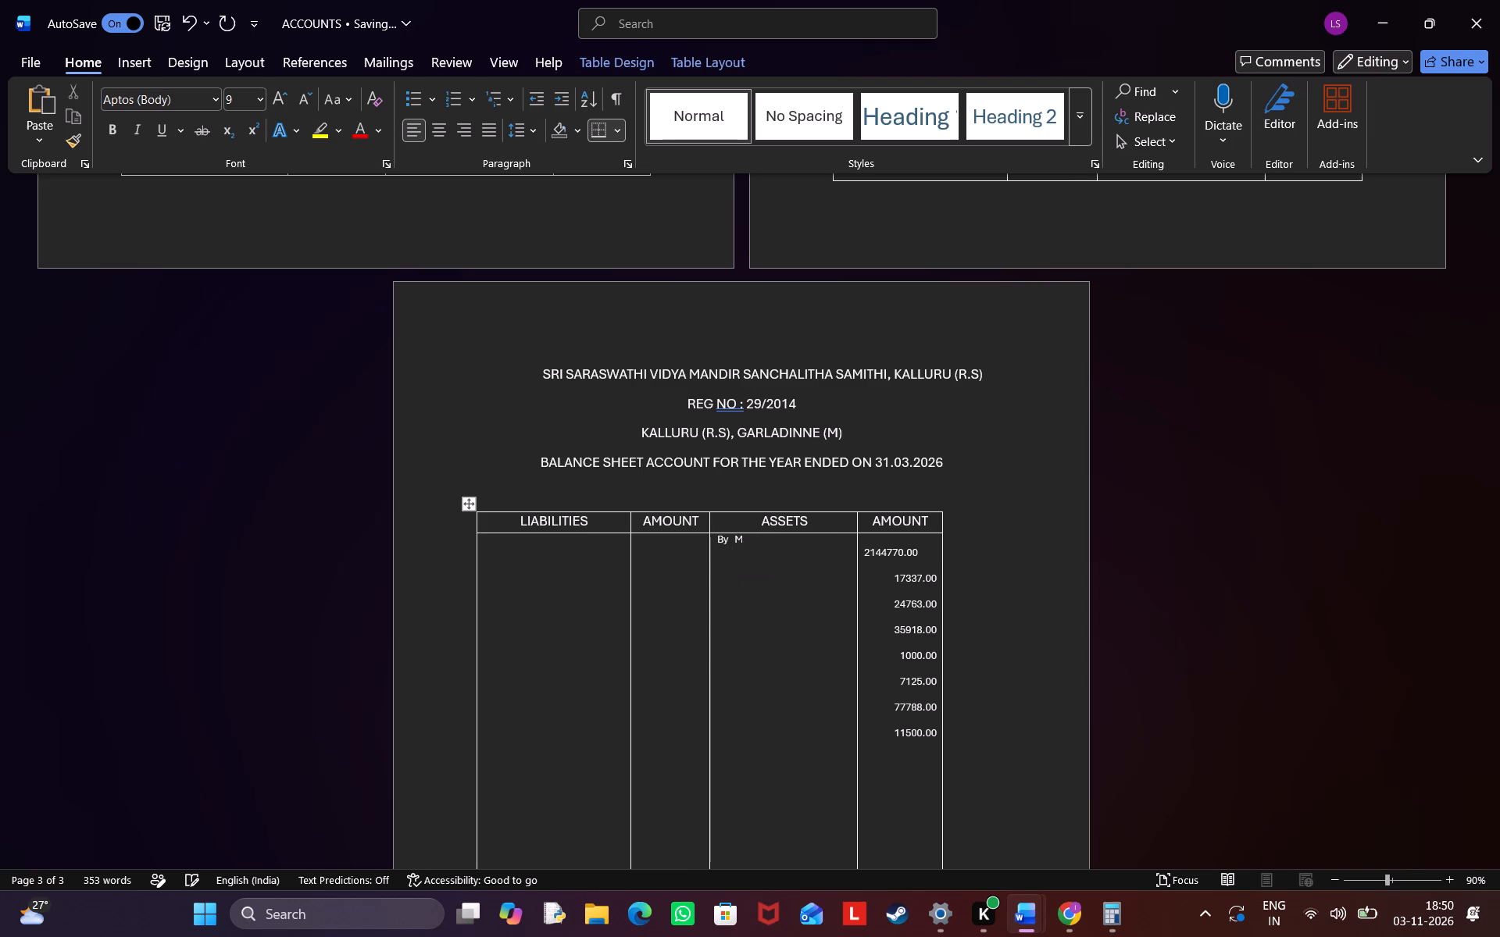
key(BackSpace)
key(BackSpace)
key(BackSpace)
Clear all the copied amounts beside the ASSETS column, from 11500.00 up to 2144770.00.
click(926, 778)
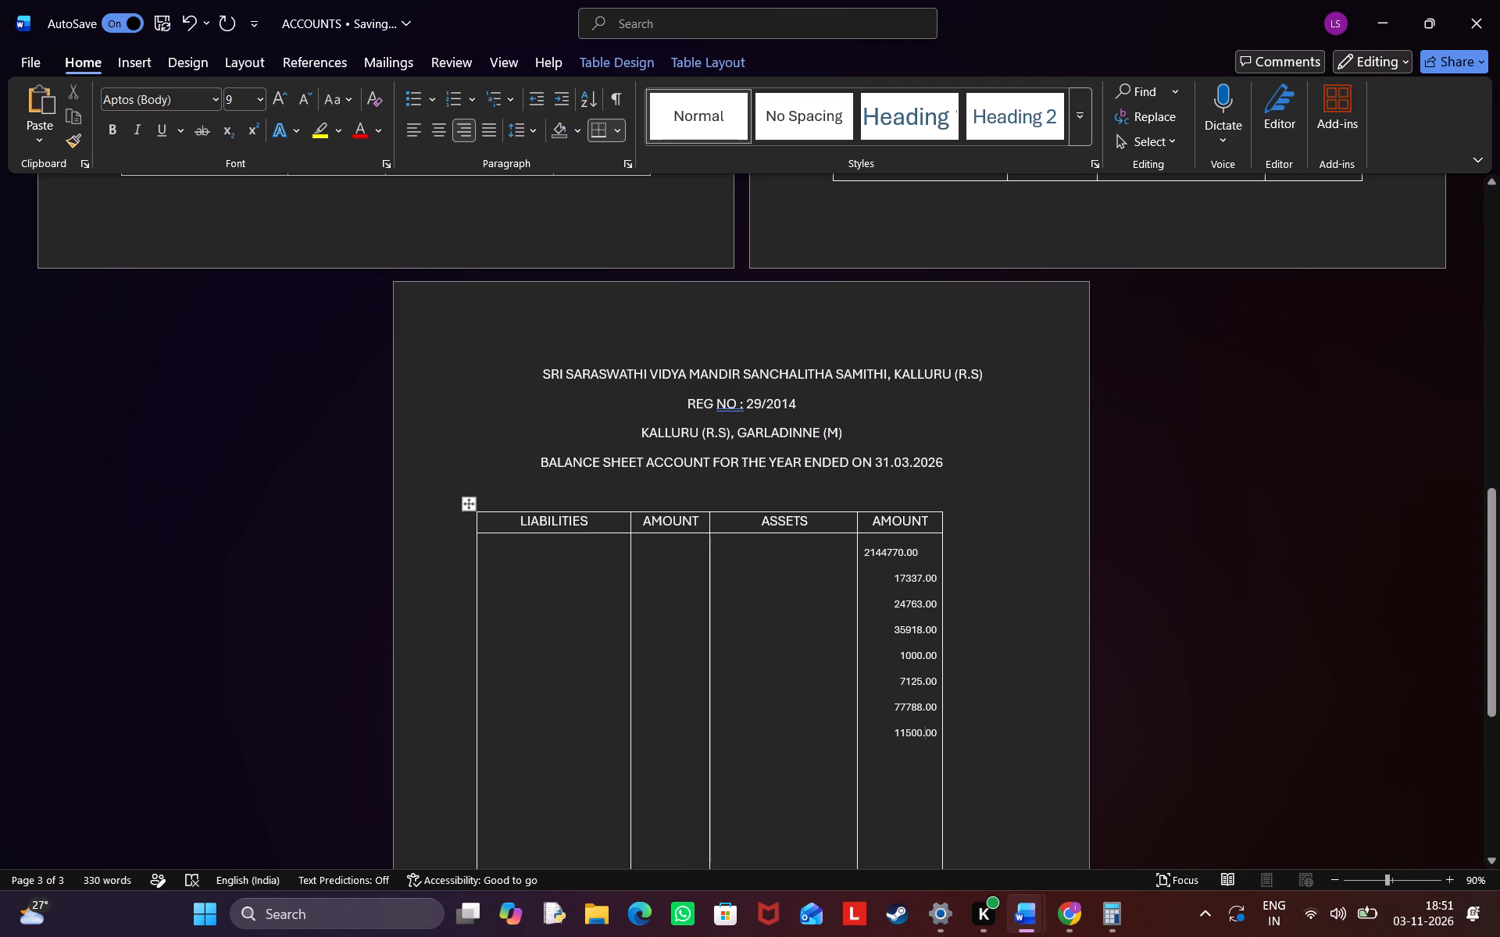
key(Right)
key(Right)
key(Right)
key(Left)
key(BackSpace)
key(BackSpace)
key(BackSpace)
key(BackSpace)
key(BackSpace)
key(BackSpace)
key(BackSpace)
key(BackSpace)
key(BackSpace)
key(BackSpace)
key(BackSpace)
key(BackSpace)
key(BackSpace)
key(BackSpace)
key(BackSpace)
key(BackSpace)
key(BackSpace)
key(BackSpace)
key(BackSpace)
key(BackSpace)
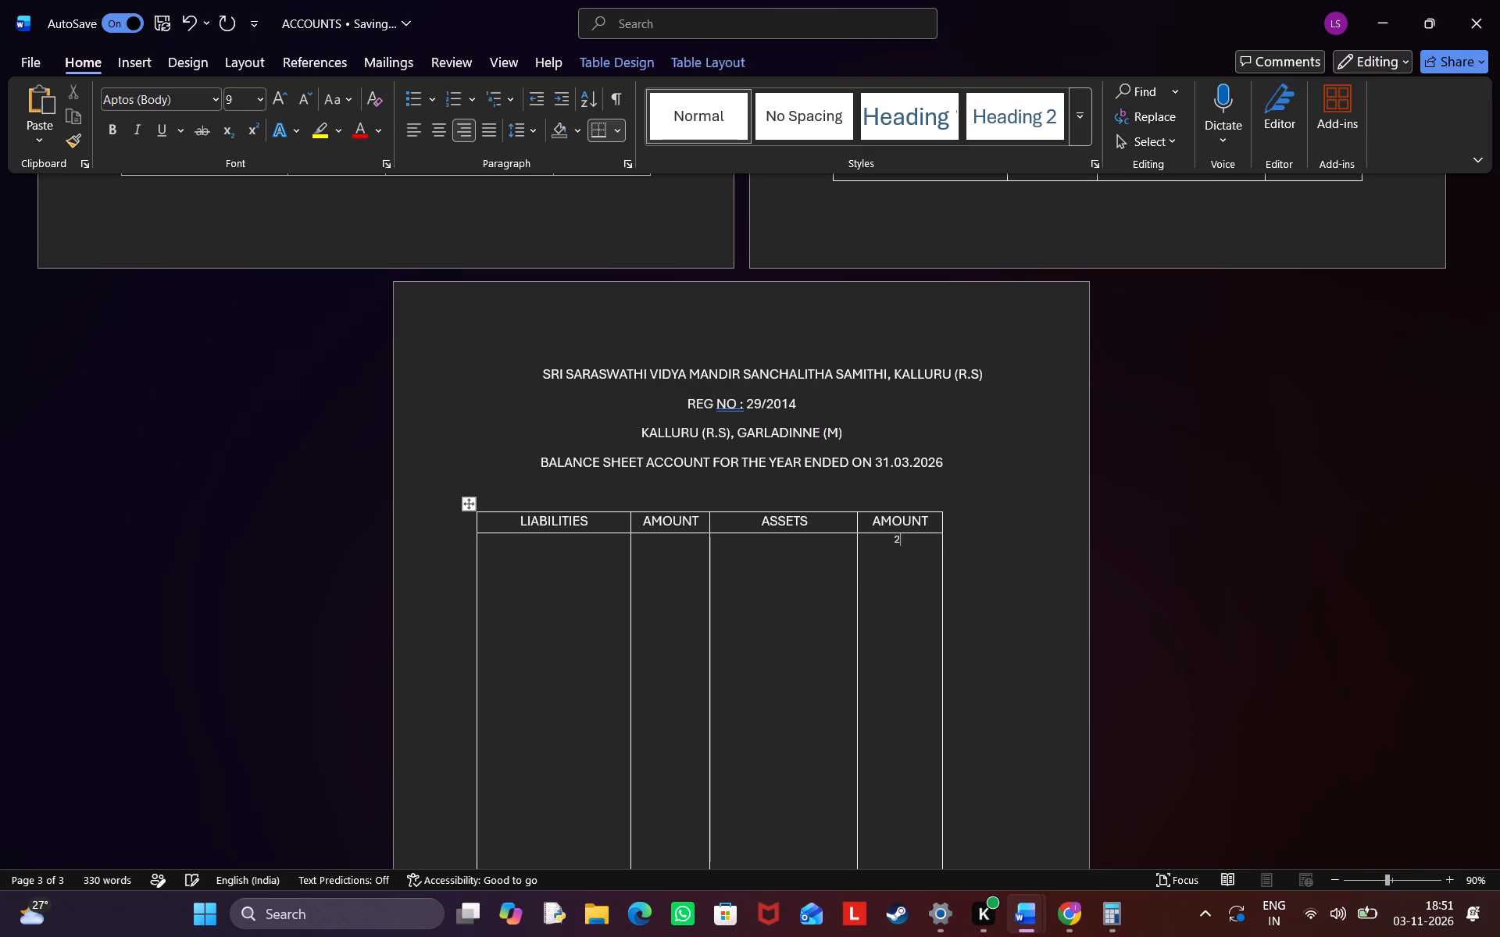
key(BackSpace)
Place the text cursor in the empty body cell under LIABILITIES on the balance sheet page.
scroll(926, 778, up, 7)
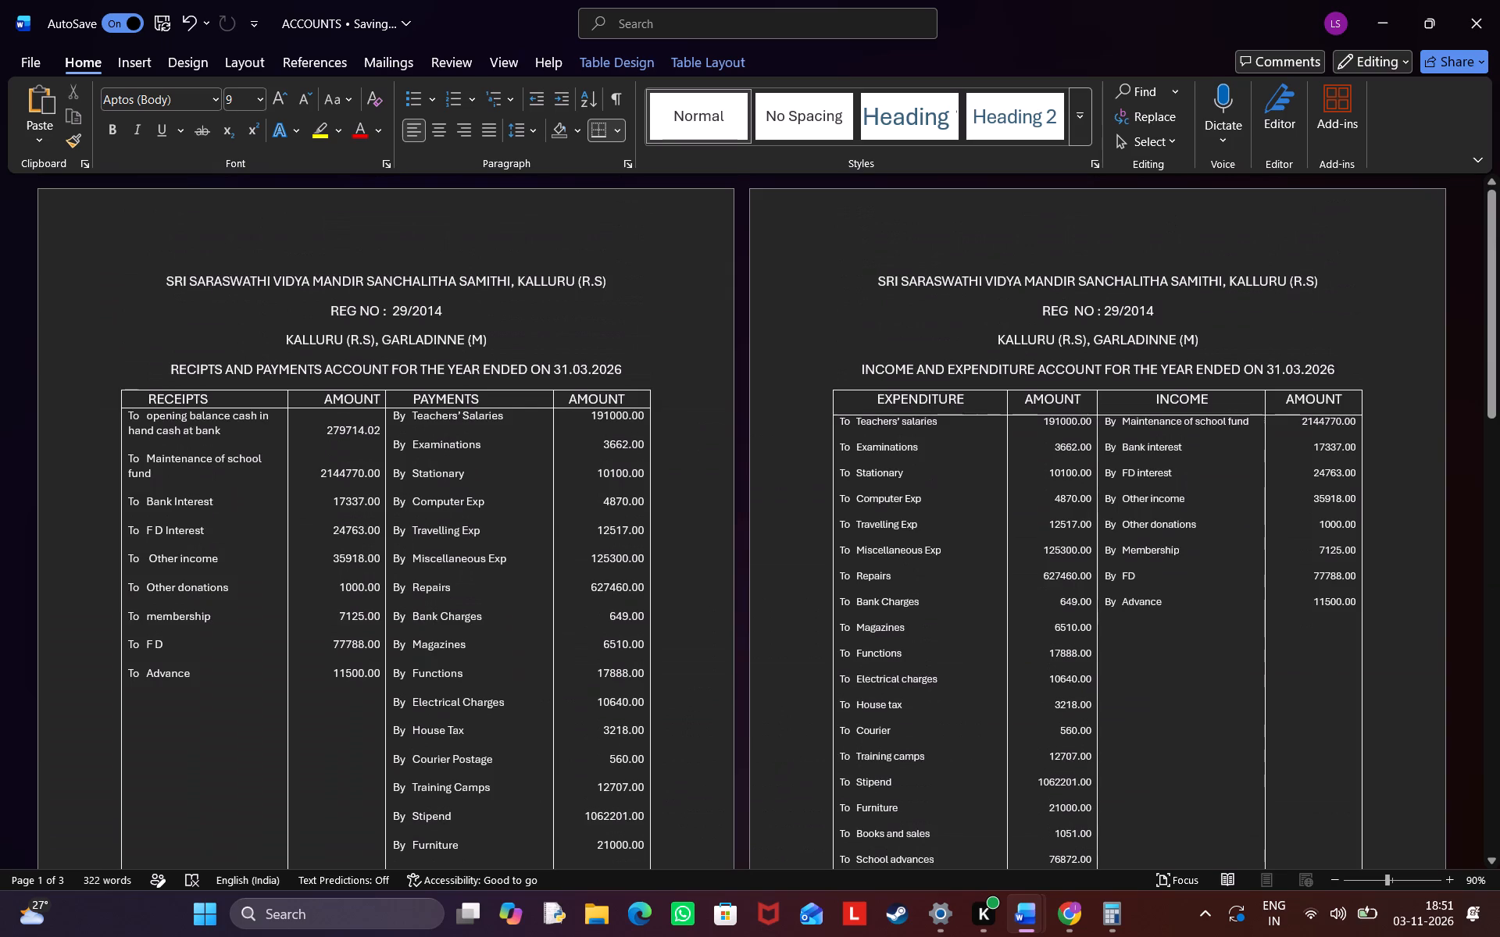
scroll(926, 778, down, 8)
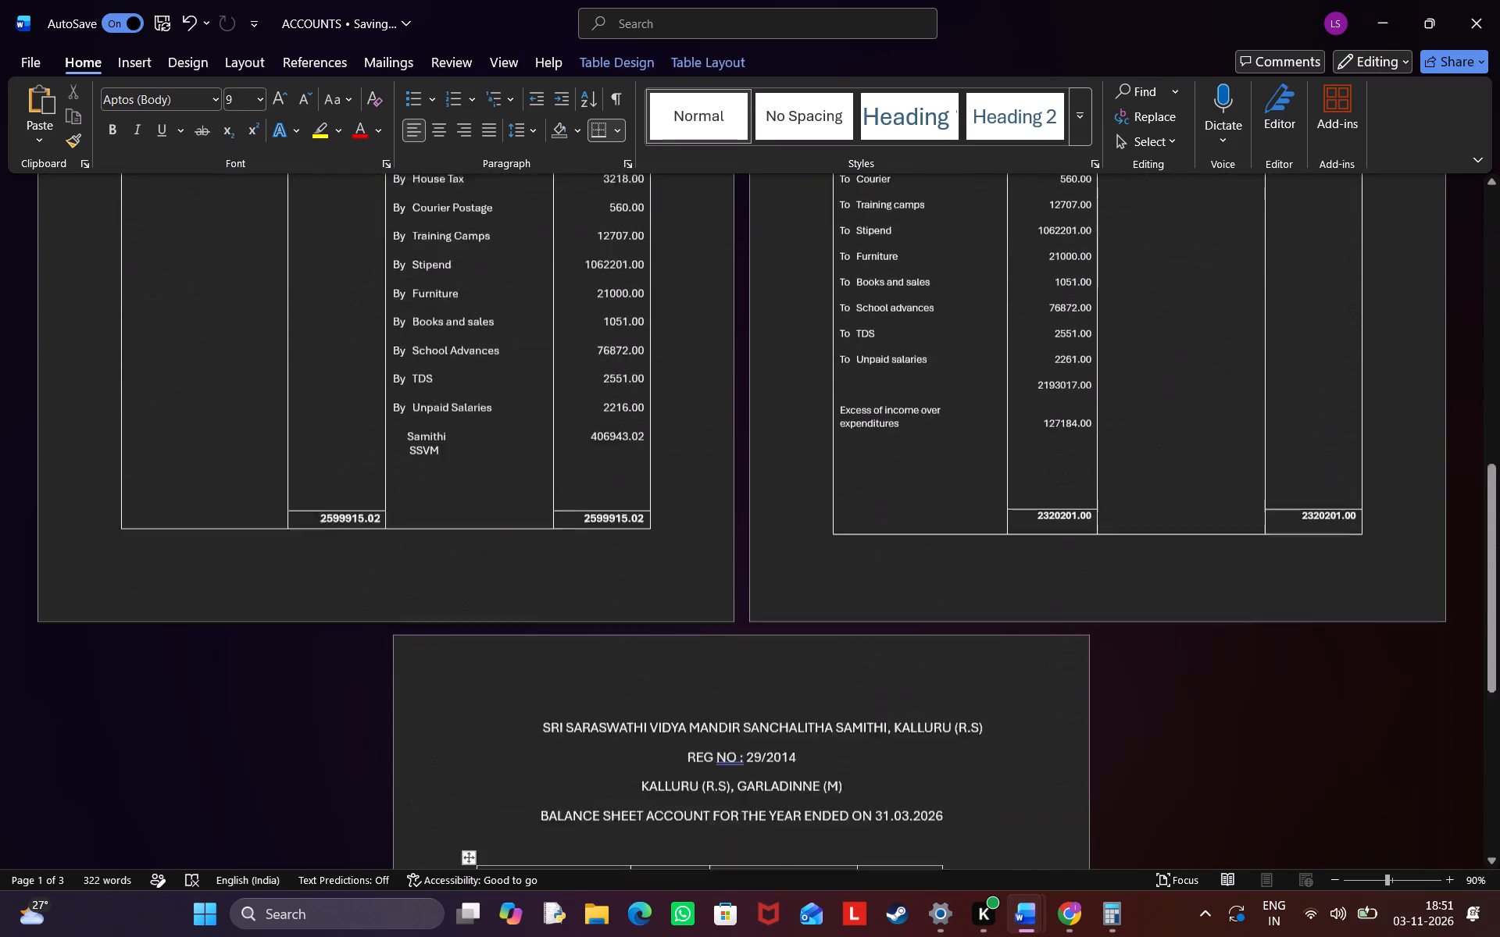
scroll(926, 778, down, 1)
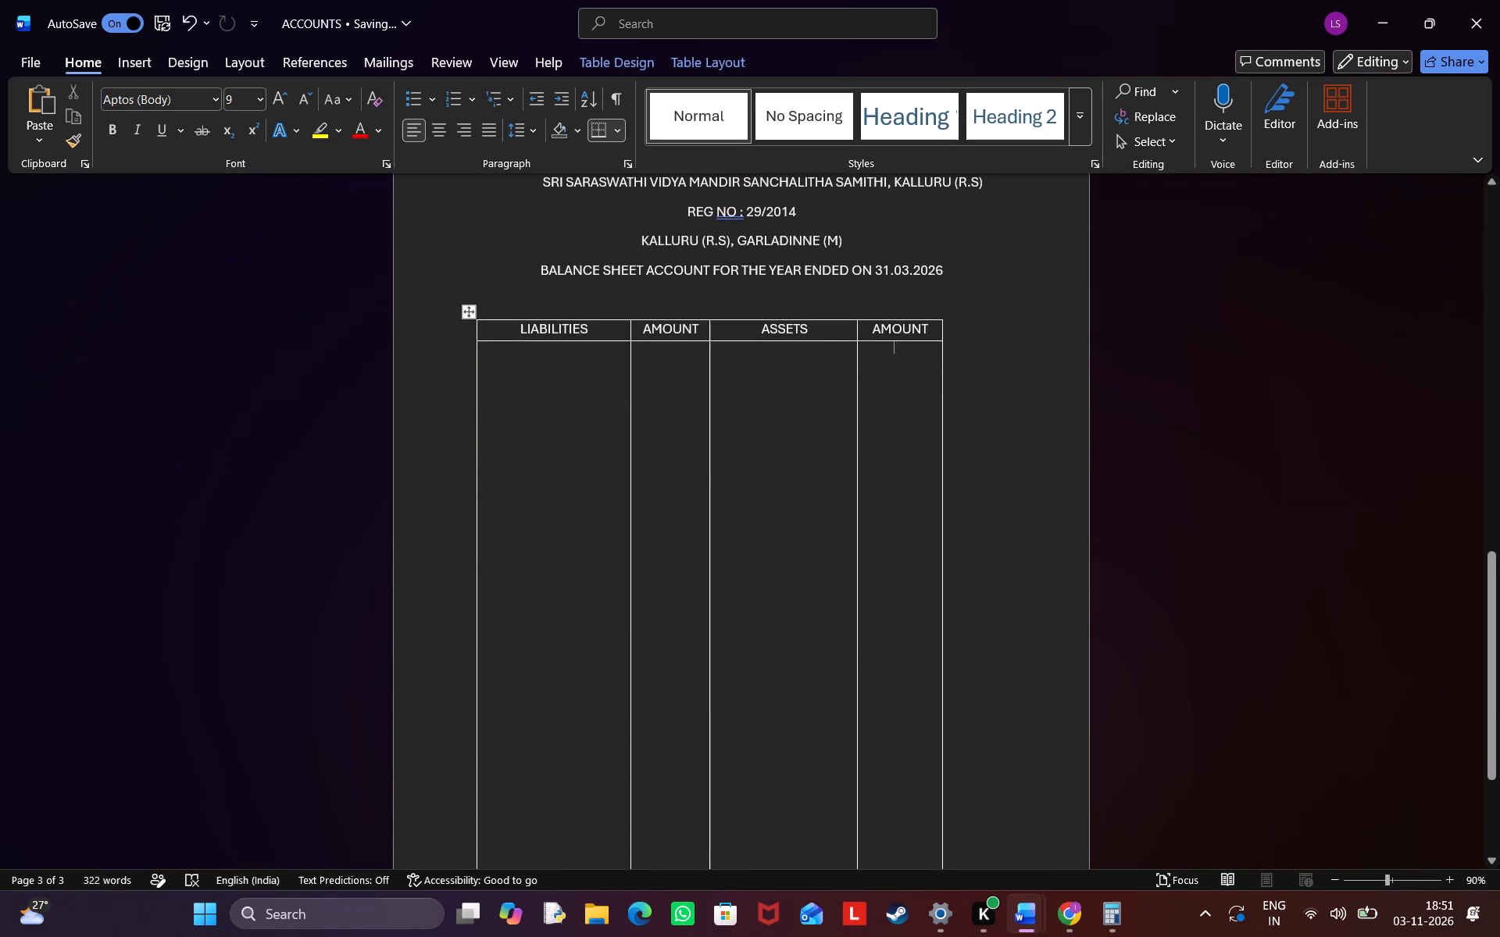
click(558, 407)
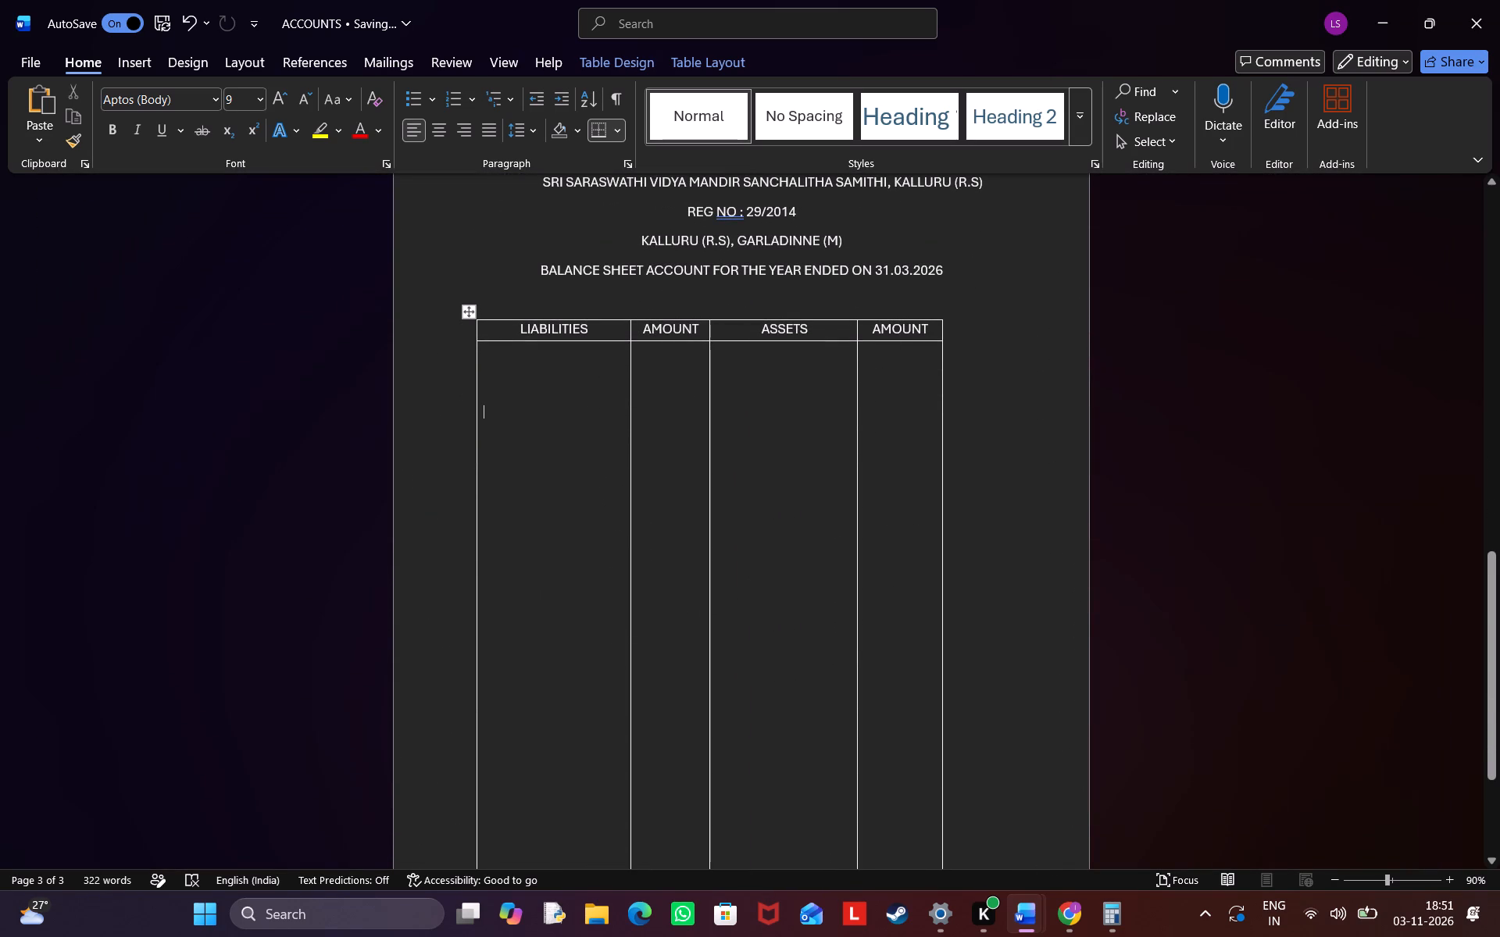
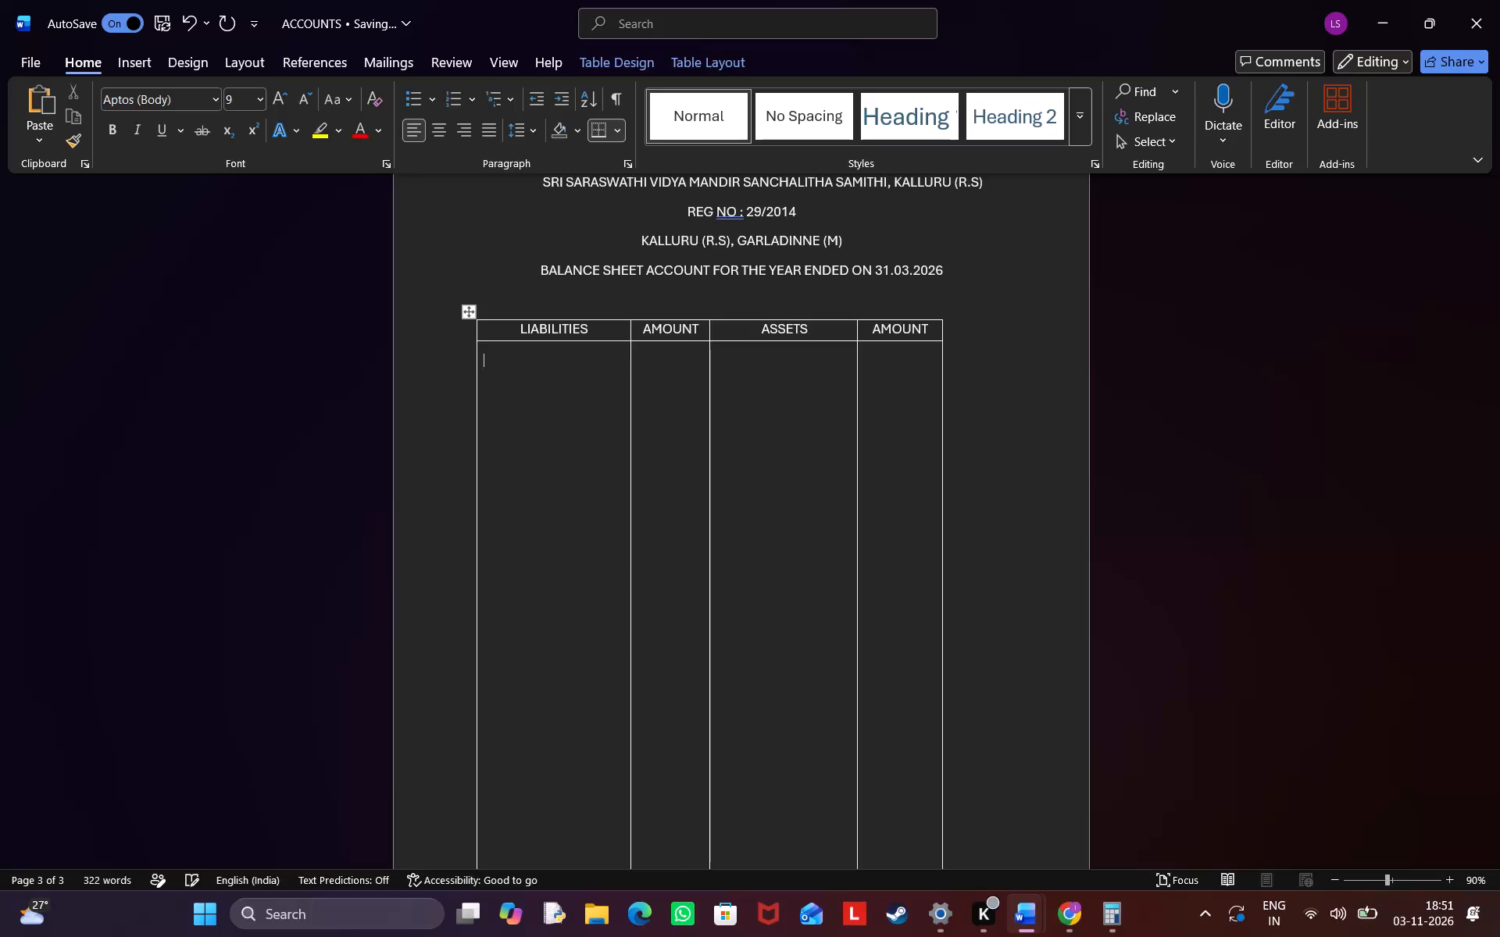
Enter "Capital funds" as the first entry under LIABILITIES, starting at the top of the cell and leaving a blank line below it.
key(BackSpace)
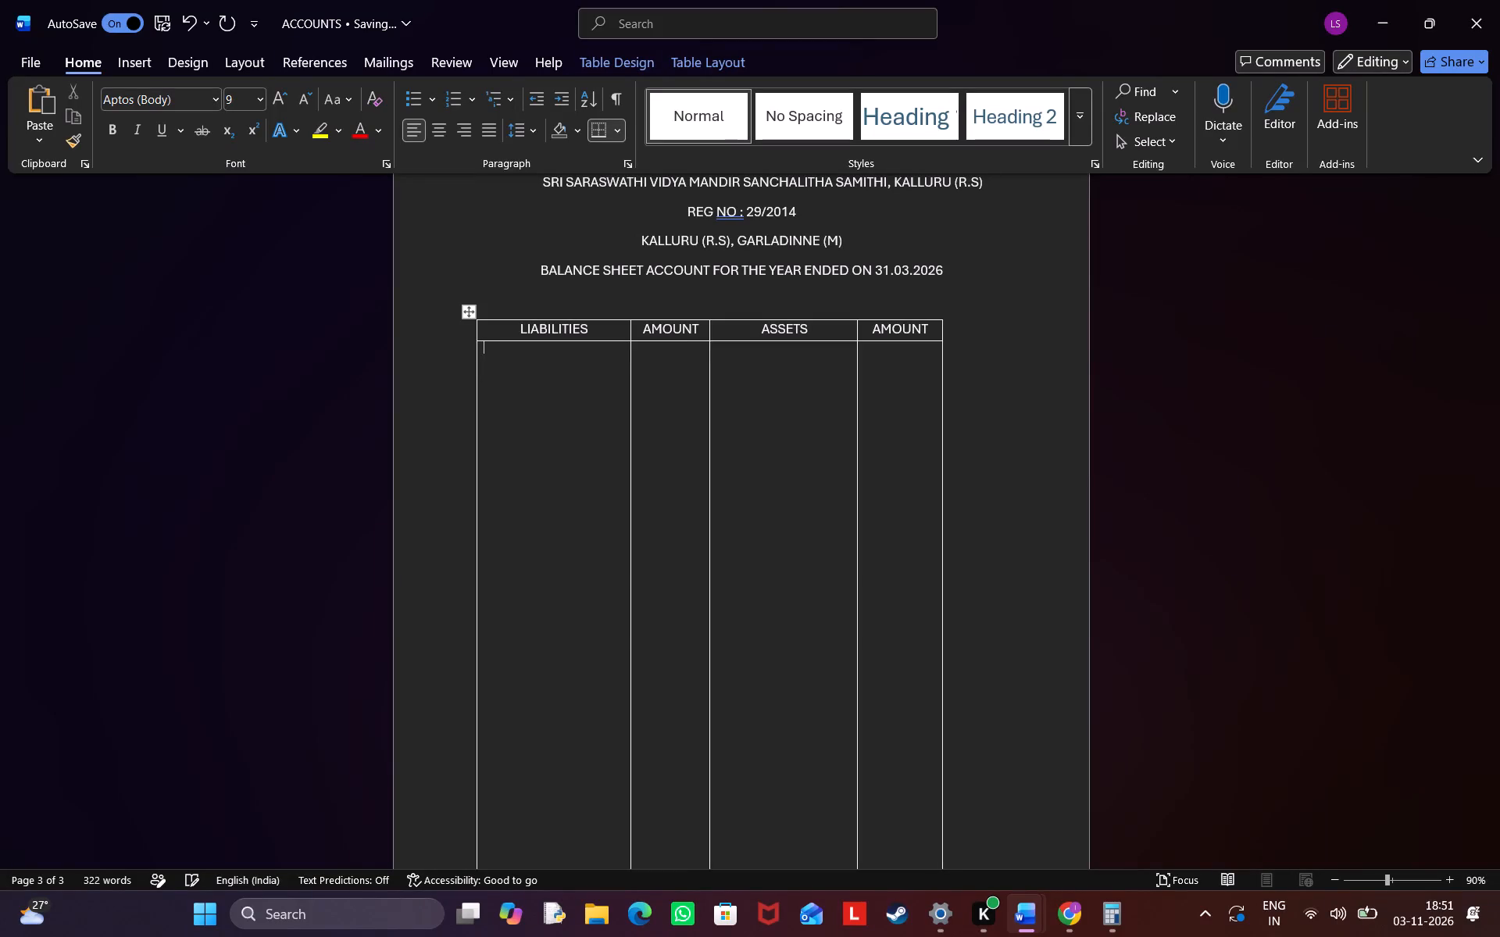
key(c)
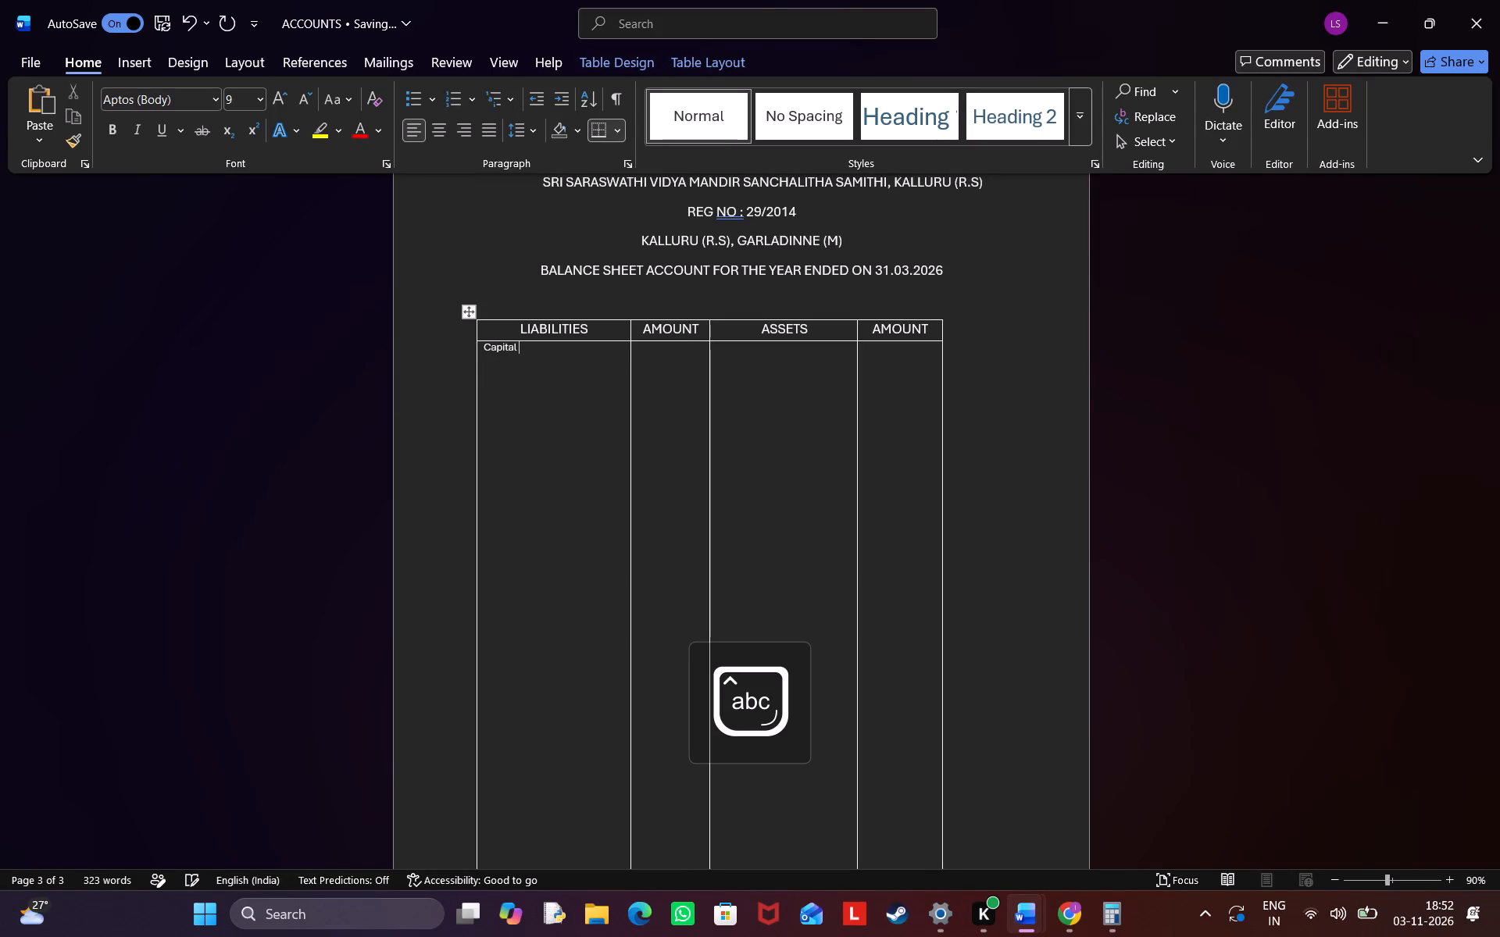
text(Funds)
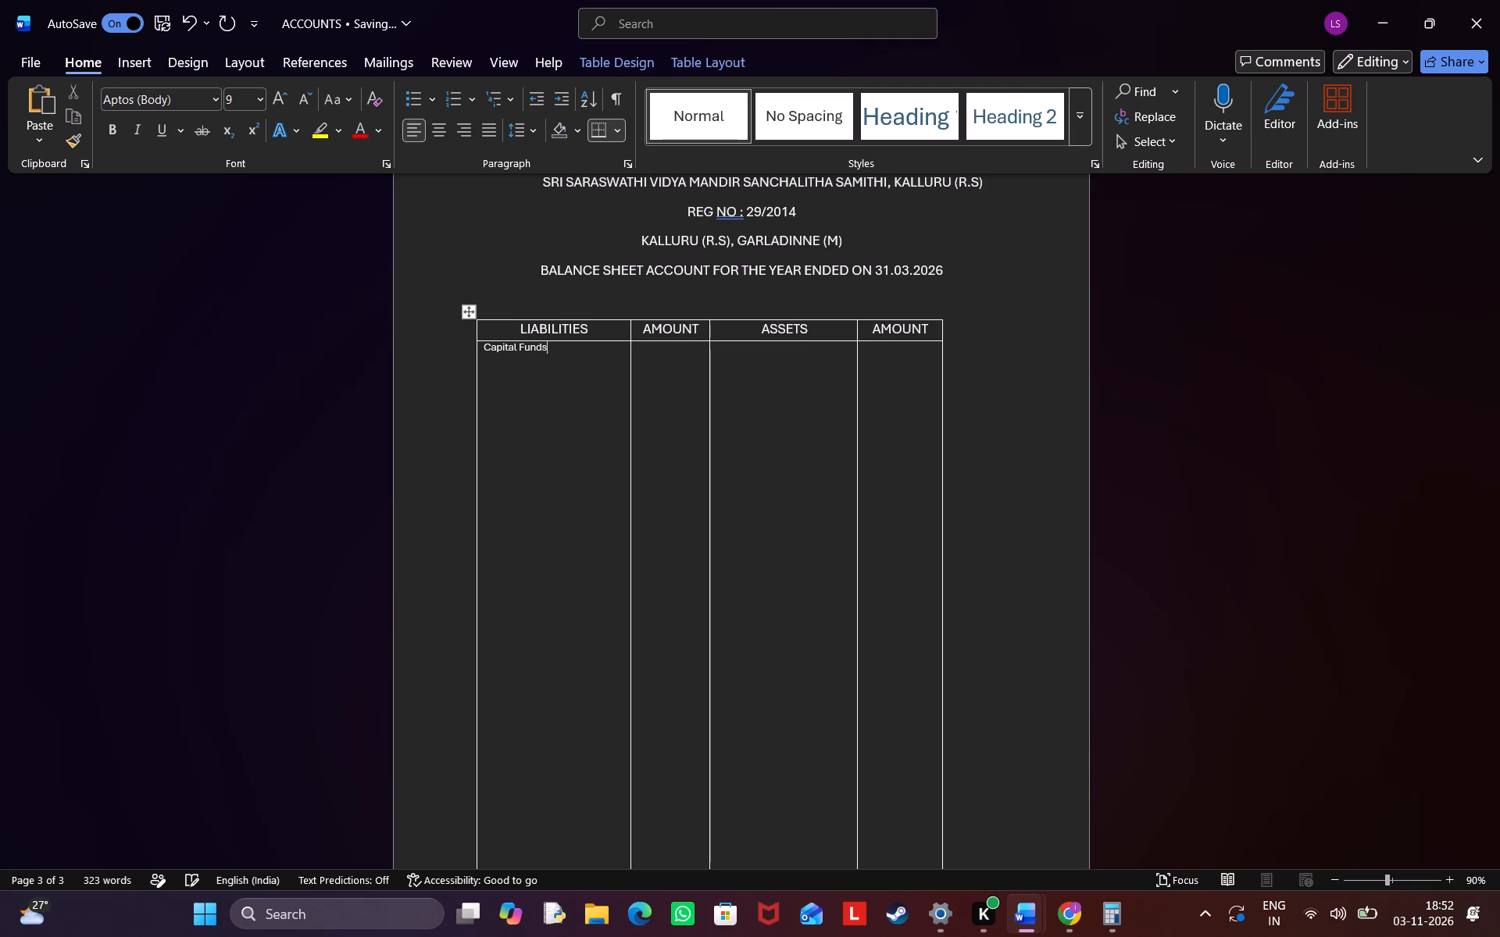
key(Left)
key(Left)
key(Left)
key(Left)
key(BackSpace)
key(f)
key(Right)
key(Right)
key(Right)
key(Right)
key(Return)
key(Return)
Add "To Advances" as the second entry under LIABILITIES, with a blank line after it.
text(To)
key(space)
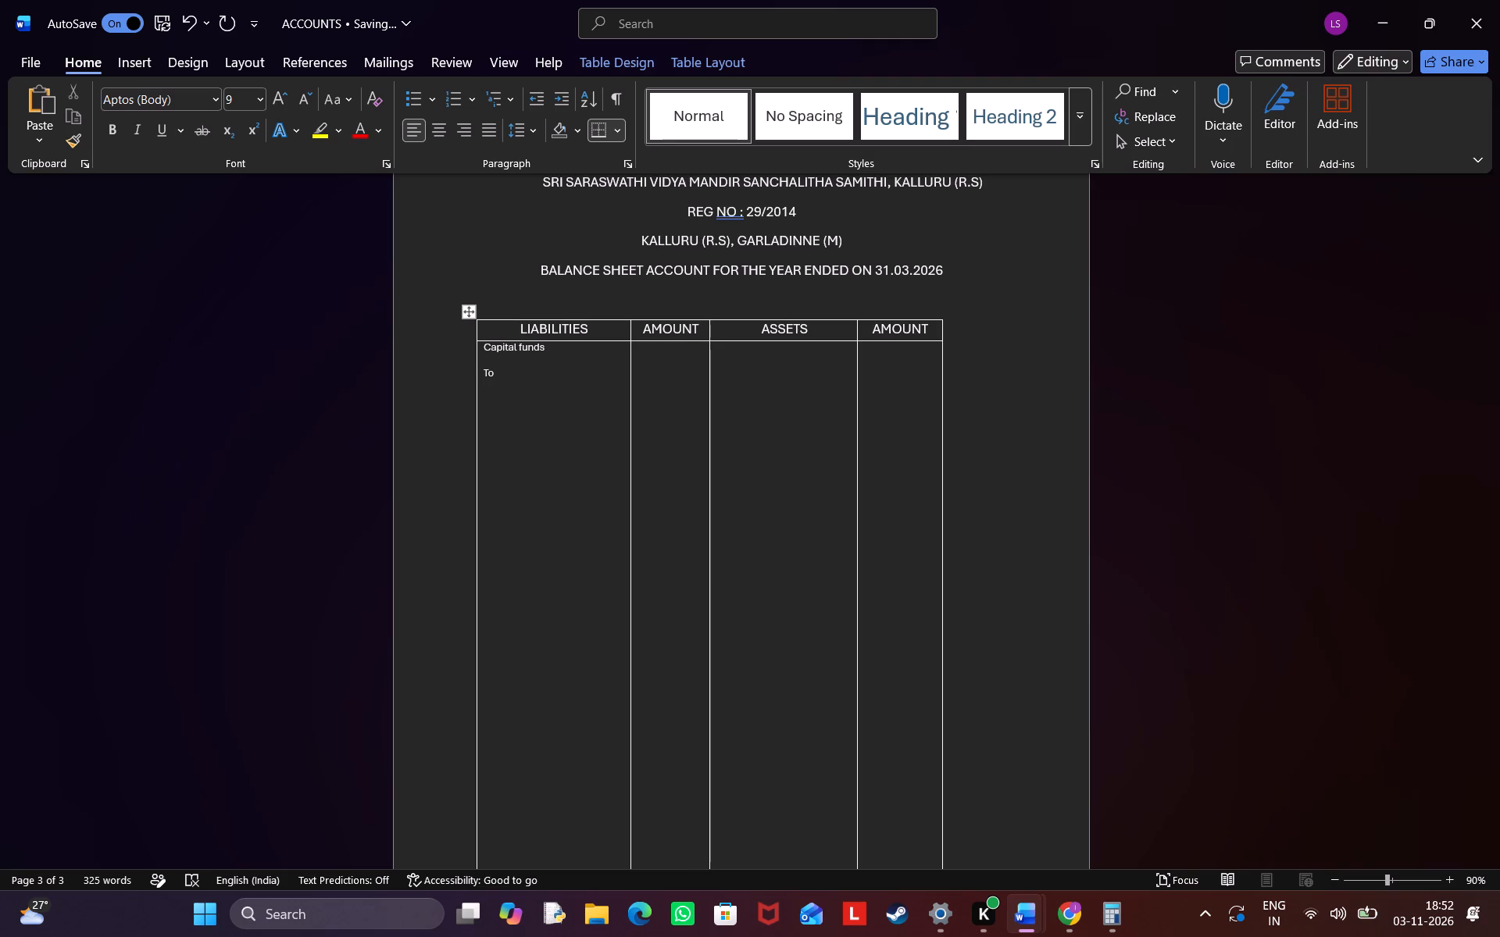
key(space)
key(space)
key(a)
key(BackSpace)
text(Advances)
key(Return)
key(Return)
key(Return)
key(BackSpace)
Add "School Advances" as the third entry under LIABILITIES, correcting the spelling of its second word.
text(School)
key(space)
text(Adava)
text(ncces)
key(Left)
key(Left)
key(Left)
key(Left)
key(Left)
key(Left)
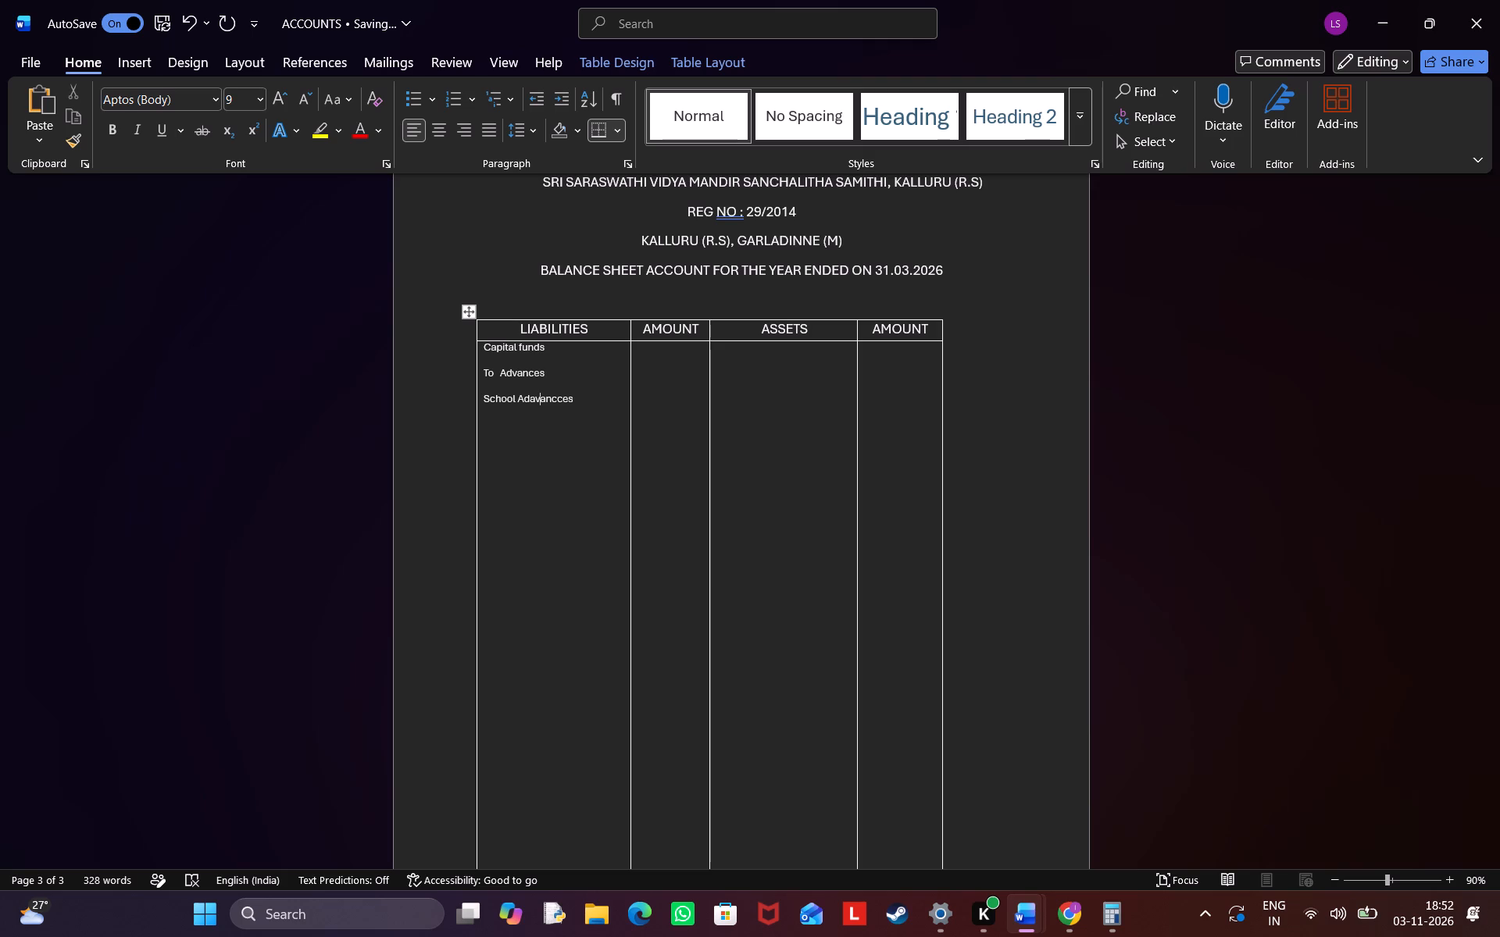
key(Left)
key(Left)
key(Left)
key(Left)
key(Left)
key(Left)
key(Left)
key(Left)
key(Left)
key(Left)
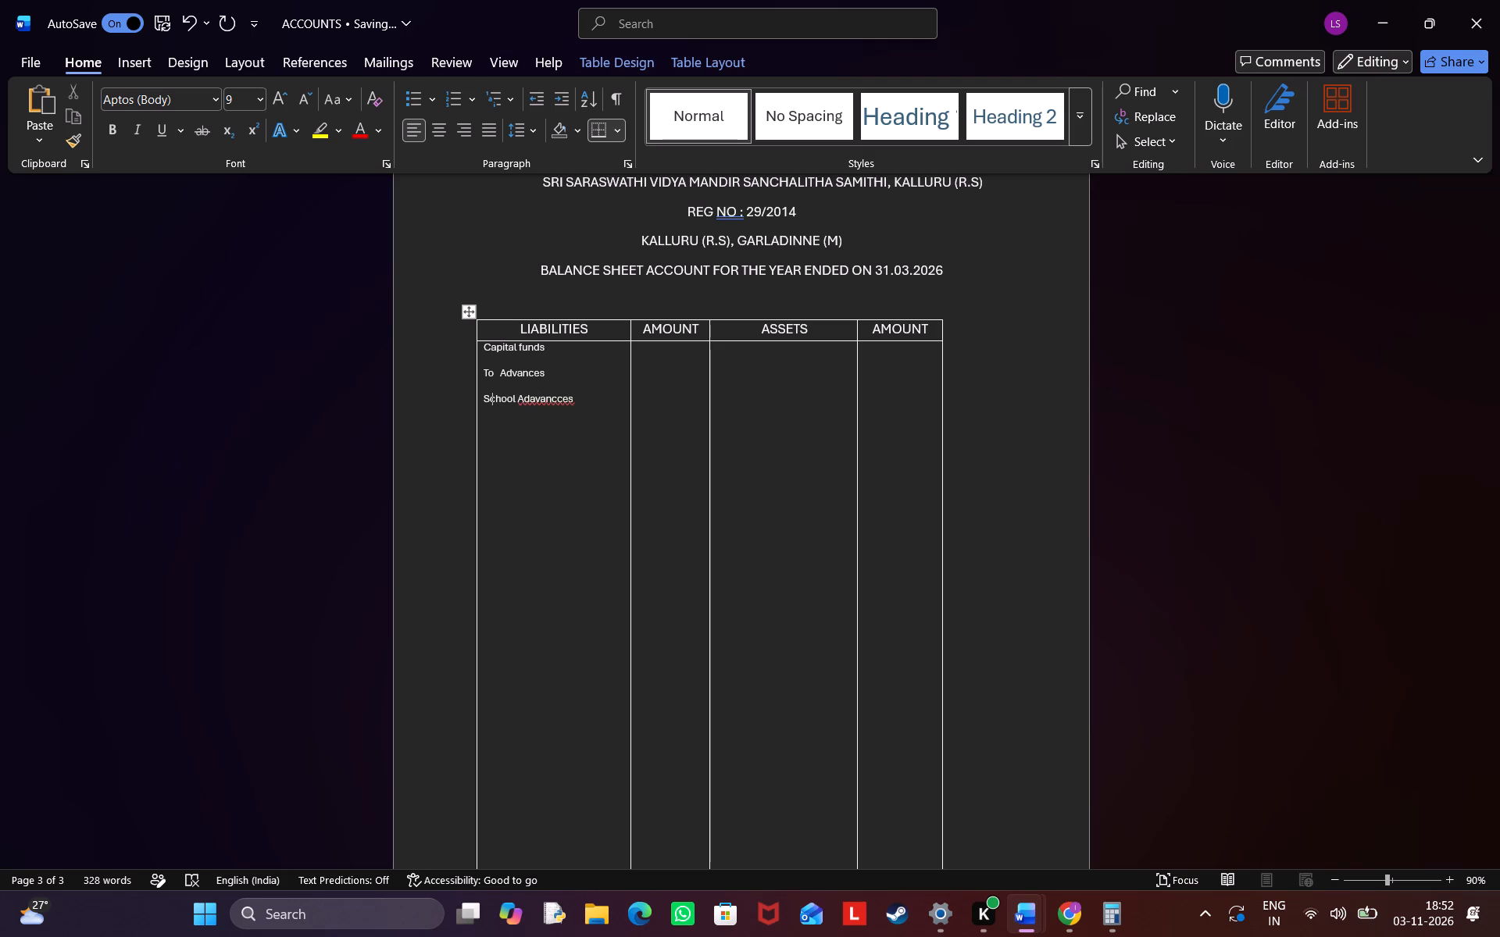
click(541, 397)
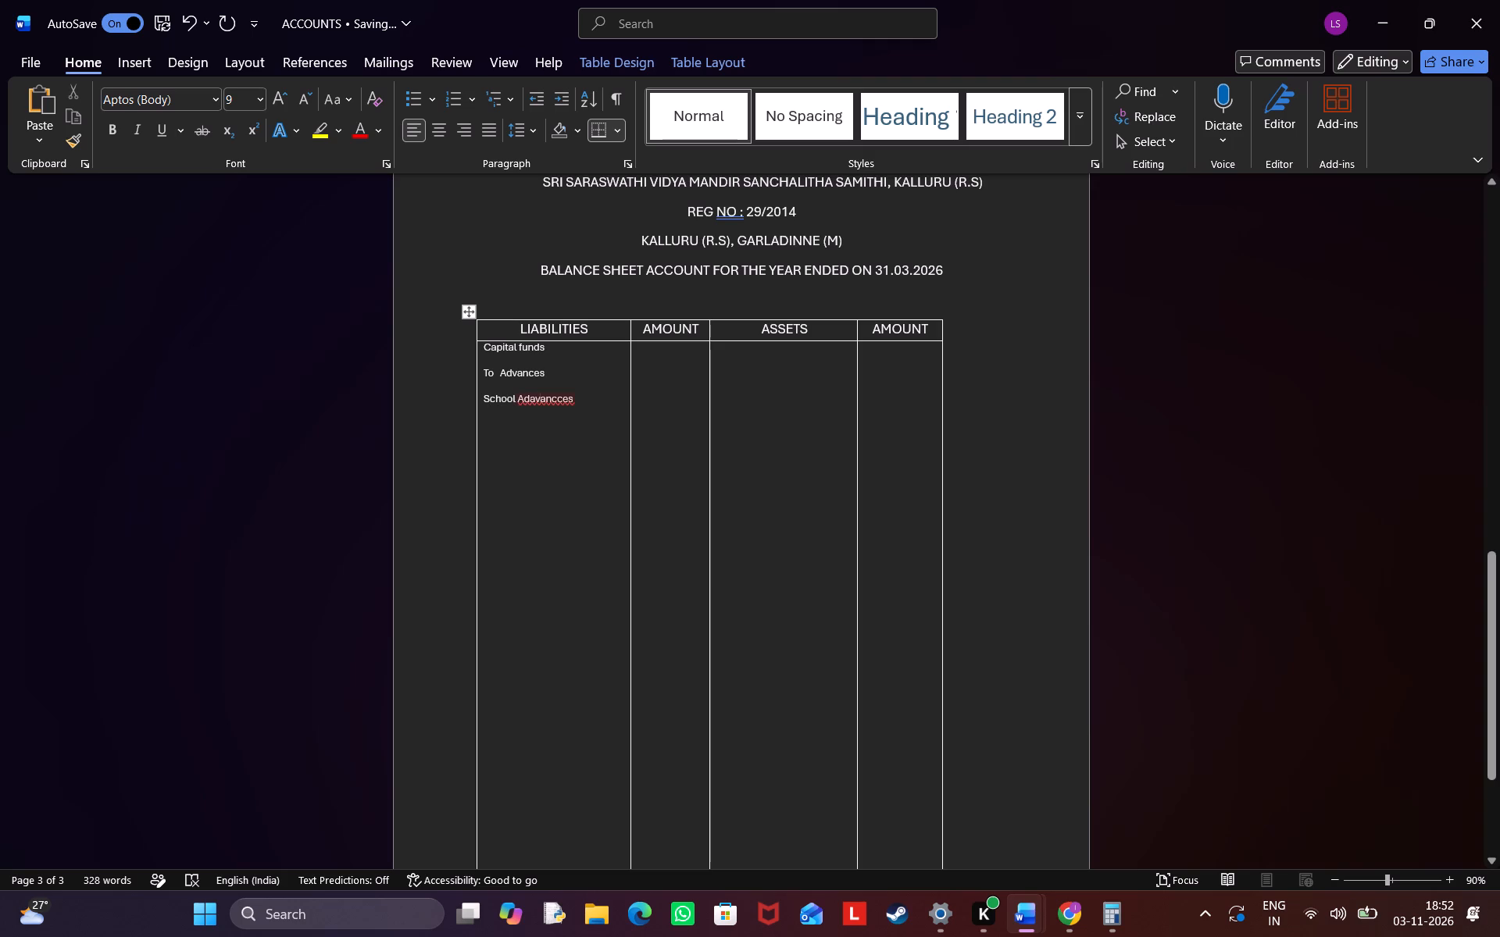
click(546, 451)
Prefix the School Advances entry with "To", spaced to match the "To Advances" line above.
click(516, 404)
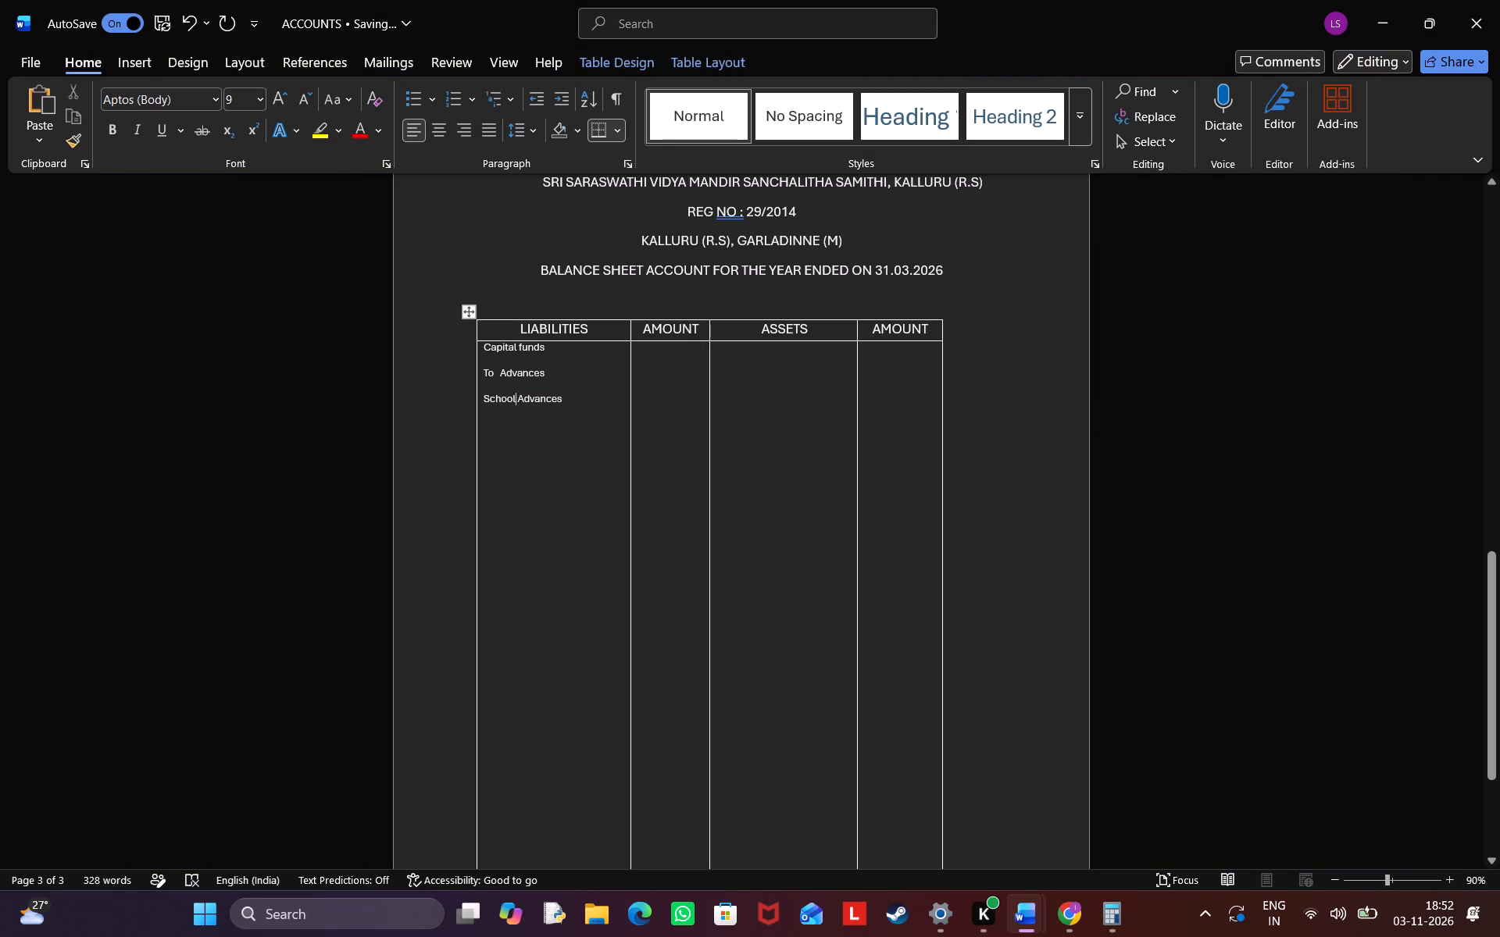
key(Left)
key(Left)
key(Left)
key(Left)
key(Left)
key(Left)
text(To)
key(space)
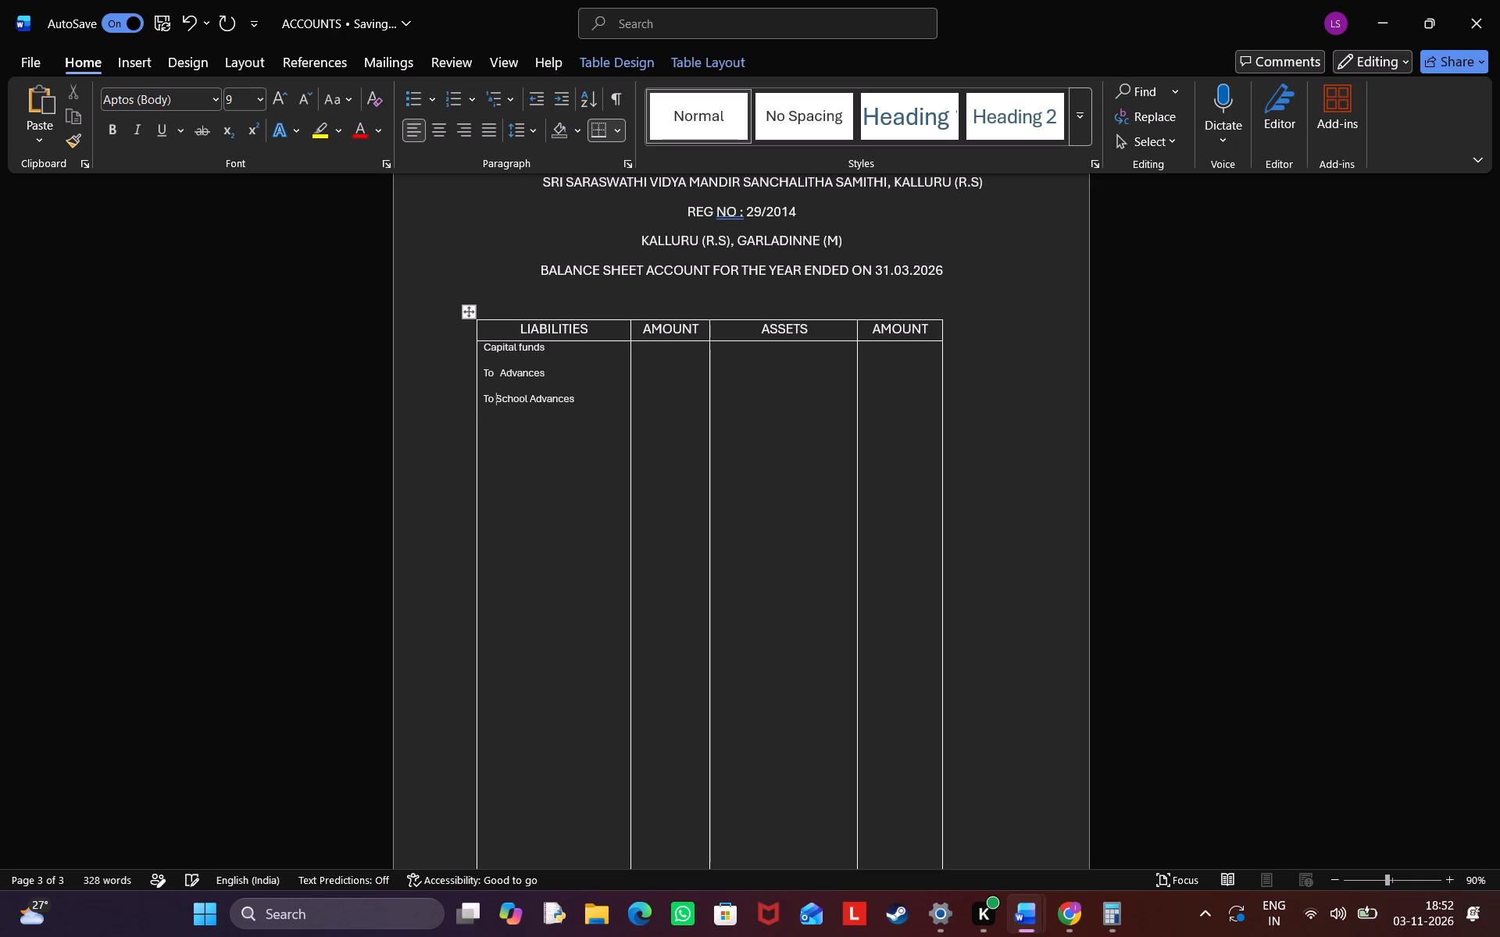
key(space)
key(space)
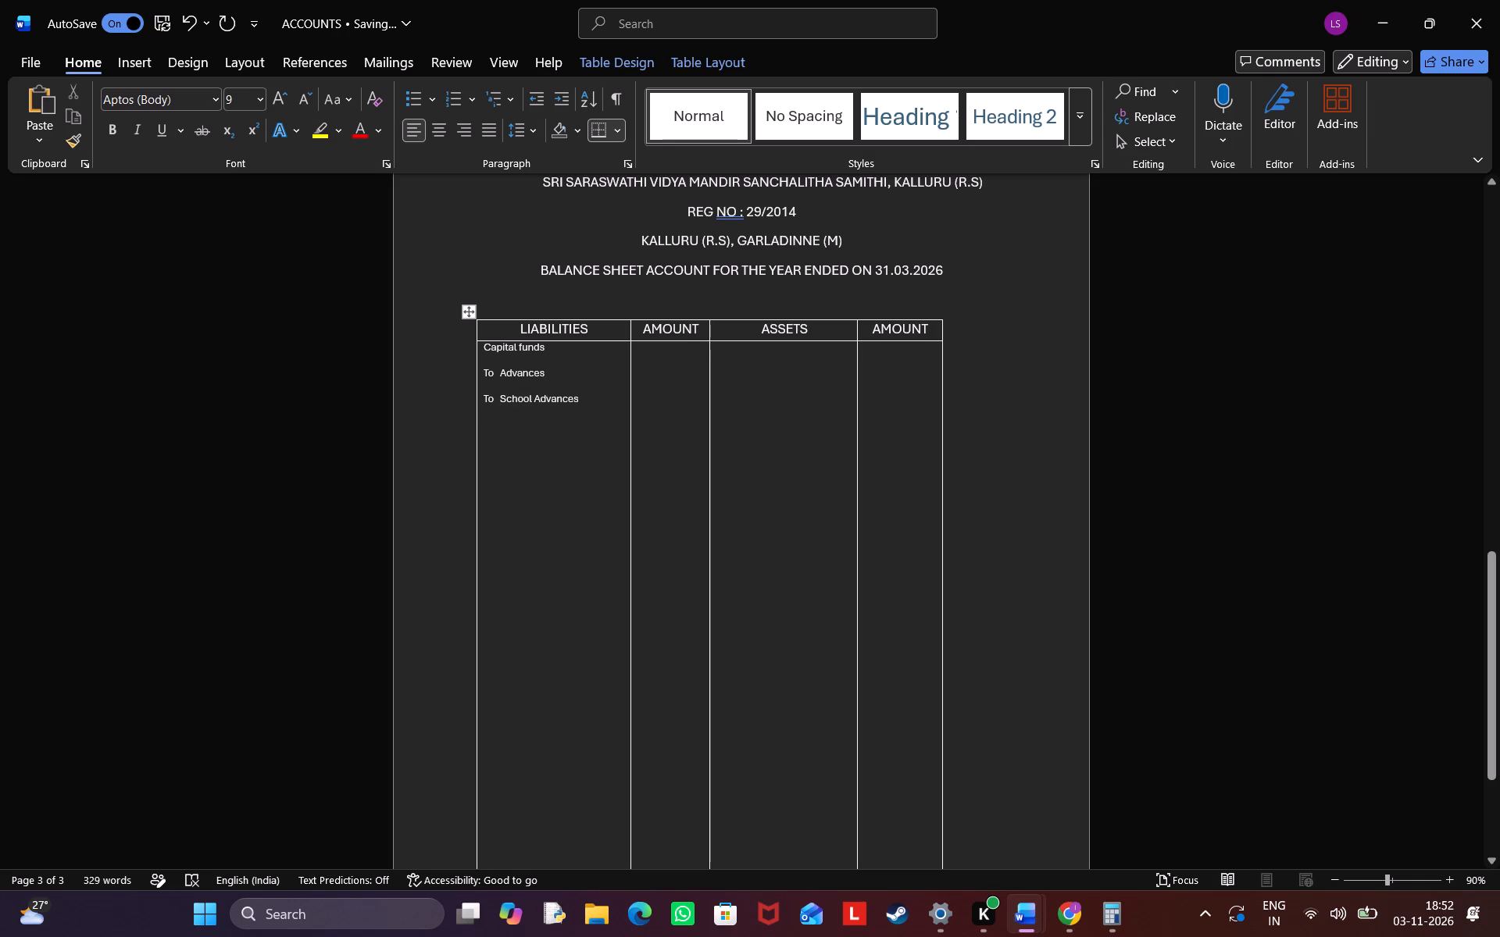
Add "To Unpaid salaries" as the fourth entry under LIABILITIES, one blank line below "To School Advances".
click(603, 401)
key(Return)
key(Return)
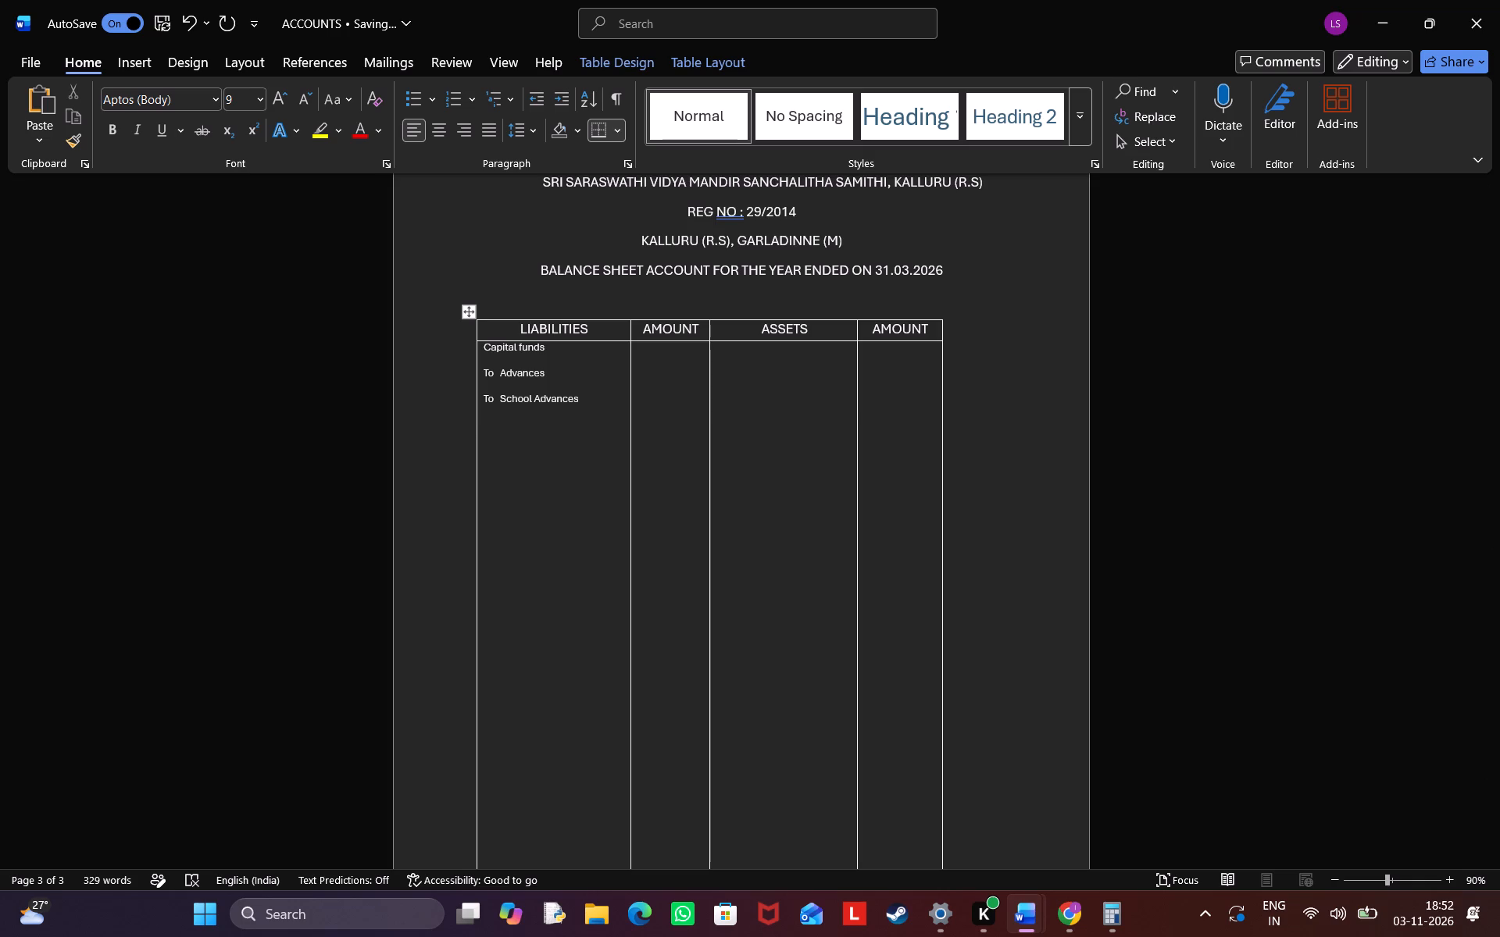
text(To)
key(space)
key(space)
key(space)
key(BackSpace)
key(BackSpace)
key(BackSpace)
key(space)
key(space)
key(space)
text(Unpaid)
key(space)
text(sala)
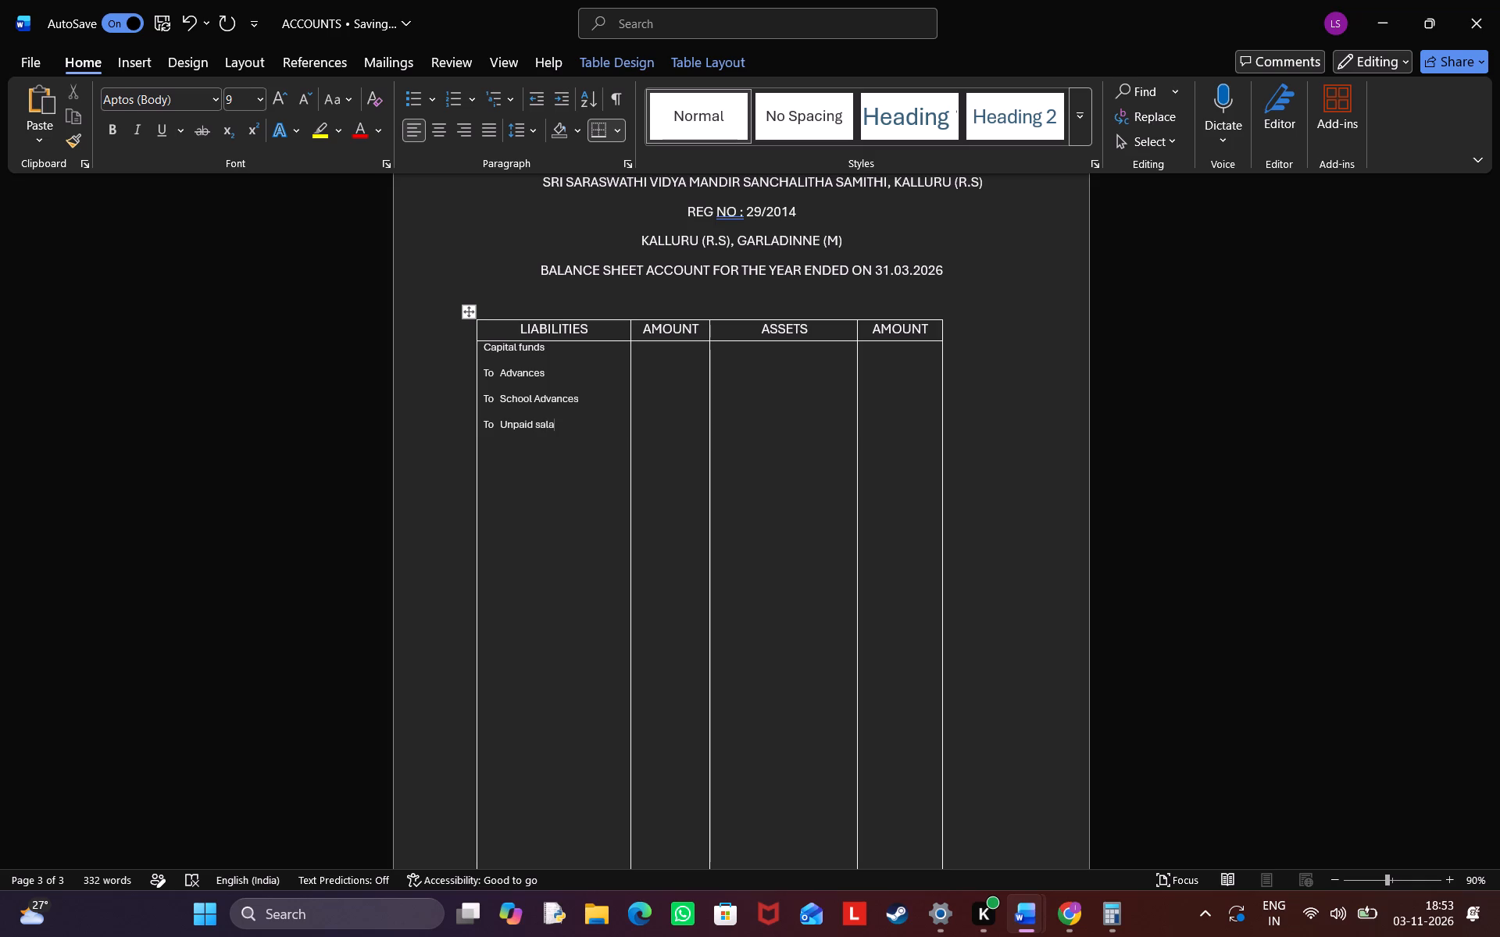
text(ries)
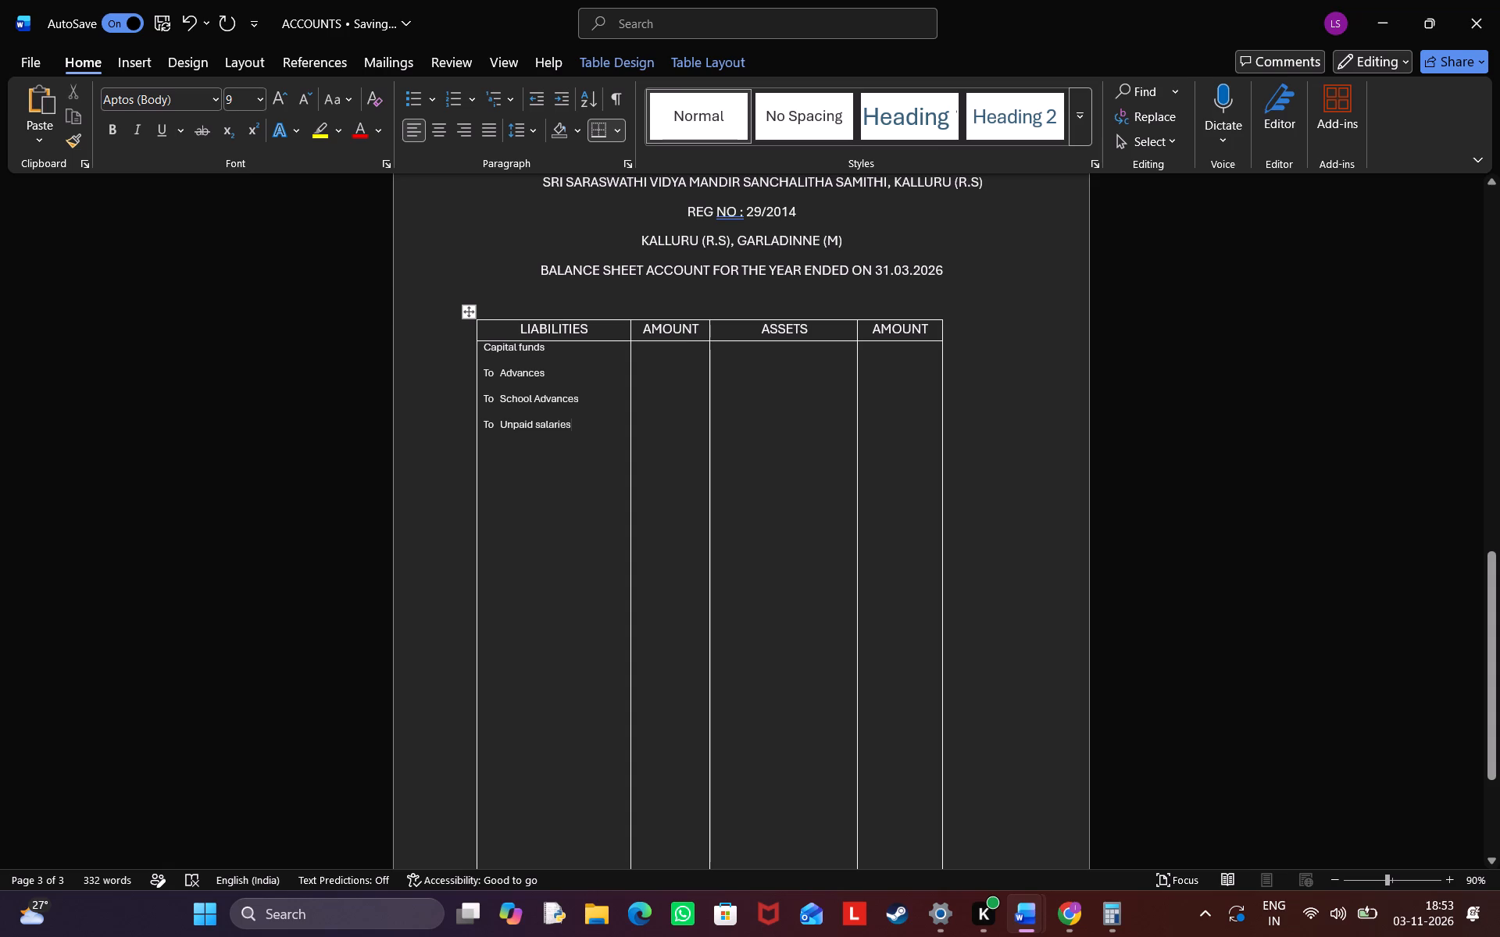
List "Furniture" and "Computer" as the first entries under ASSETS, leaving a blank line after each.
click(749, 374)
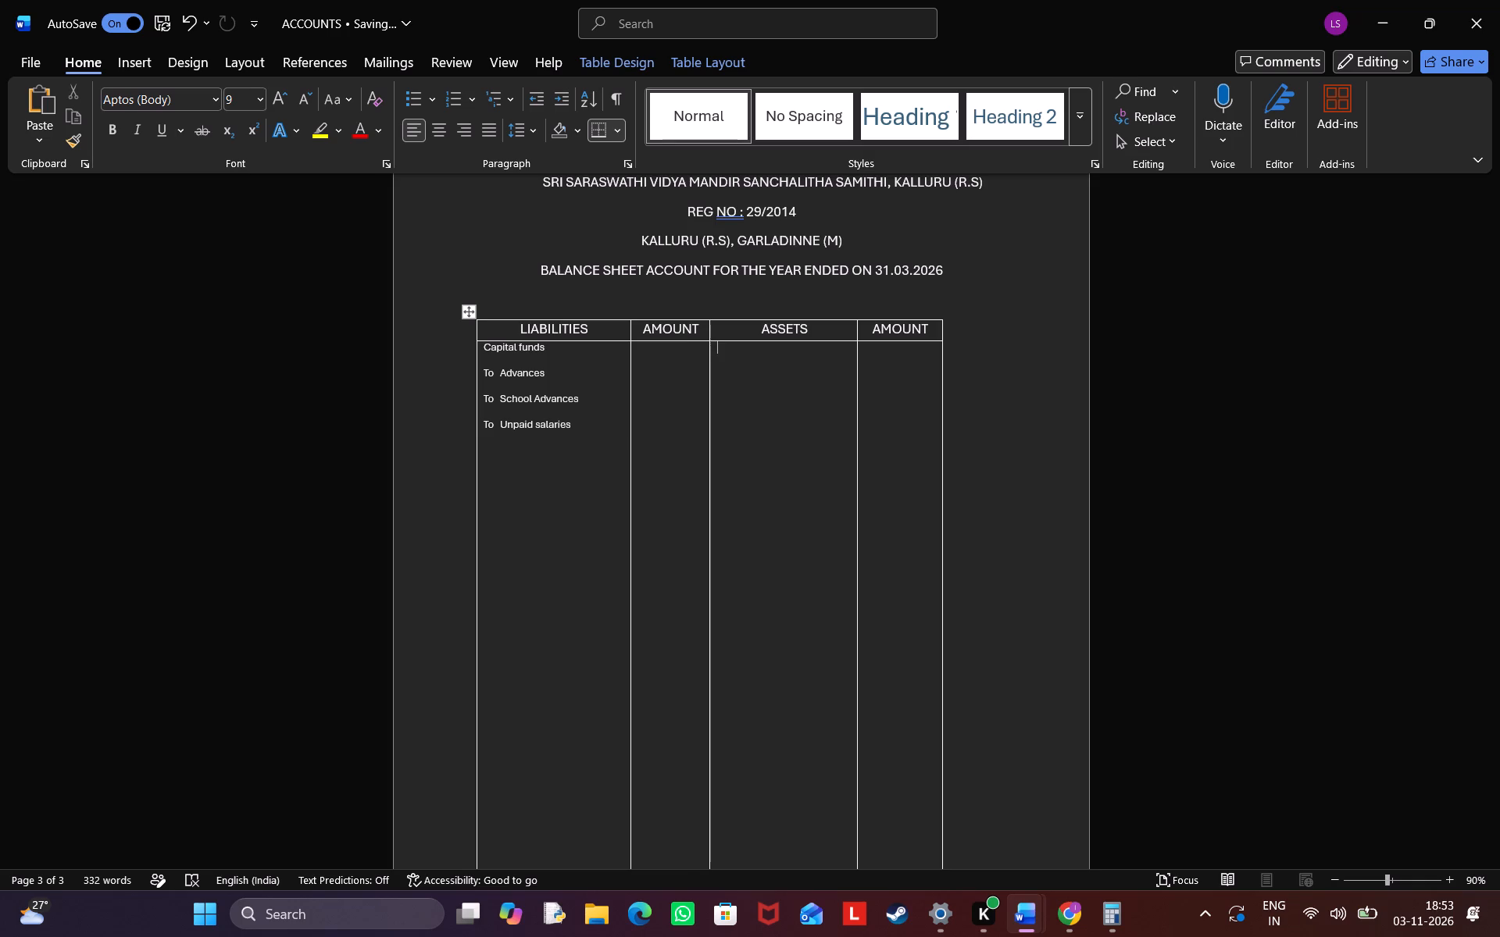
text(Furni)
text(tu)
text(re)
key(Return)
key(Return)
text(Computer)
key(Return)
key(Return)
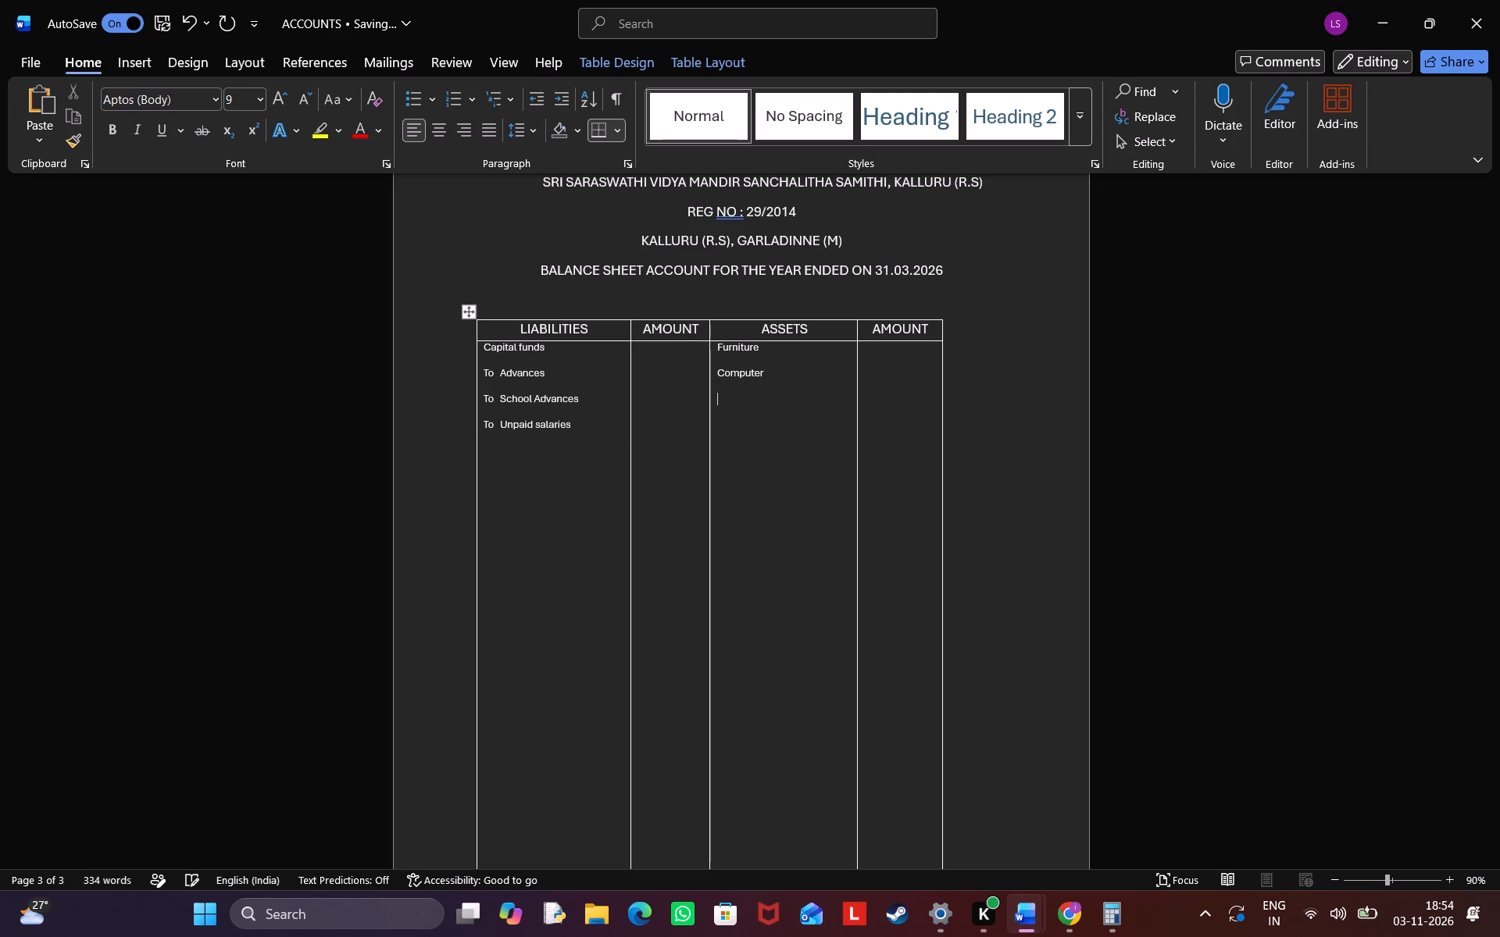
Add "Books & sales" and "F D" as the third and fourth entries under ASSETS, leaving a blank line after each.
text(Bo)
text(oks)
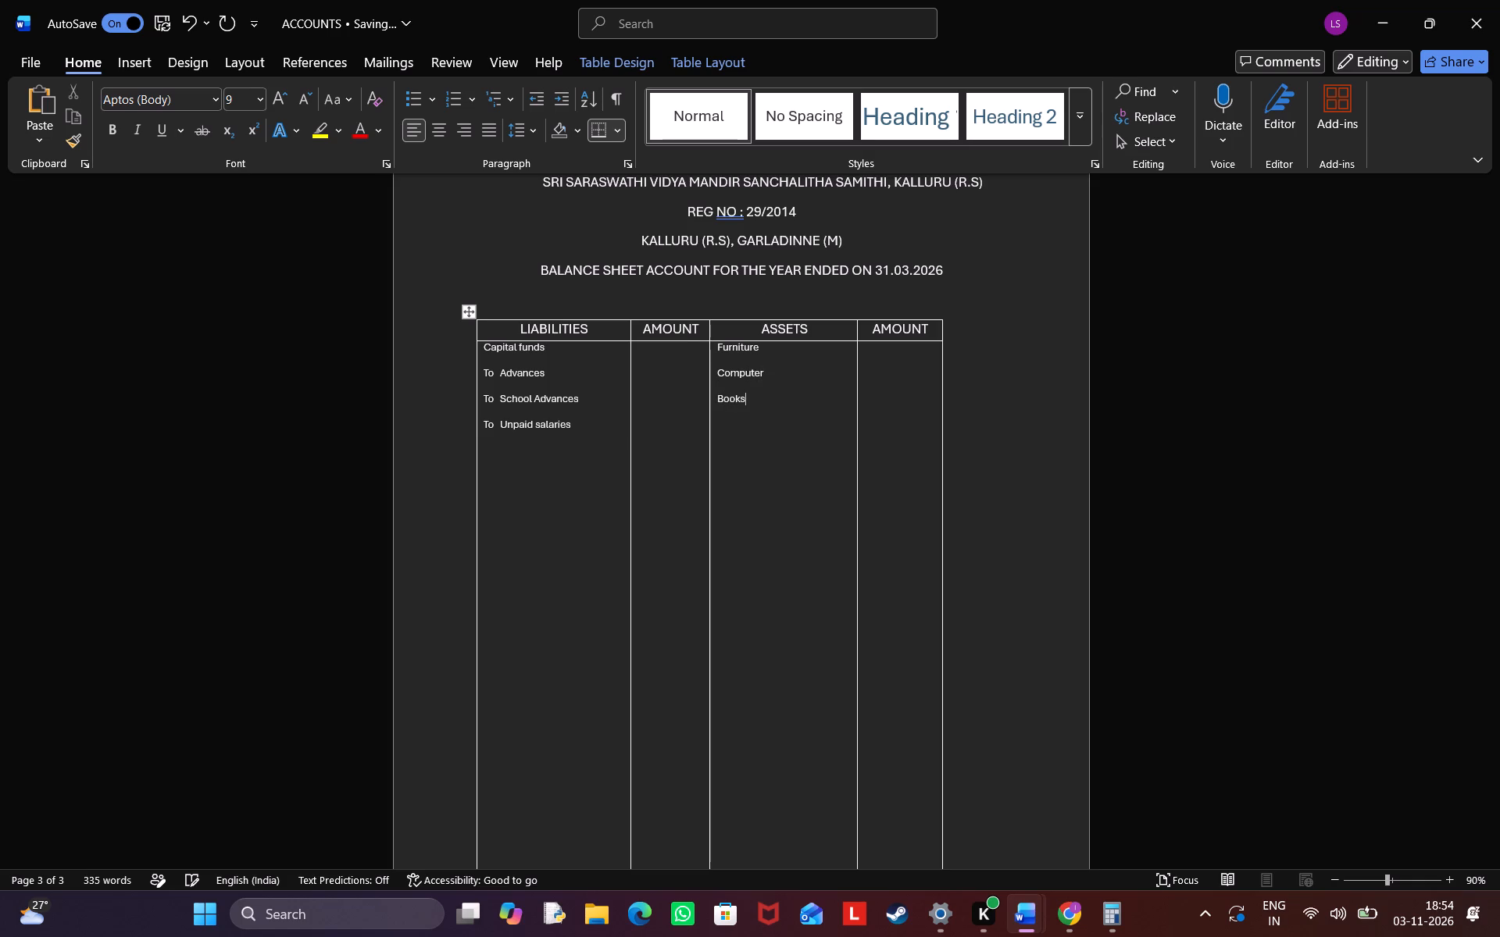
key(space)
key(shift+ampersand)
key(space)
text(sales)
key(Return)
key(Return)
text(F D)
key(space)
key(space)
key(Return)
key(Return)
Add "School advances" as the fifth entry under ASSETS, with a lowercase second word and a blank line after it.
text(School)
key(space)
key(space)
key(BackSpace)
key(shift+a)
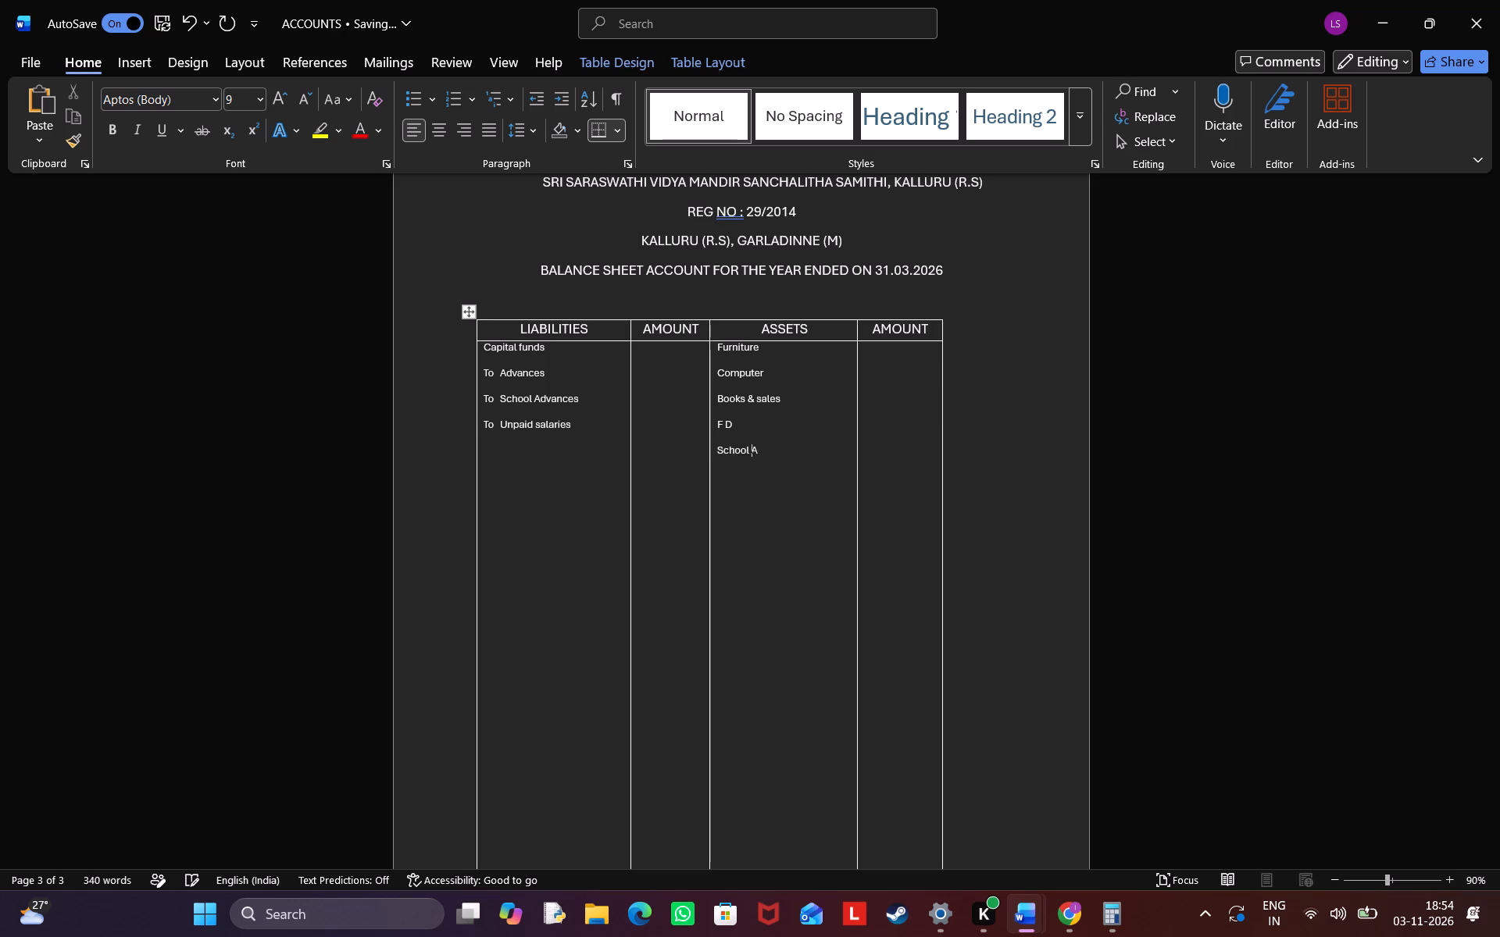
key(BackSpace)
text(advanx)
key(BackSpace)
text(ce)
key(s)
key(Return)
key(Return)
Add "TDS" as the sixth entry under ASSETS and "Bank" three blank lines below it.
text(TDS)
key(space)
key(space)
key(Return)
key(Return)
key(Return)
key(Return)
text(Bank)
key(space)
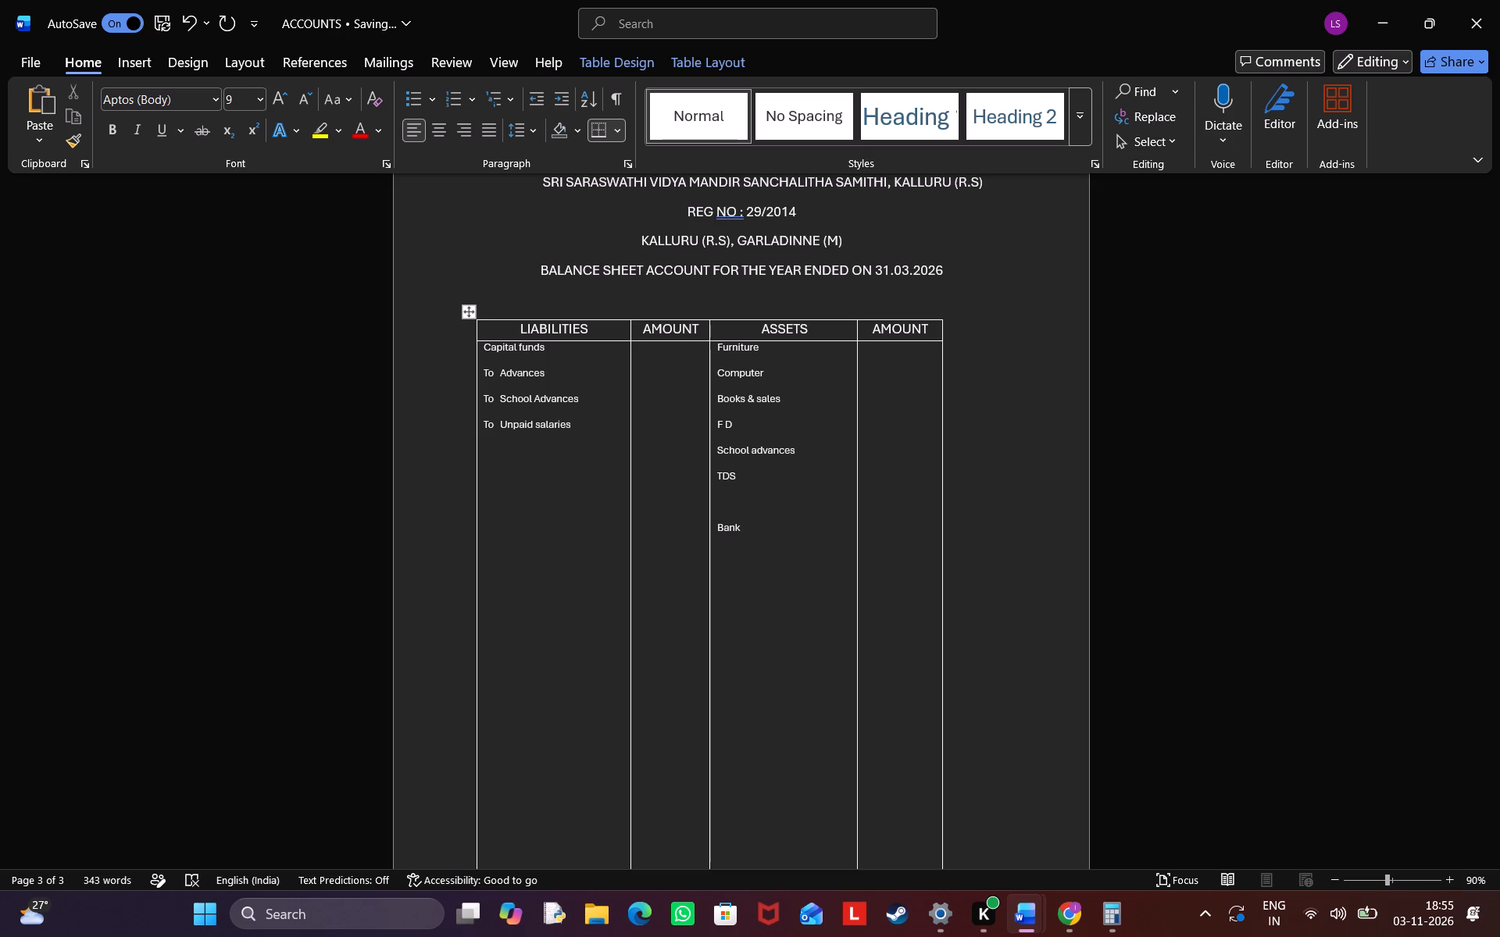
Add the line "Data sales 11660.52" directly beneath Bank, indented by two spaces.
key(Return)
key(space)
key(space)
text(Data)
key(space)
text(sale)
key(s)
key(space)
text(11)
text(660.0)
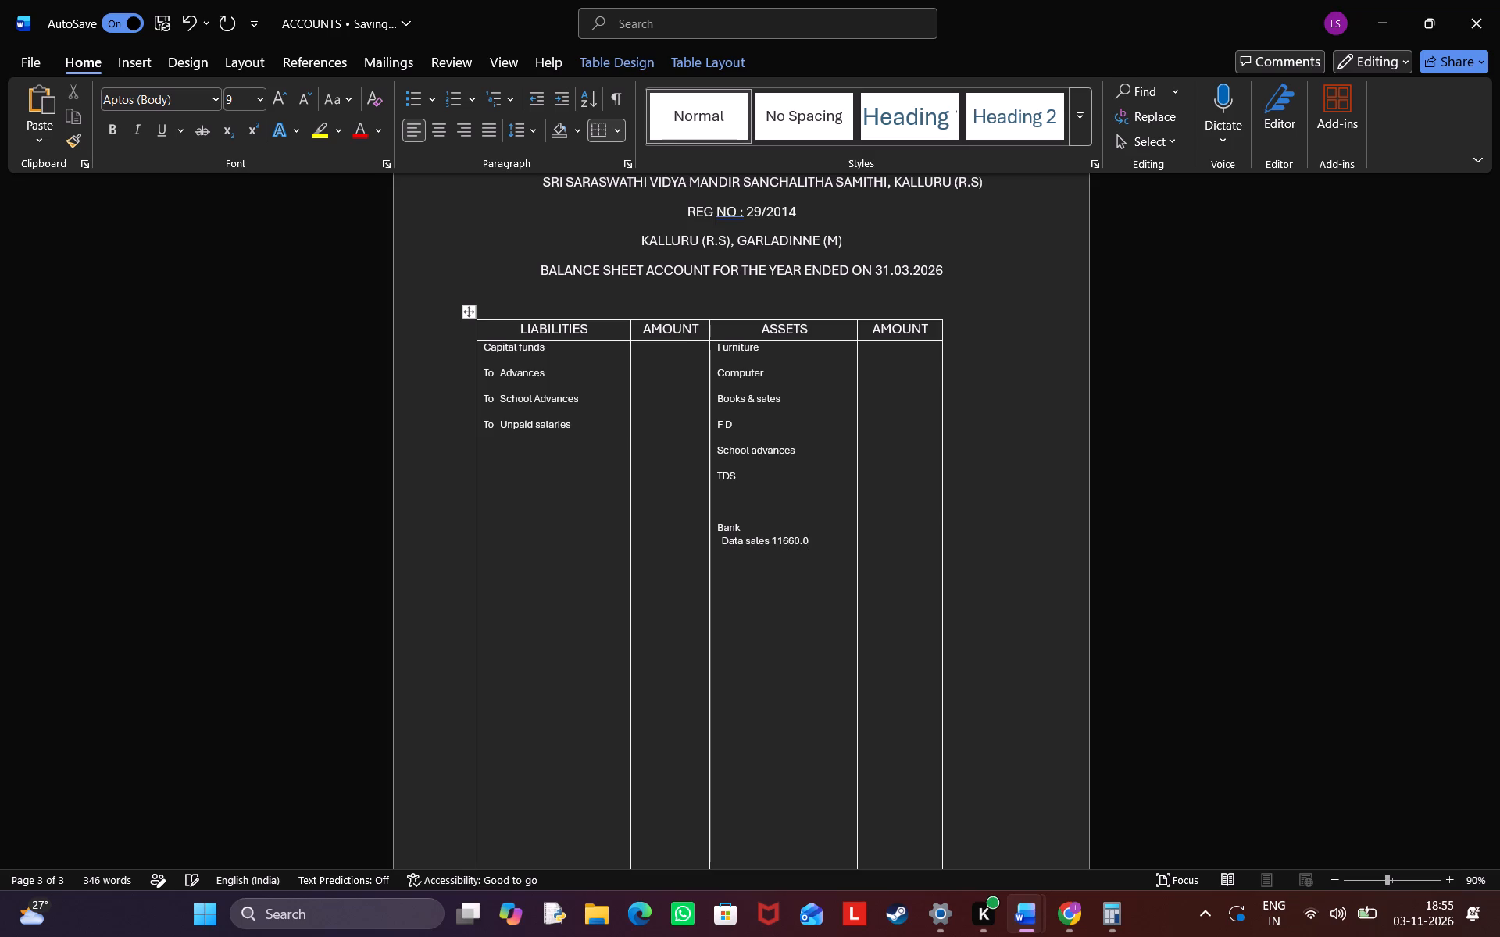
key(BackSpace)
text(52)
Add the line "Samithi 2952282.50" beneath the Data sales line, with the same two-space indent and two spaces before the amount.
key(Return)
key(space)
key(space)
text(Sa)
text(mithi)
key(space)
key(space)
text(29)
text(52)
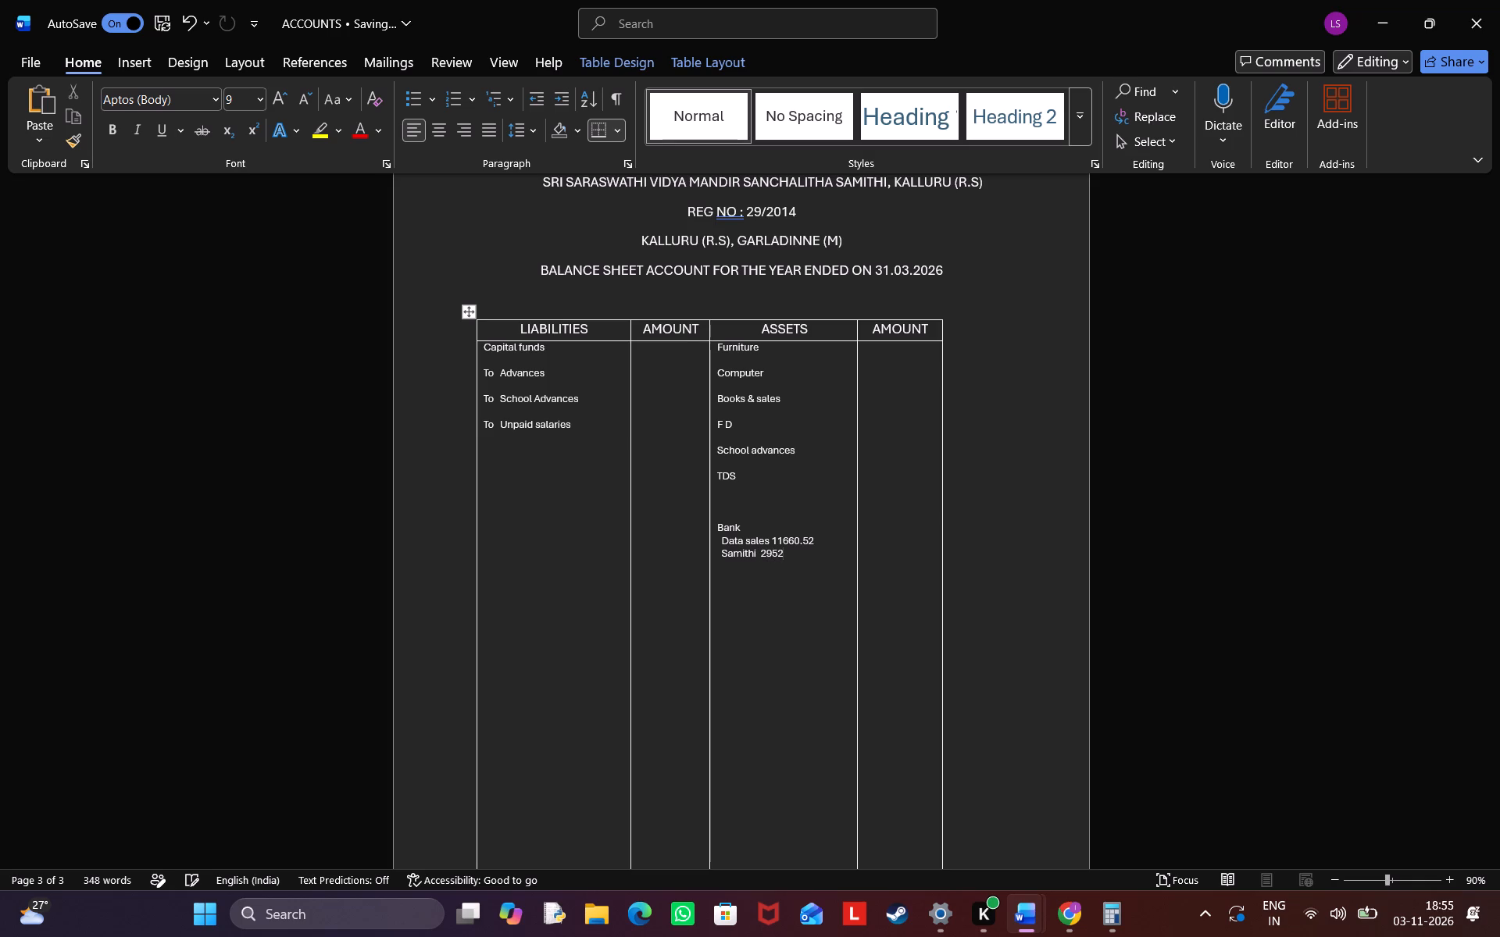
text(28)
text(2.)
text(50)
Left-align the second line of the liabilities AMOUNT column and enter 996557.86 on the line above, beside Capital funds.
scroll(749, 376, left, 1)
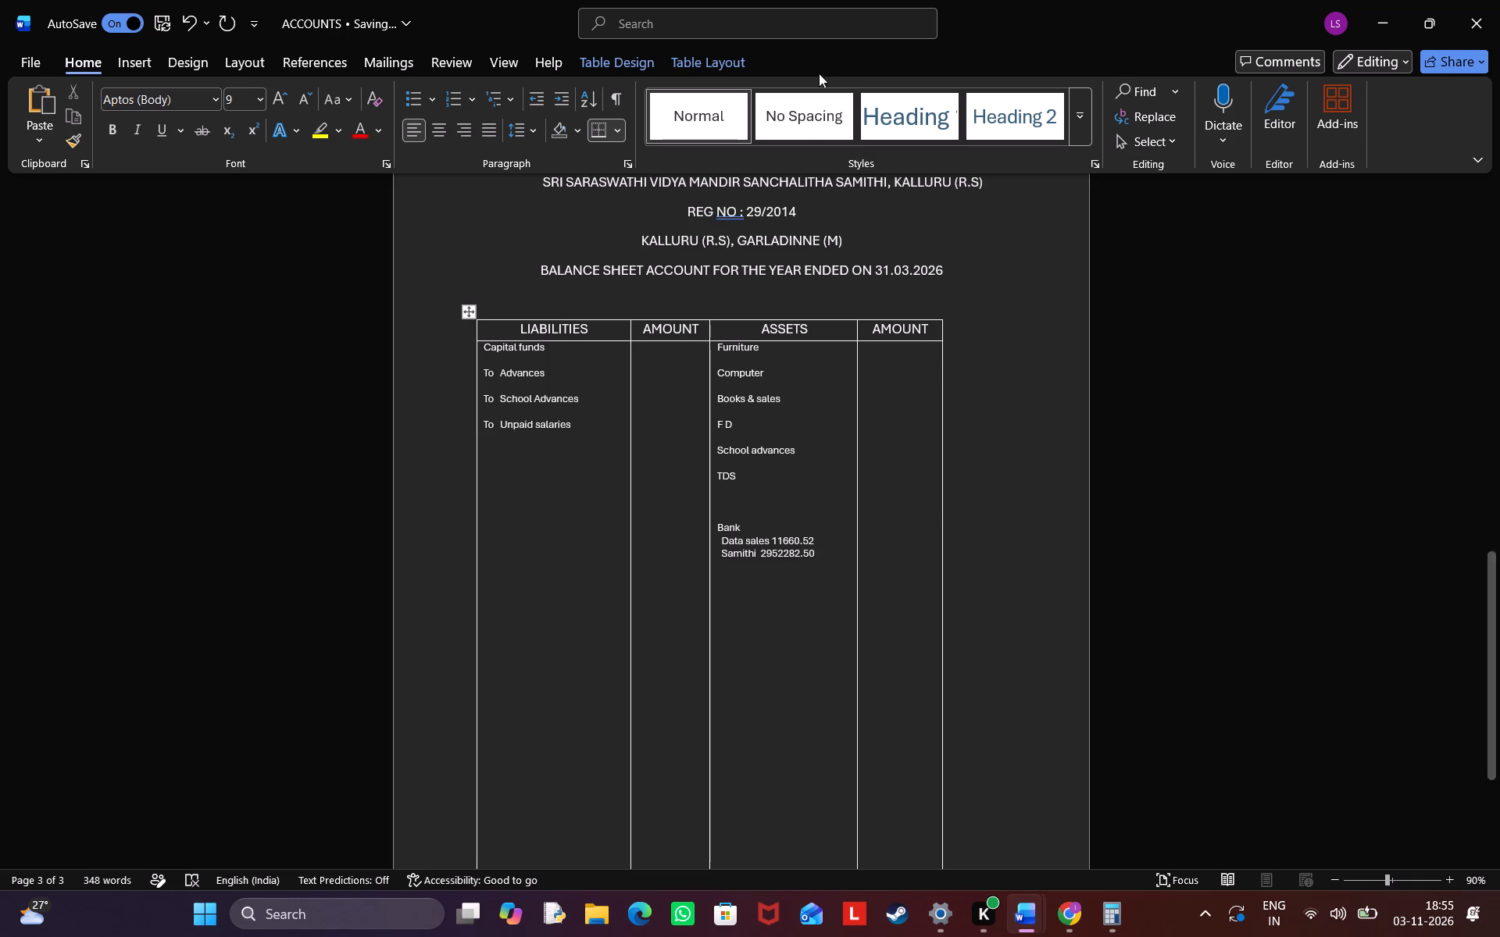
click(659, 357)
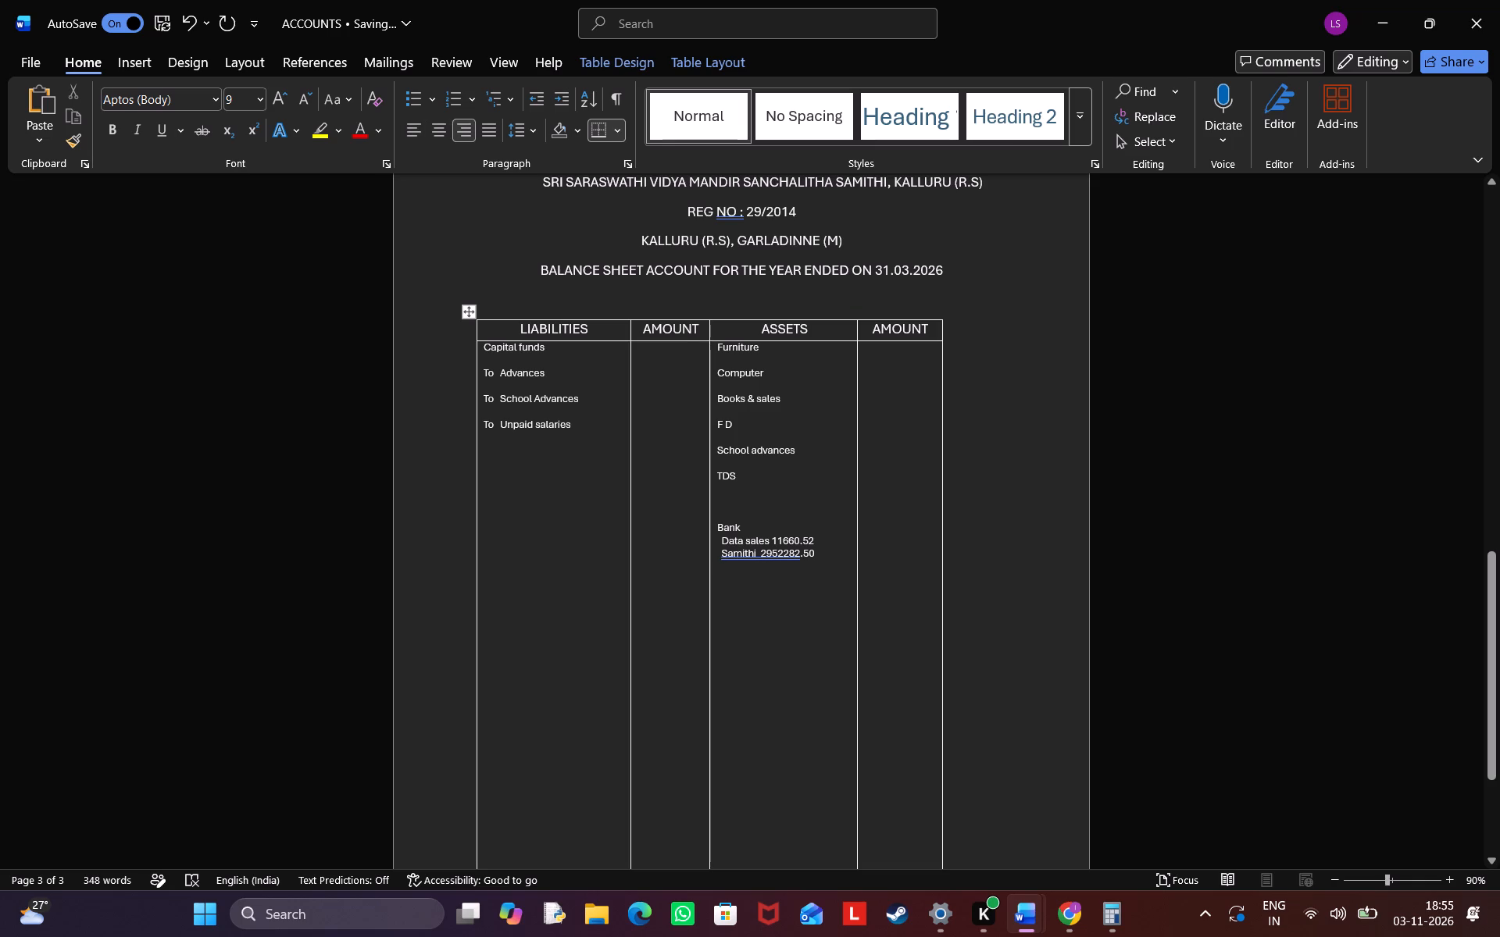
click(412, 135)
key(Up)
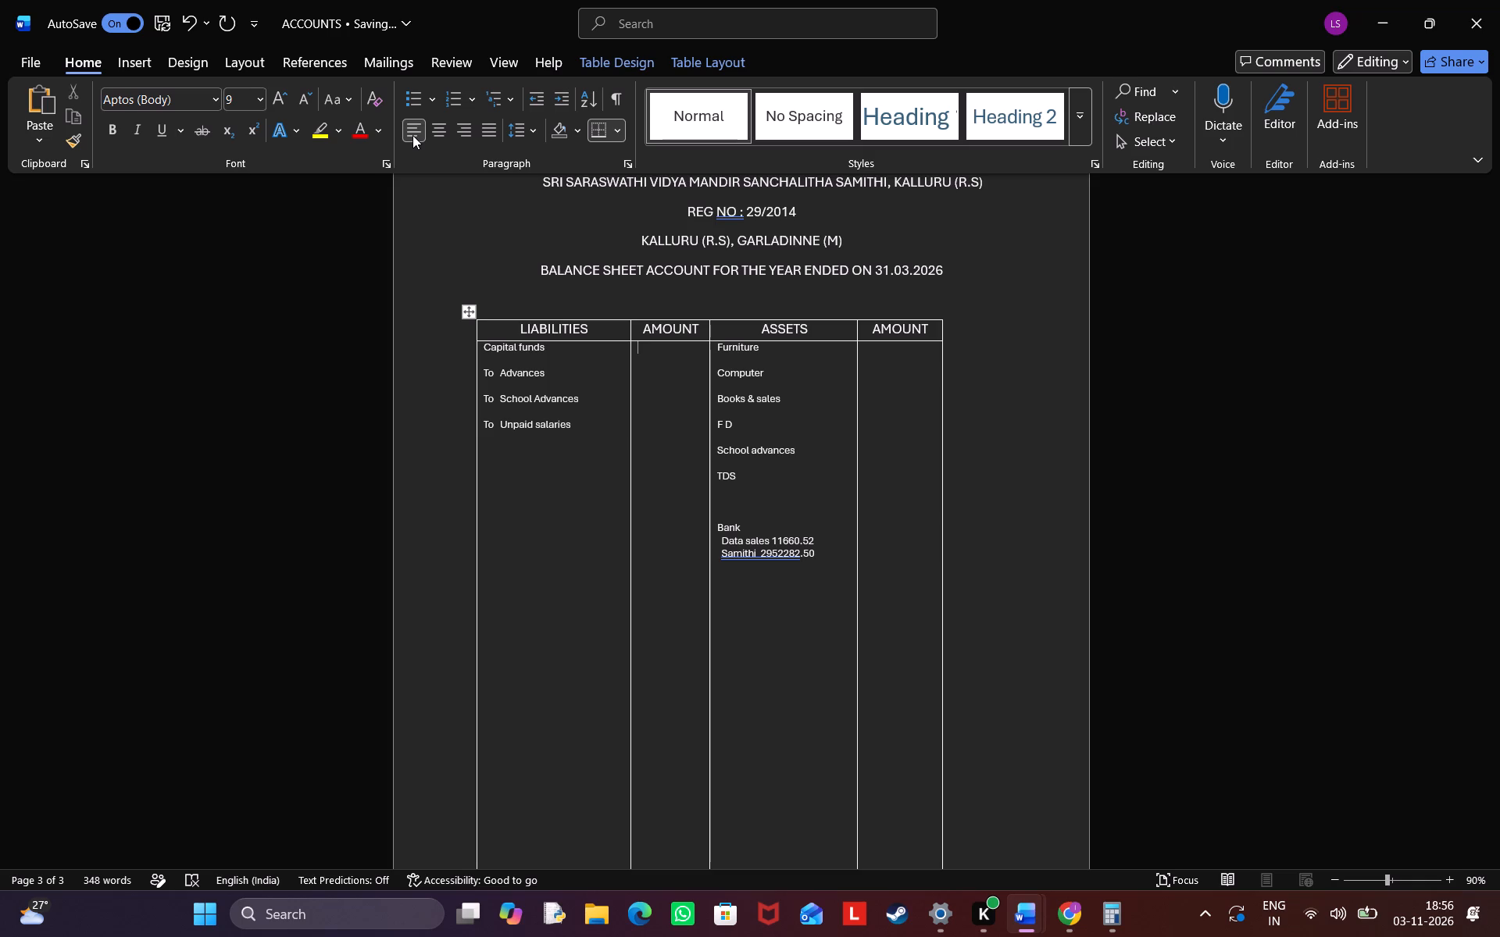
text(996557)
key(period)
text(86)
Enter 107292.16 in the liabilities AMOUNT column beside To Advances, leaving one blank line after the Capital funds amount.
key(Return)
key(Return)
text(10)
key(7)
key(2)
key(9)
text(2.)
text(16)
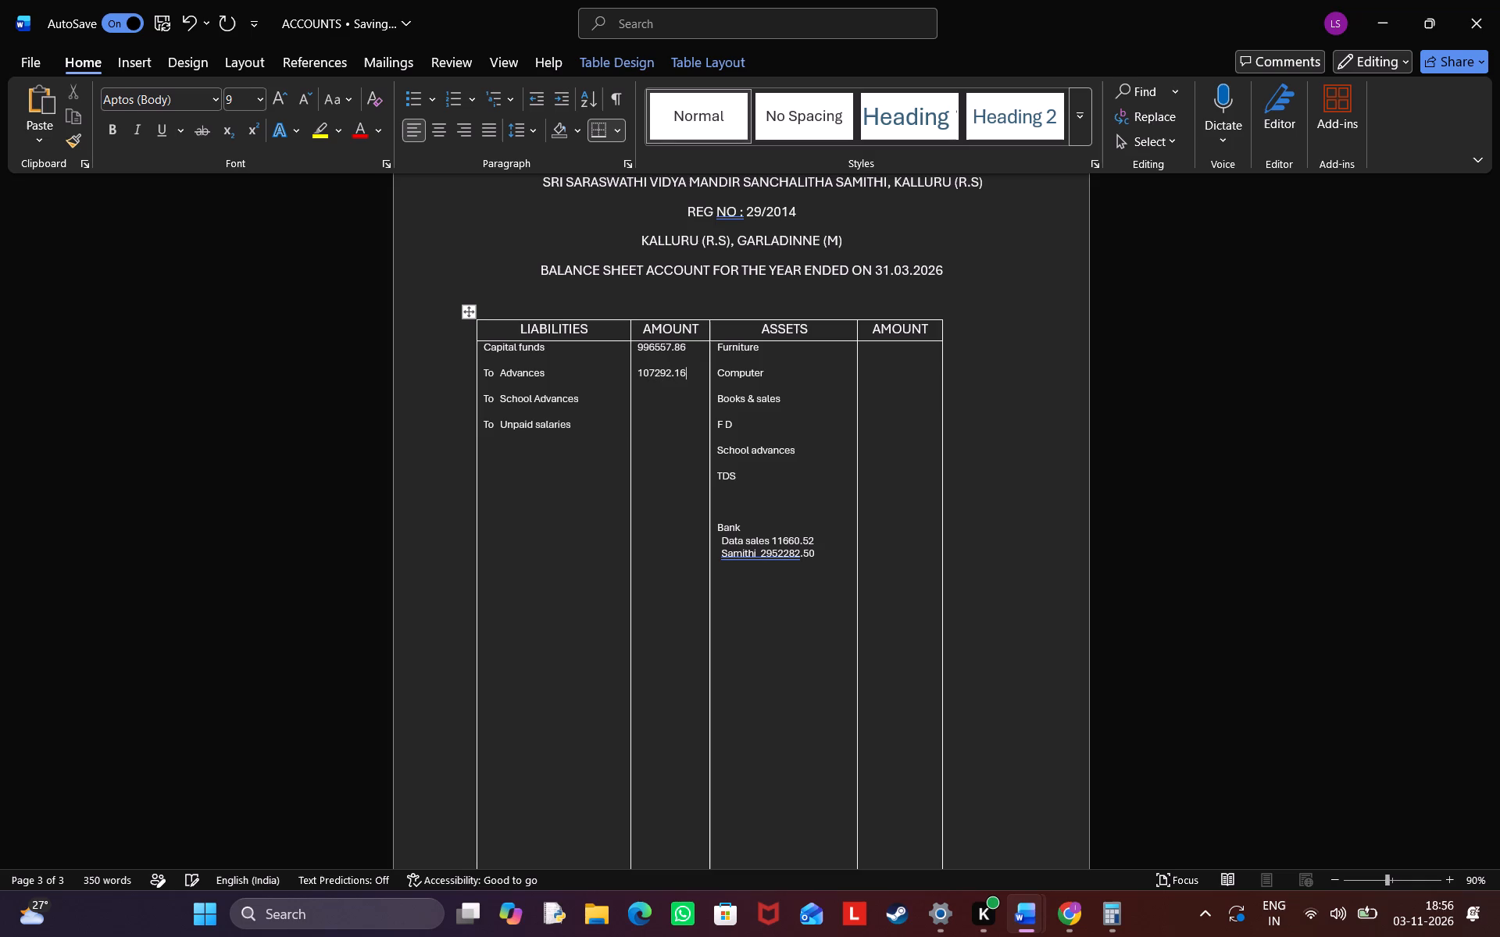
Enter 216781.00 beside To School Advances and 8081.00 beside To Unpaid salaries in the liabilities AMOUNT column.
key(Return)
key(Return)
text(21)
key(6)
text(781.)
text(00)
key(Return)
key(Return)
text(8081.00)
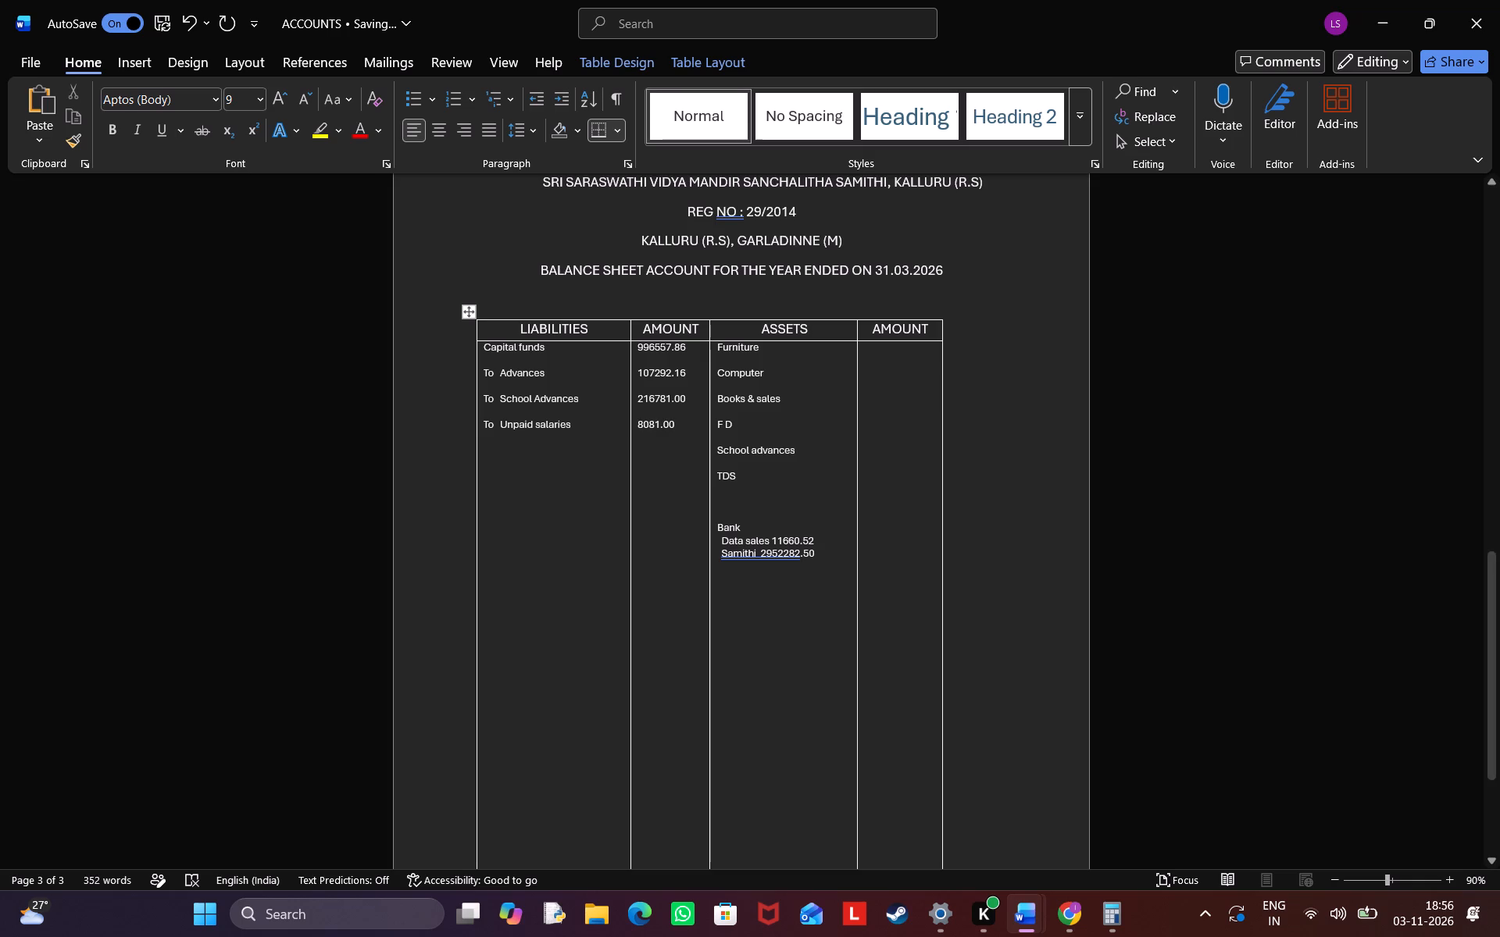
Set left alignment in the assets AMOUNT column and enter 48978.00 beside Furniture.
click(884, 369)
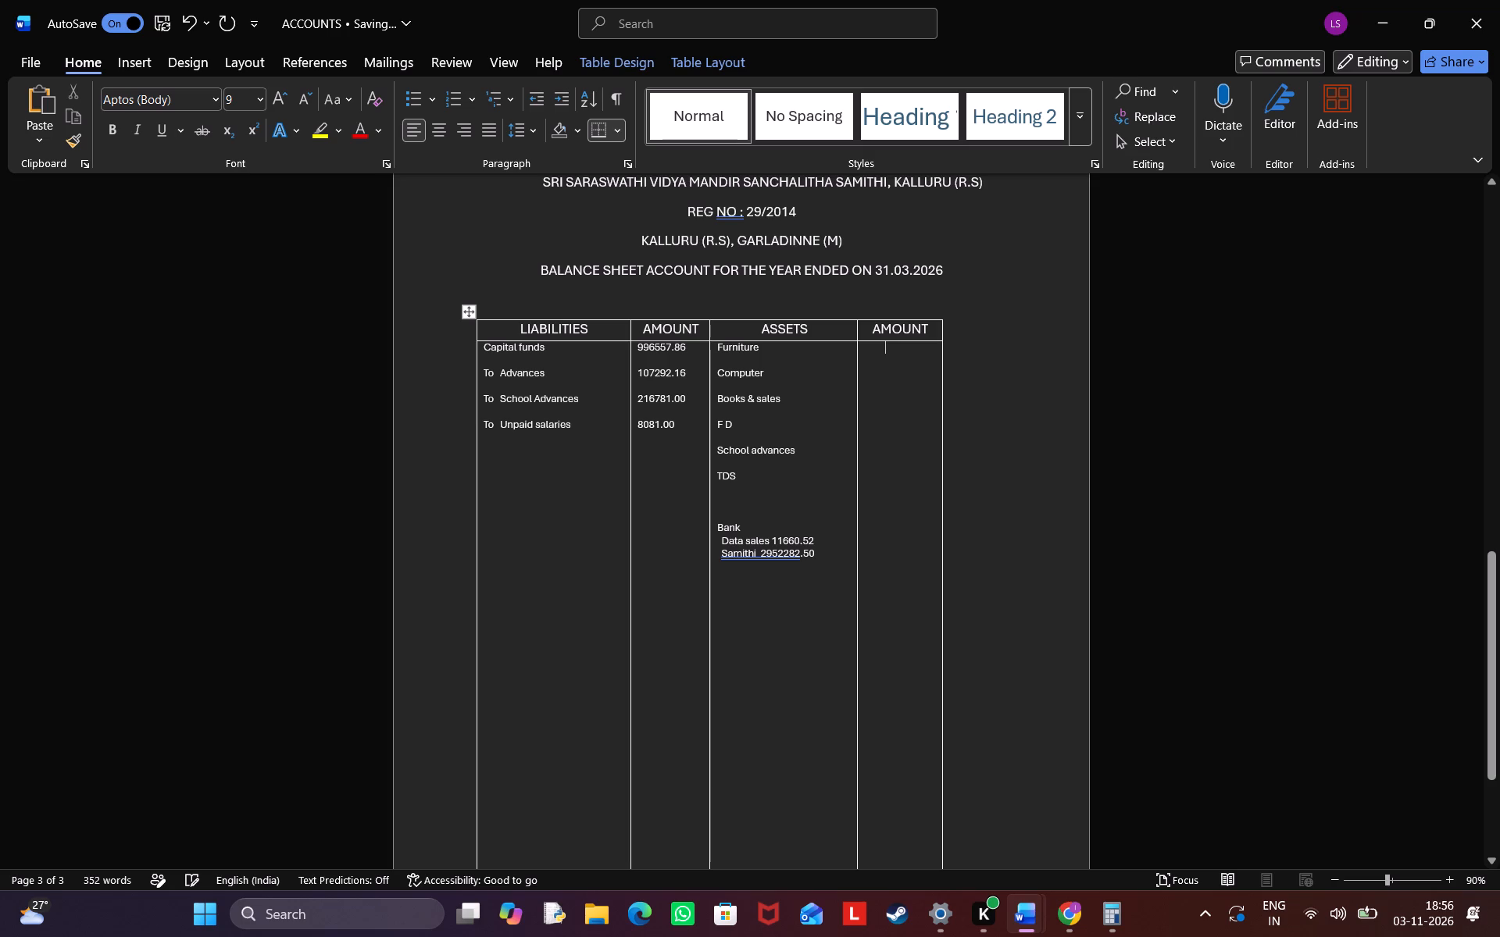
click(416, 131)
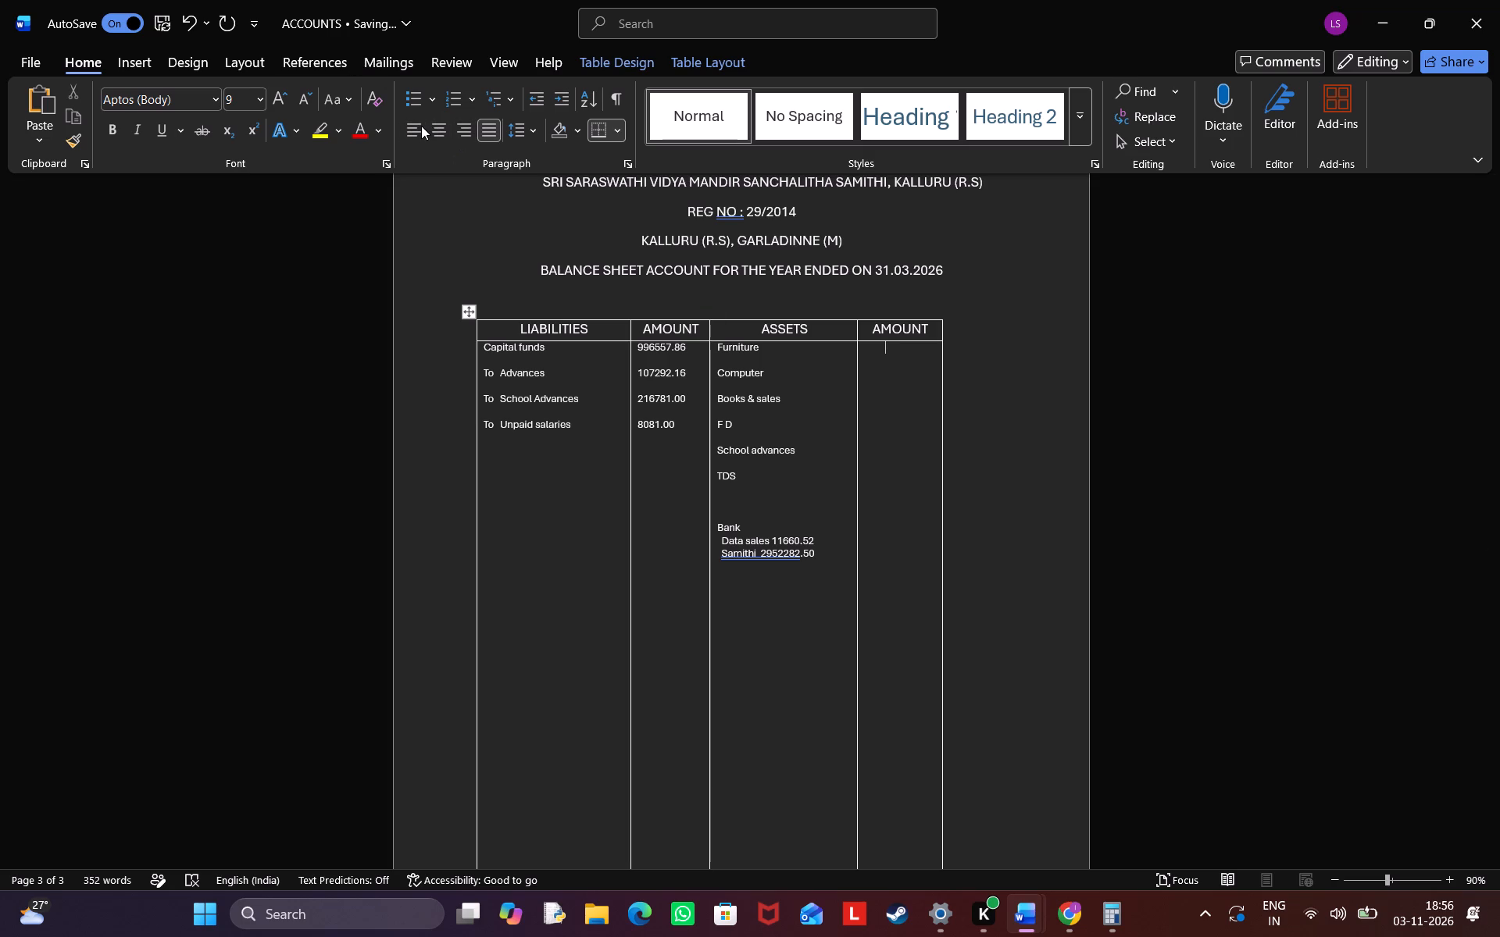
click(412, 126)
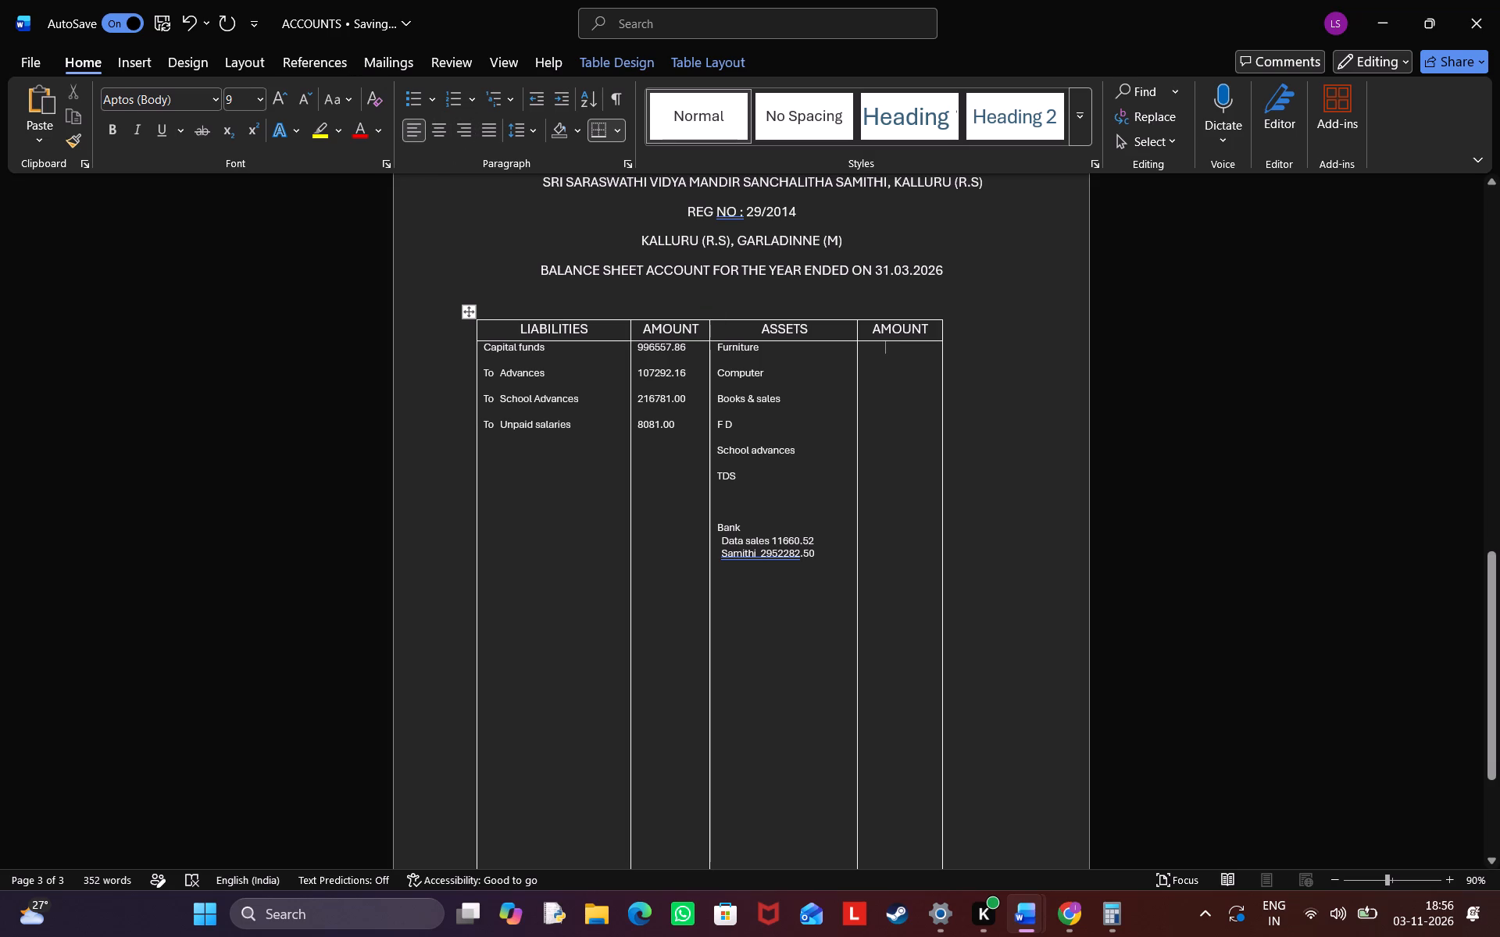
click(898, 375)
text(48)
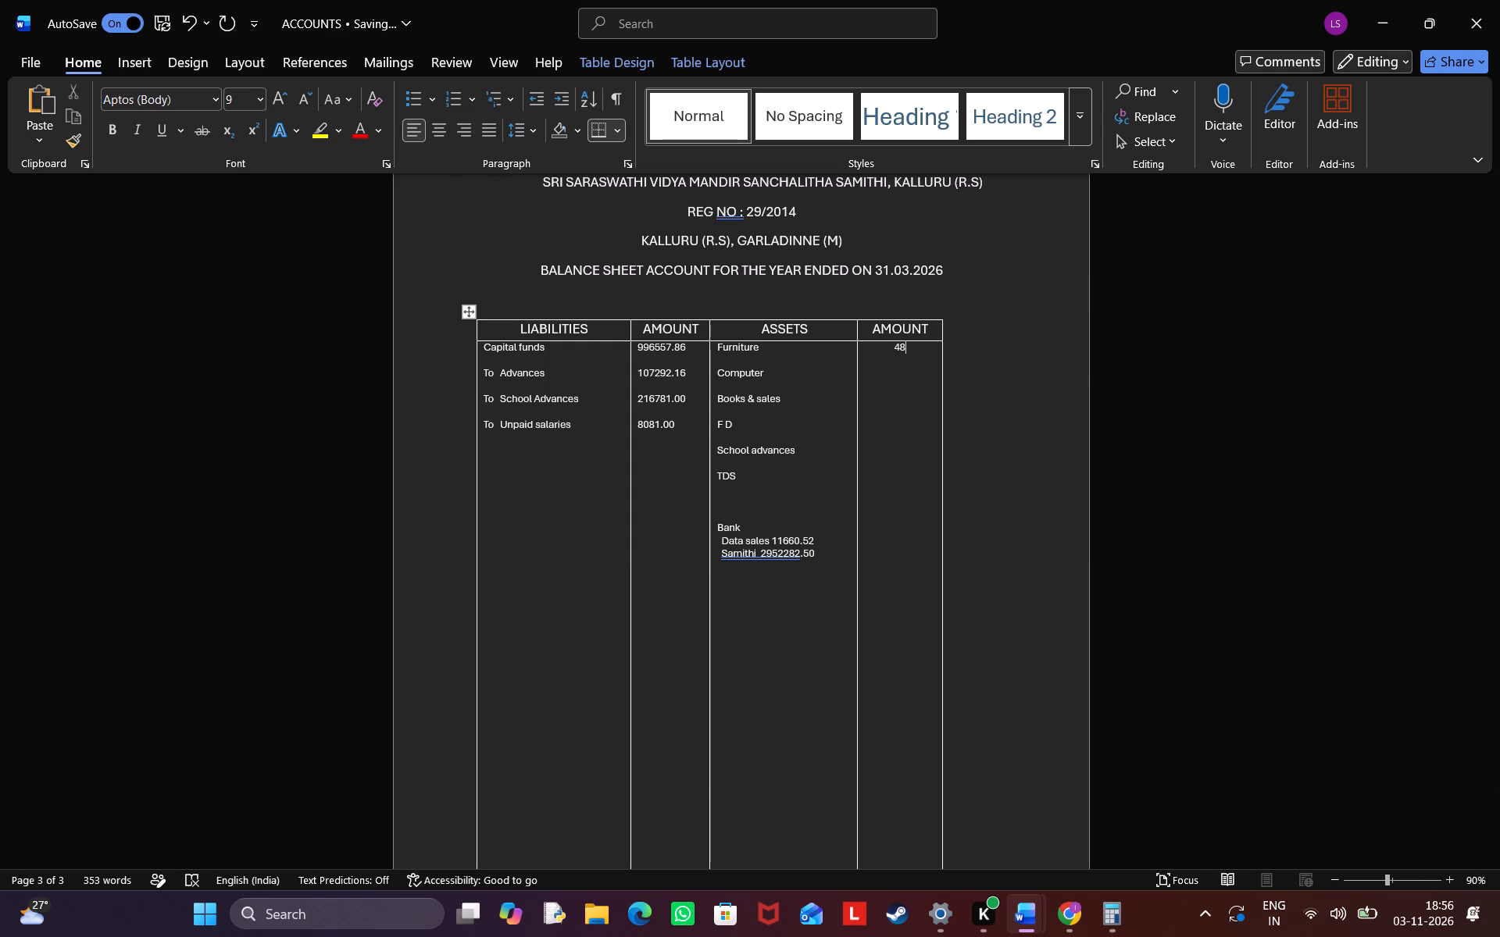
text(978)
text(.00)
Enter 1520.00 beside Computer and 7144.00 beside Books & sales in the assets AMOUNT column.
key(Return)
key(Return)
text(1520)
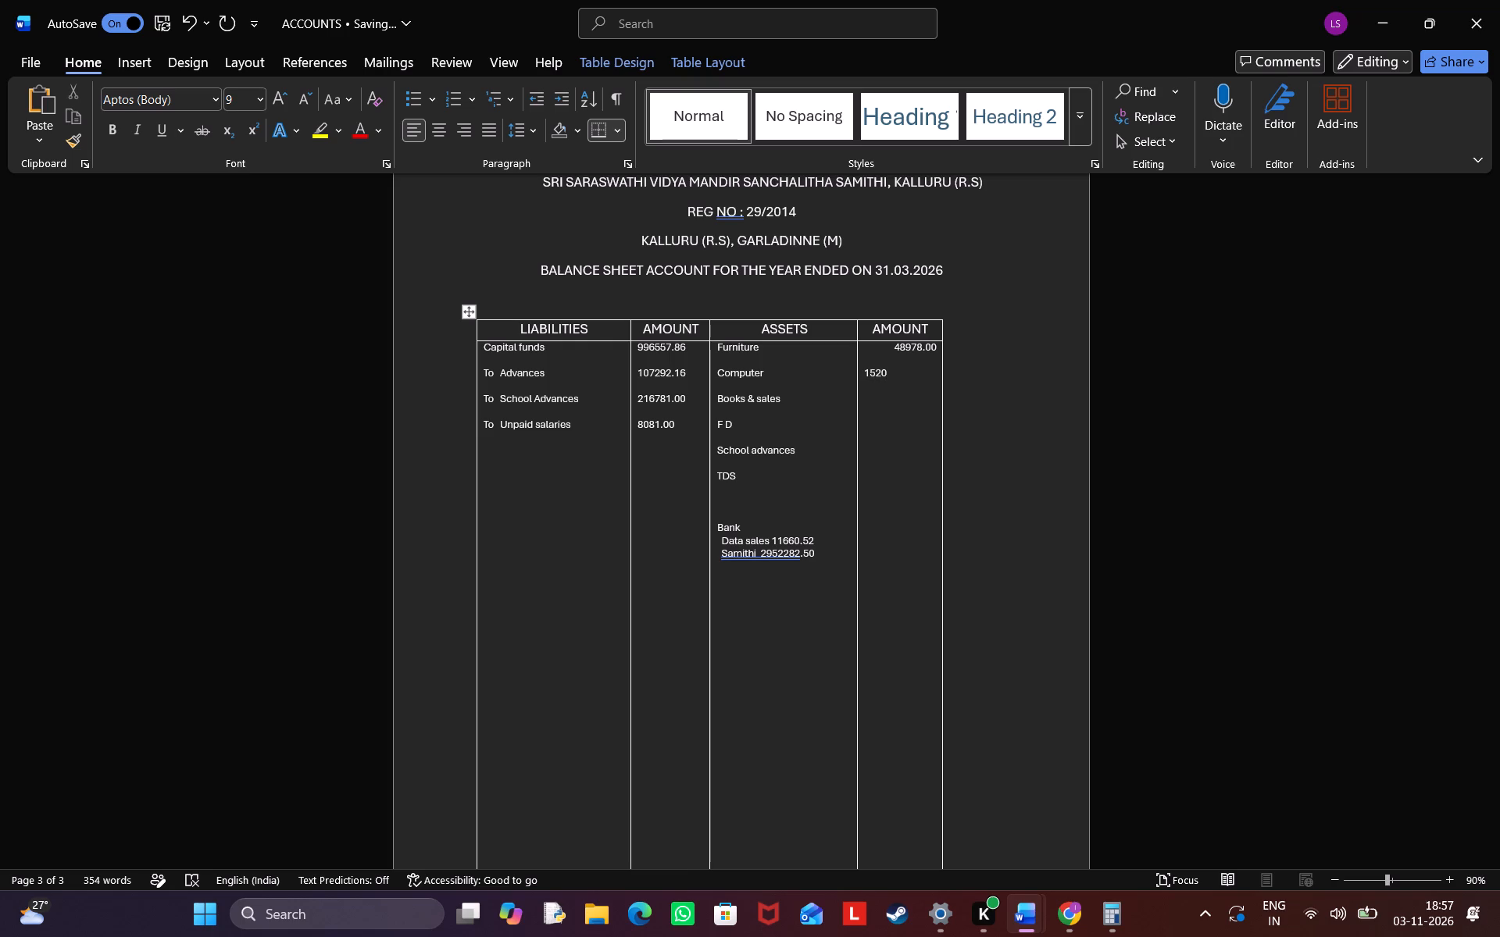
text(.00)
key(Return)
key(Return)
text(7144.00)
Enter 855076.00 in the assets AMOUNT column beside F D.
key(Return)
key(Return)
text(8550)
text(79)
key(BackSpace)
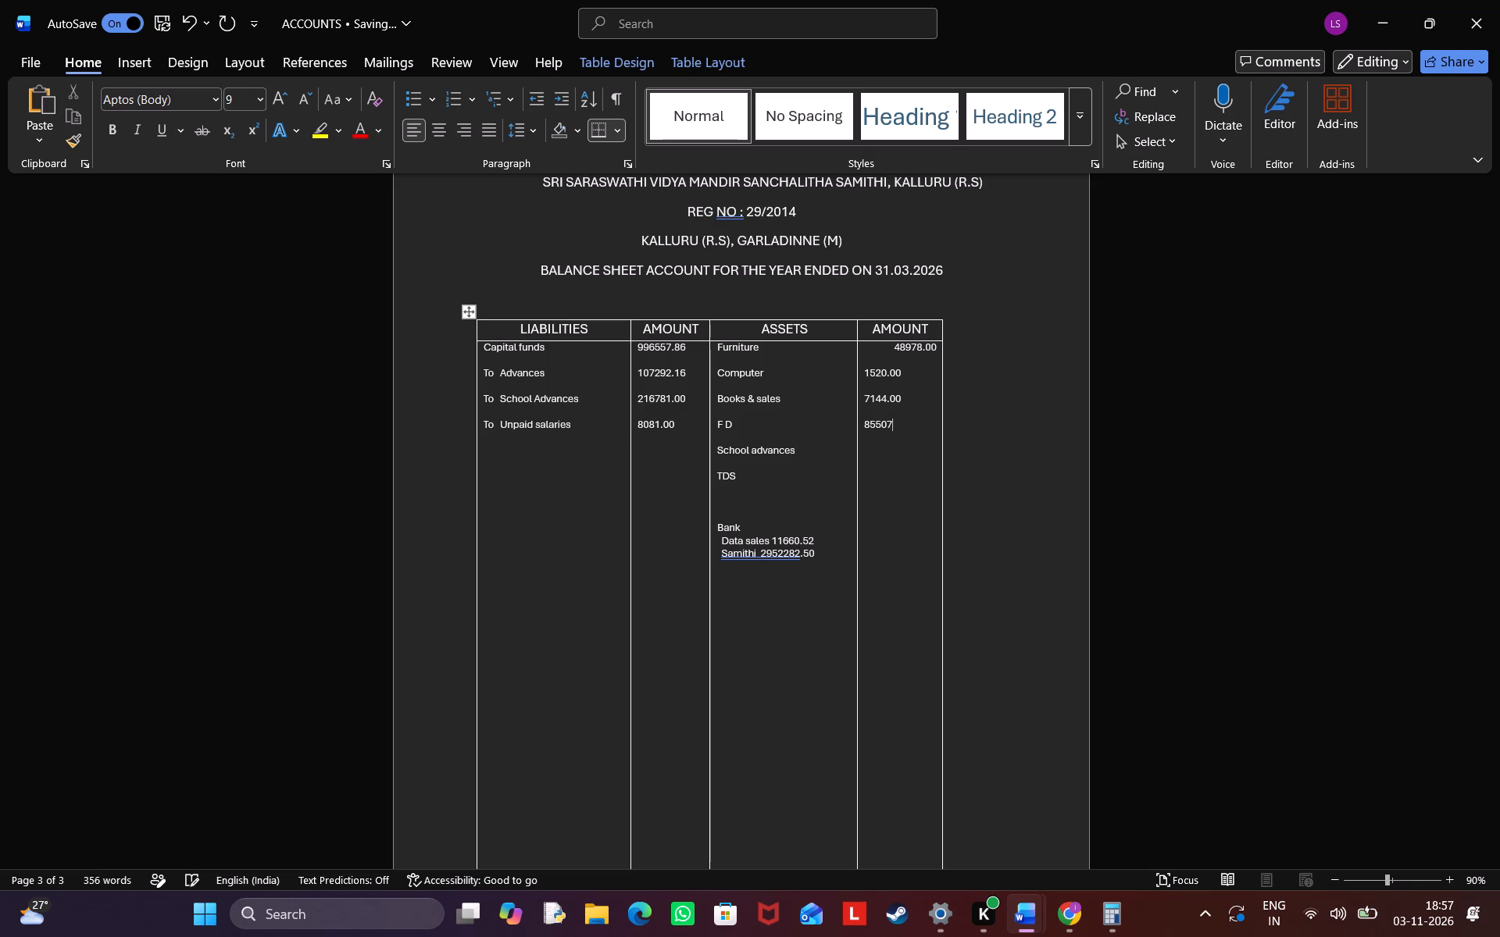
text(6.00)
Enter 6213.00 beside School advances and 2838.00 beside TDS in the assets AMOUNT column.
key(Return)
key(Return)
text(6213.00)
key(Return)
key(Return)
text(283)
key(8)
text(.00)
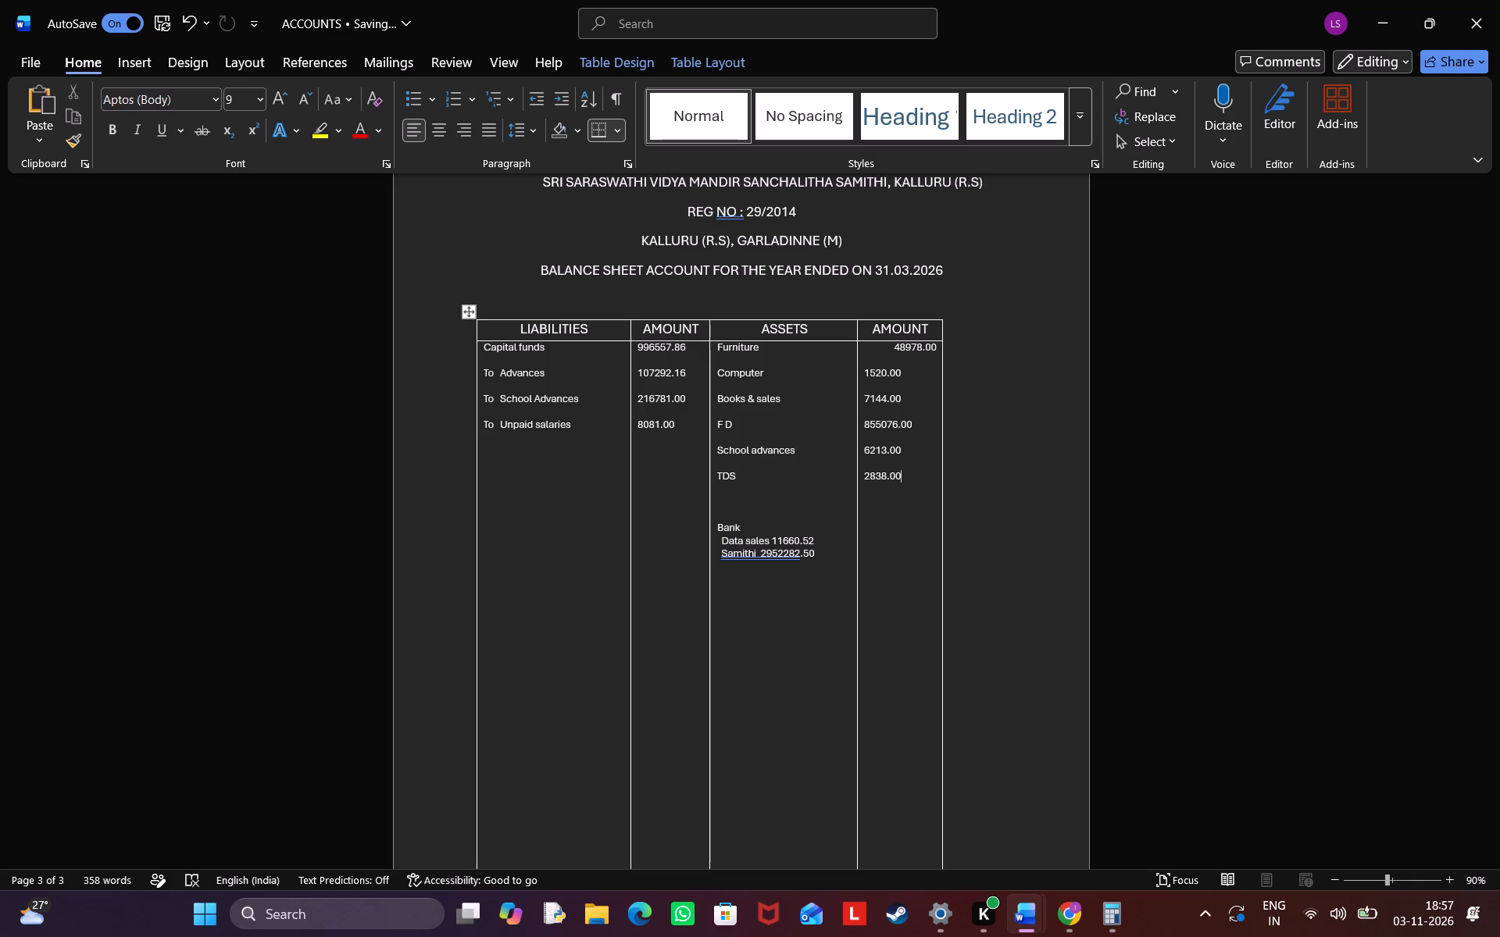
Enter the bank amount 406943.02 in the assets AMOUNT column, level with the Samithi line.
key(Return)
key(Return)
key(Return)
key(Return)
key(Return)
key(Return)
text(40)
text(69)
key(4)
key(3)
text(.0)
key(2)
Set the font size of all the liabilities and assets entries and amounts below the table headings to 12.
scroll(906, 641, down, 6)
scroll(906, 641, up, 1)
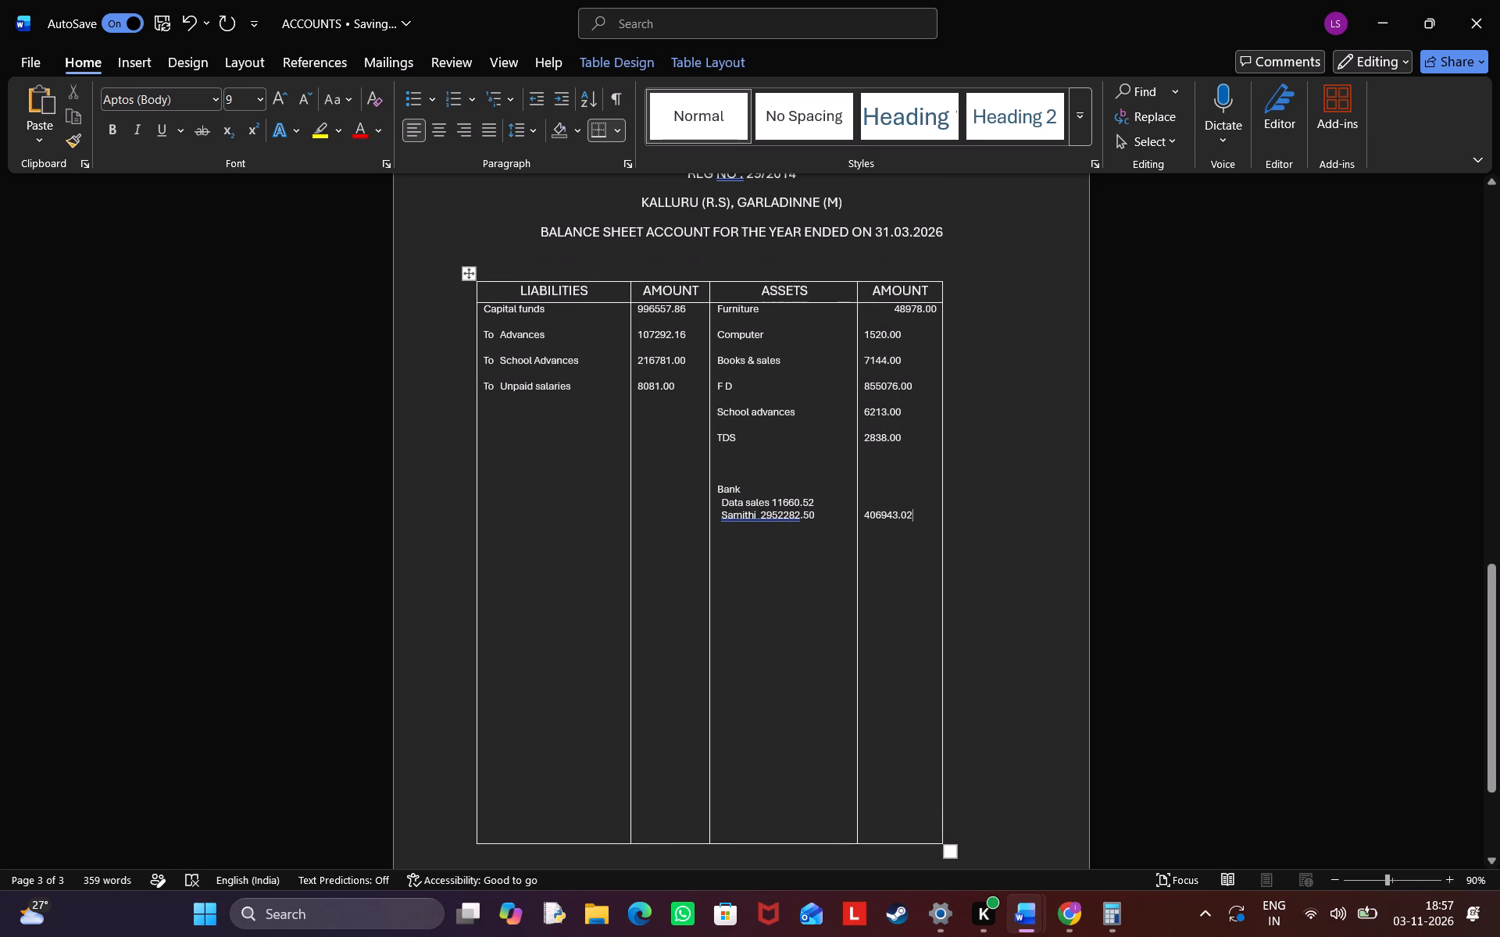
scroll(912, 711, down, 1)
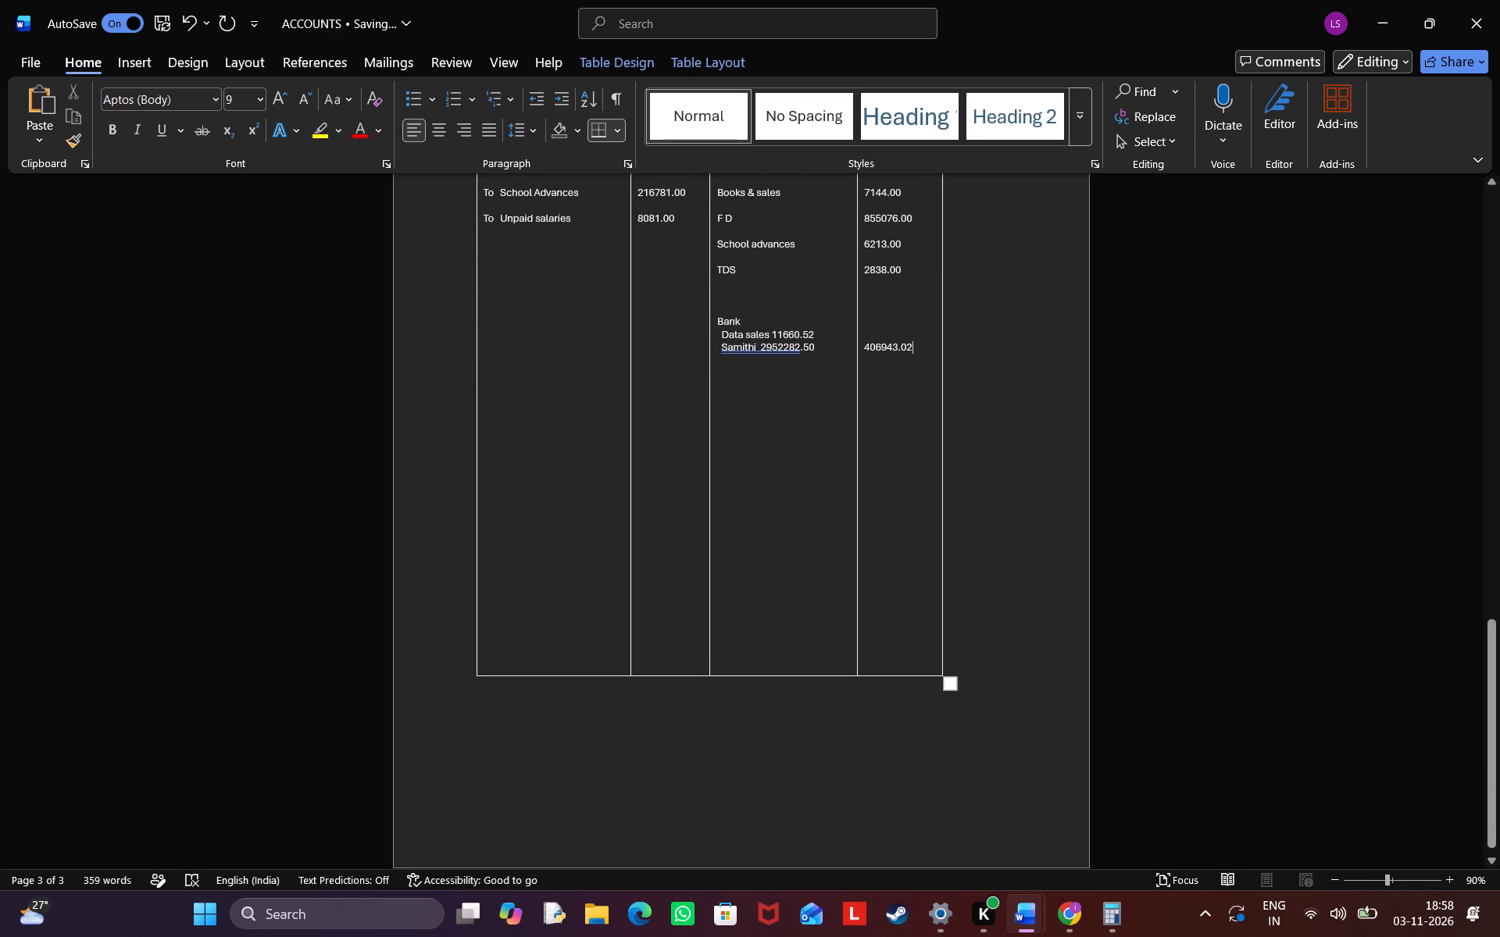
drag(924, 436, 527, 248)
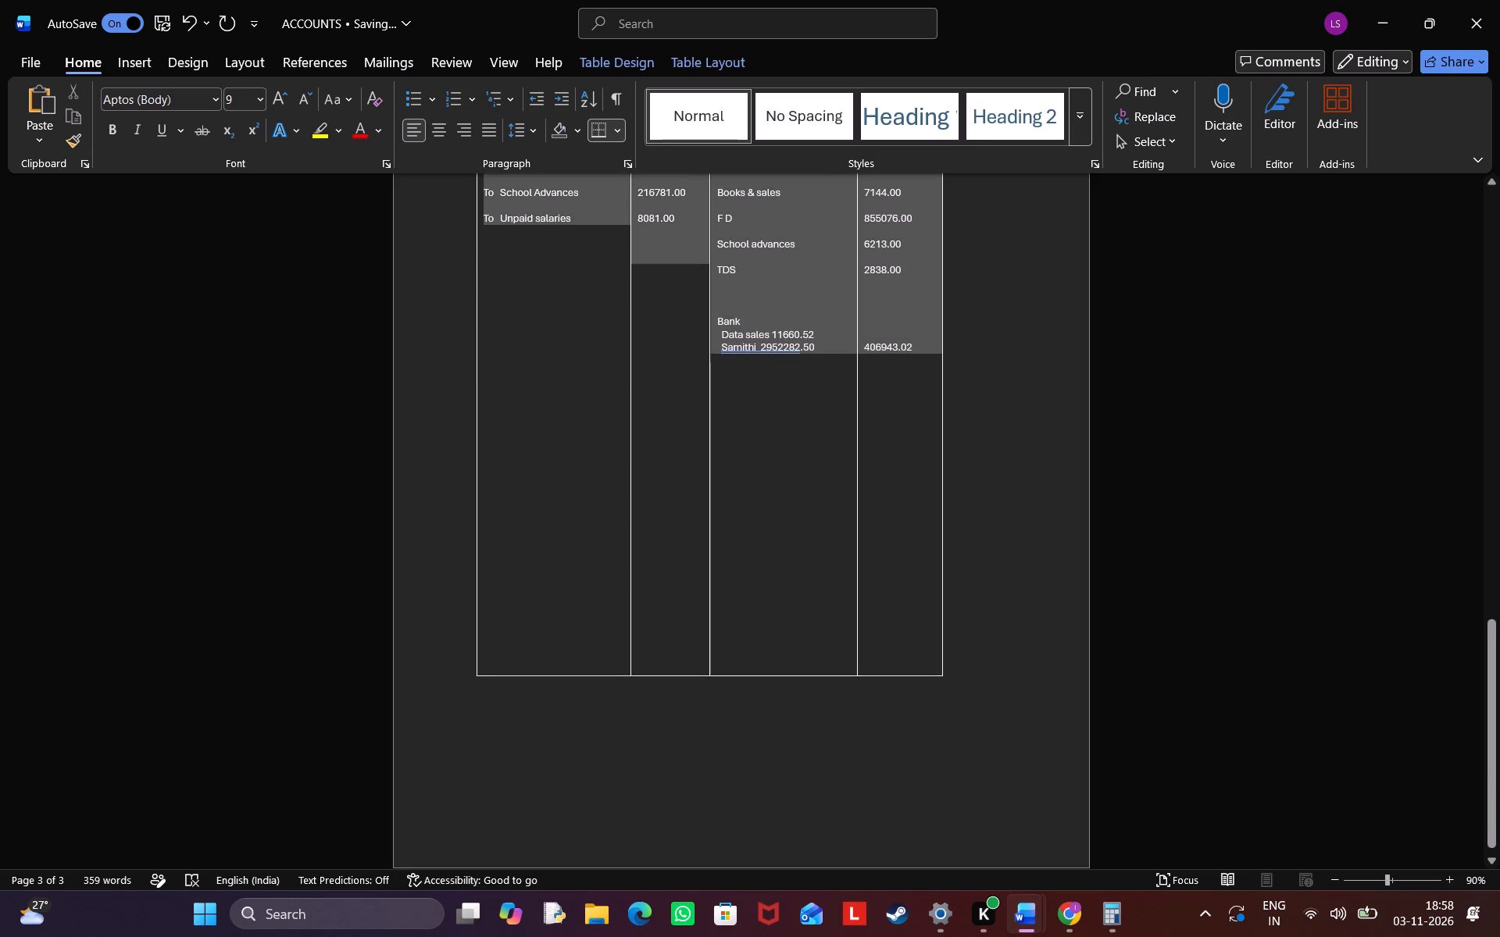
drag(527, 248, 491, 624)
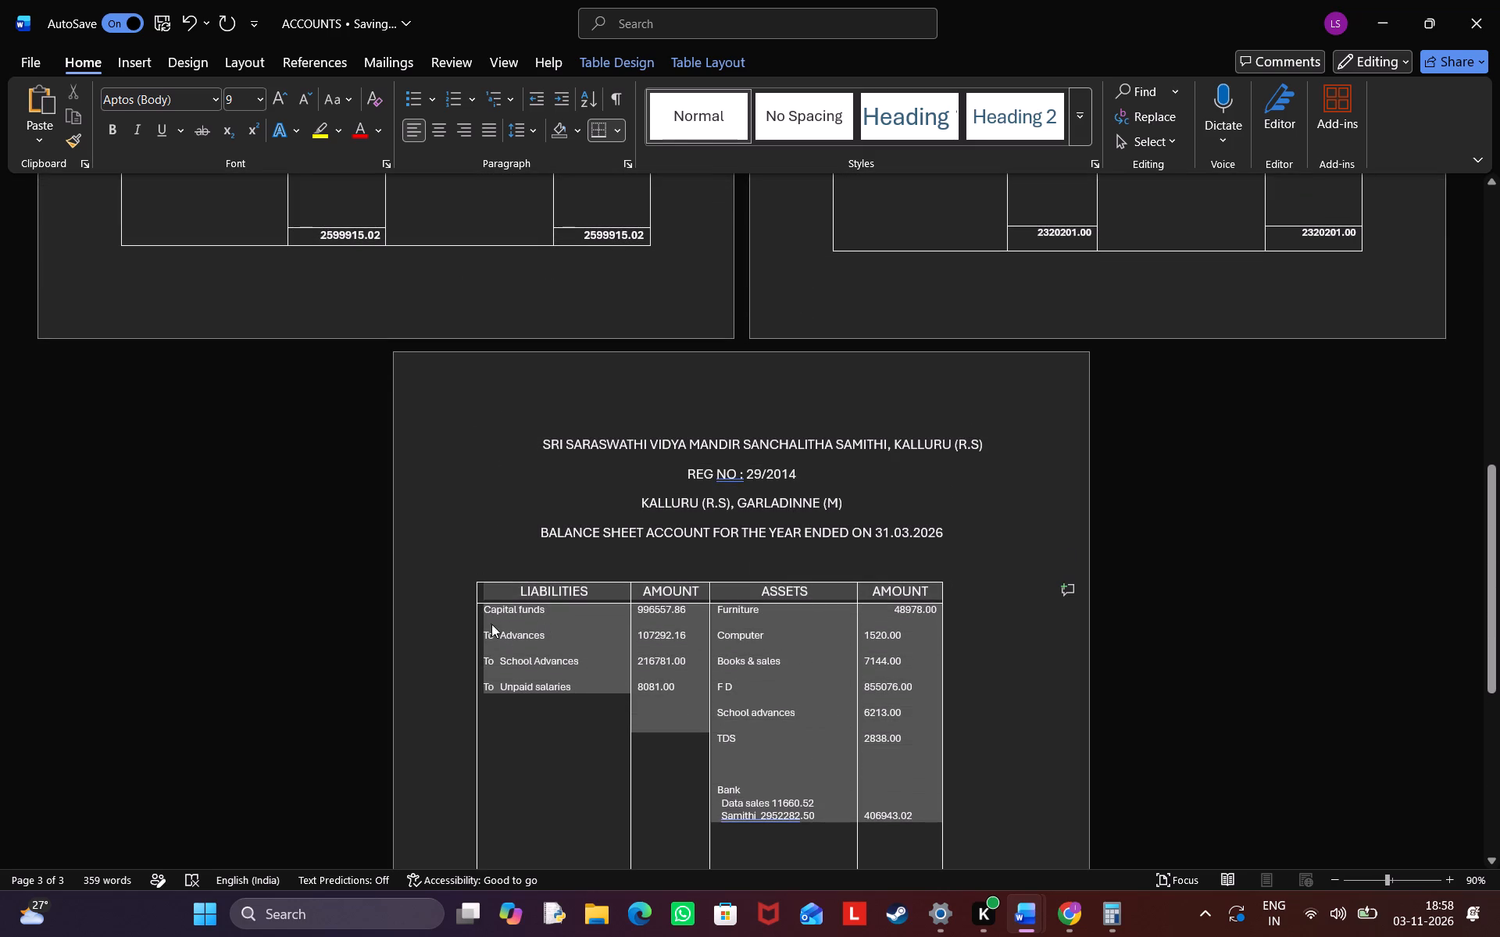
drag(491, 624, 486, 615)
click(607, 647)
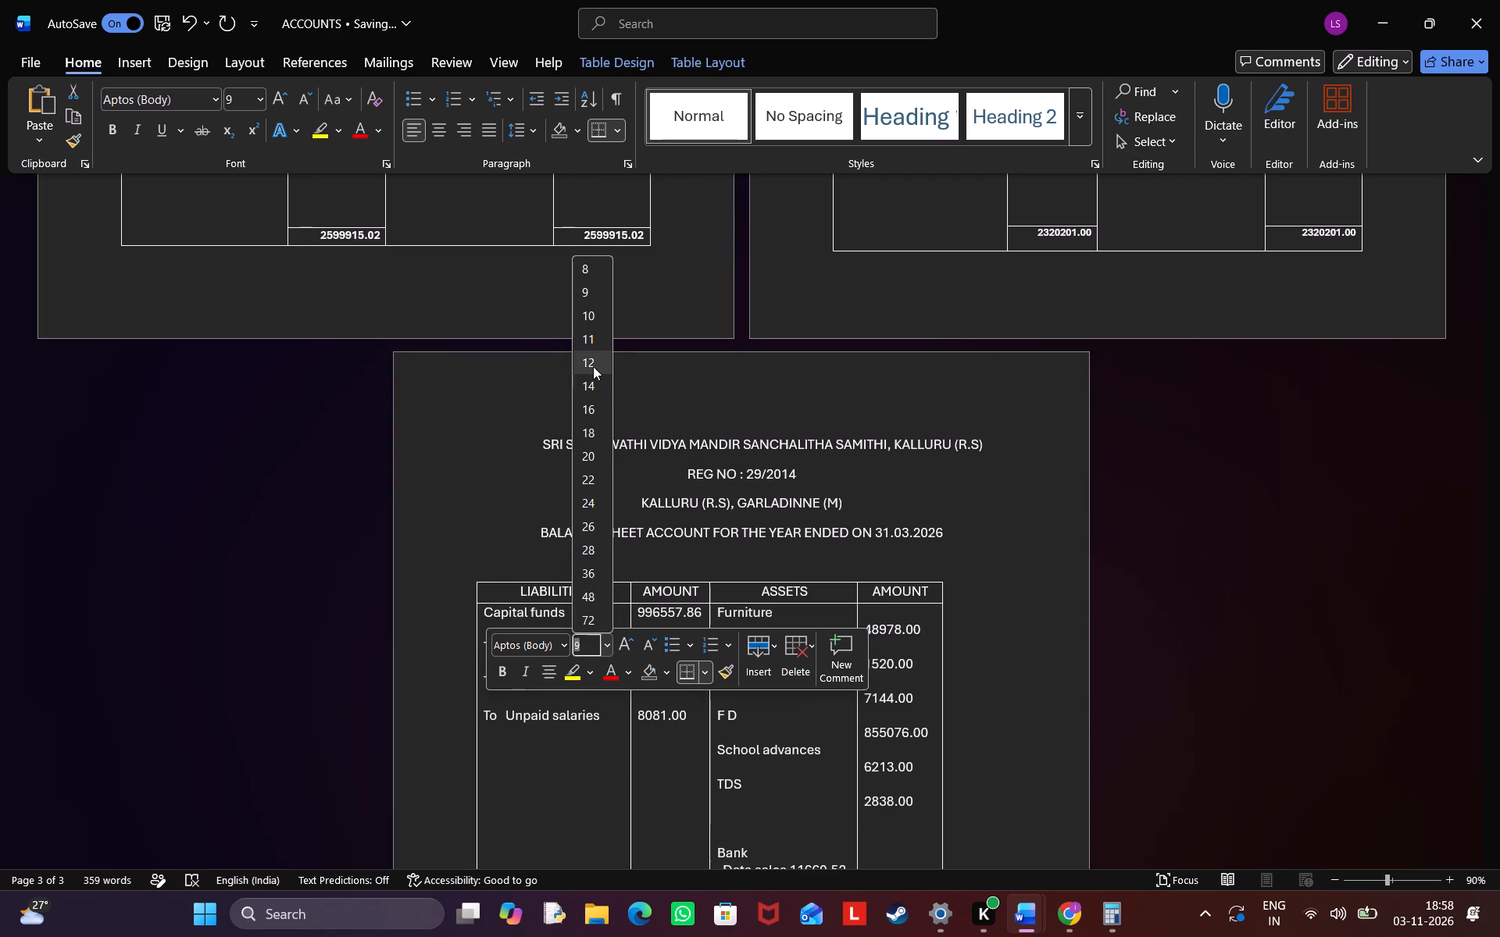
click(591, 366)
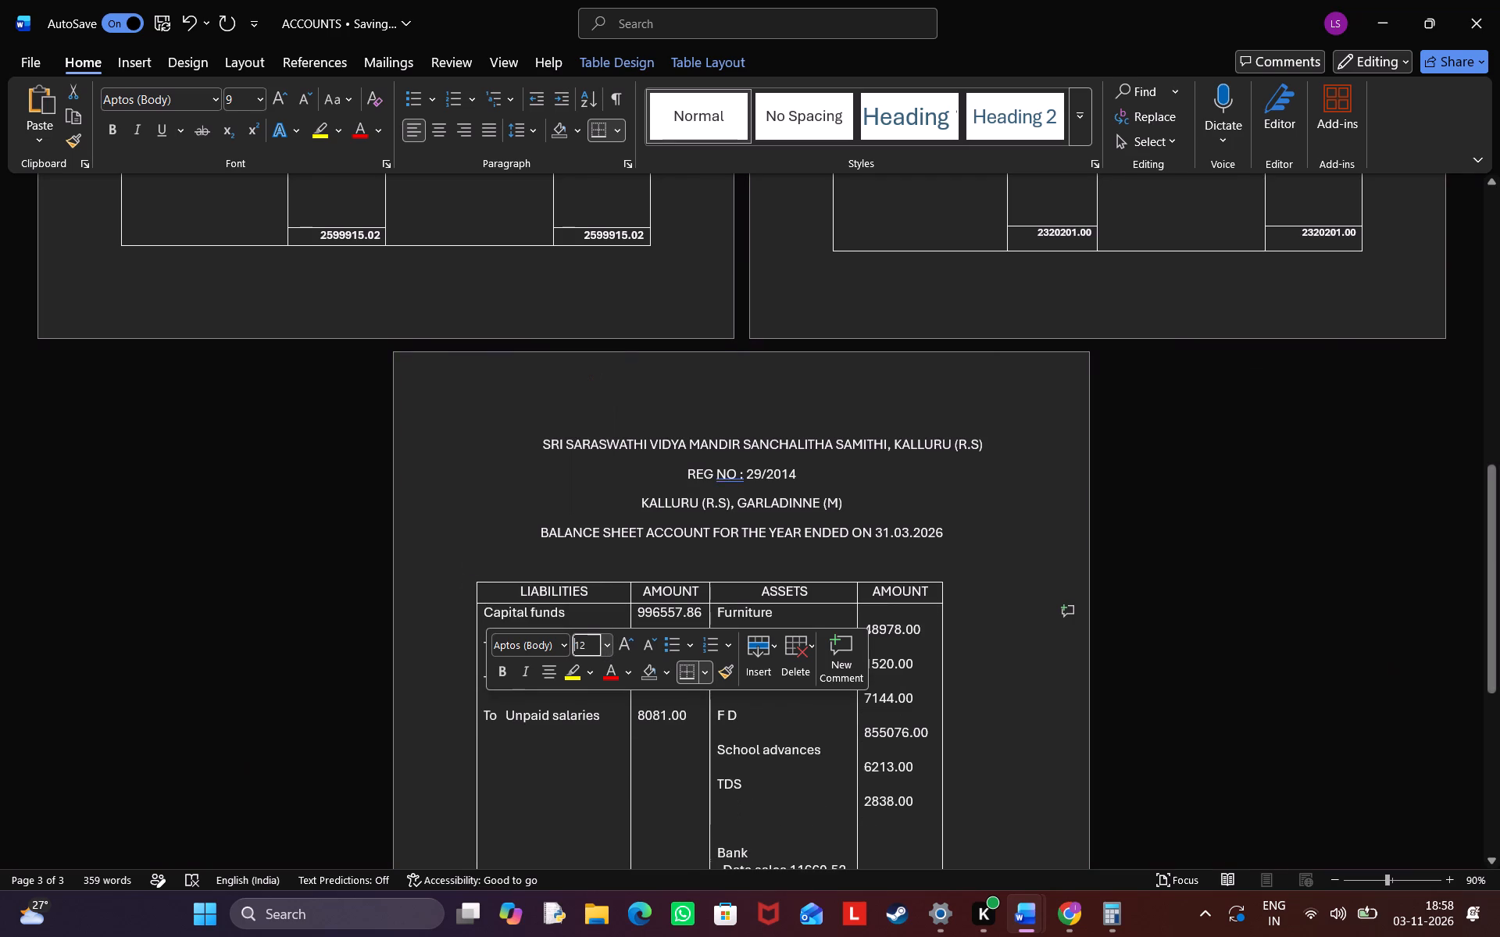
click(1023, 540)
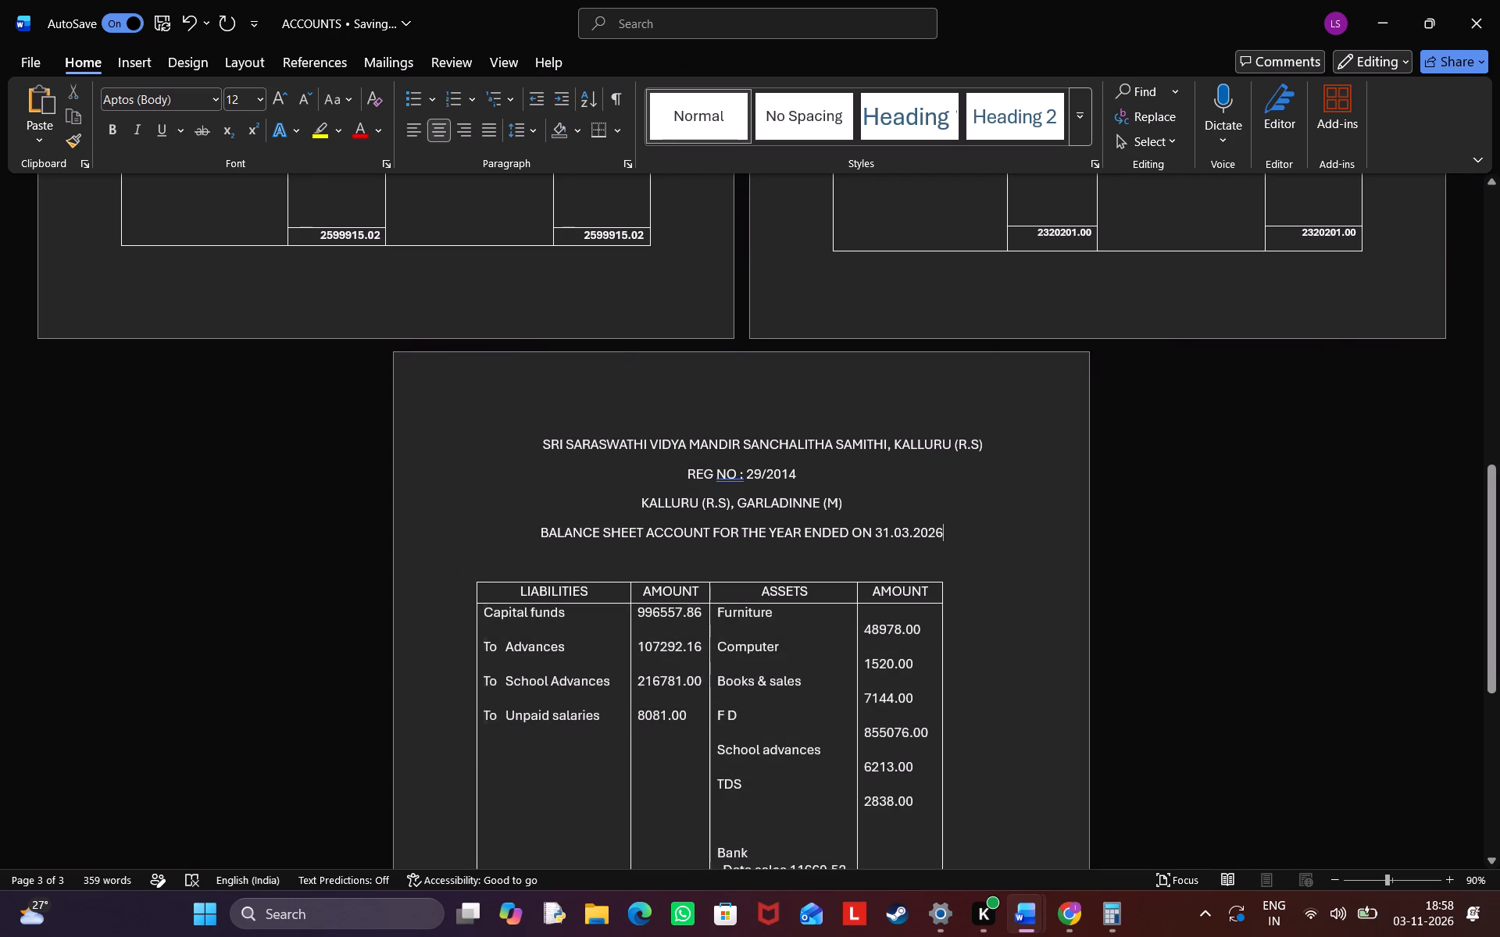
Remove the surplus spacing before 48978.00 in the assets AMOUNT column so each amount lines up with its asset.
scroll(779, 709, down, 2)
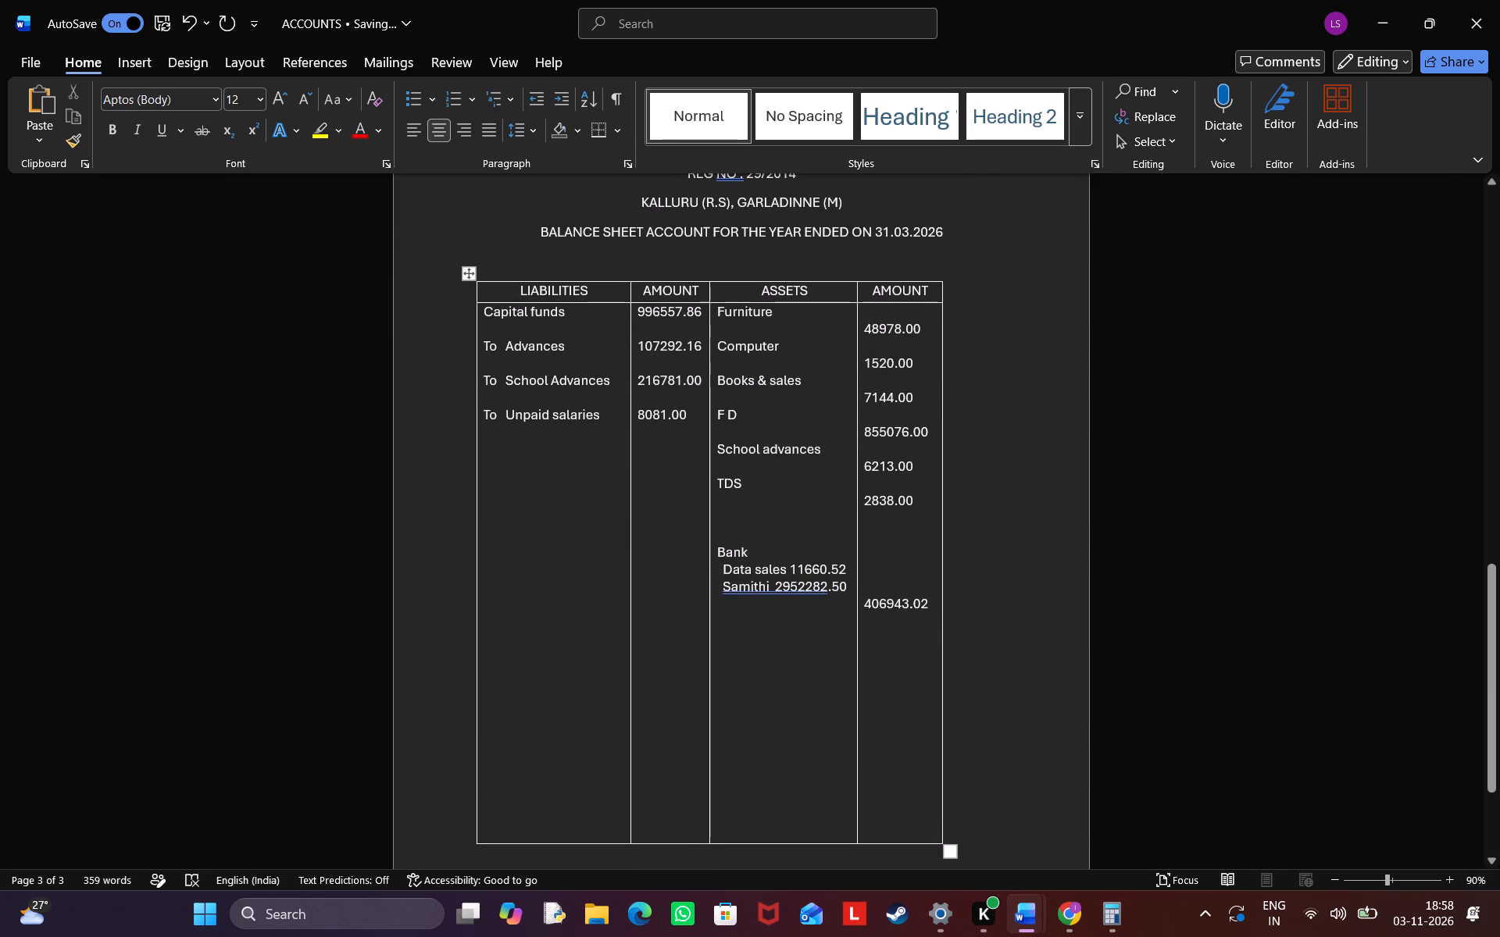
click(869, 329)
key(Left)
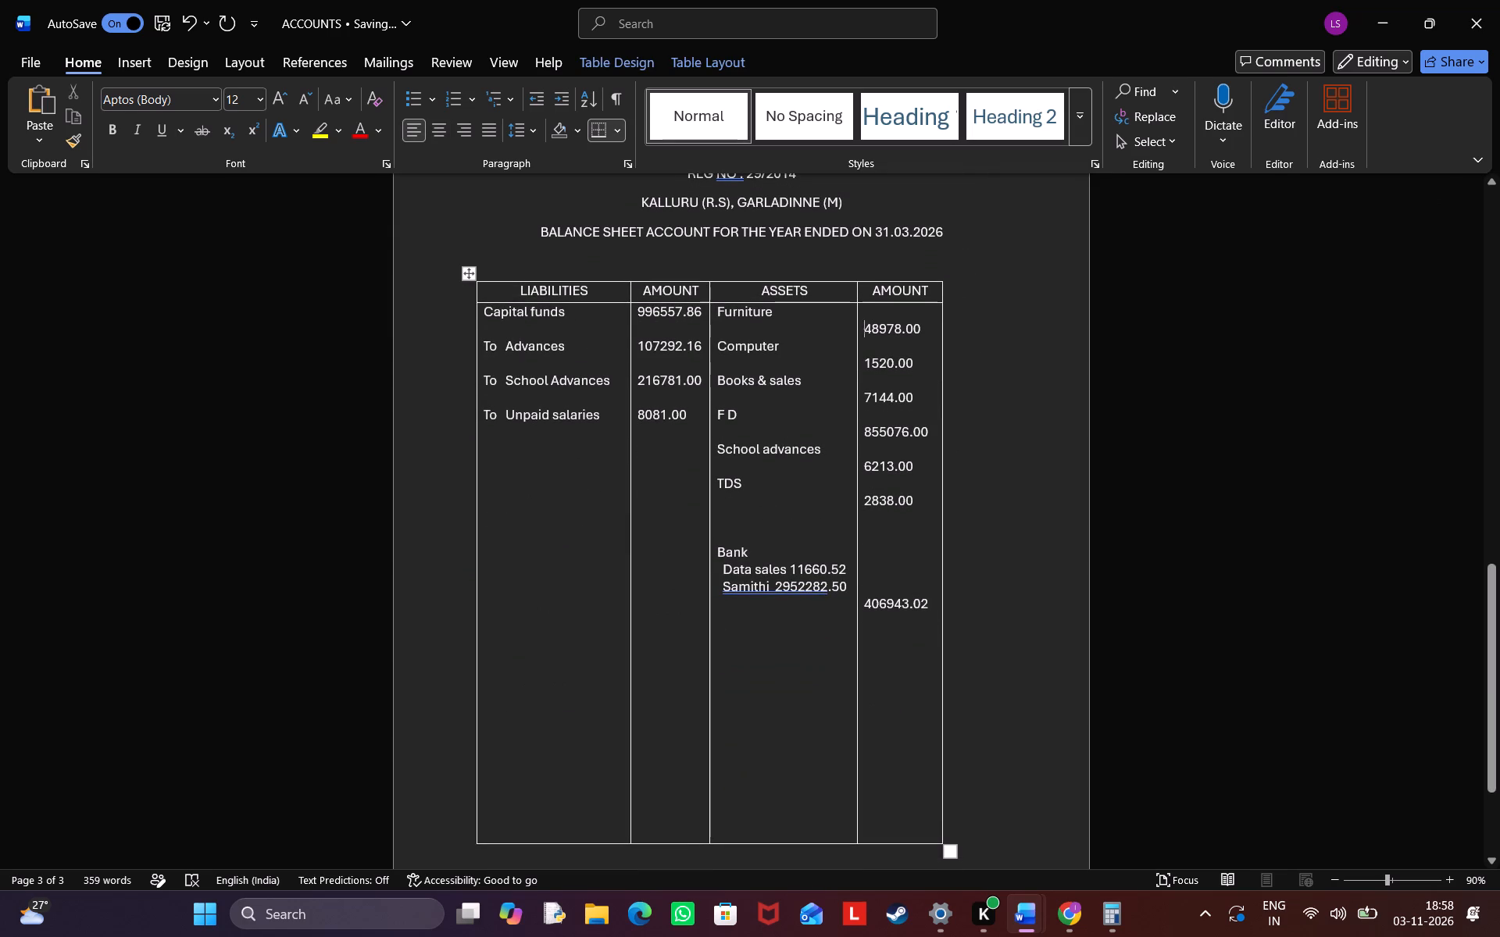
key(BackSpace)
key(BackSpace)
key(BackSpace)
key(BackSpace)
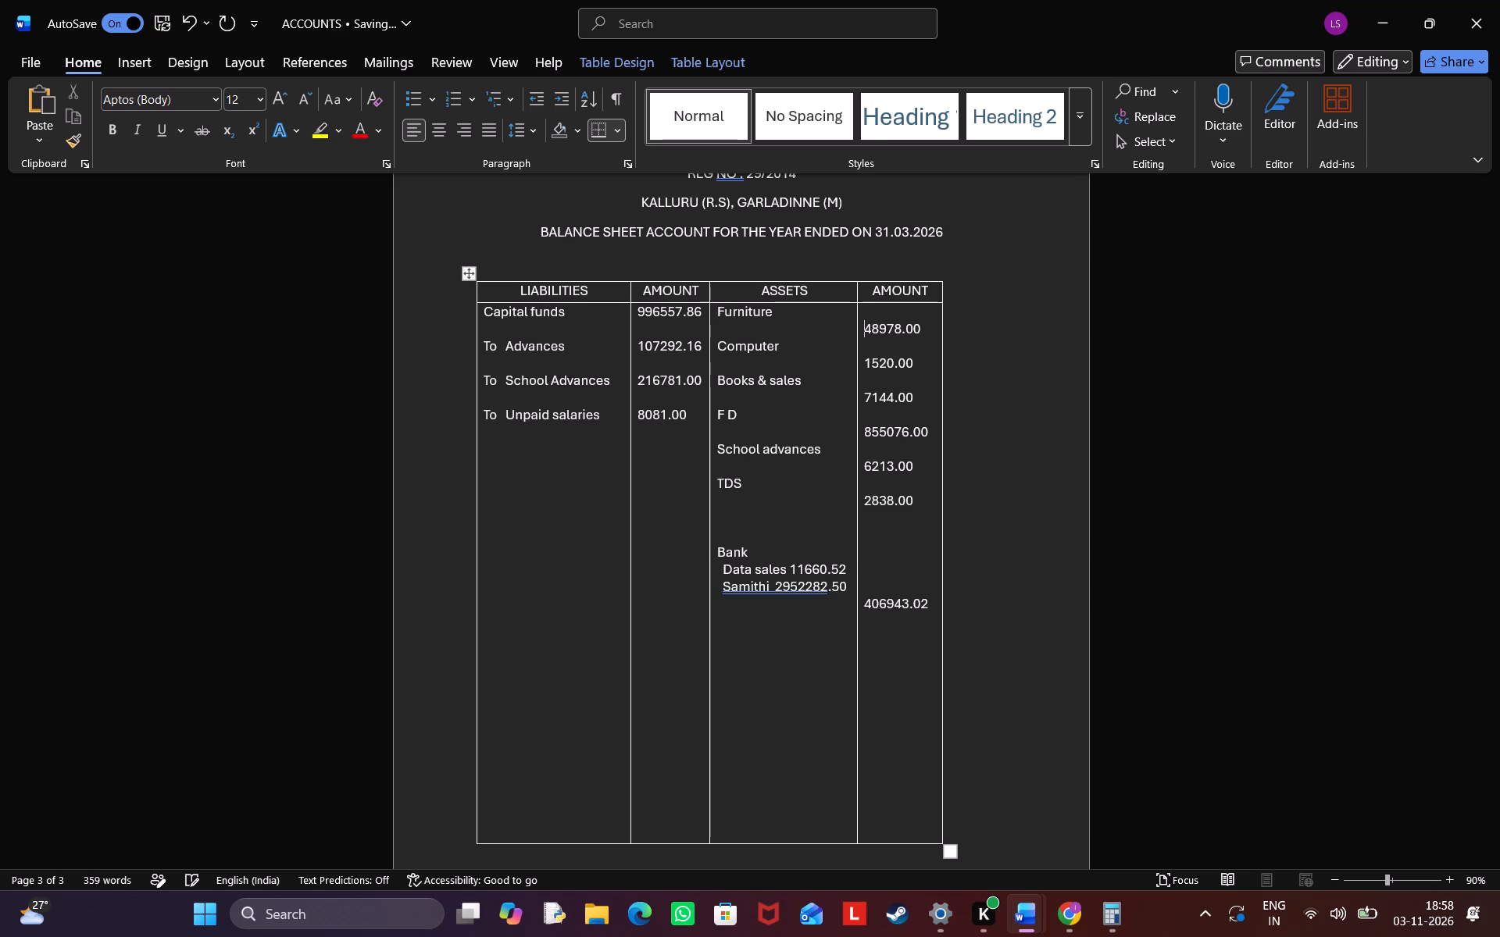
click(904, 309)
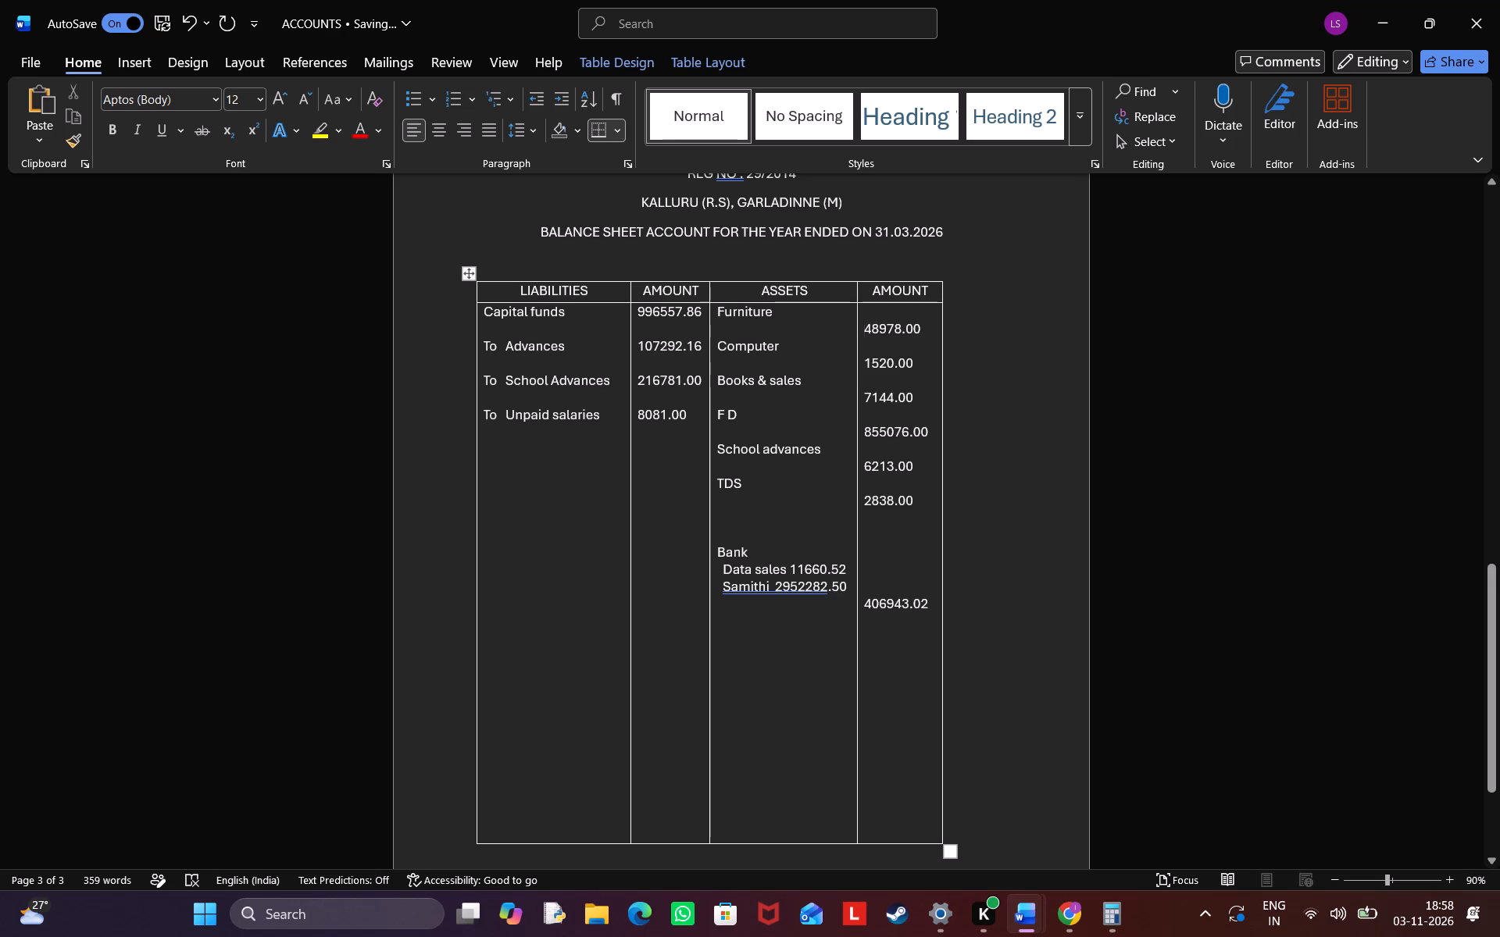
key(BackSpace)
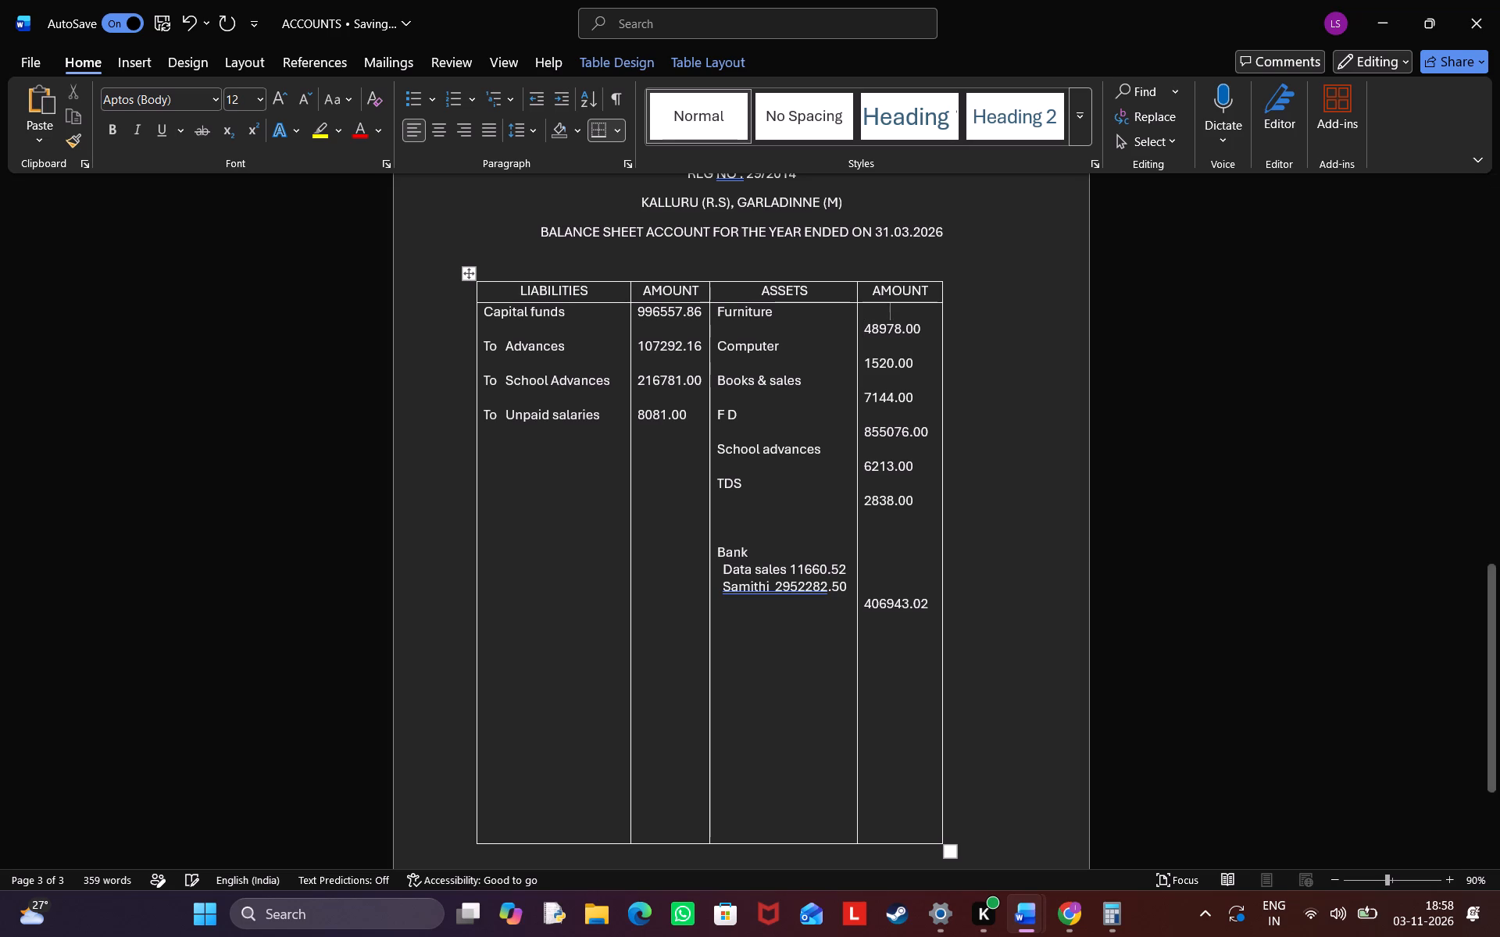
key(BackSpace)
key(BackSpace)
key(BackSpace)
key(BackSpace)
key(BackSpace)
key(BackSpace)
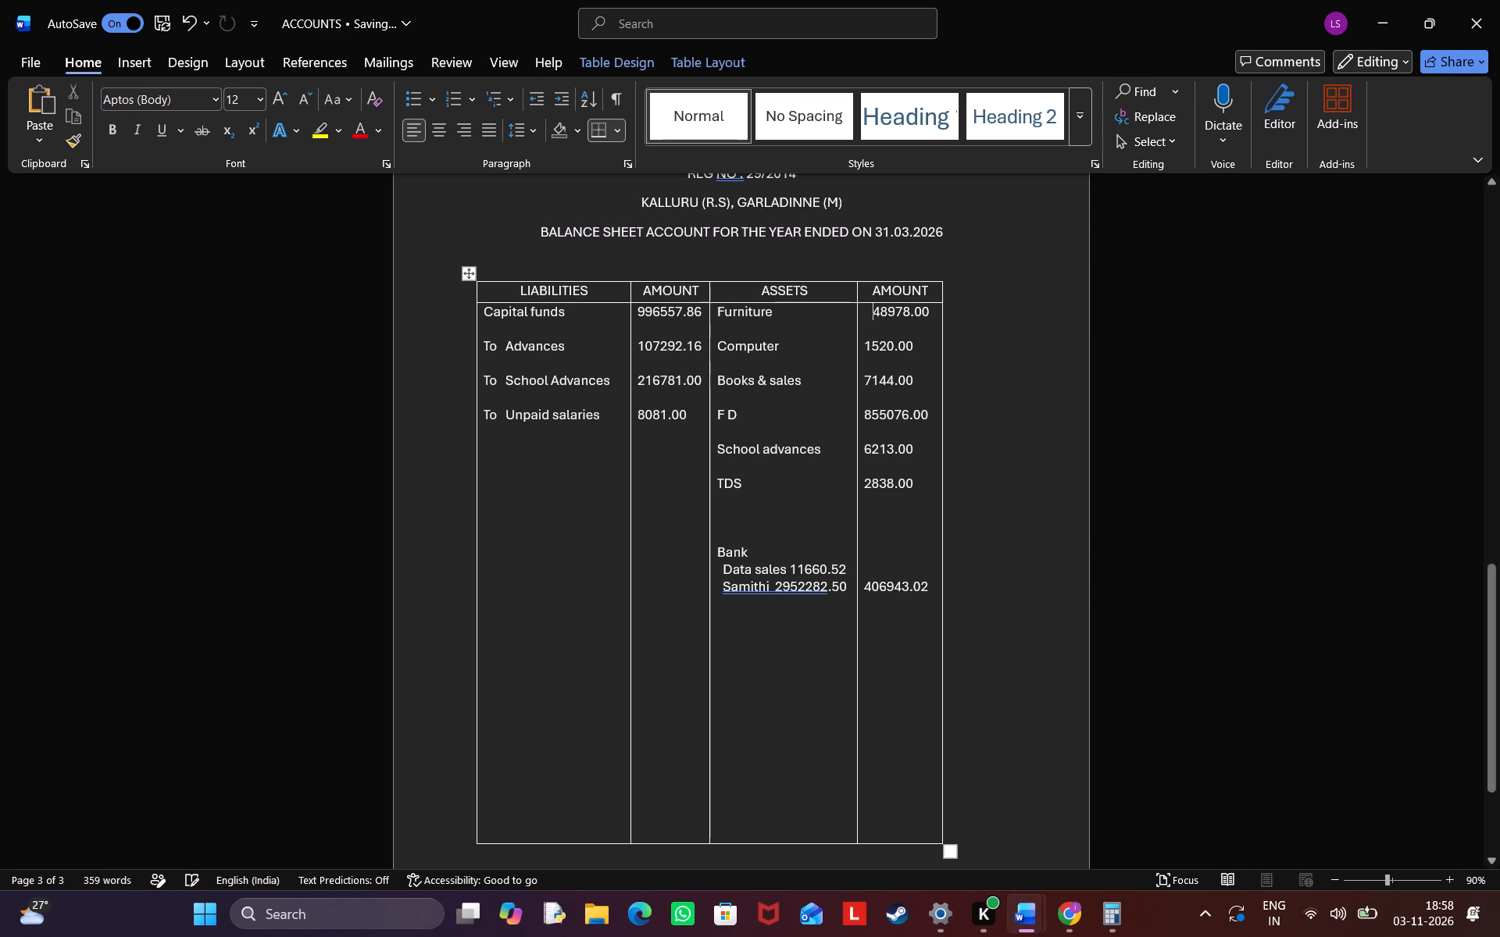
Right-align the figures in both the assets and liabilities AMOUNT columns.
drag(925, 616, 827, 490)
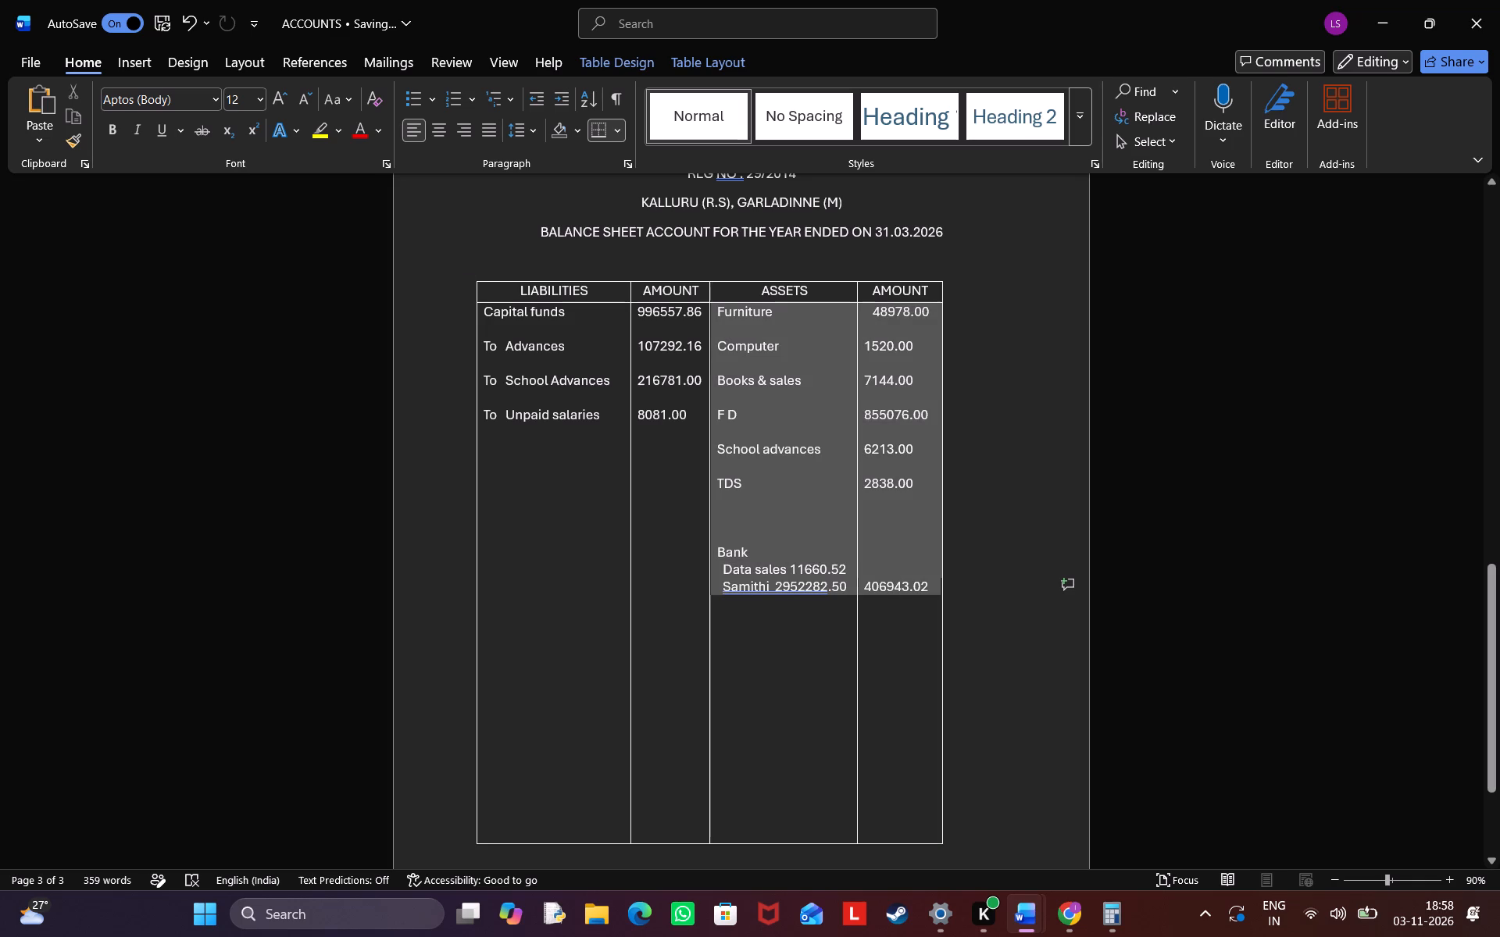
drag(827, 490, 879, 326)
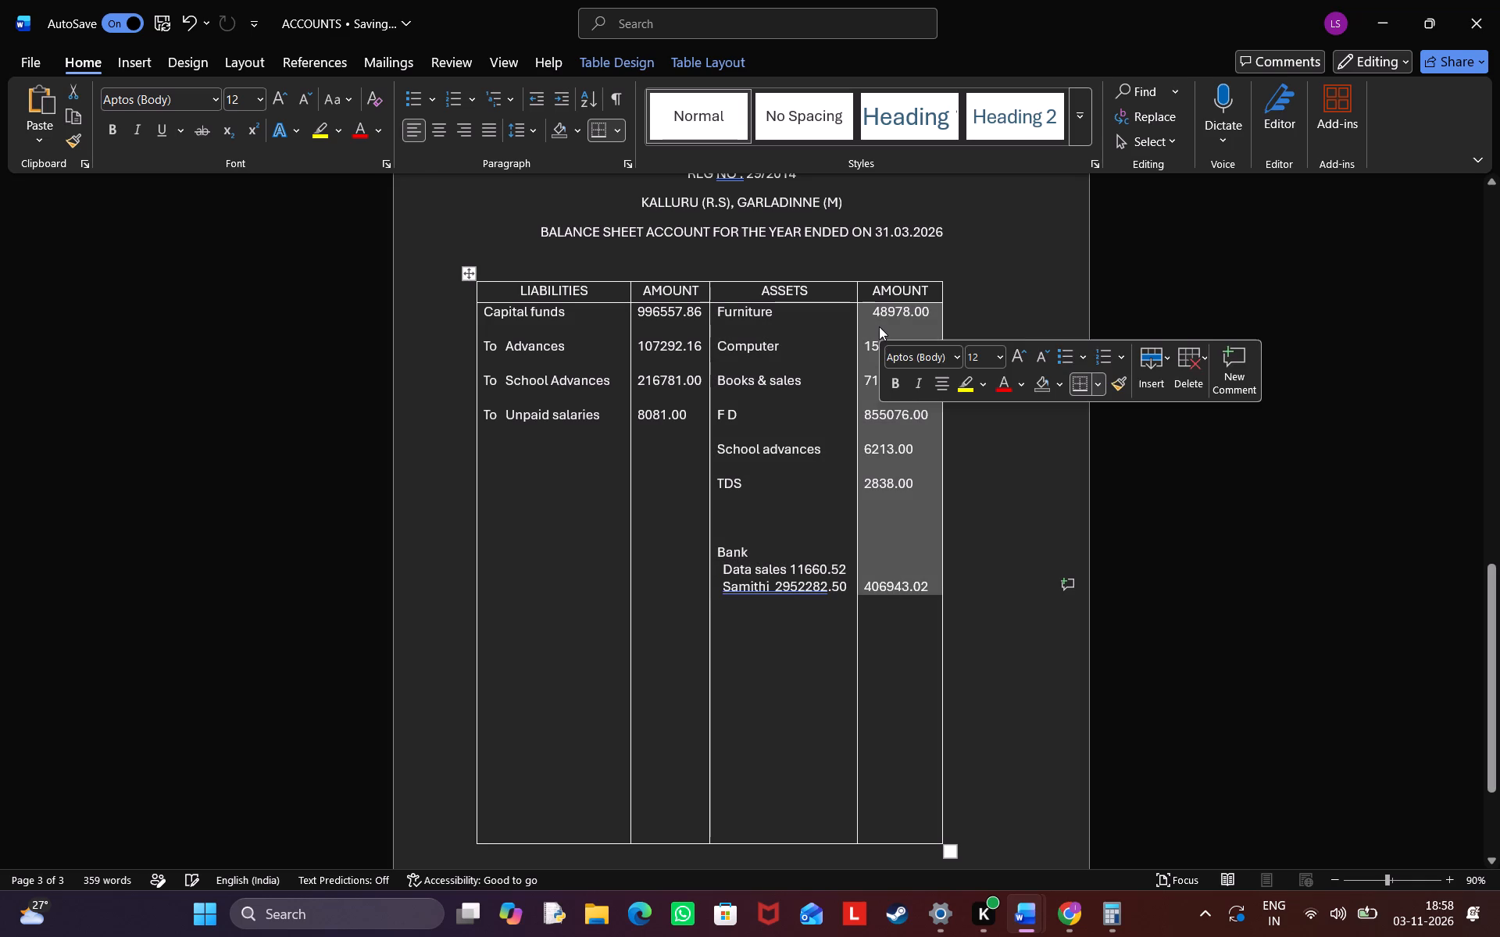
click(471, 126)
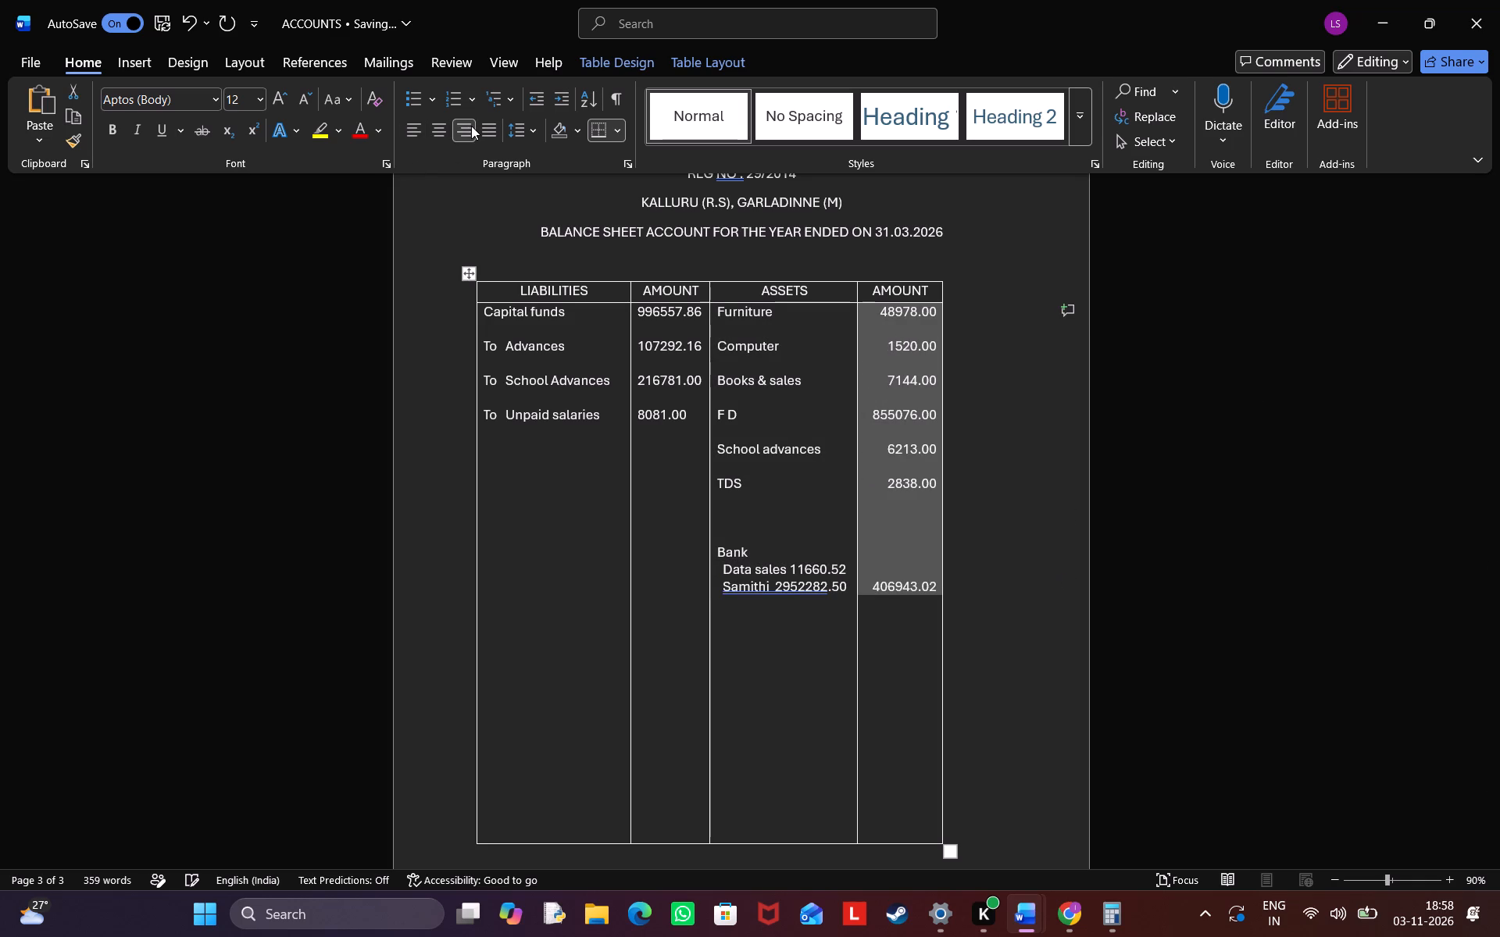
click(670, 490)
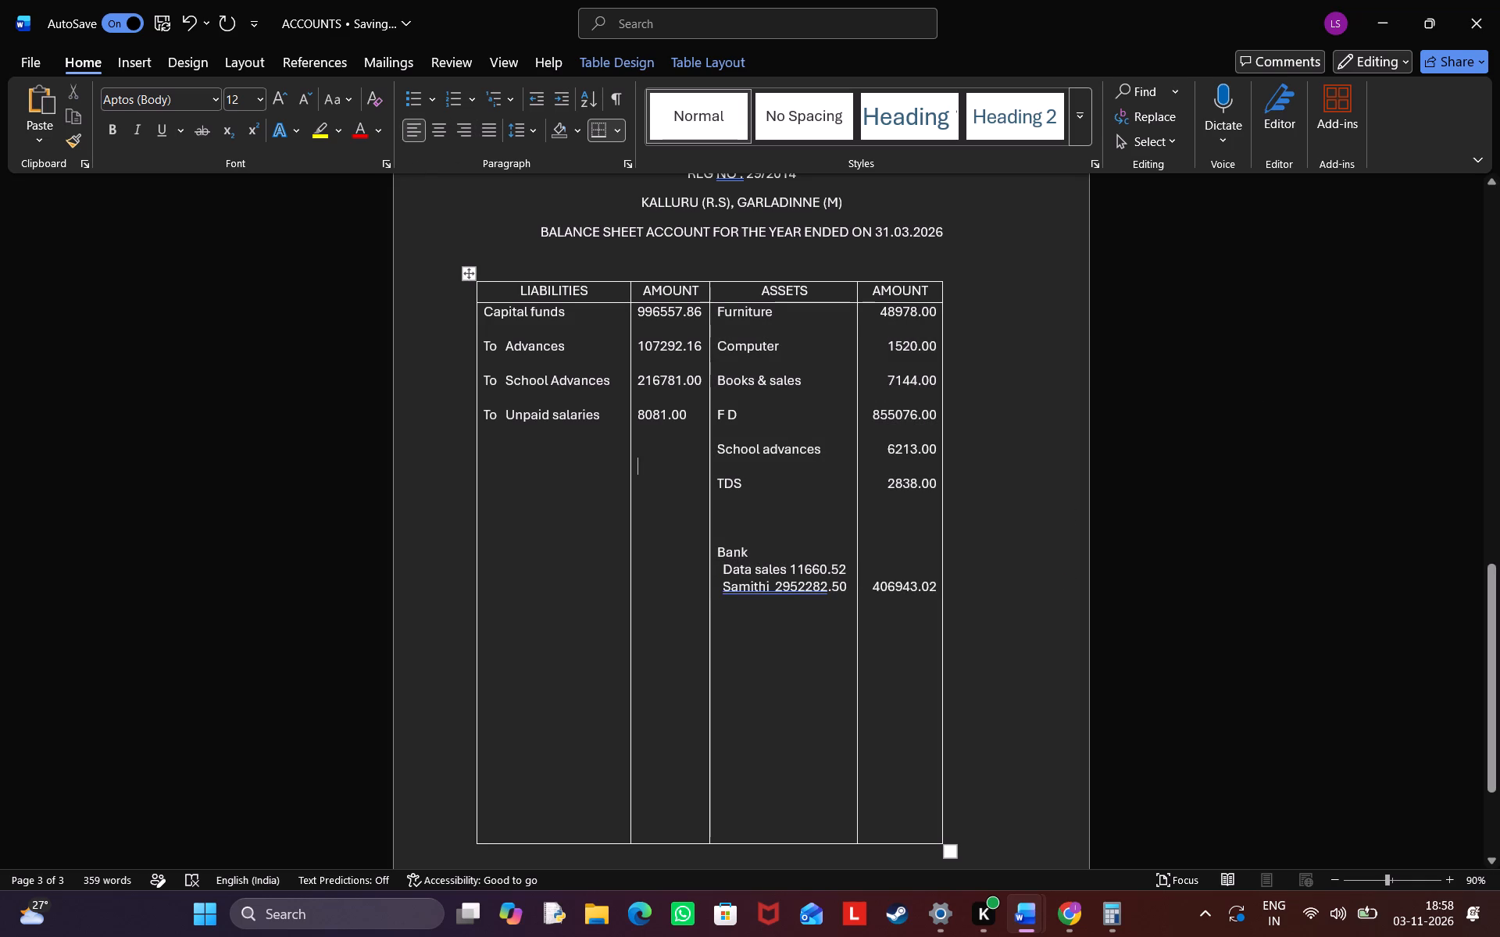
drag(691, 458, 653, 318)
click(473, 126)
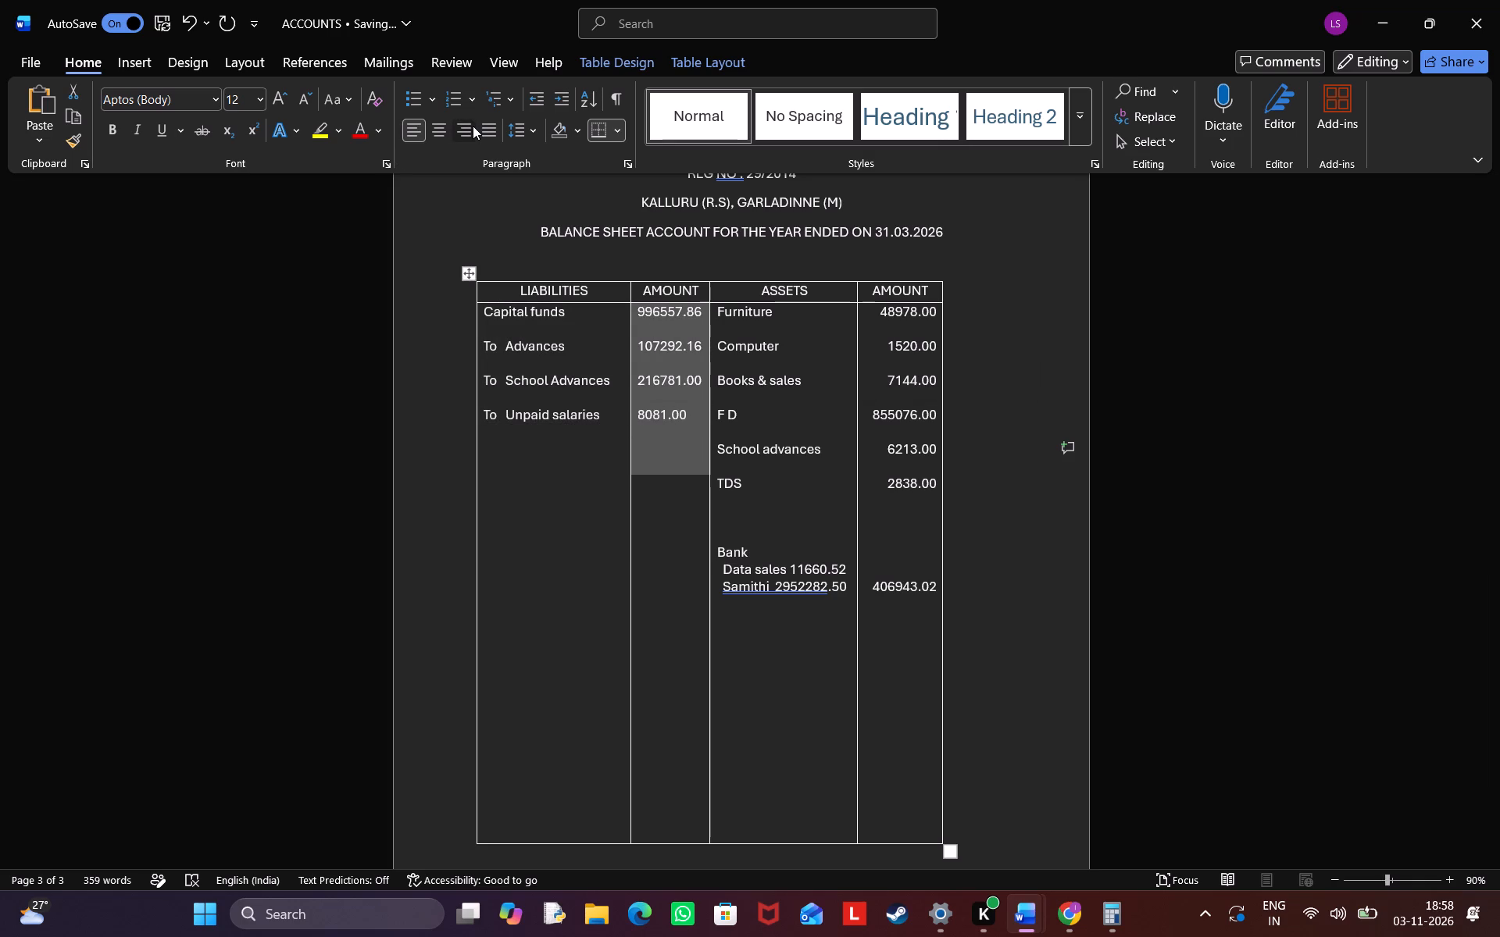
click(685, 511)
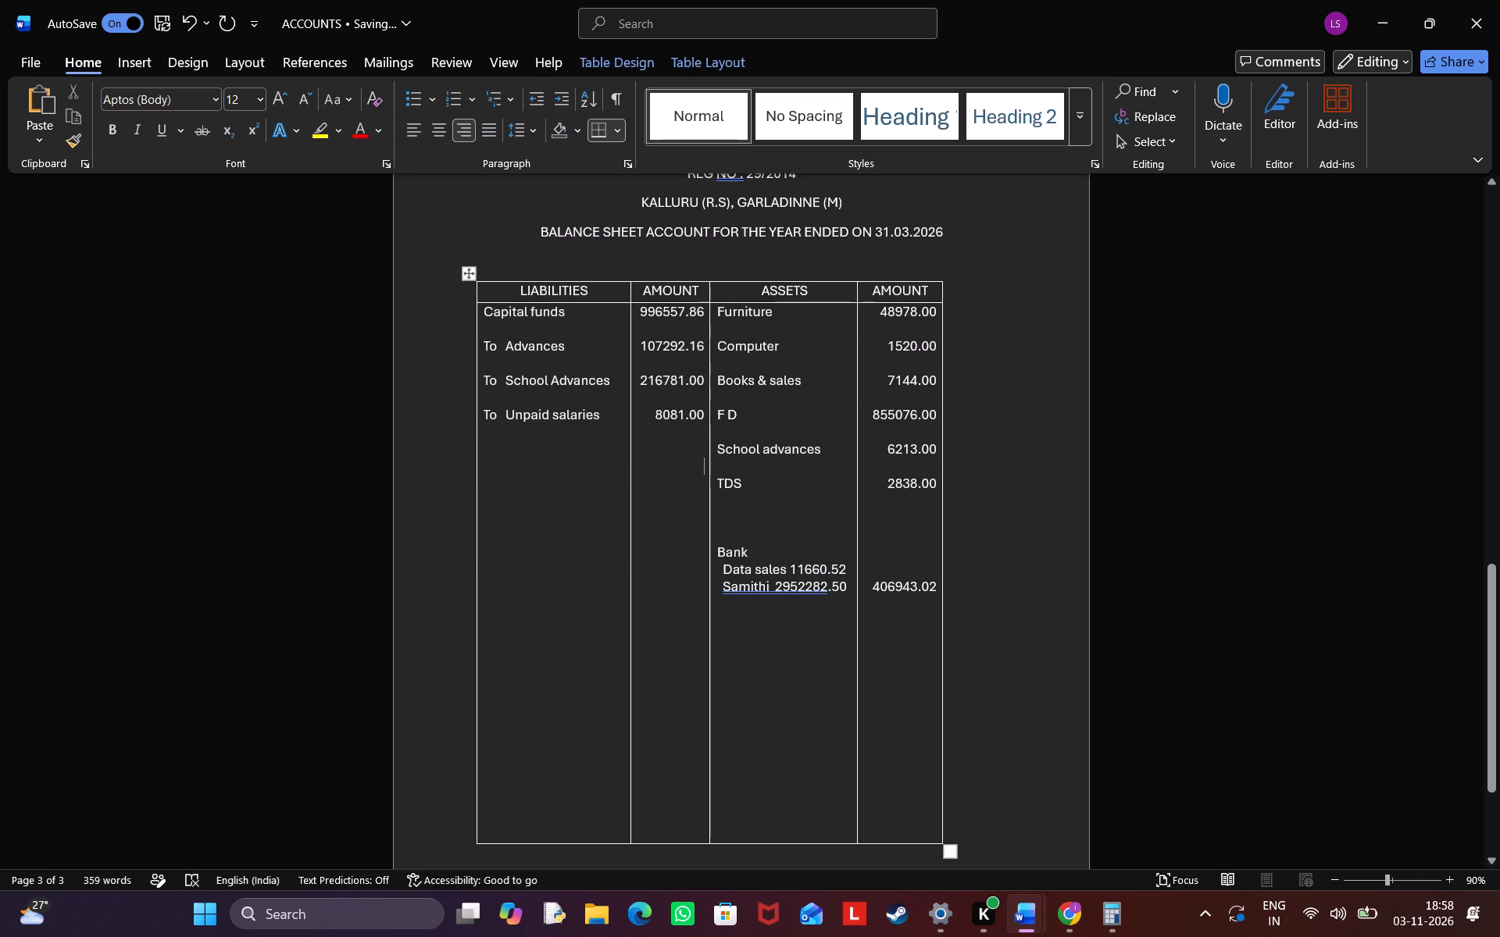
Draw a table cell about 3.67 cm wide and 1.29 cm high at the bottom of the LIABILITIES column.
scroll(845, 713, down, 2)
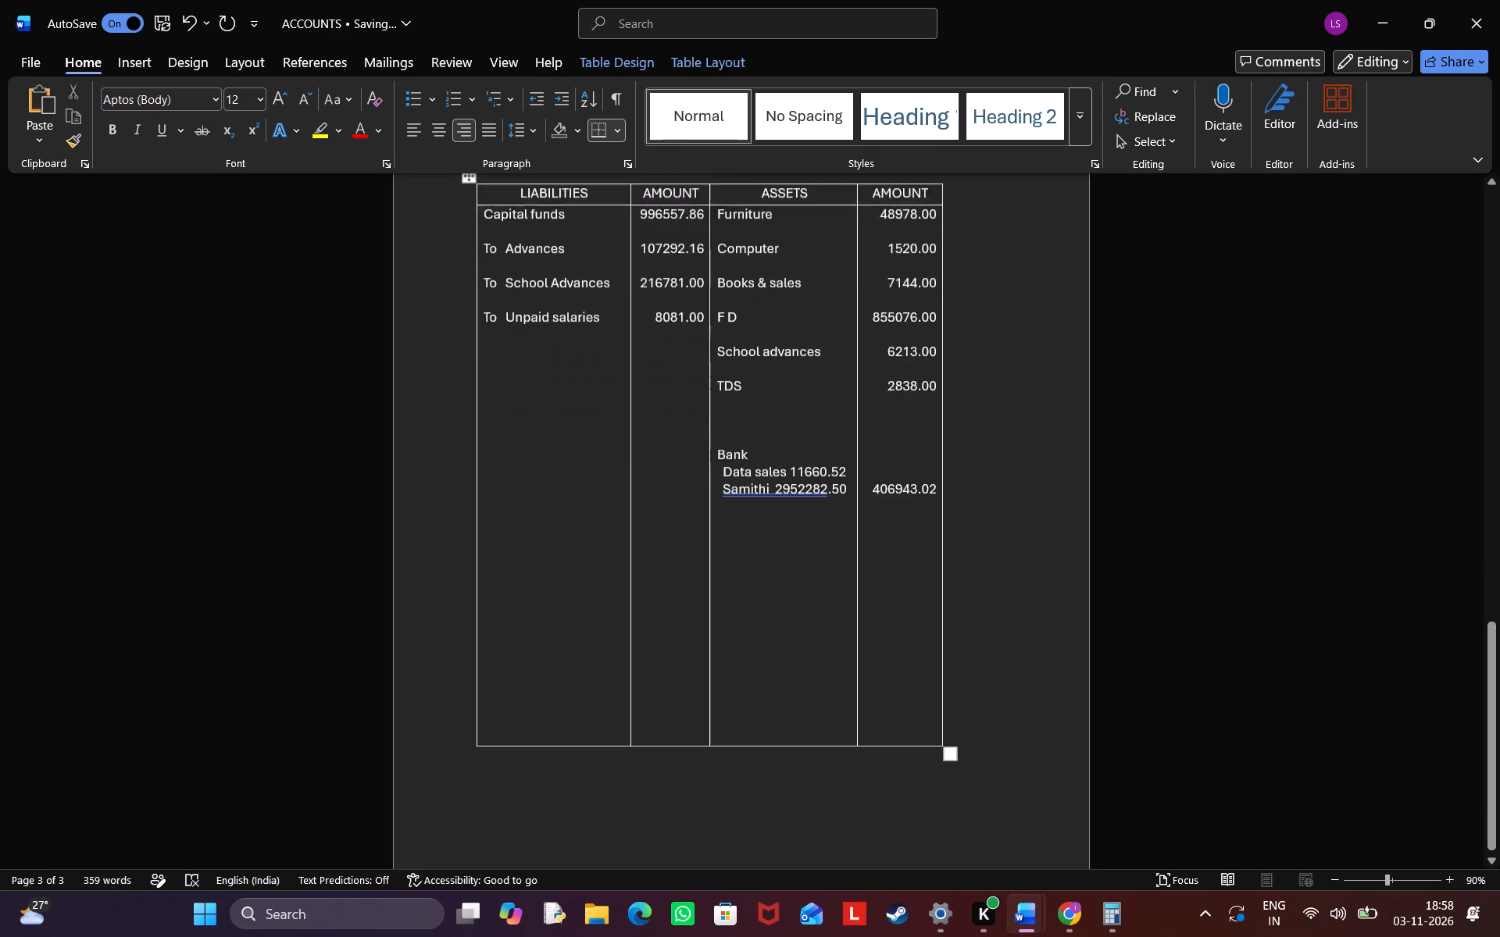
scroll(845, 713, down, 1)
scroll(845, 713, up, 1)
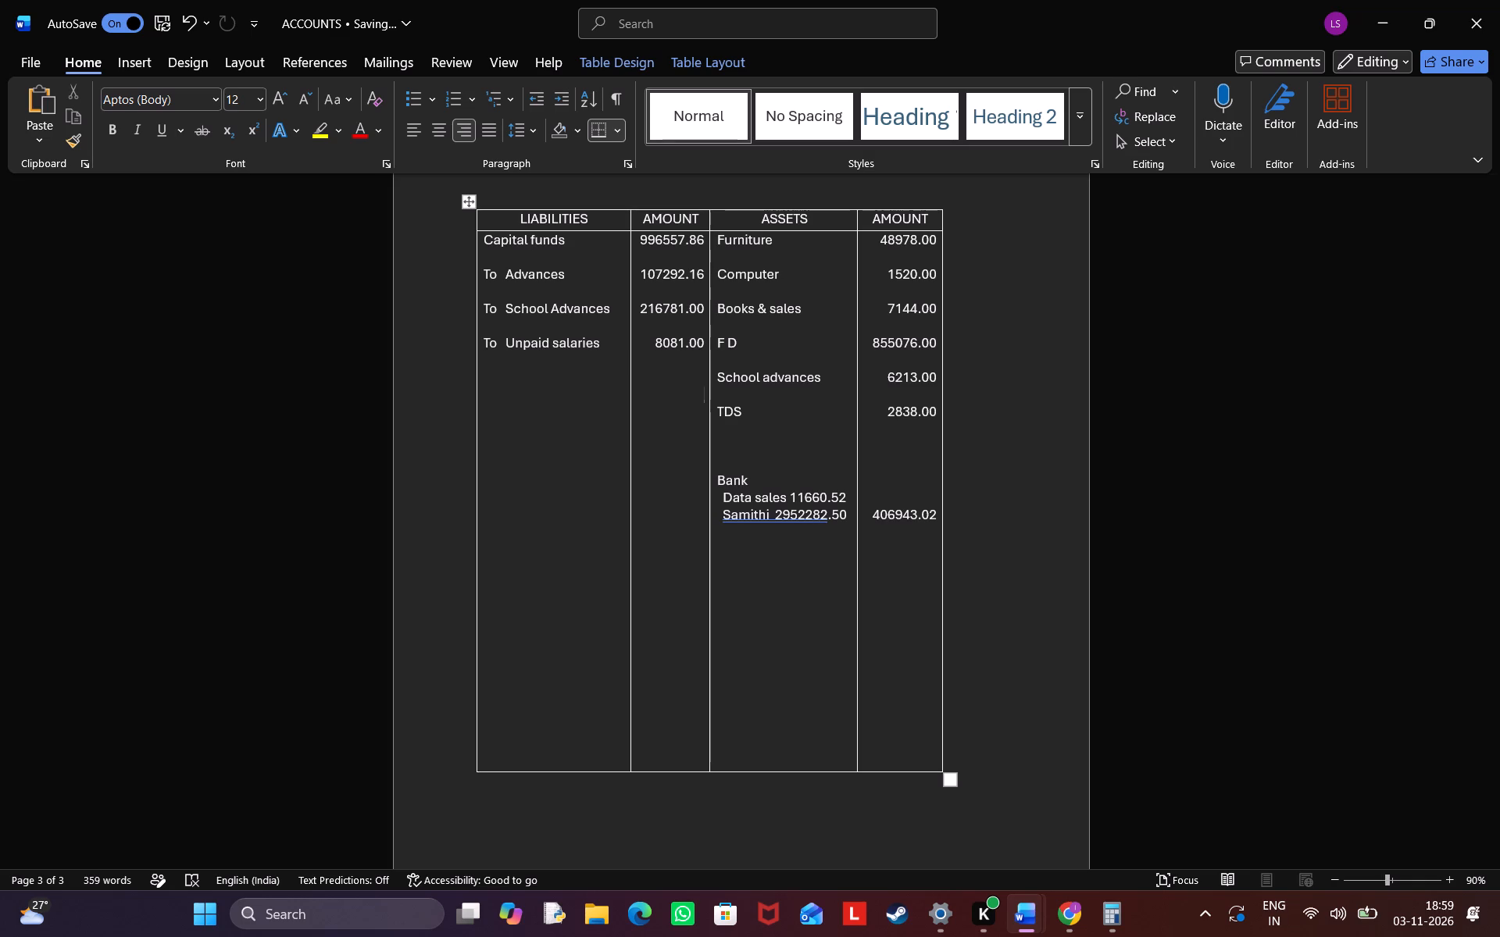
click(198, 69)
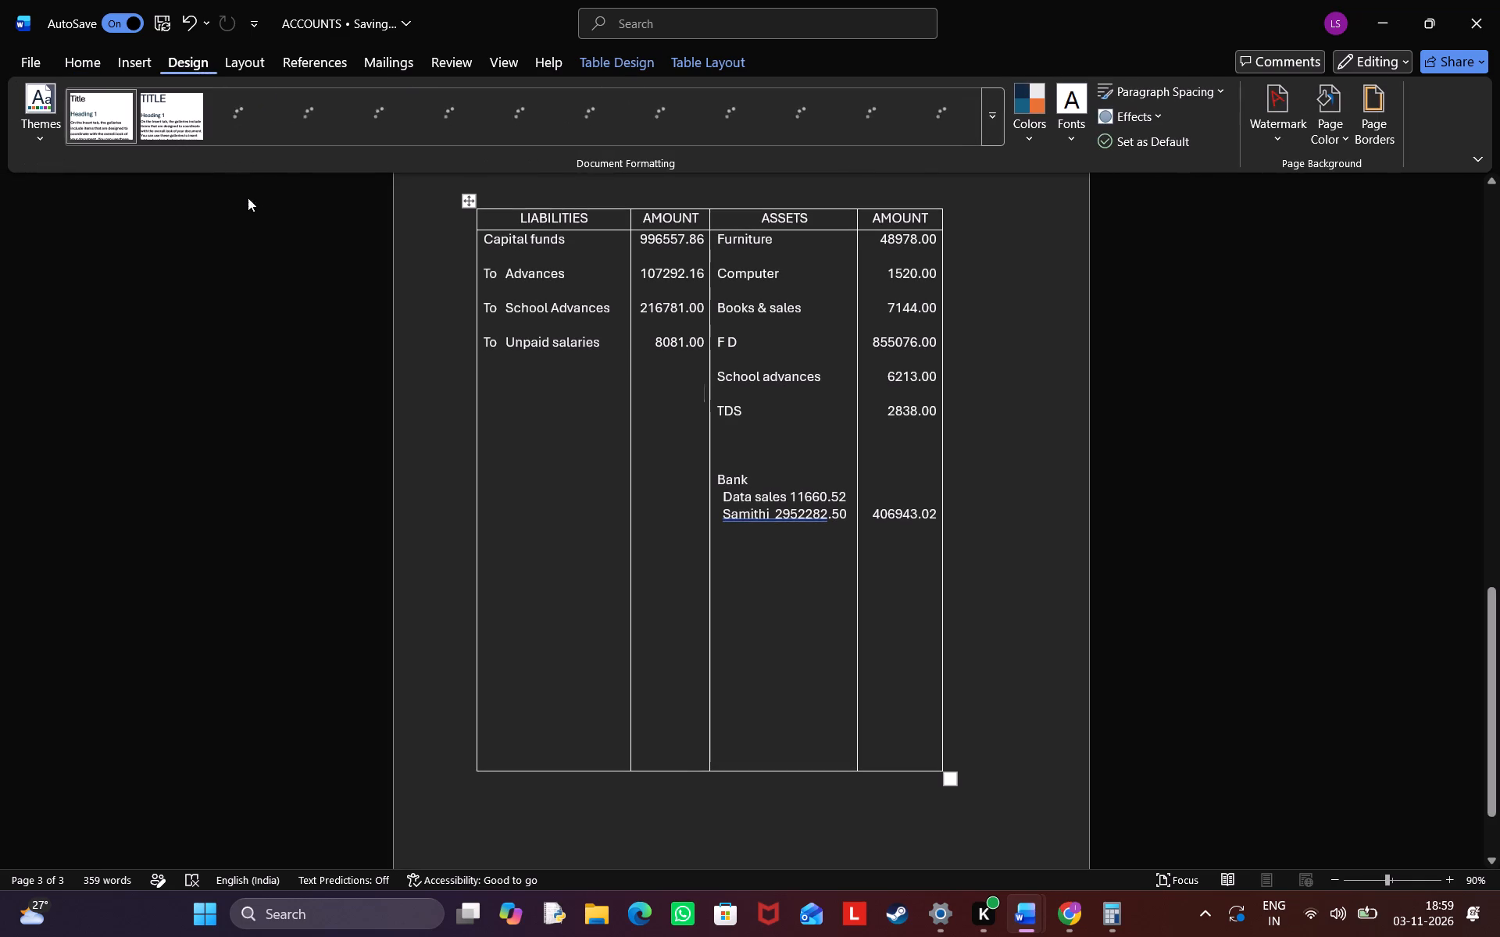
click(143, 67)
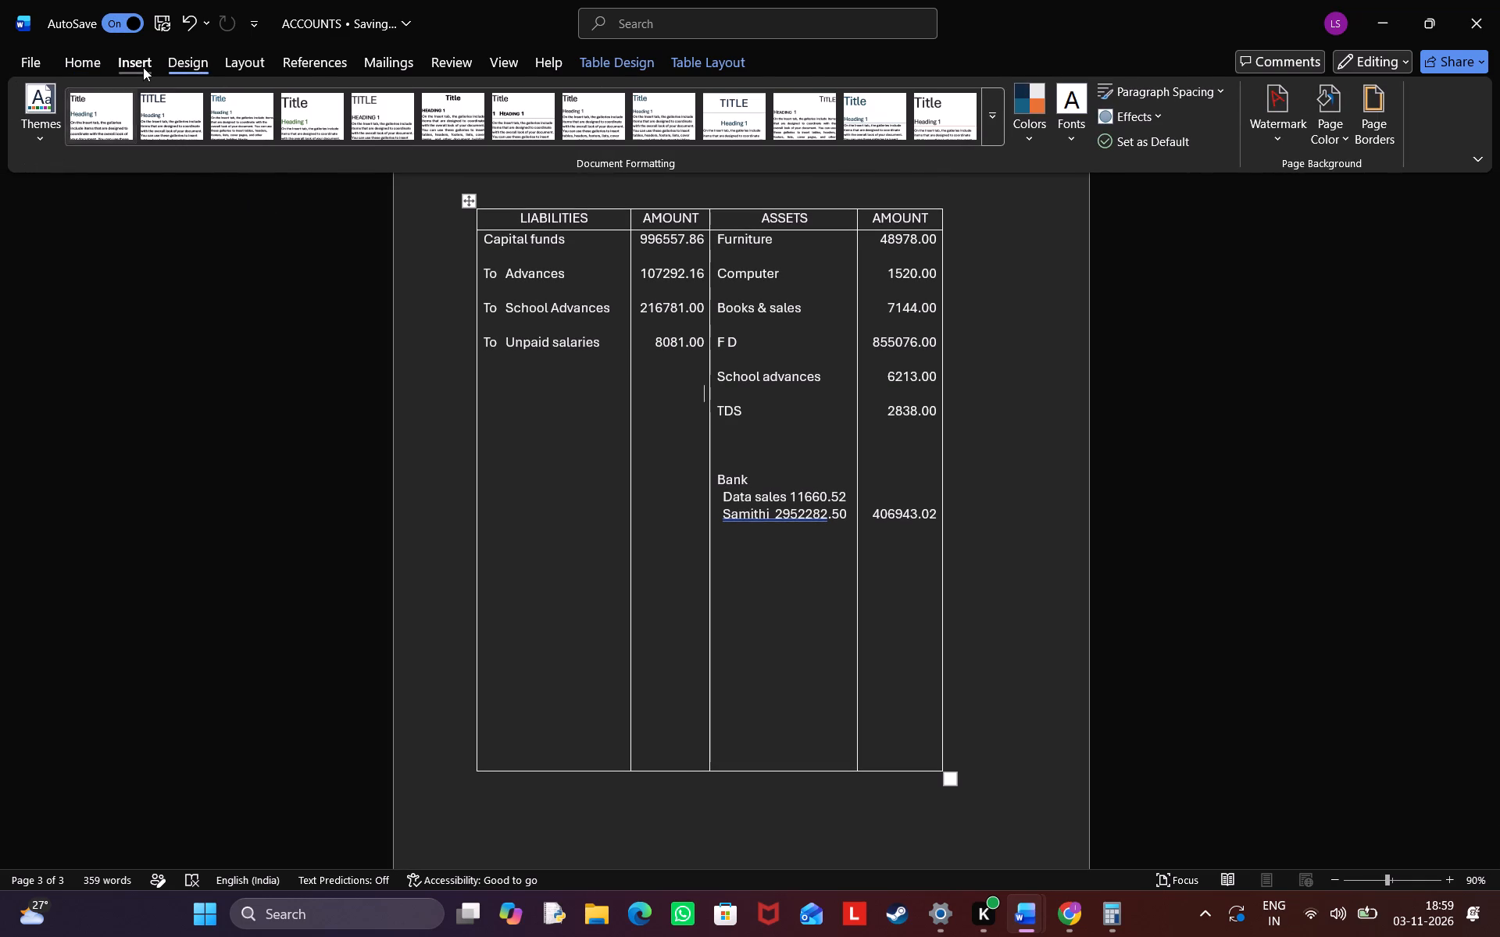
click(250, 134)
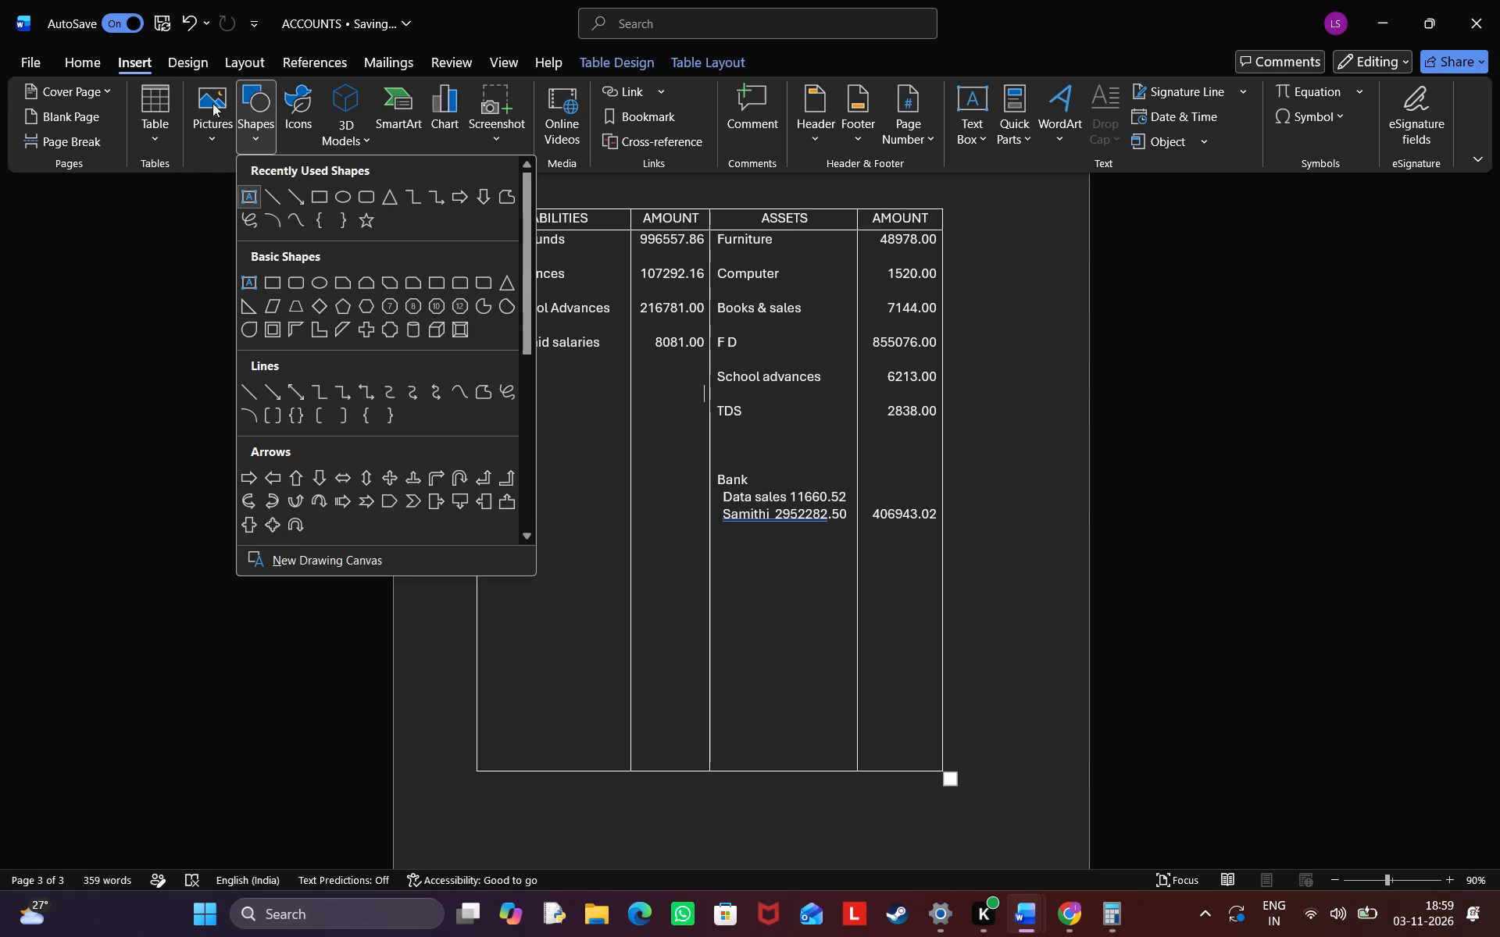
click(162, 132)
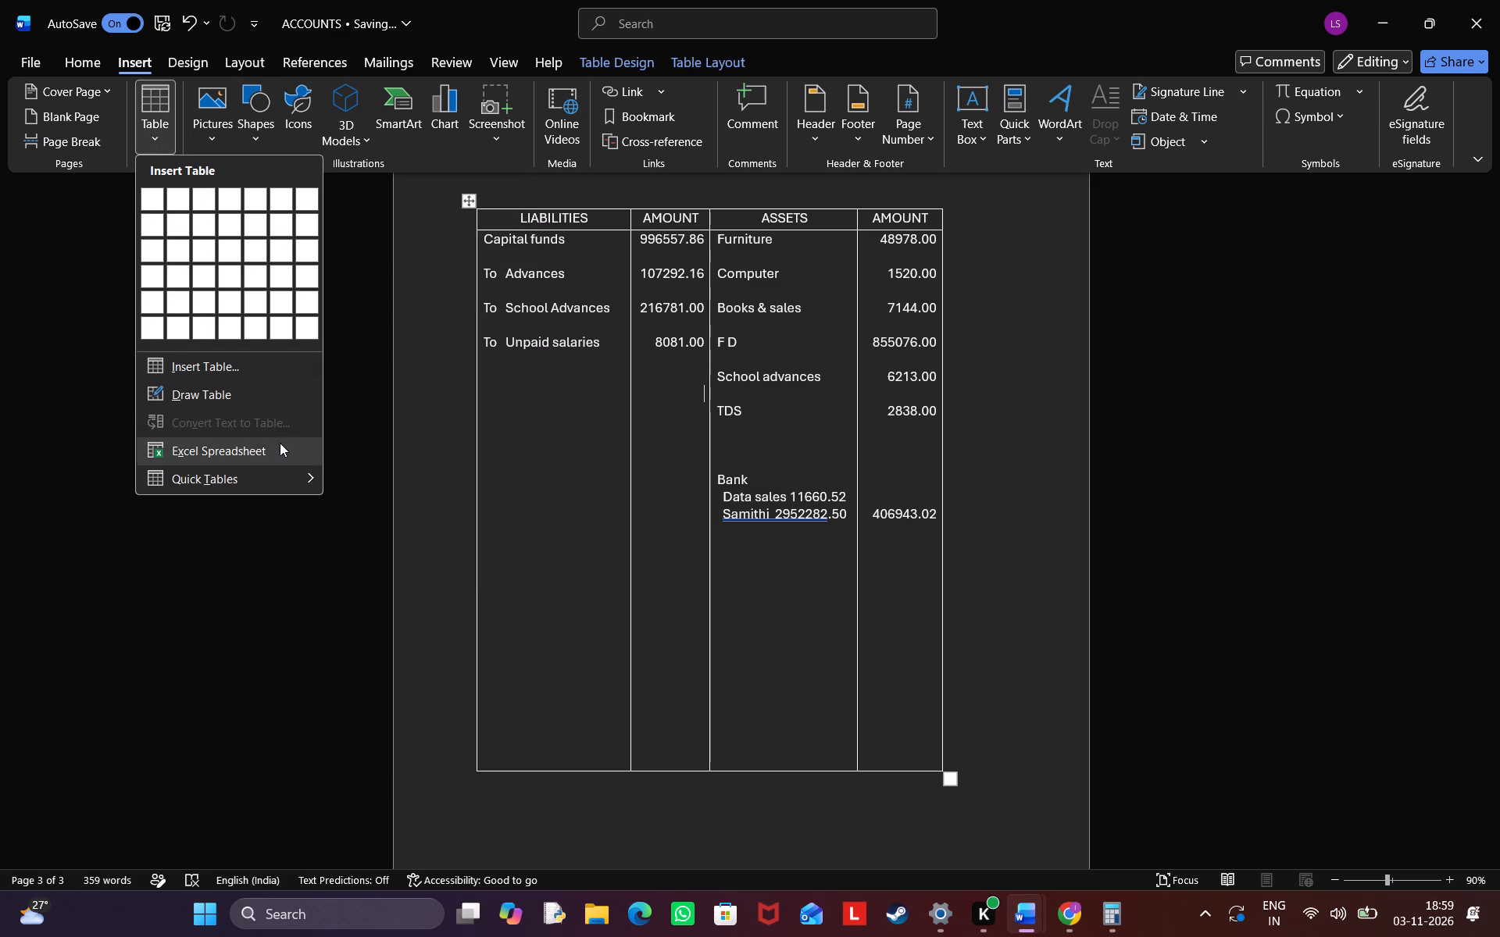
click(266, 404)
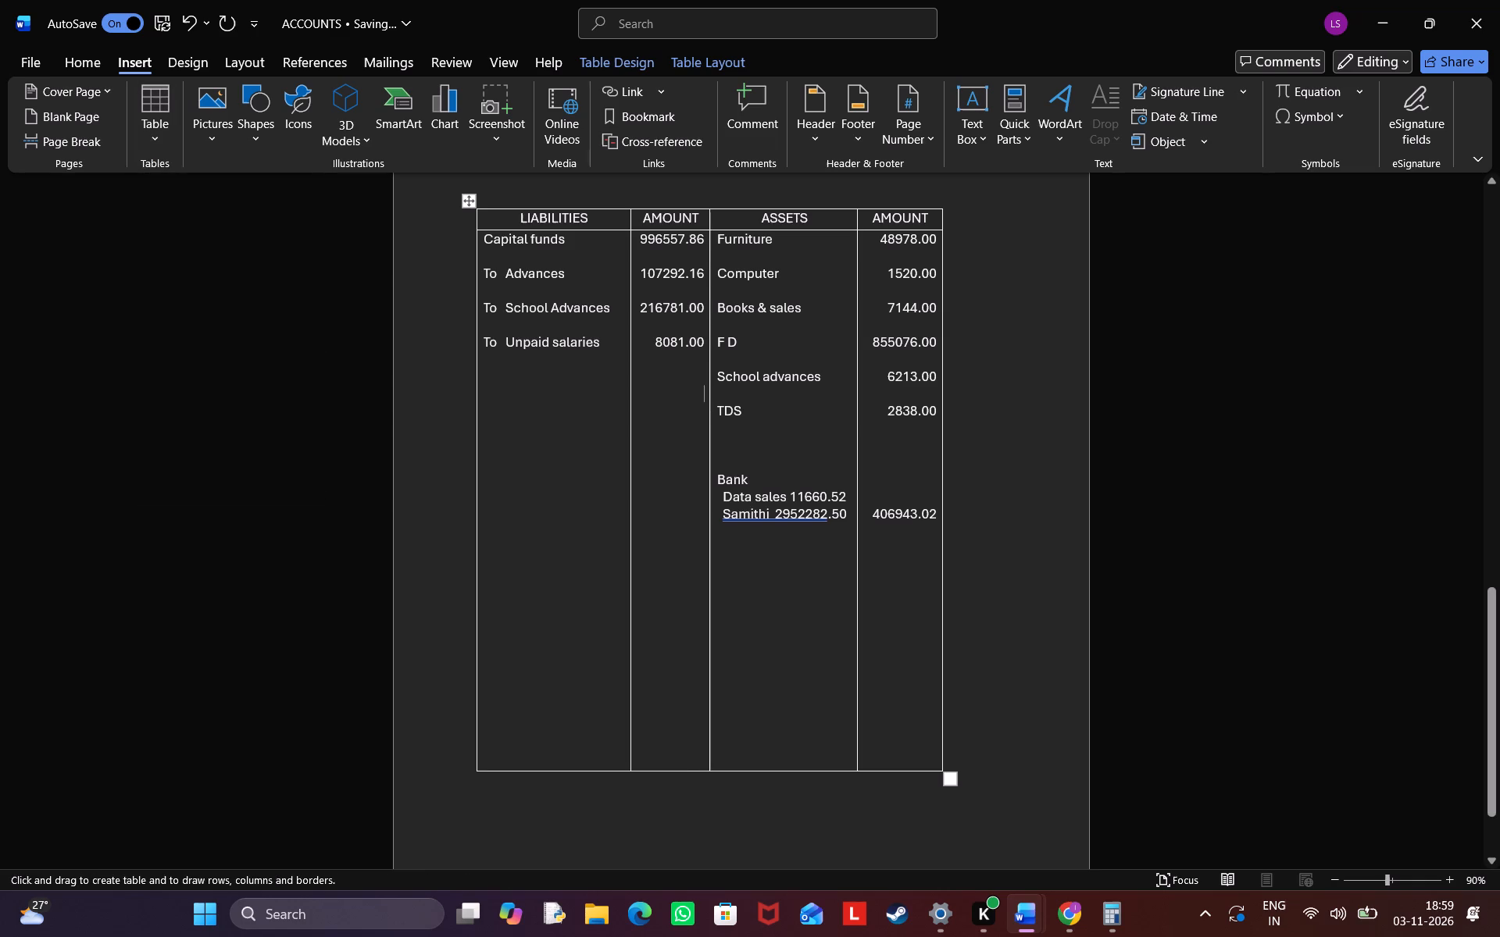
drag(477, 766, 599, 723)
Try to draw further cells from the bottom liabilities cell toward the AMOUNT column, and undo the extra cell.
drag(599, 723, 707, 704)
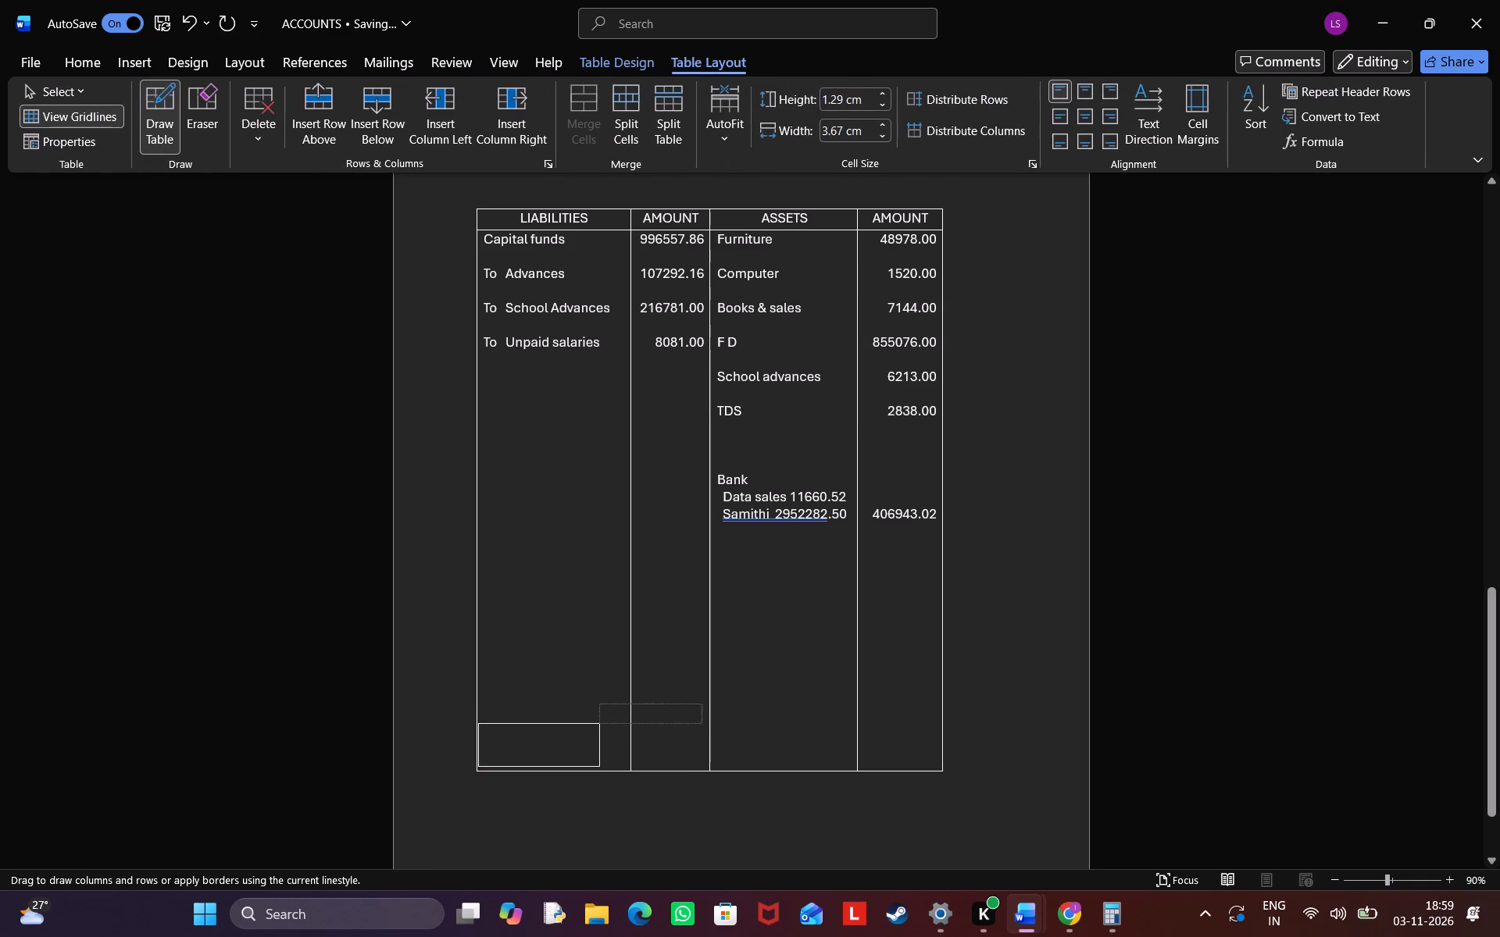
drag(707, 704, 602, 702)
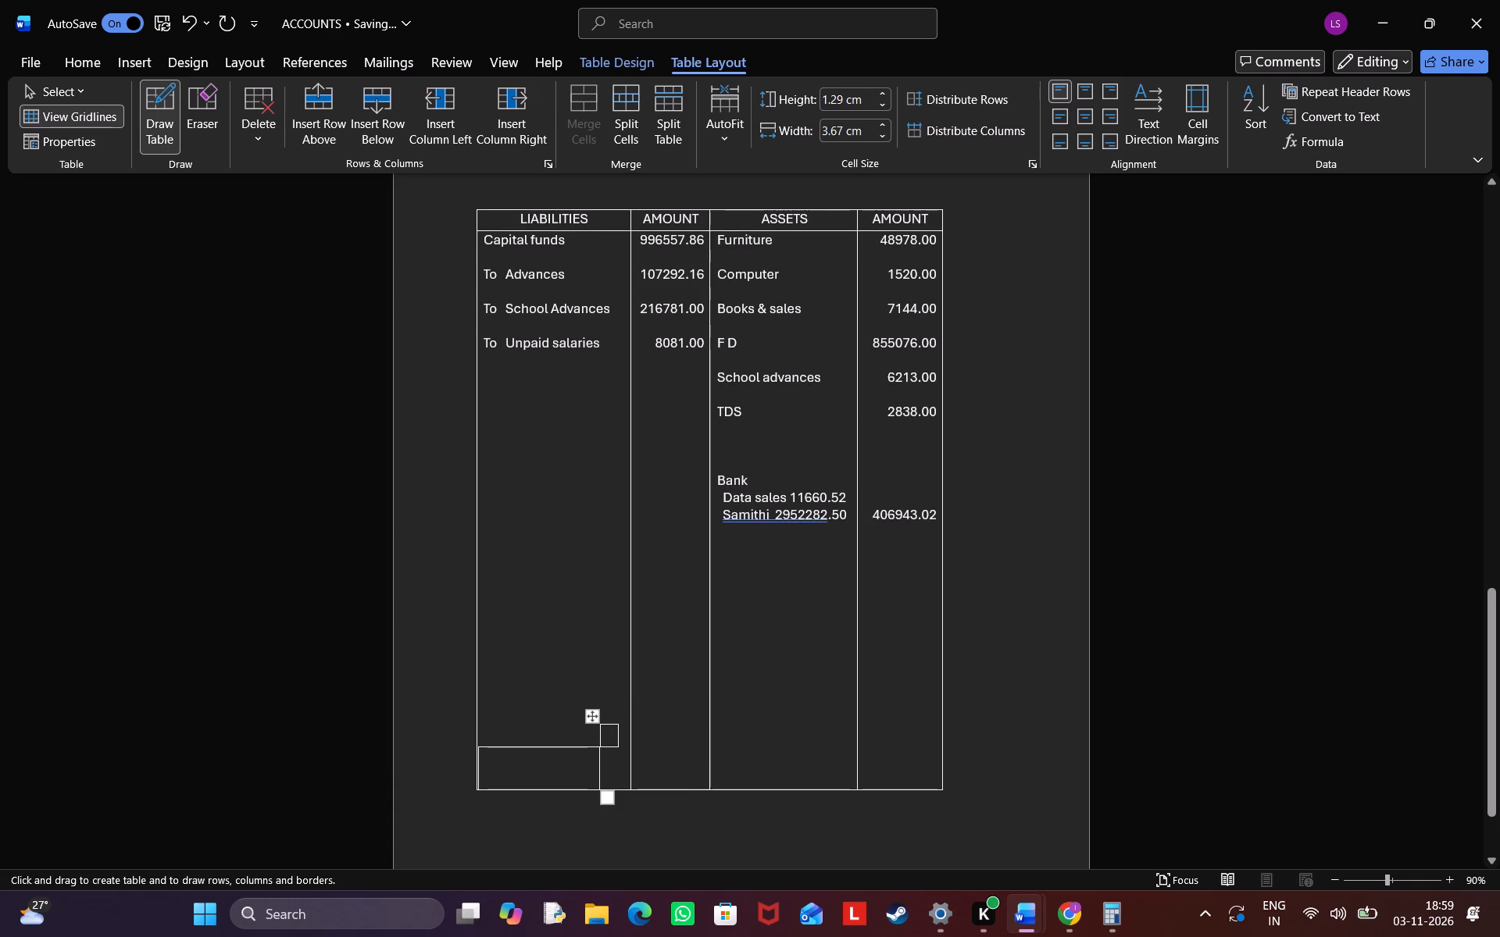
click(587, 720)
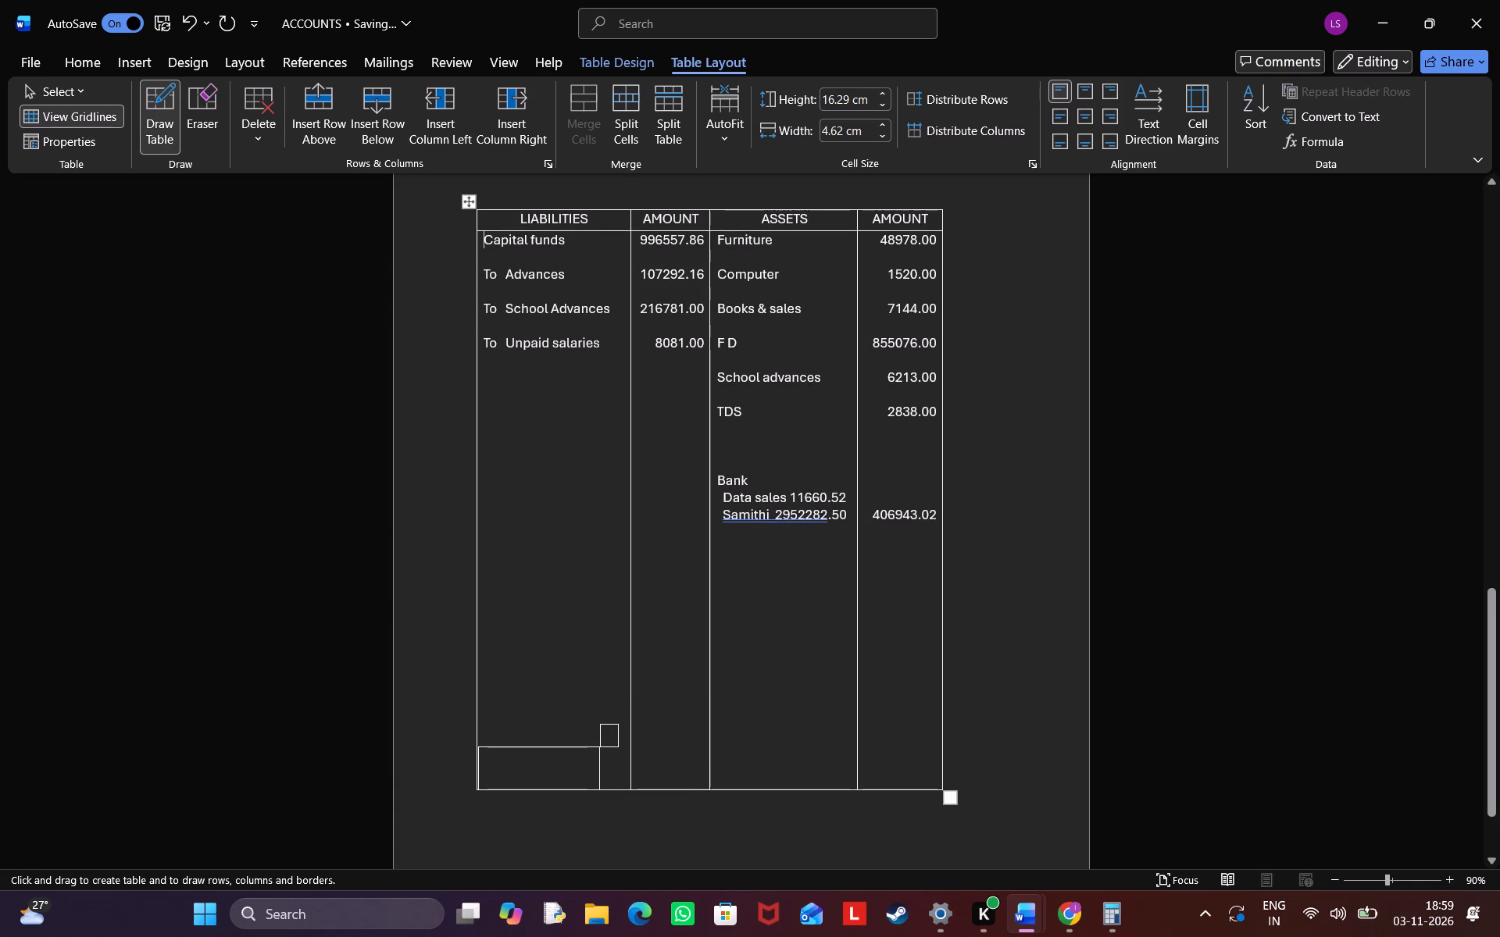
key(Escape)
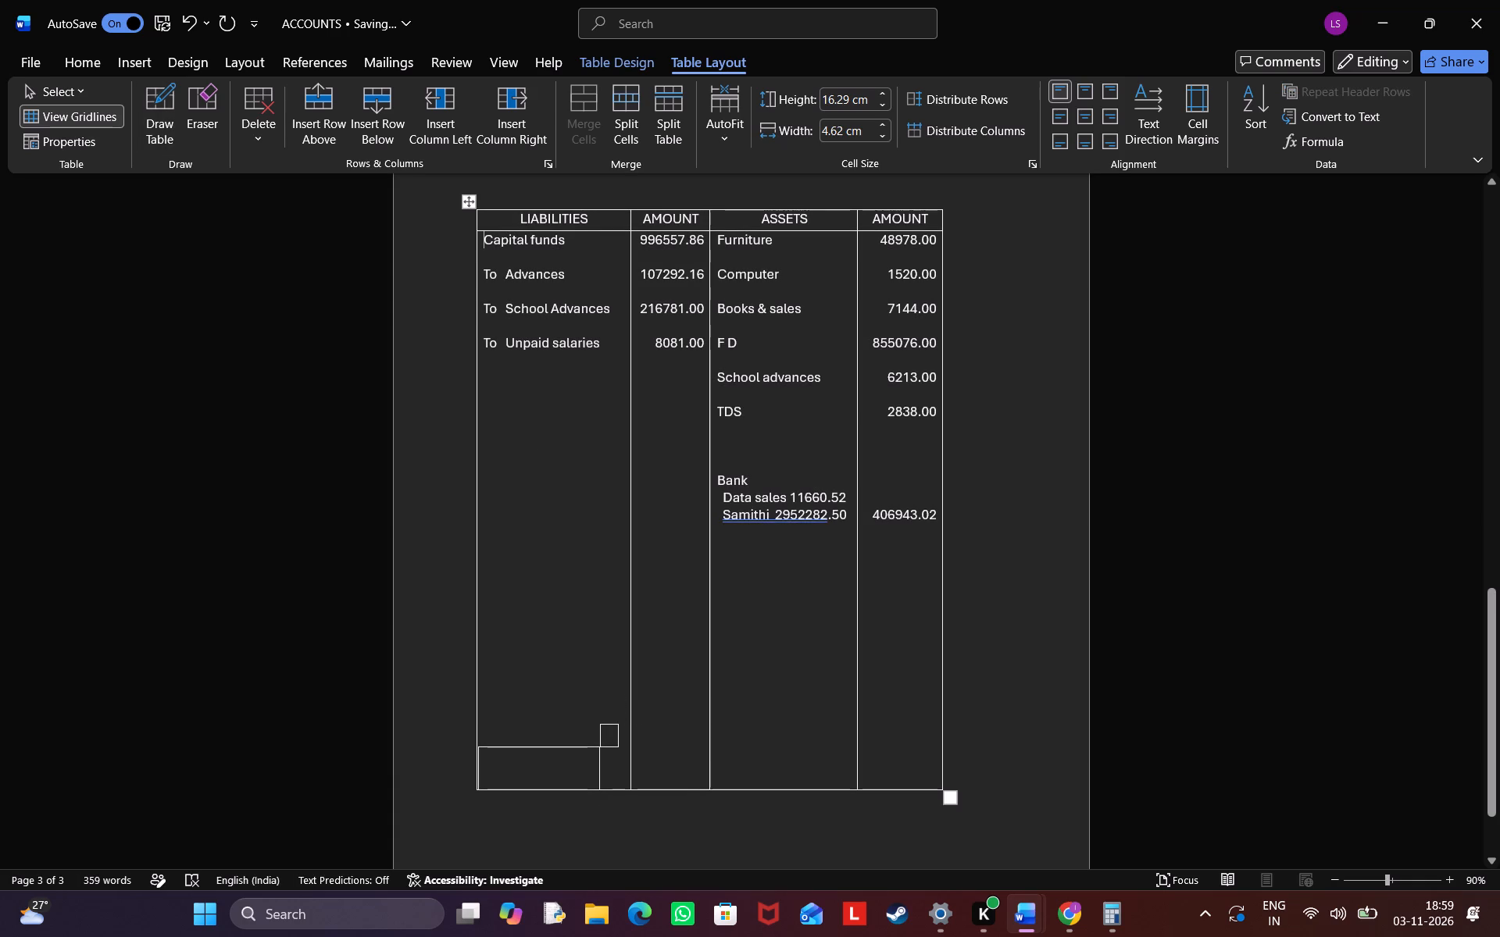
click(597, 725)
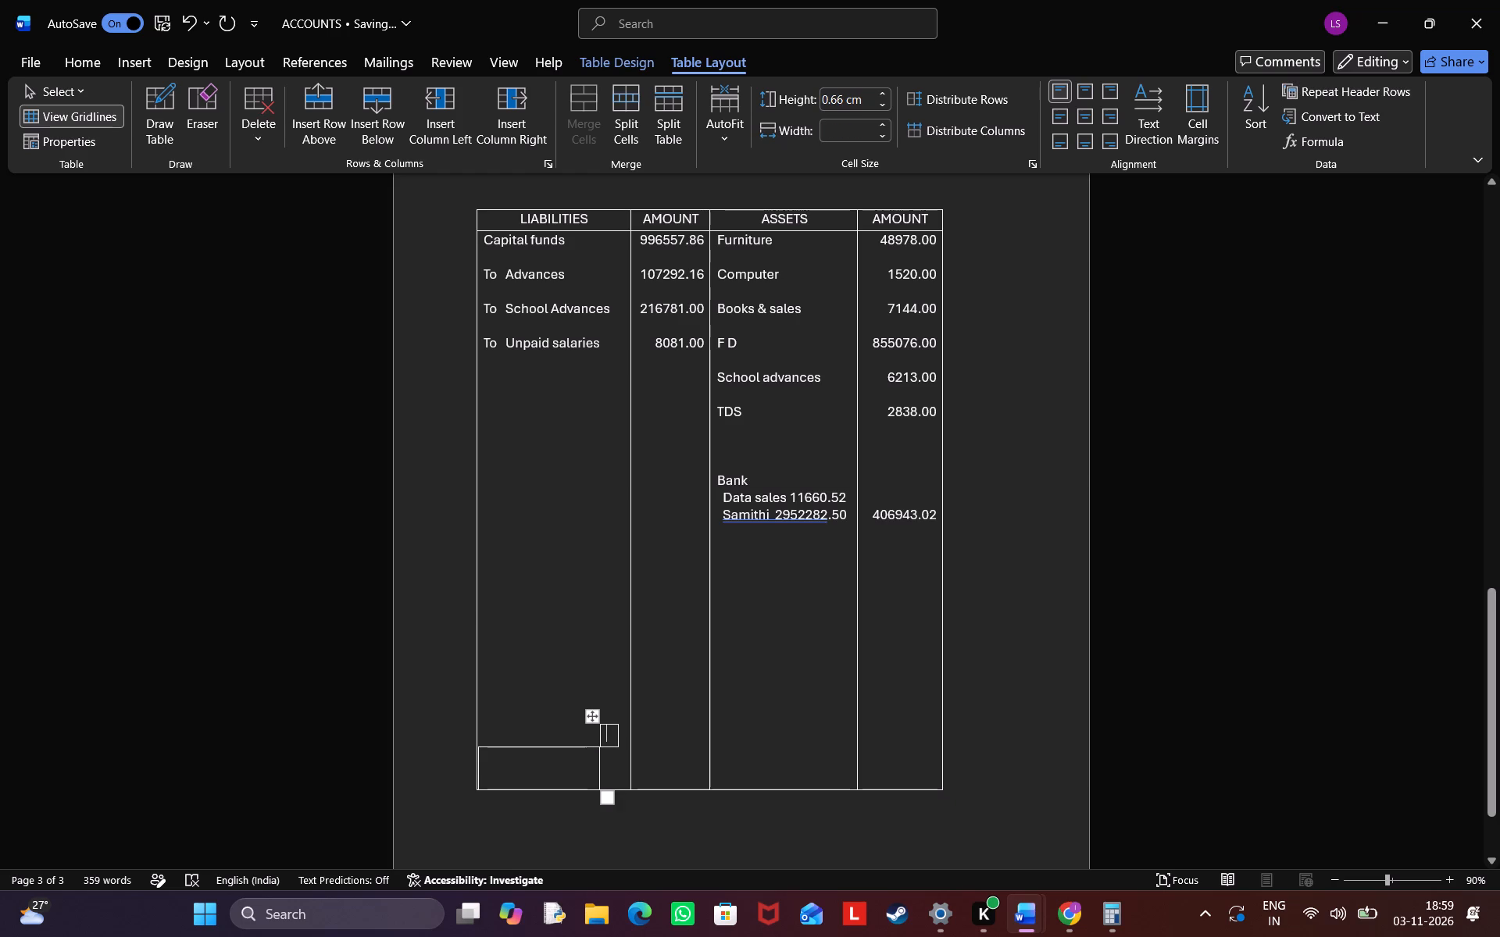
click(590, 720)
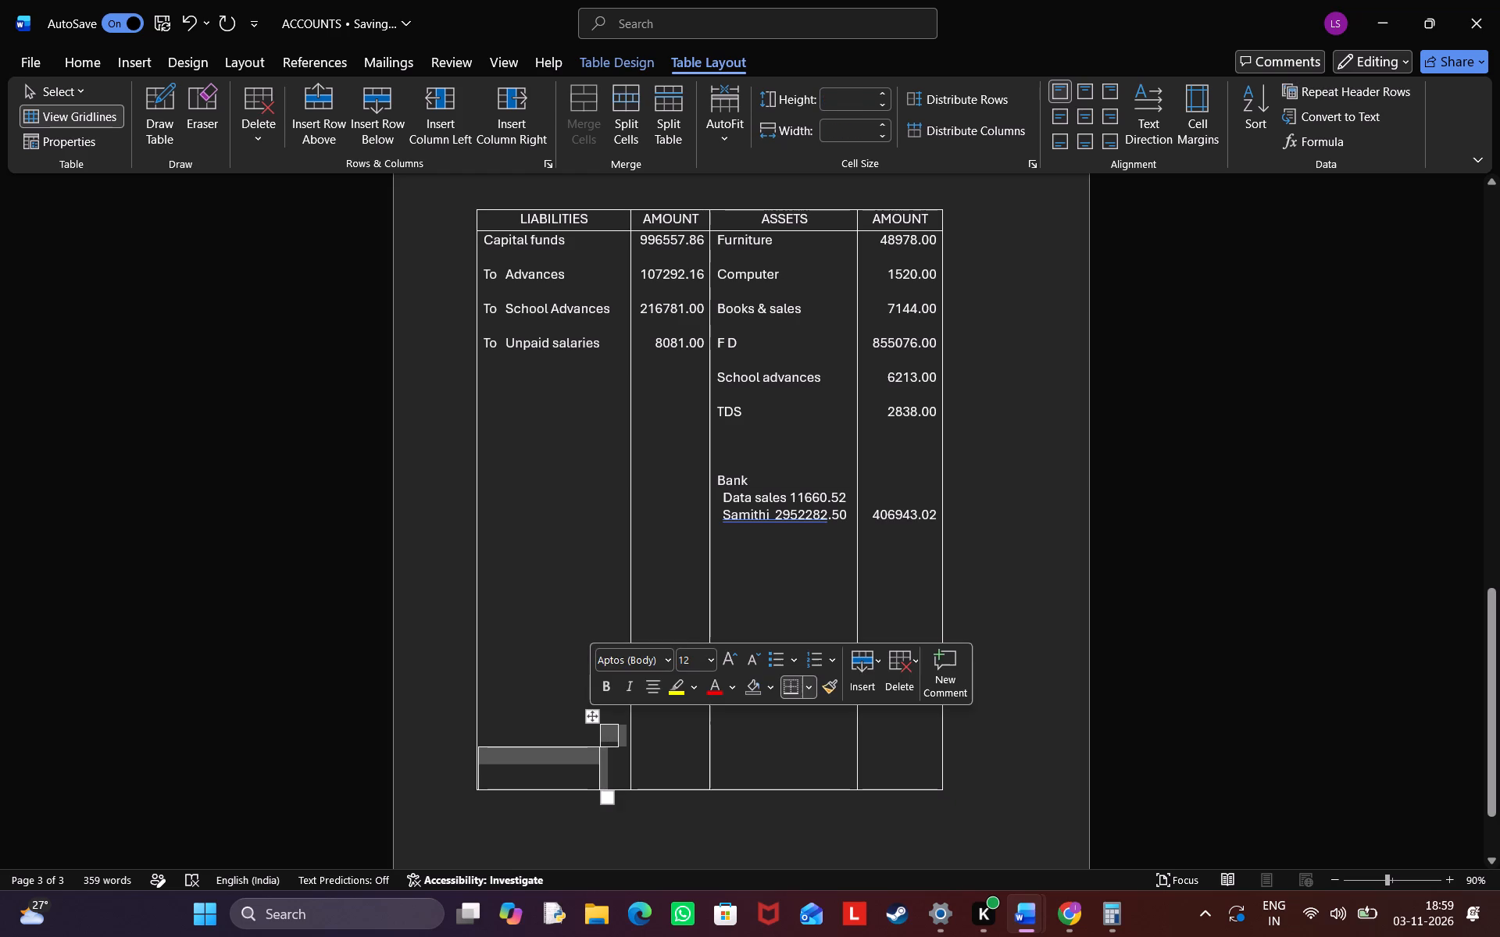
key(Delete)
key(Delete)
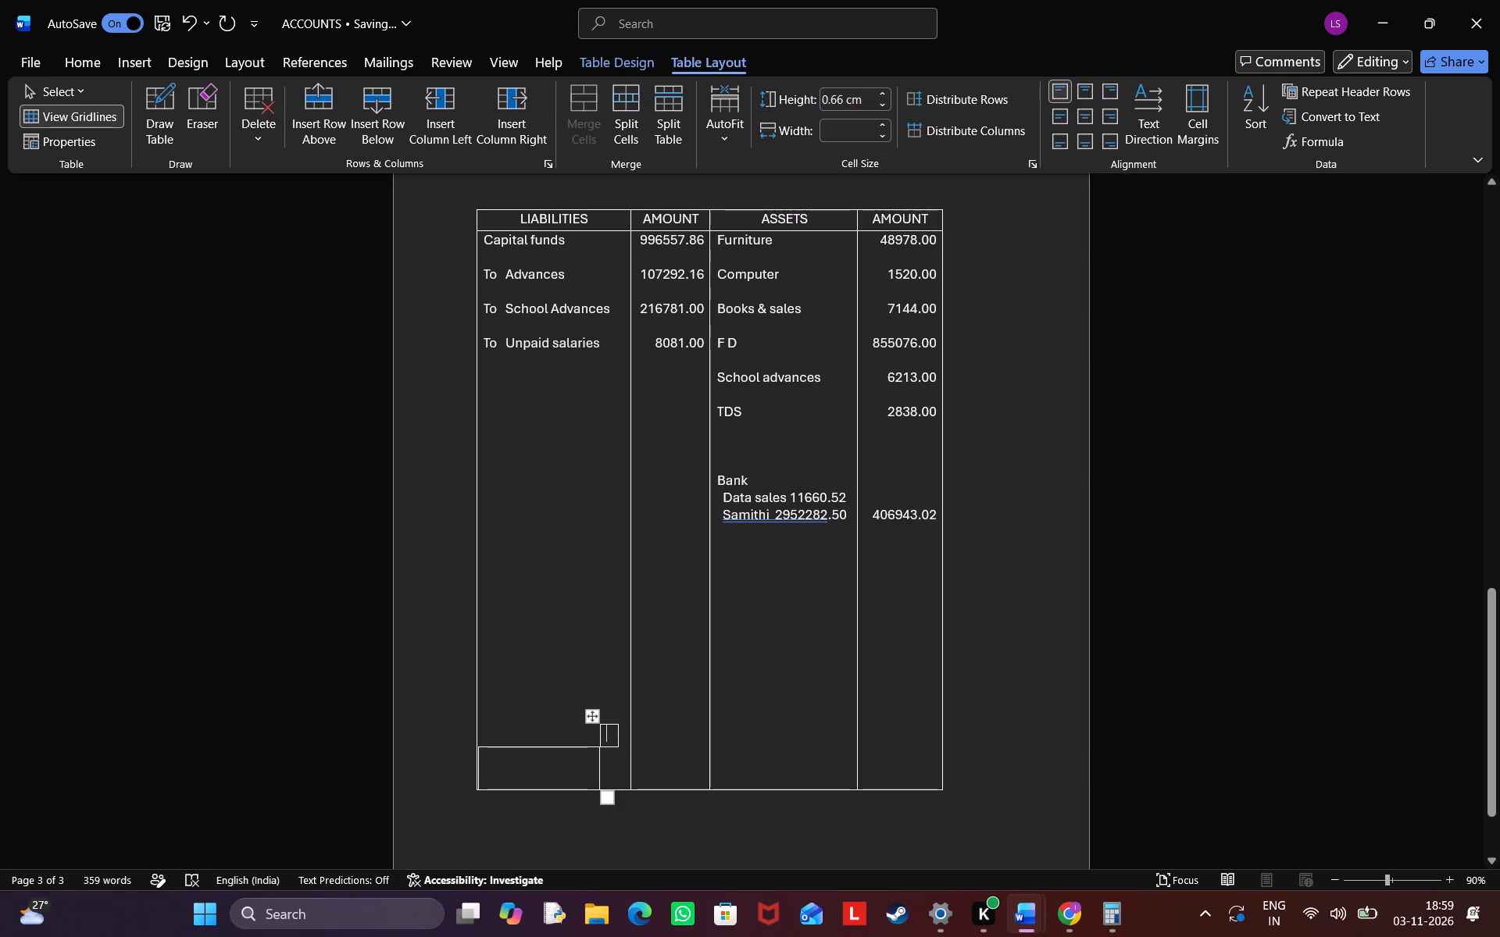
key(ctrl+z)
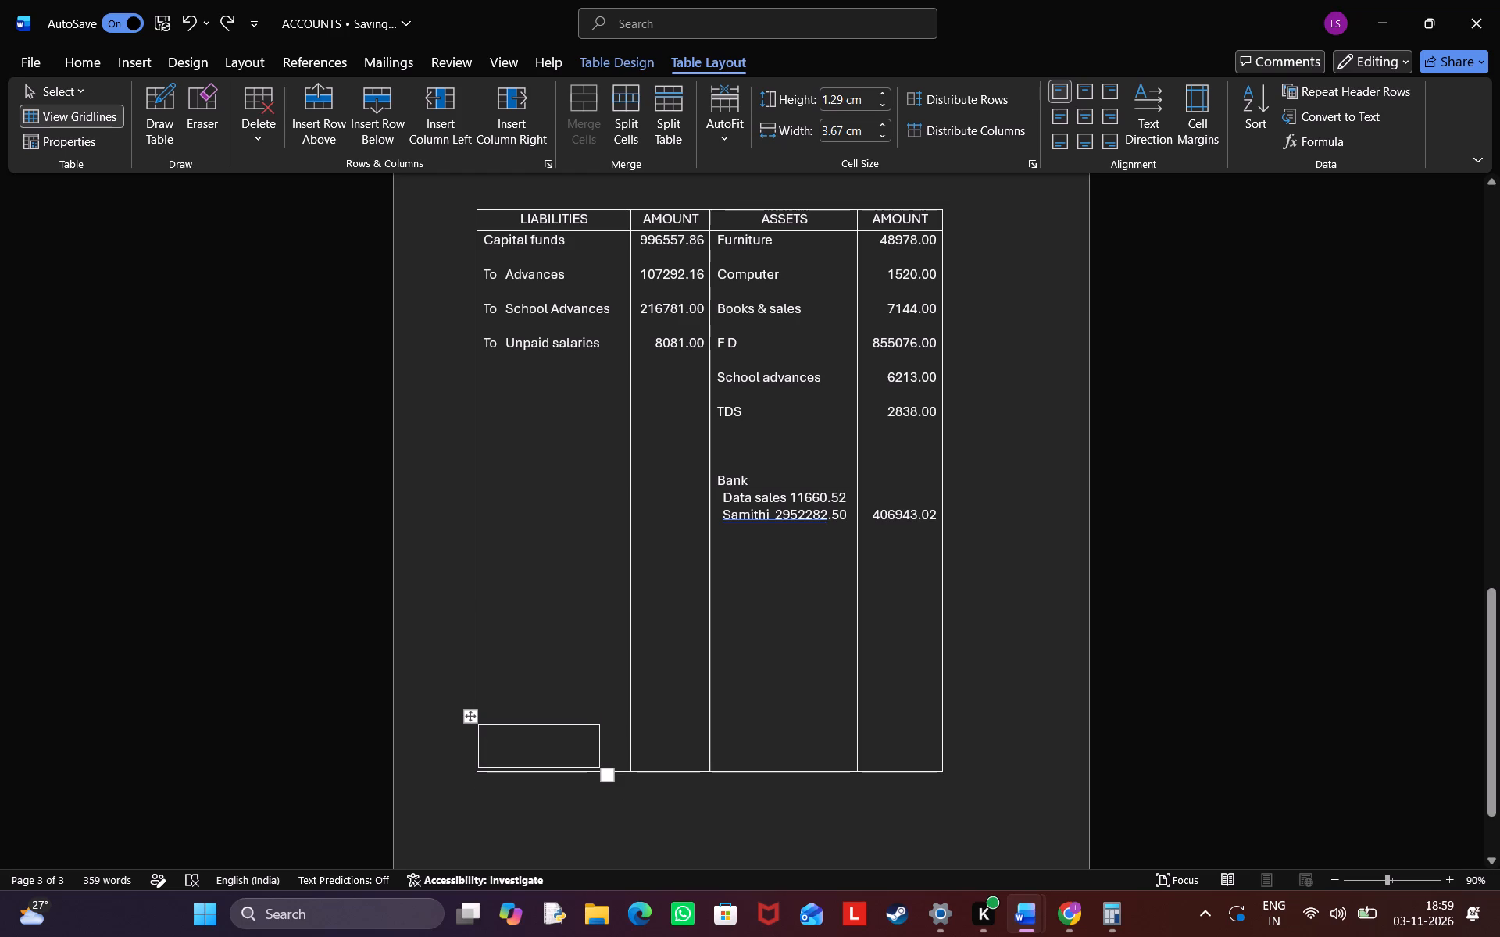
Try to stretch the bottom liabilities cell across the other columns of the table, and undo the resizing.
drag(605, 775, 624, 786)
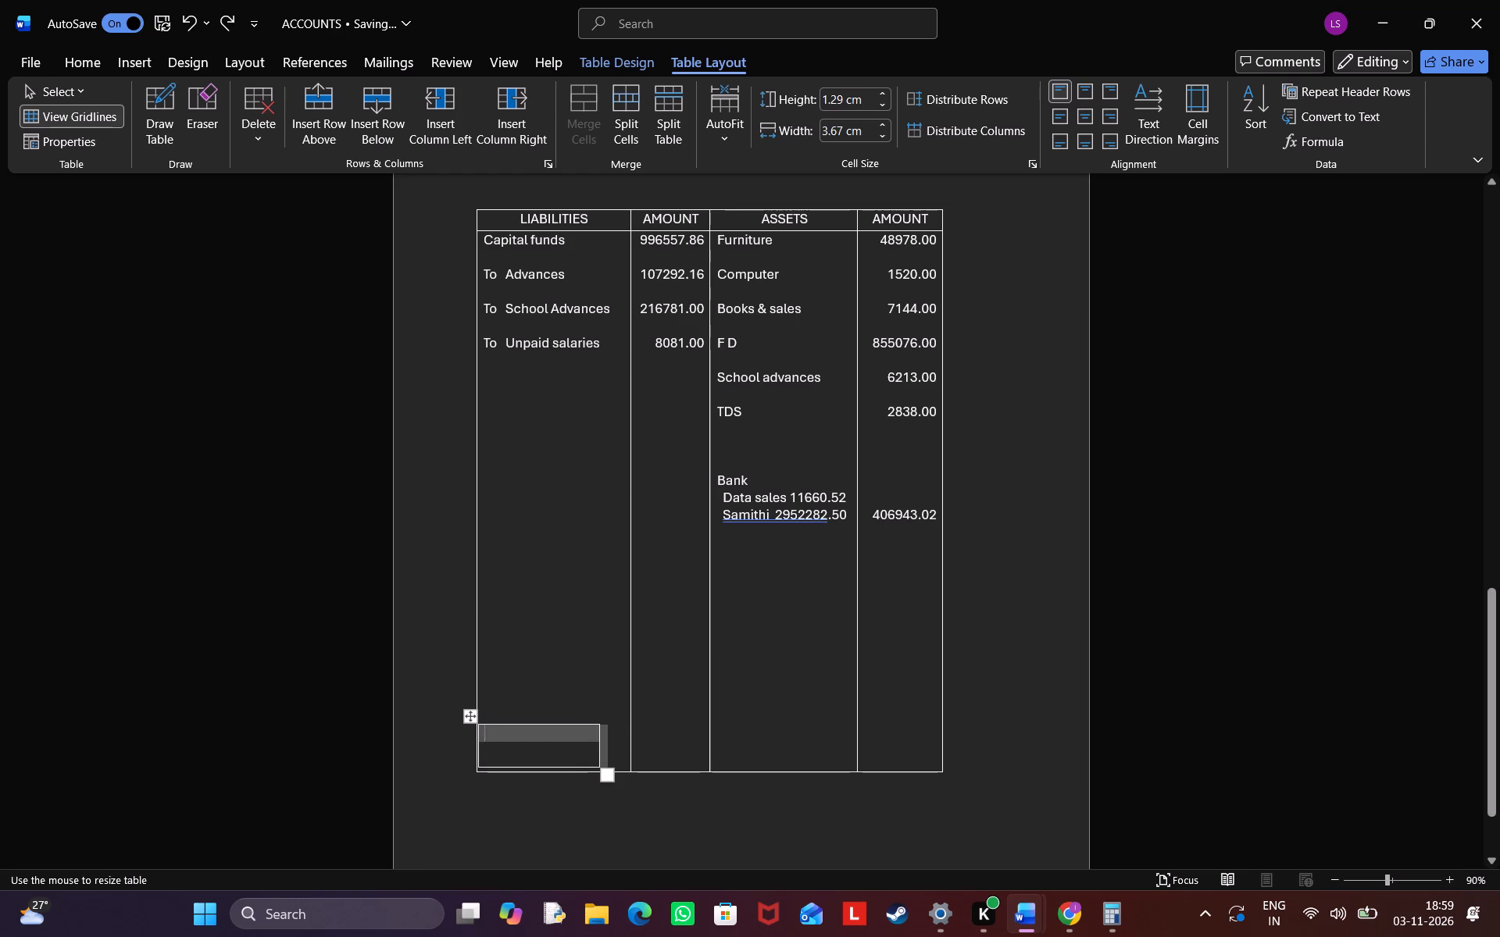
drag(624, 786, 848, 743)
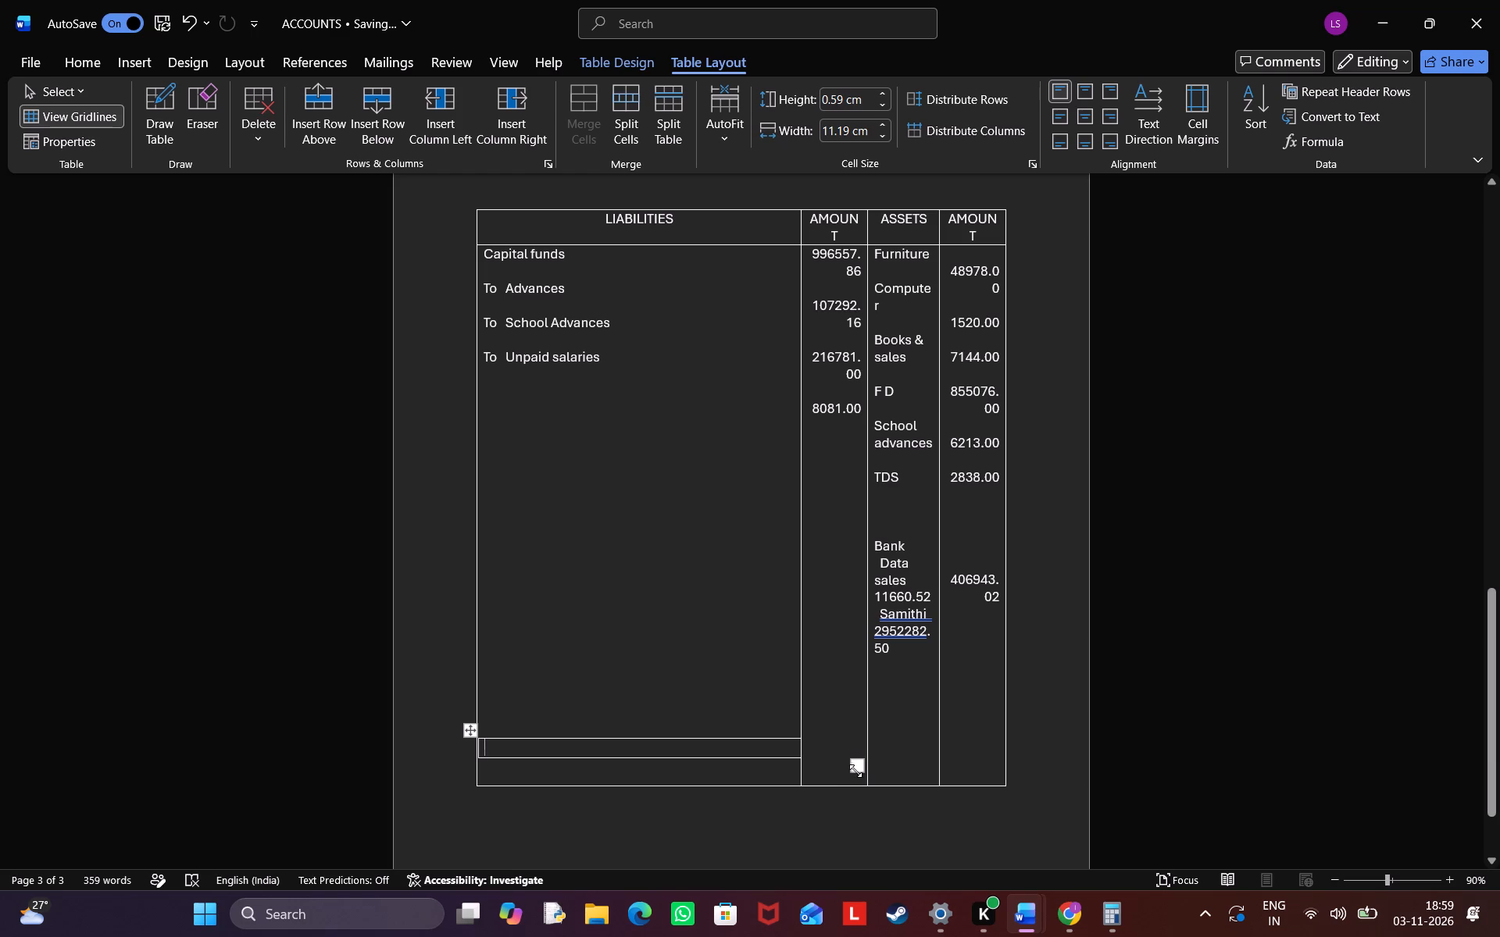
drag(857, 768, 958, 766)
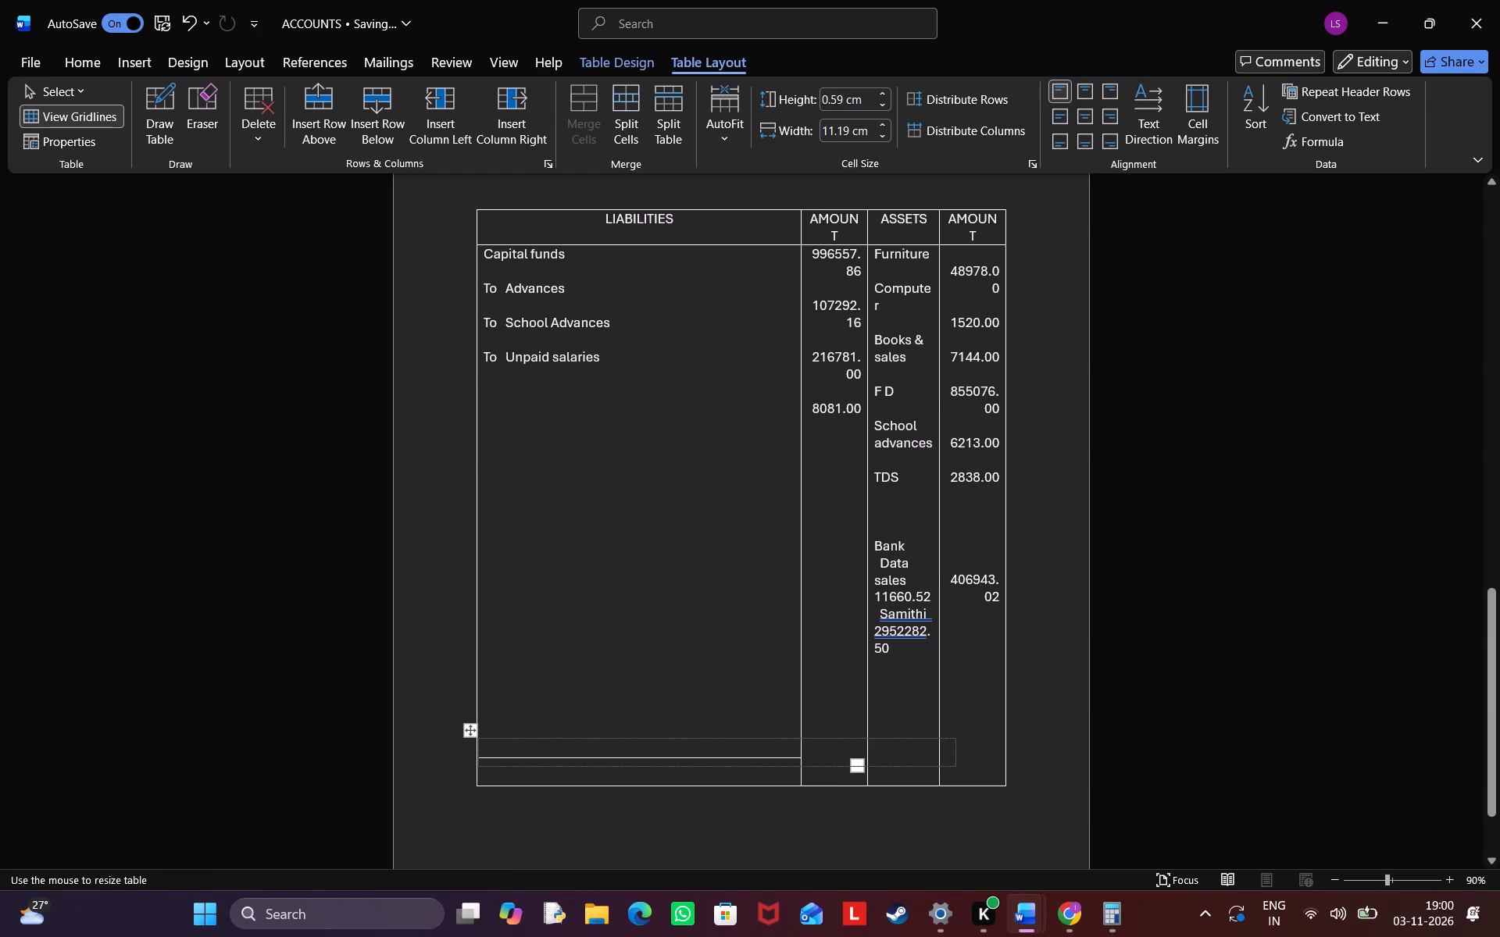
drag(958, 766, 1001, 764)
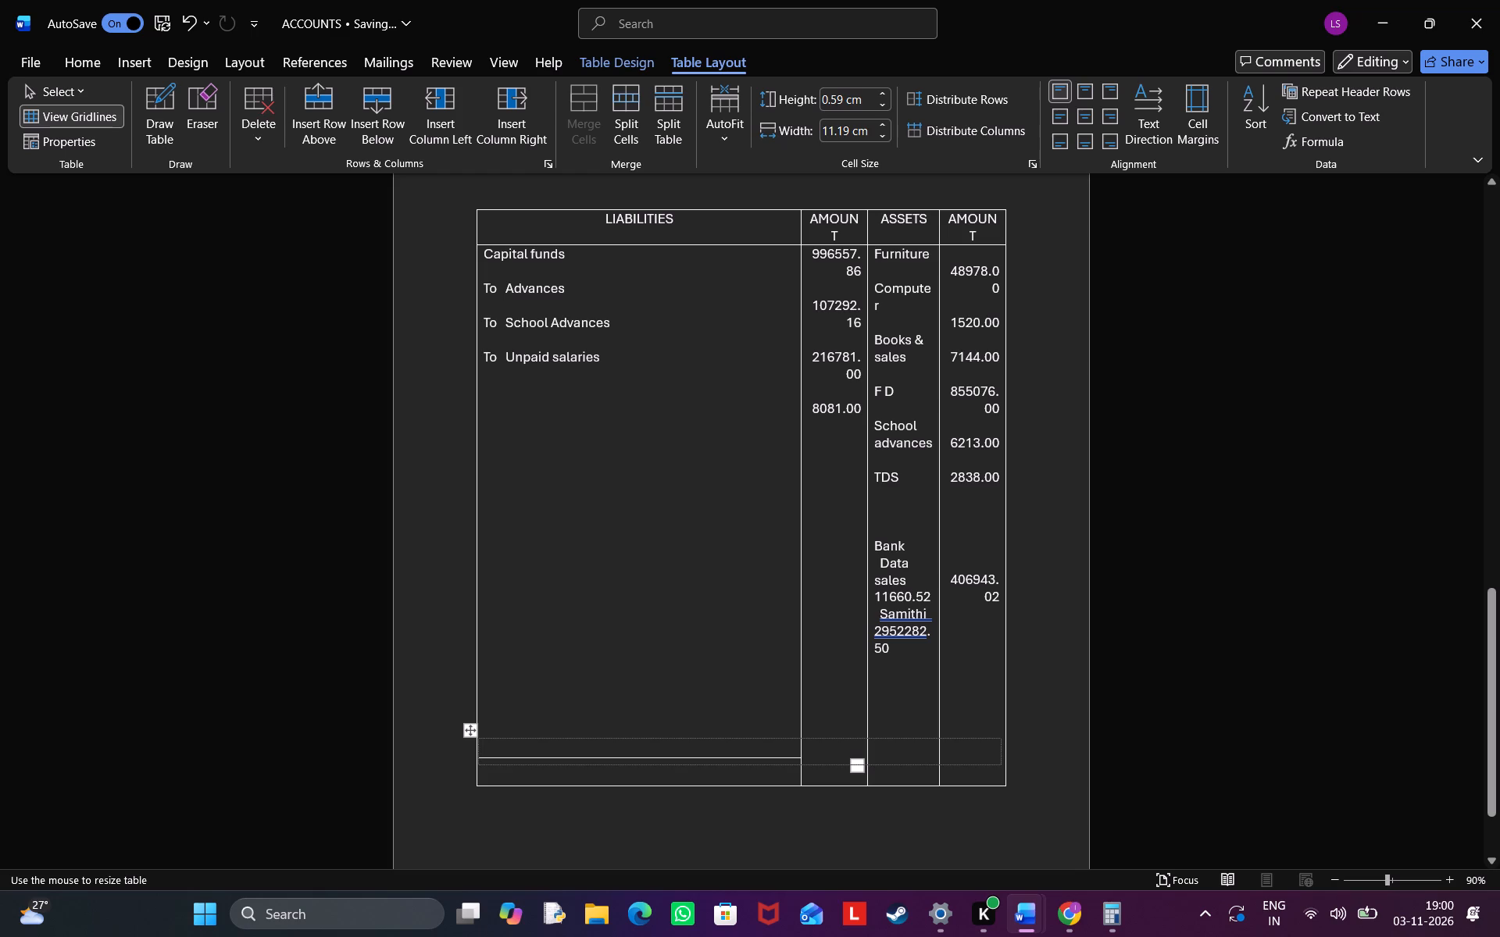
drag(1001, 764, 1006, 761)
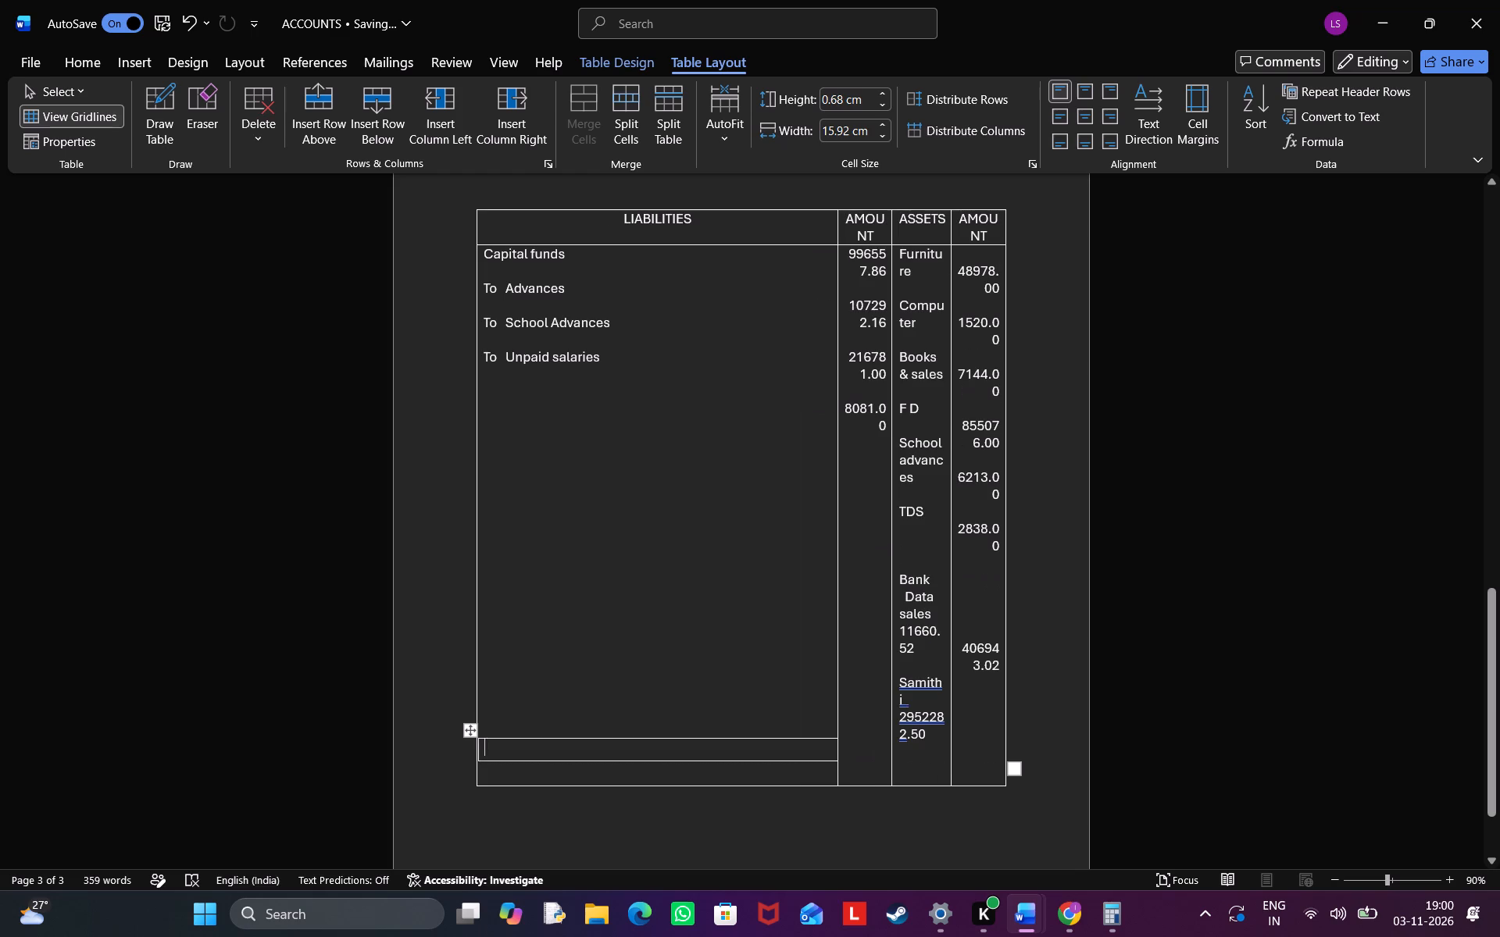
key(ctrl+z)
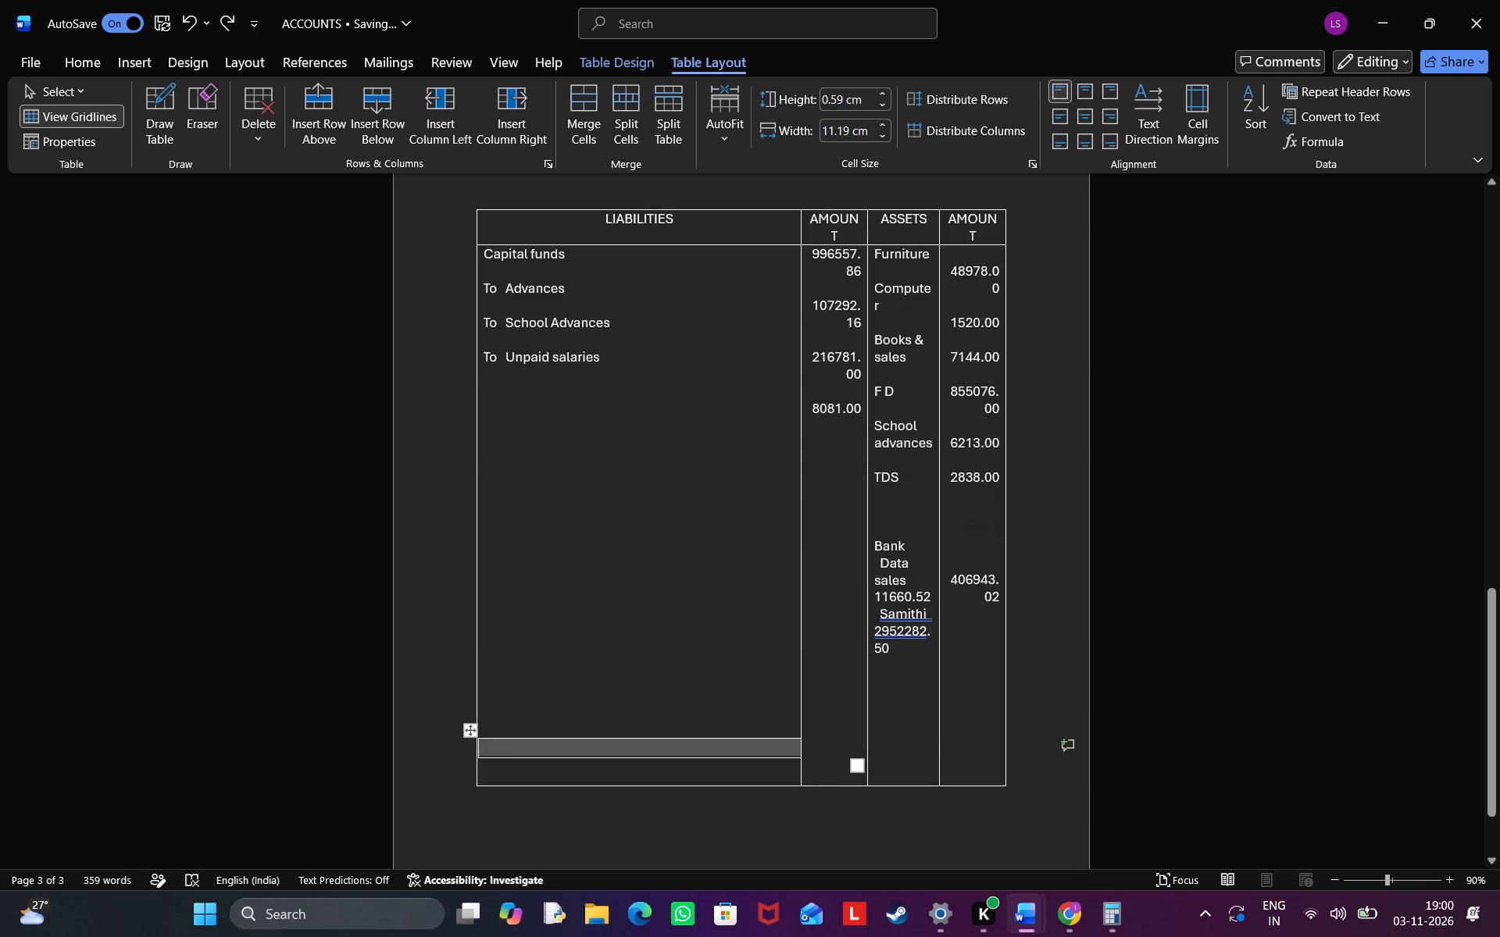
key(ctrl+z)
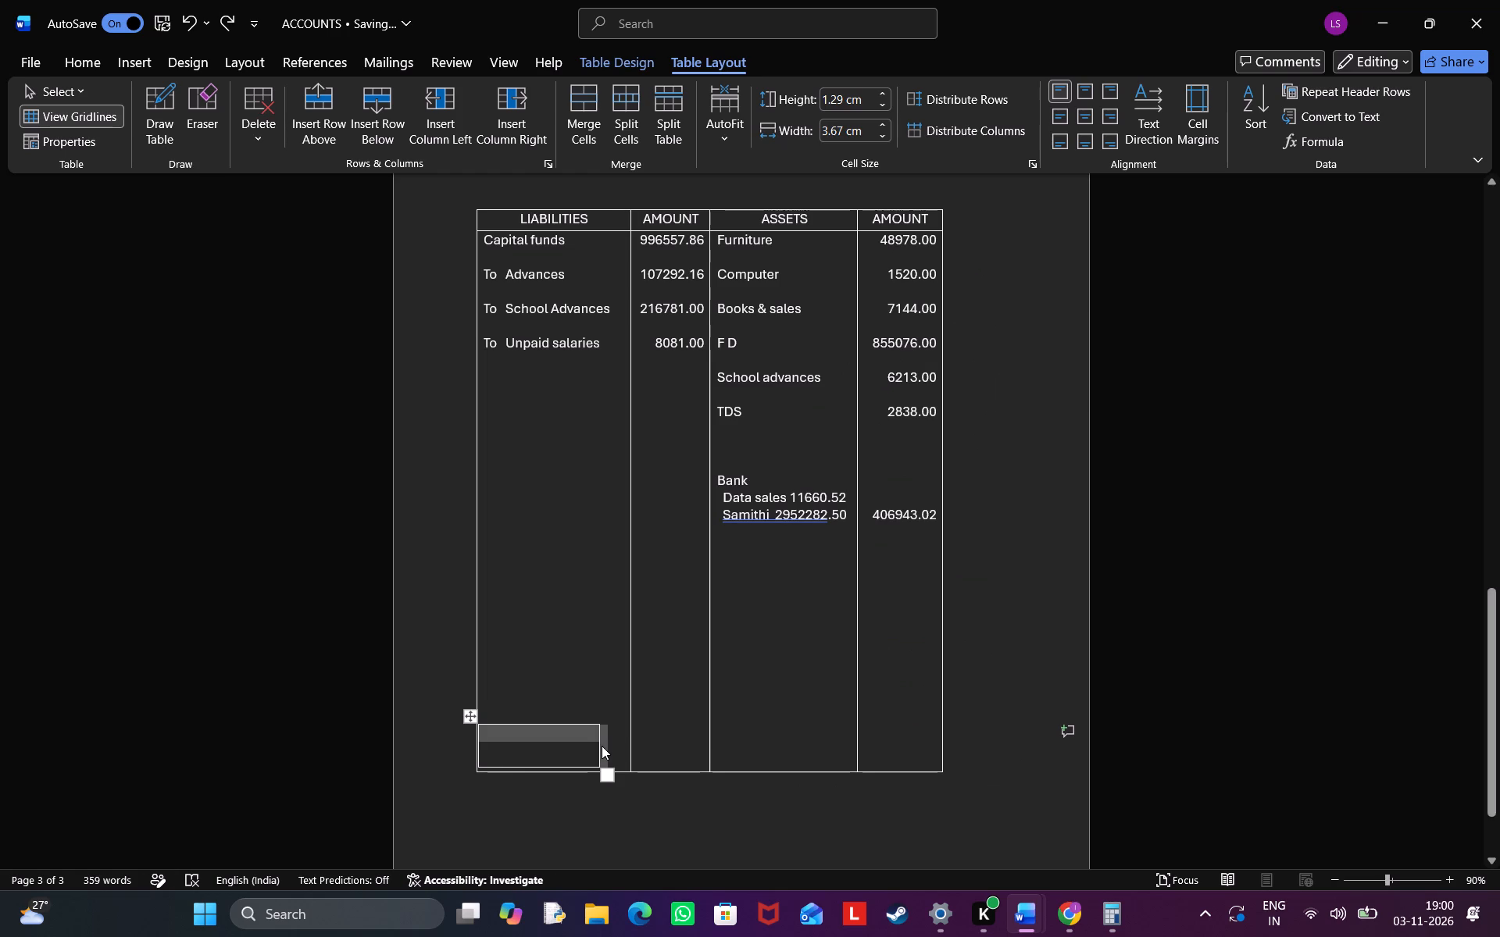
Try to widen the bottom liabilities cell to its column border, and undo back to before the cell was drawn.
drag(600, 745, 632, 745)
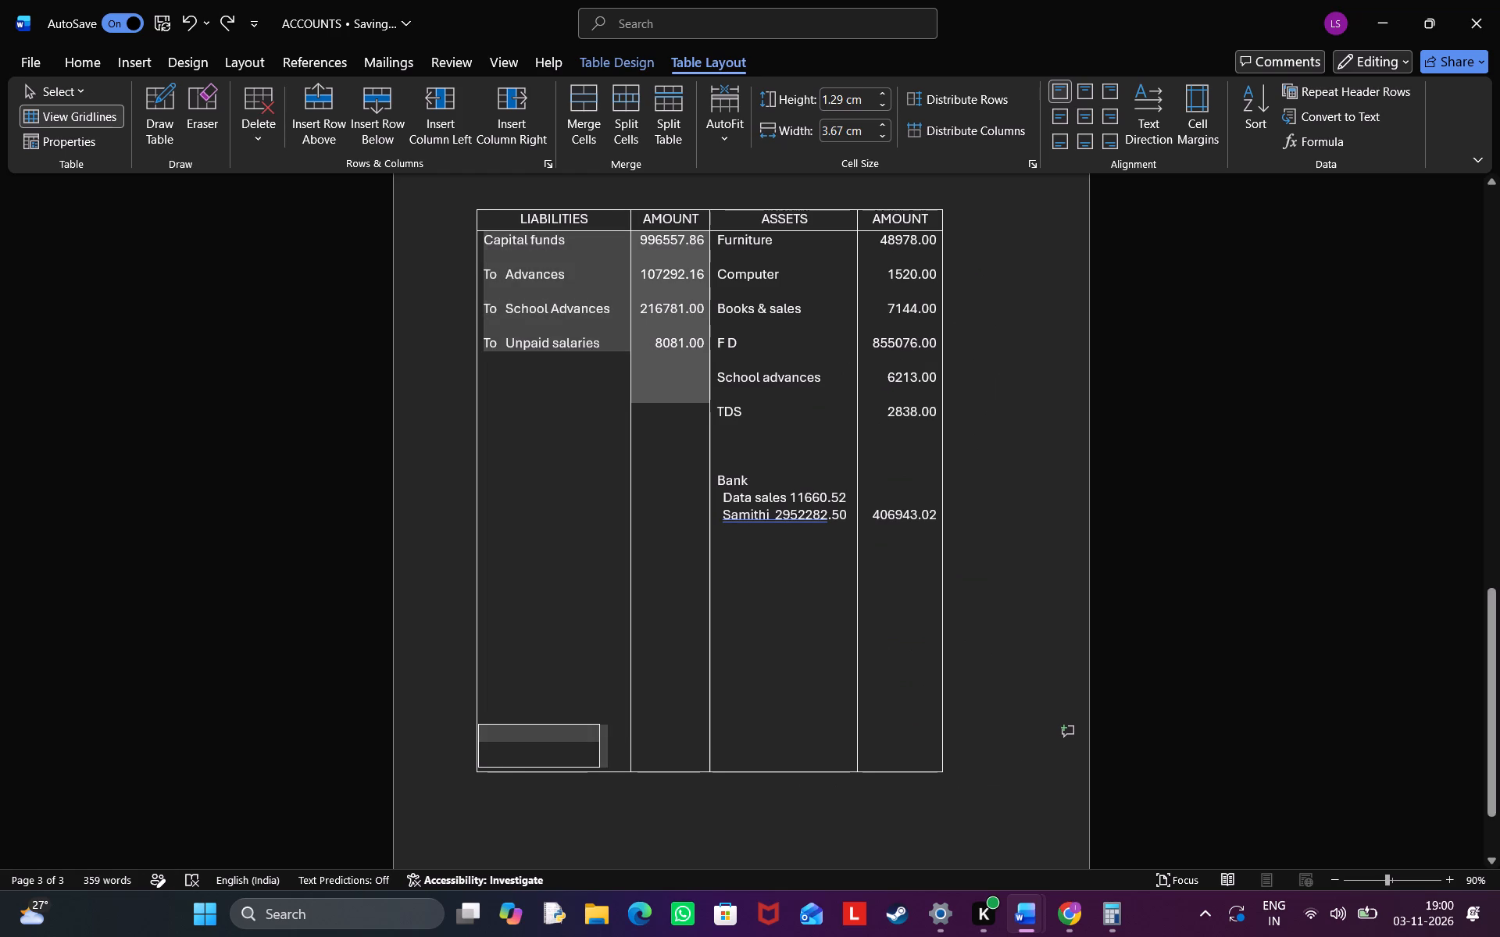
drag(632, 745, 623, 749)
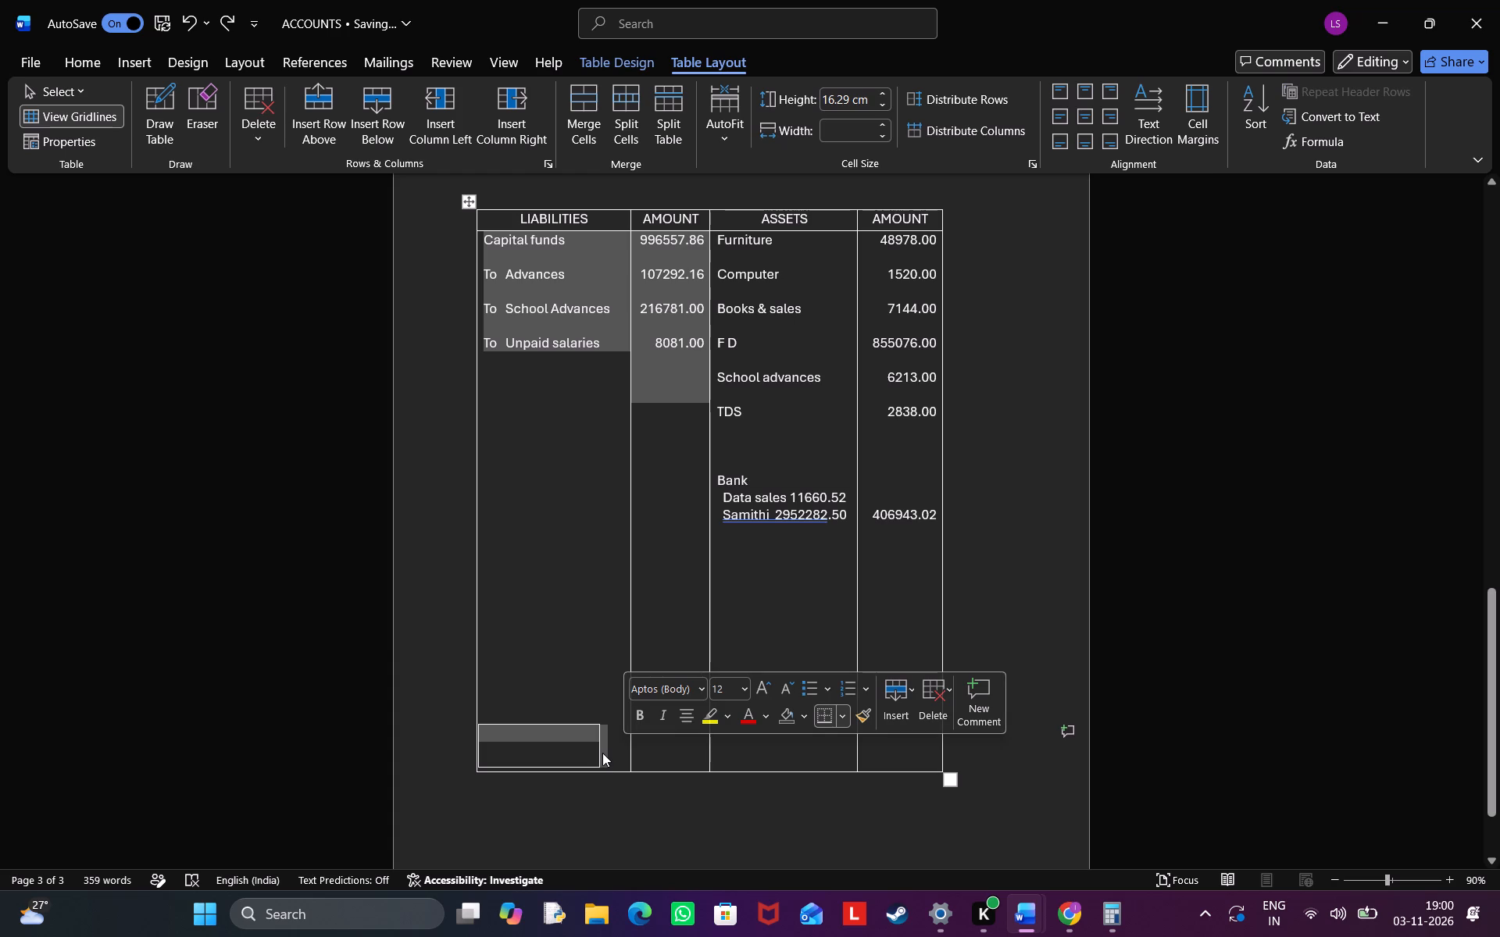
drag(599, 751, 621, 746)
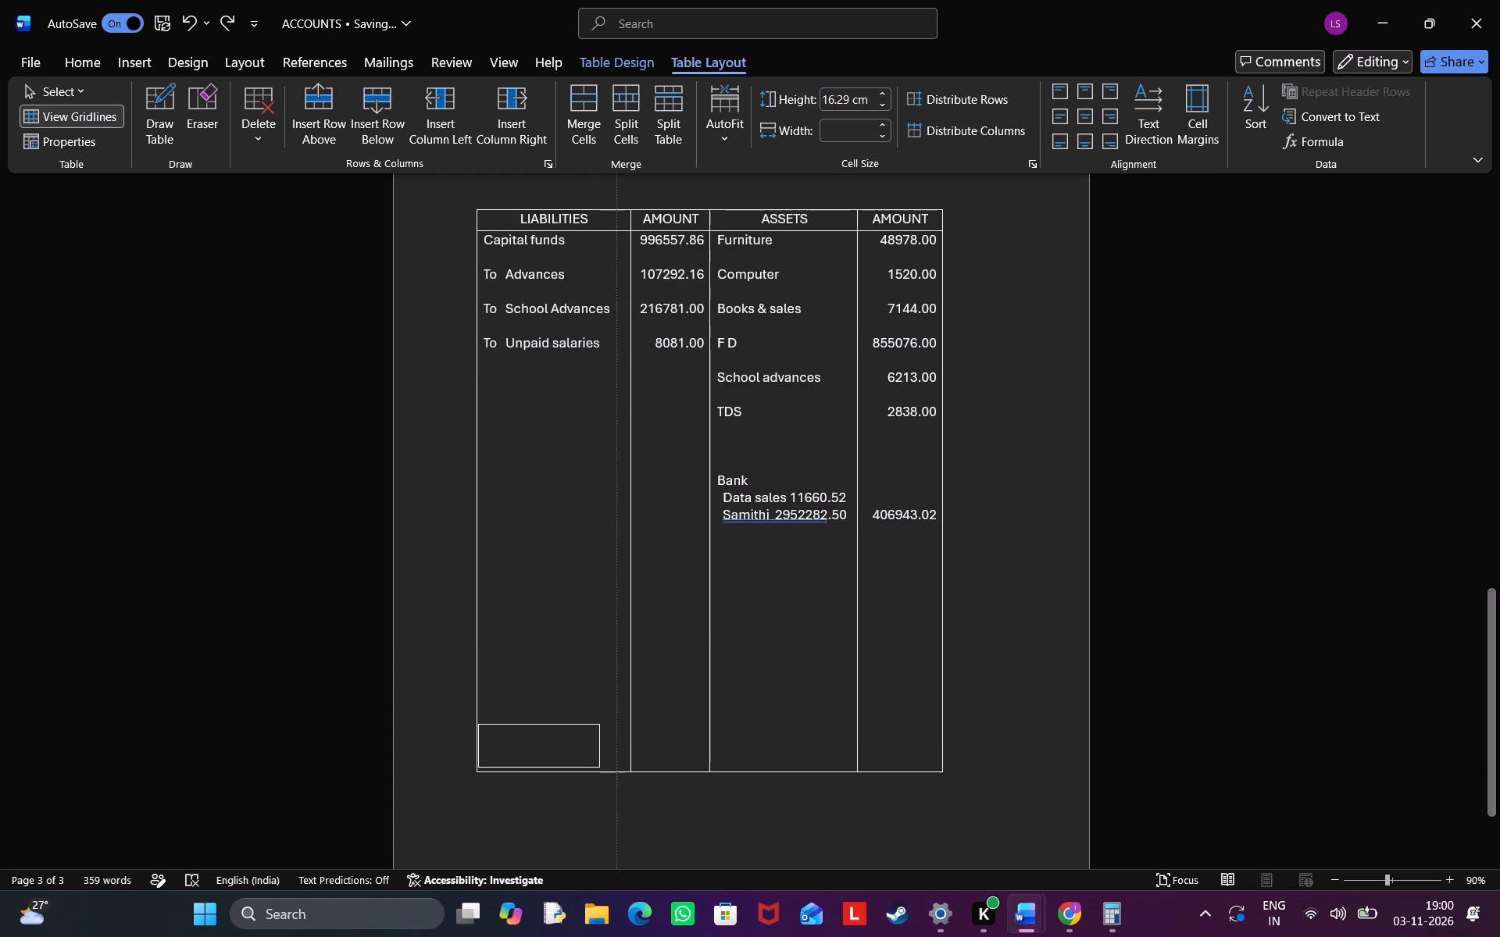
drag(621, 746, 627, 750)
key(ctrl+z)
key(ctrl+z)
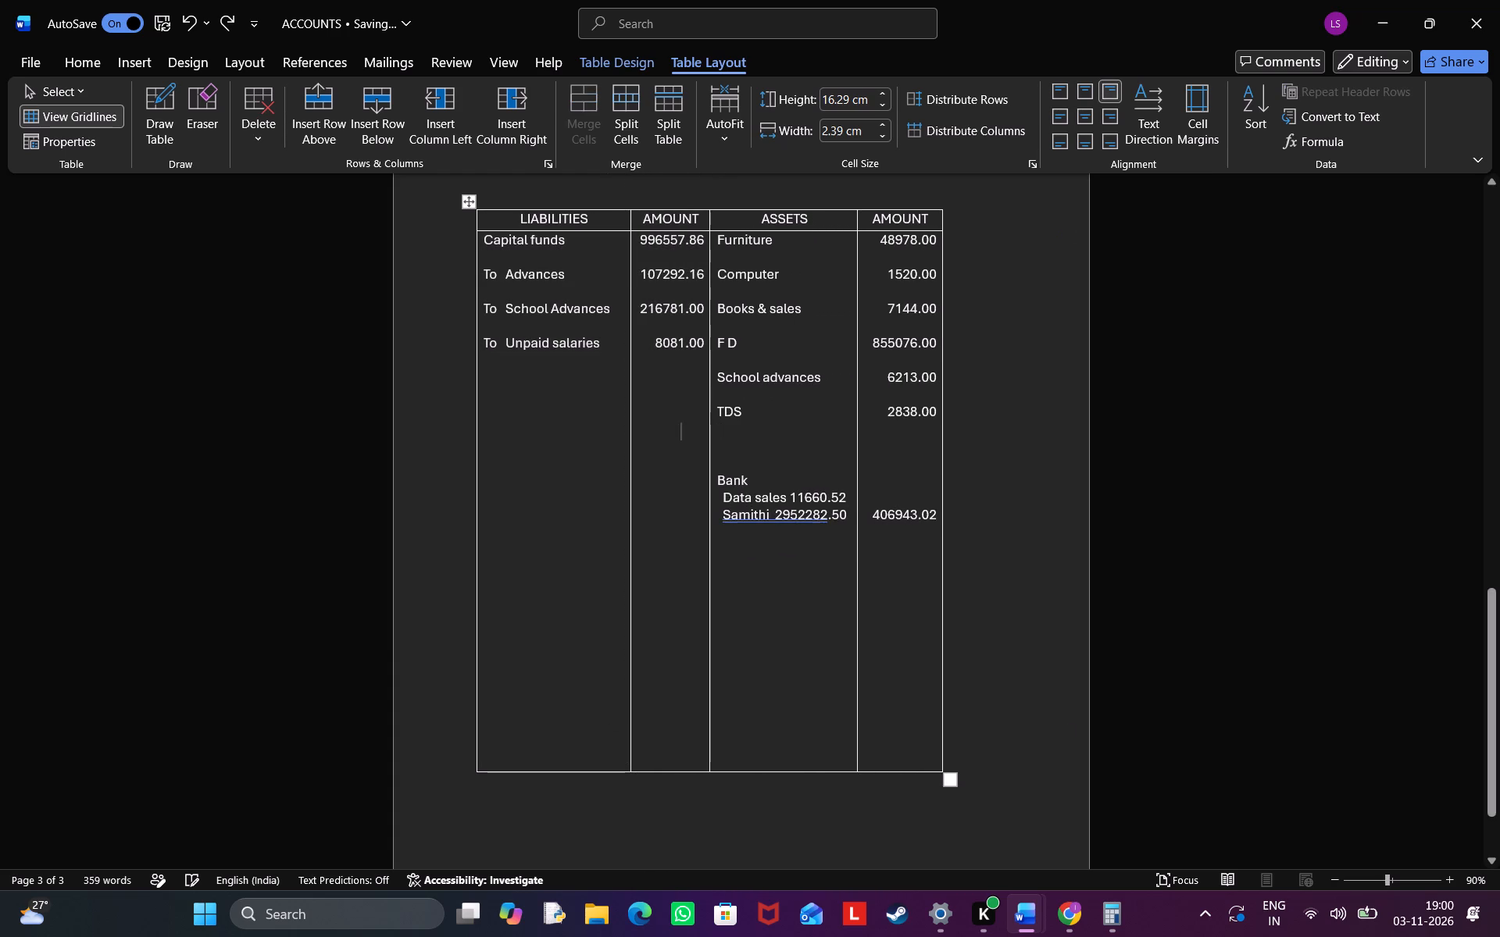
Draw a horizontal line across all four columns, making a bottom row about 0.49 cm high.
click(155, 126)
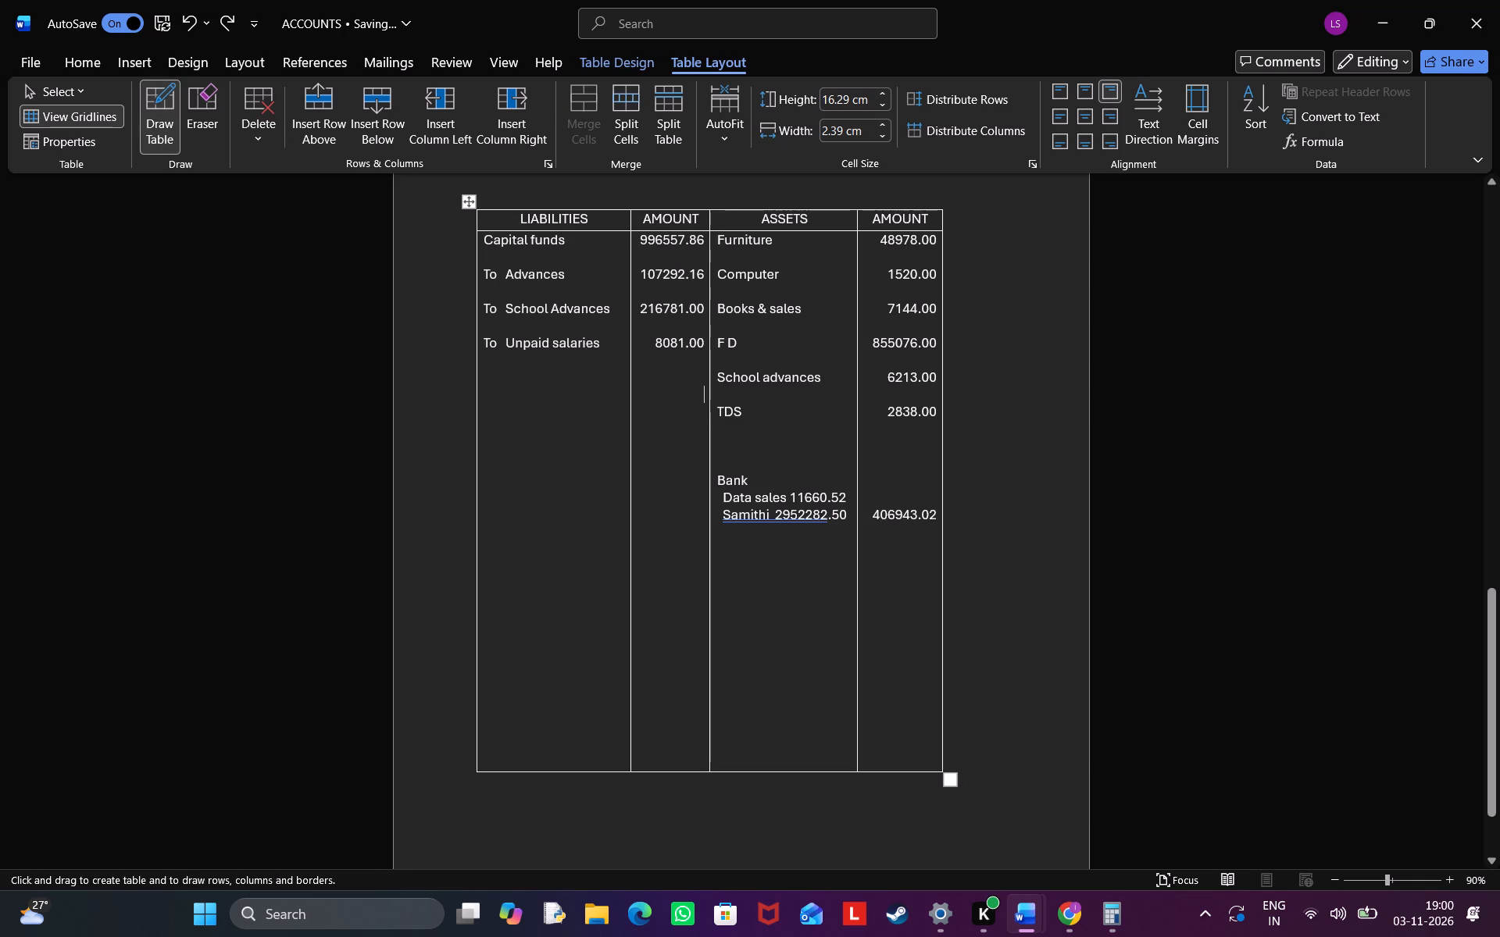
drag(478, 756, 876, 764)
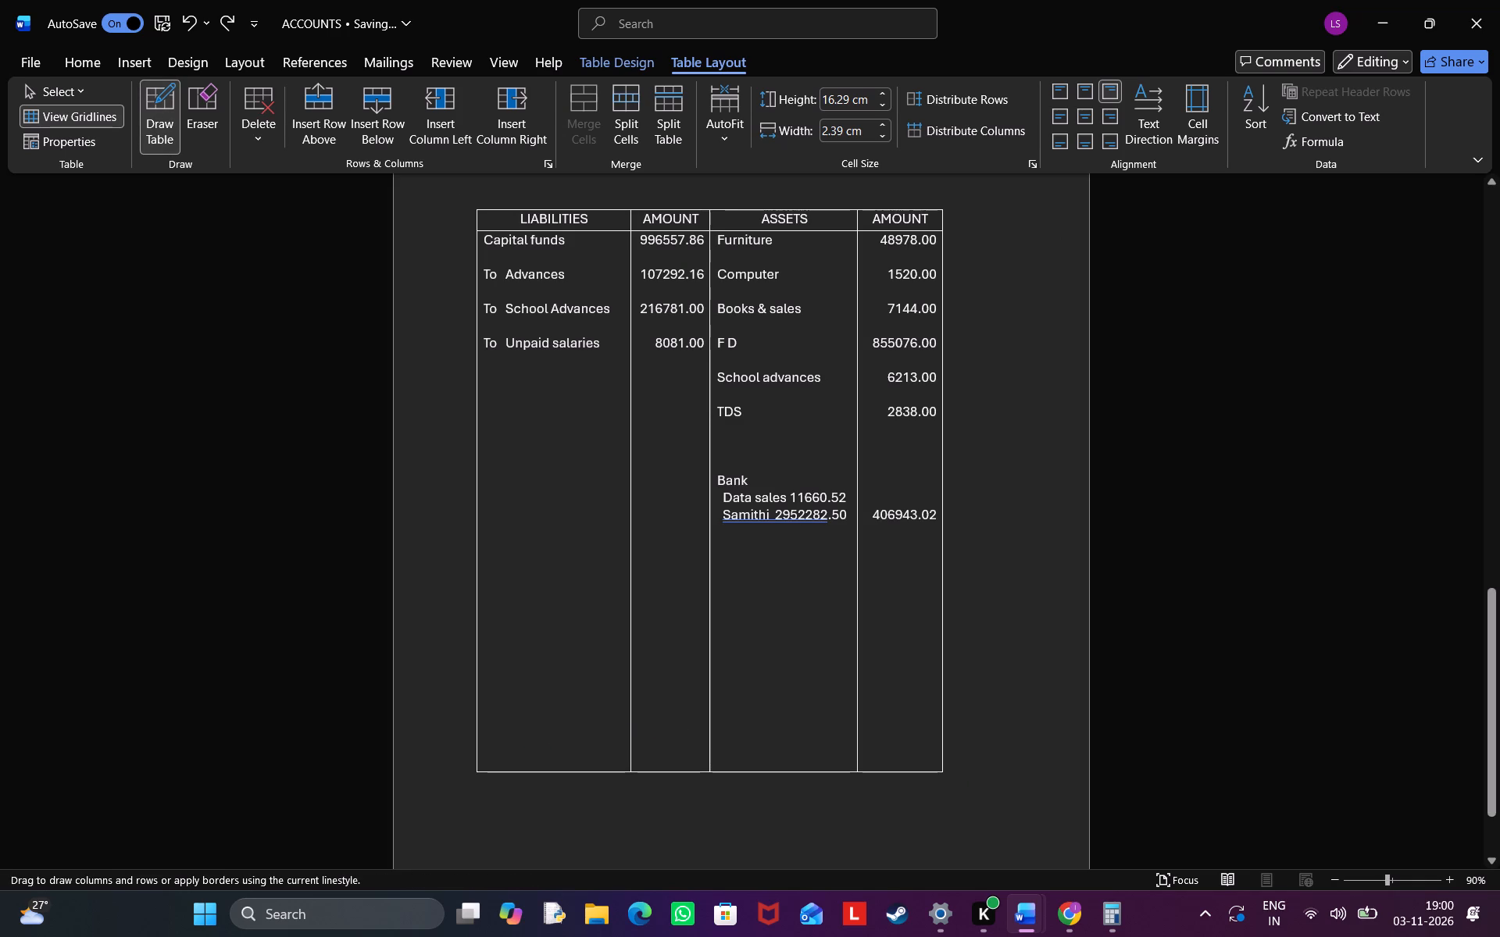
drag(876, 764, 895, 764)
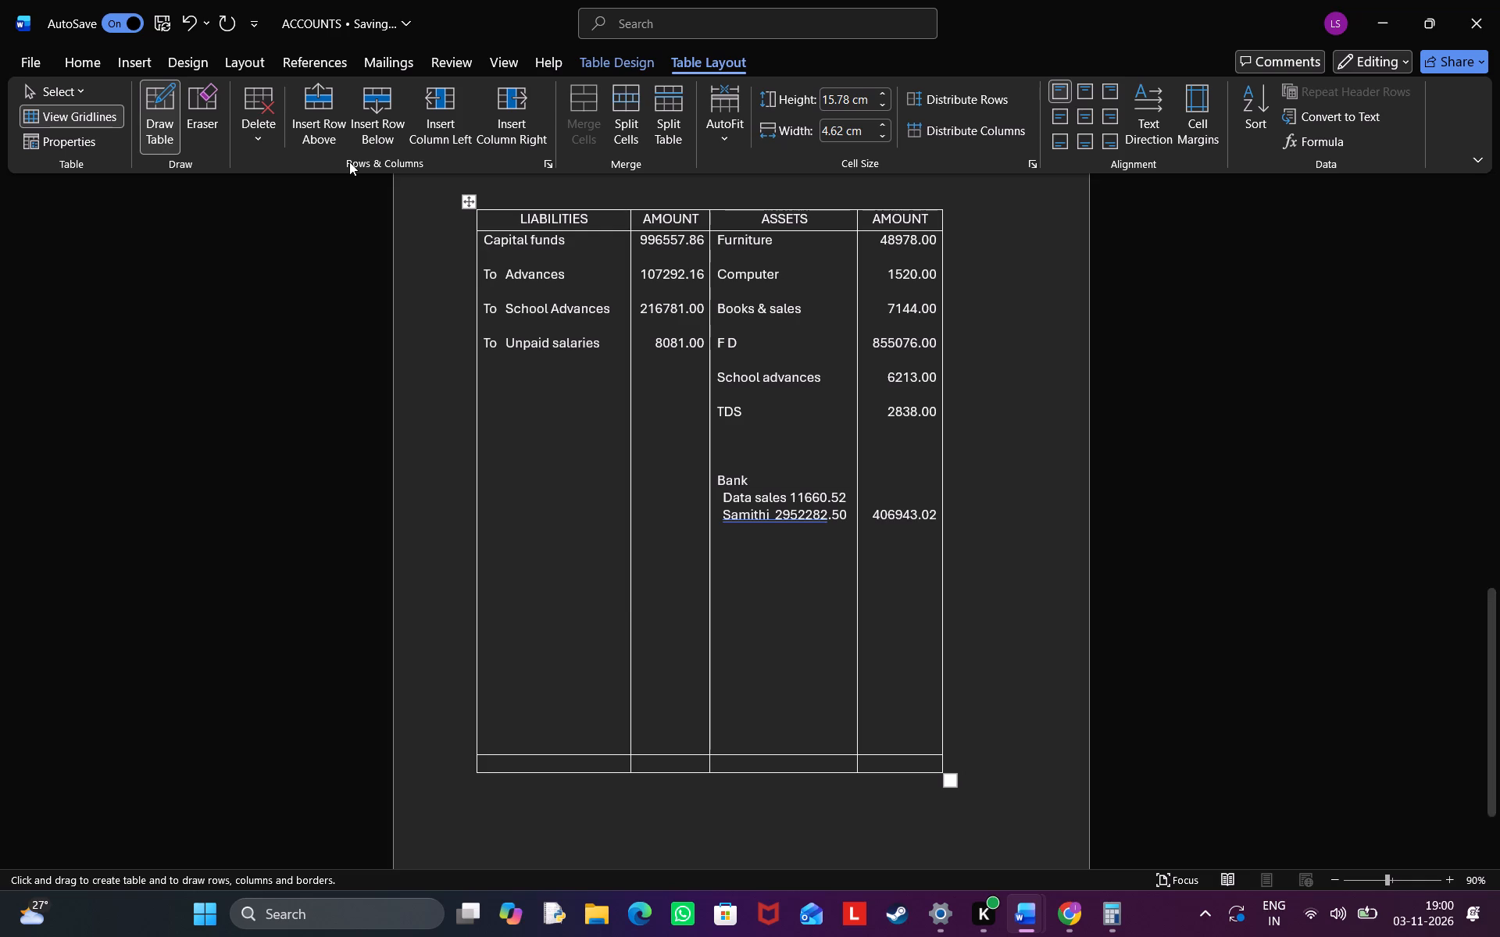
Erase the bottom row line in the LIABILITIES and ASSETS columns, keeping it only in the two AMOUNT columns.
click(195, 105)
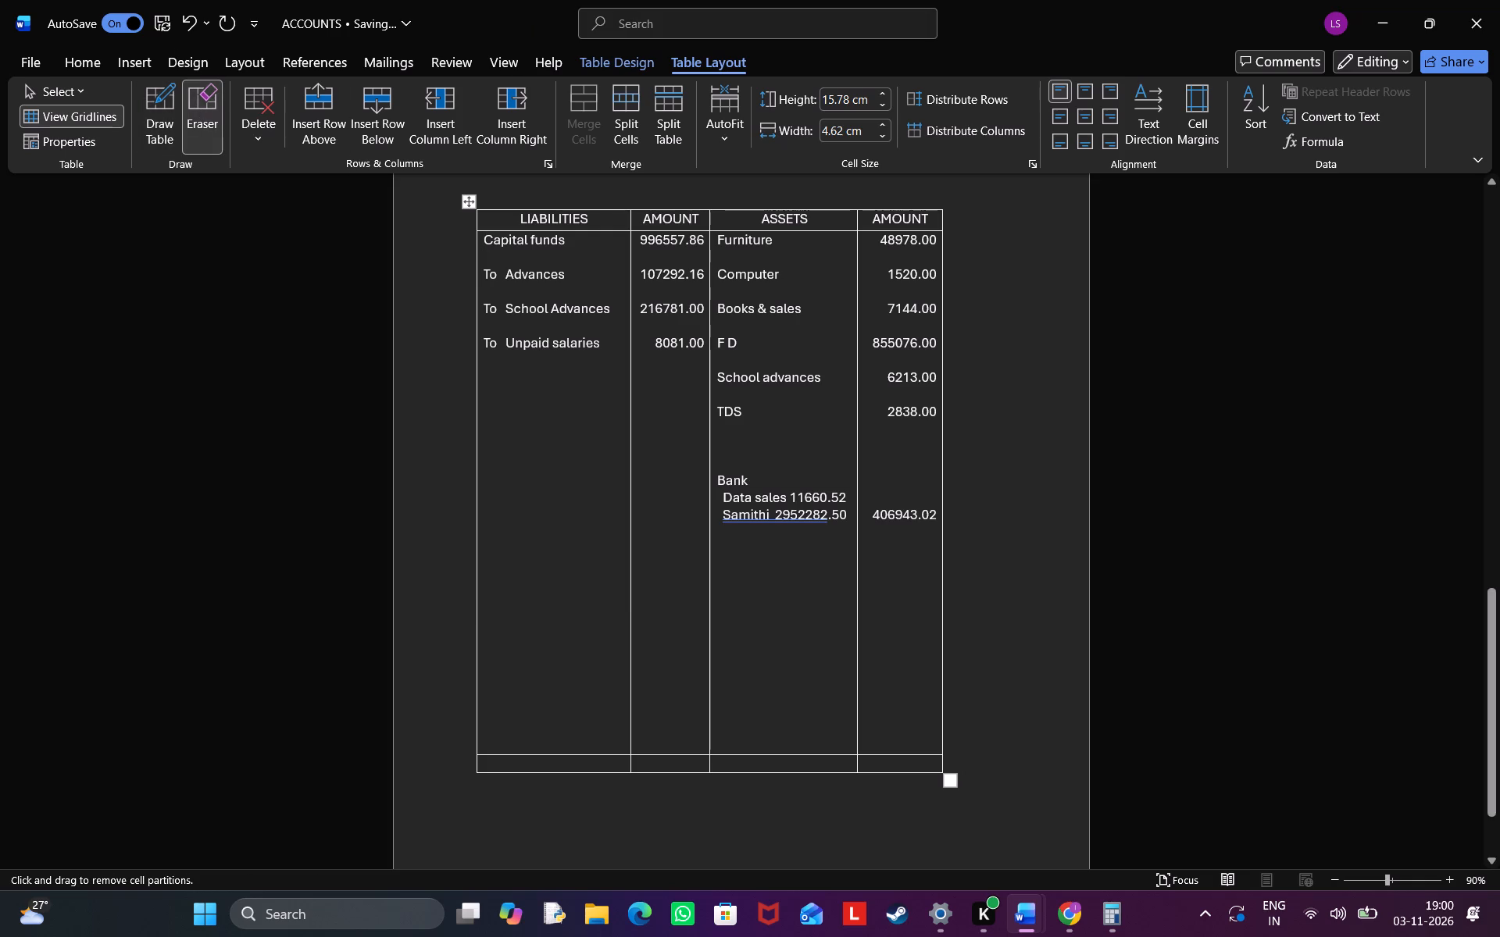
click(578, 758)
click(812, 757)
click(1091, 662)
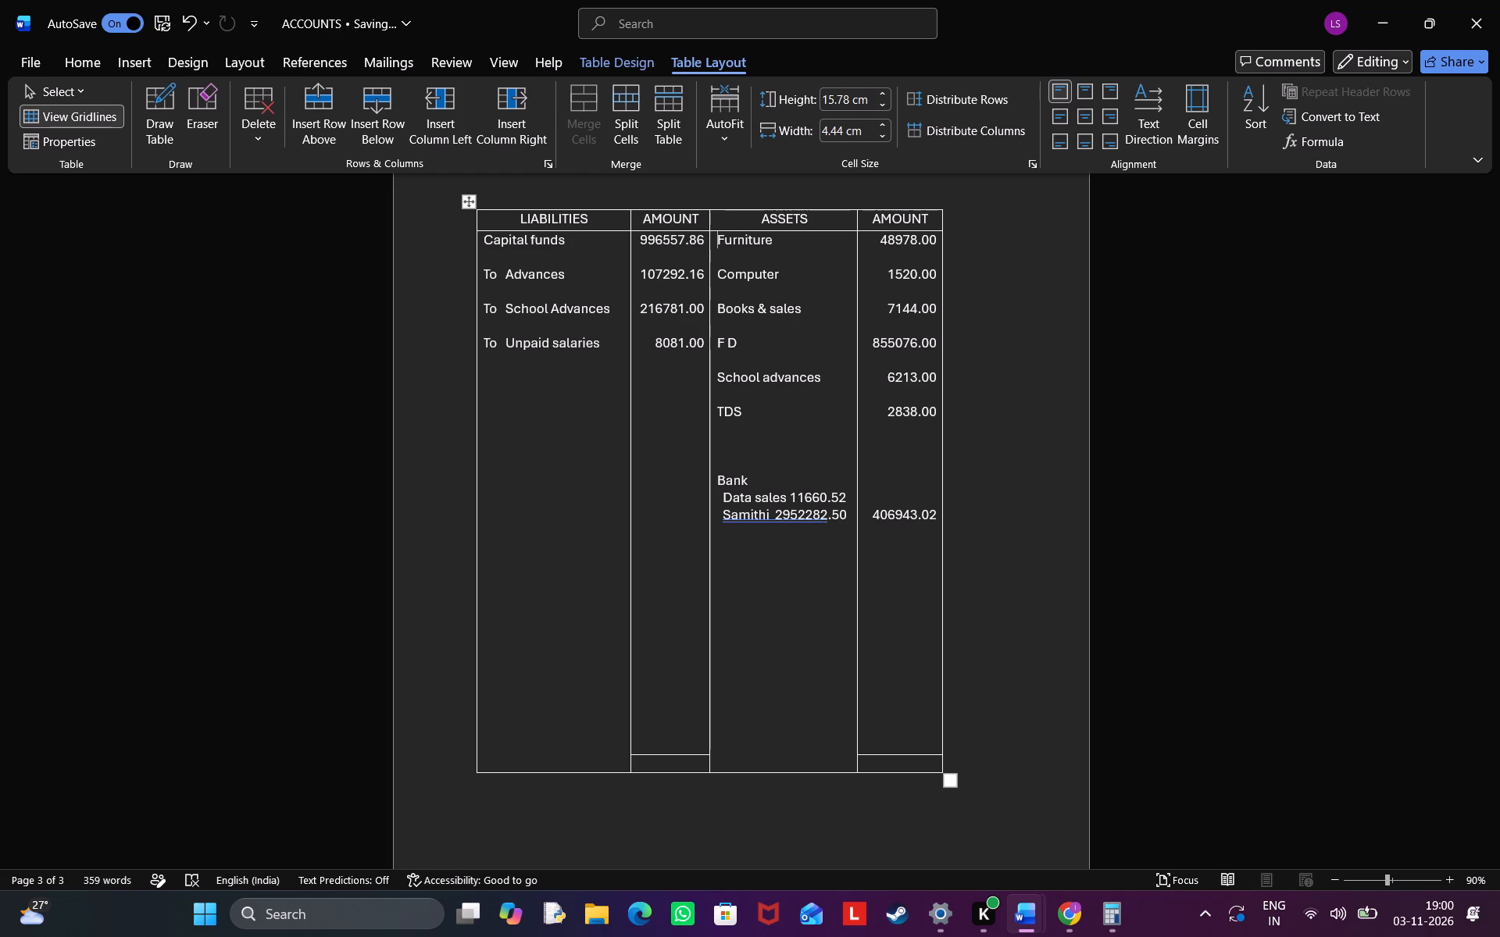
Enter the total 1328712.02 in the bottom cell of both the liabilities and assets AMOUNT columns.
click(666, 766)
text(132)
key(8)
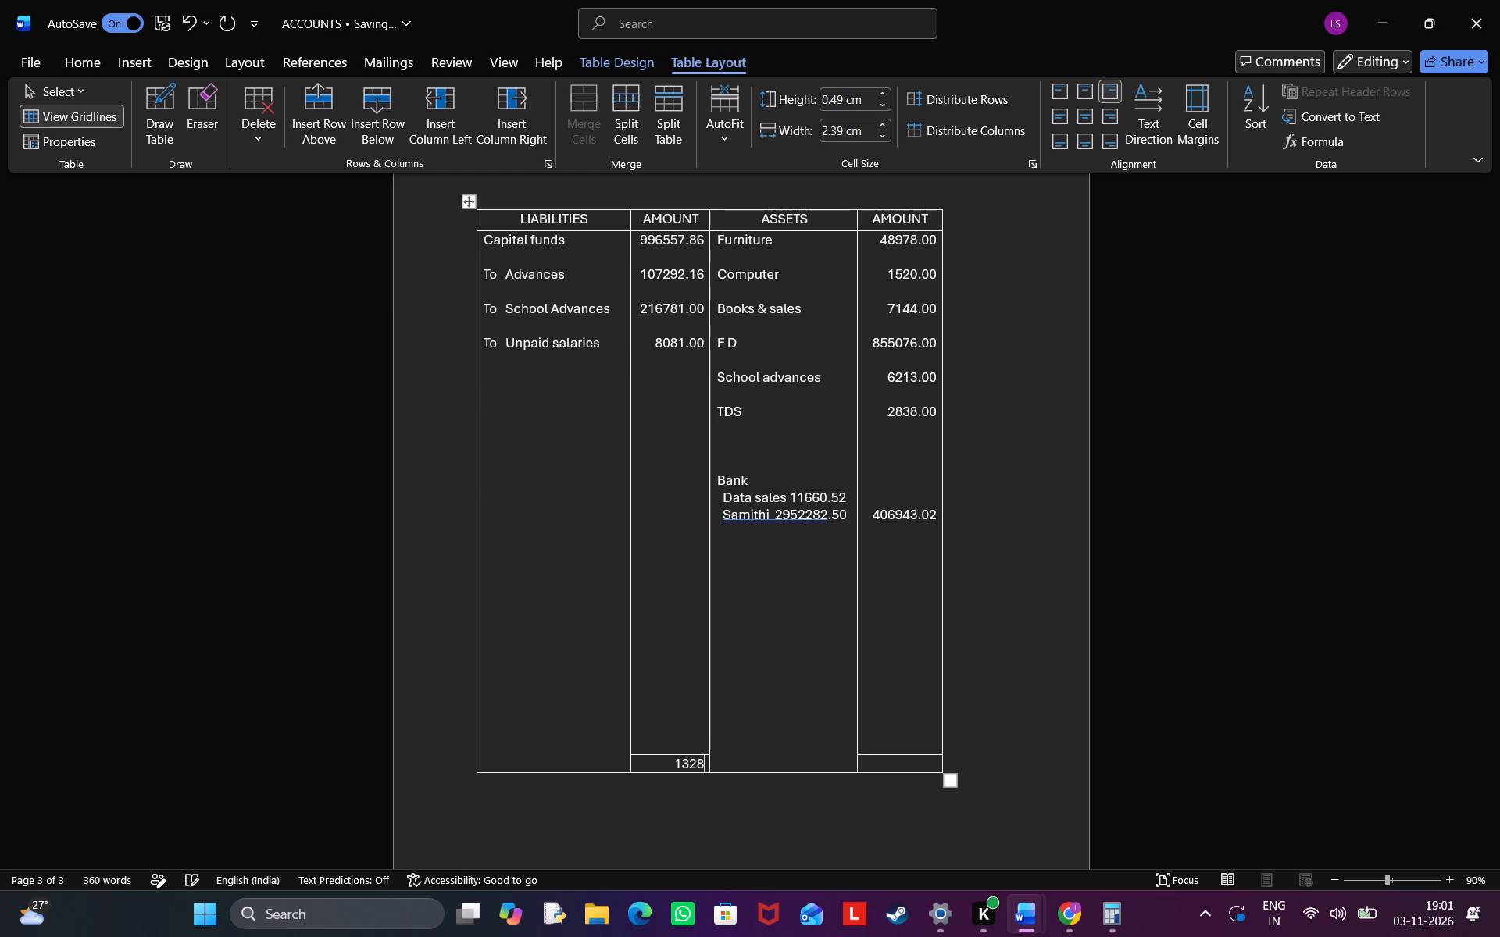
text(71)
key(2)
text(.02)
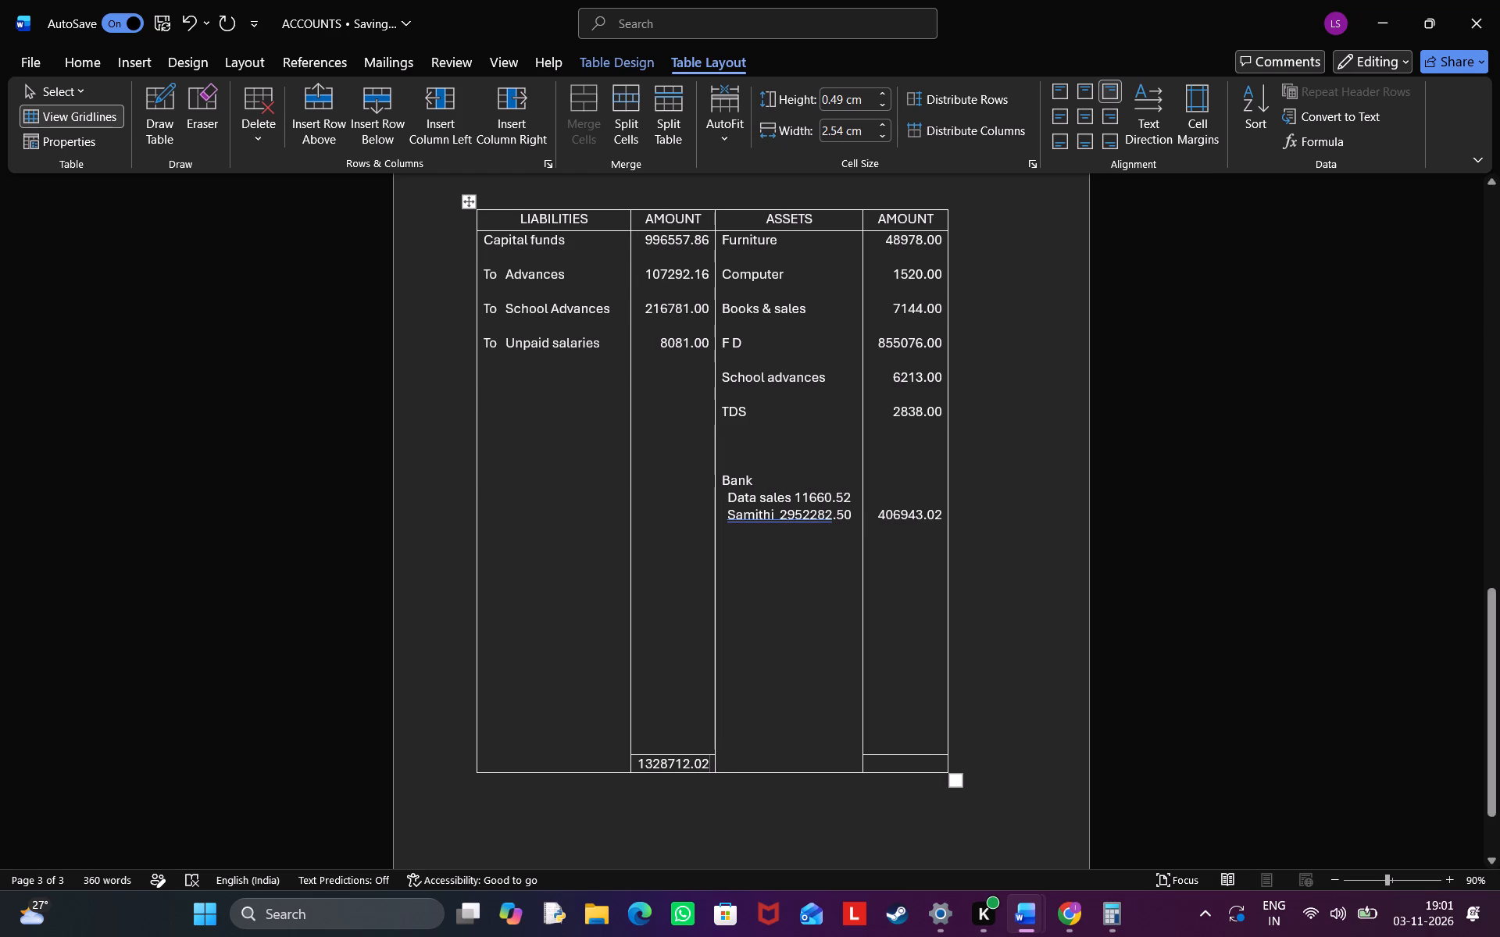
click(917, 763)
text(132)
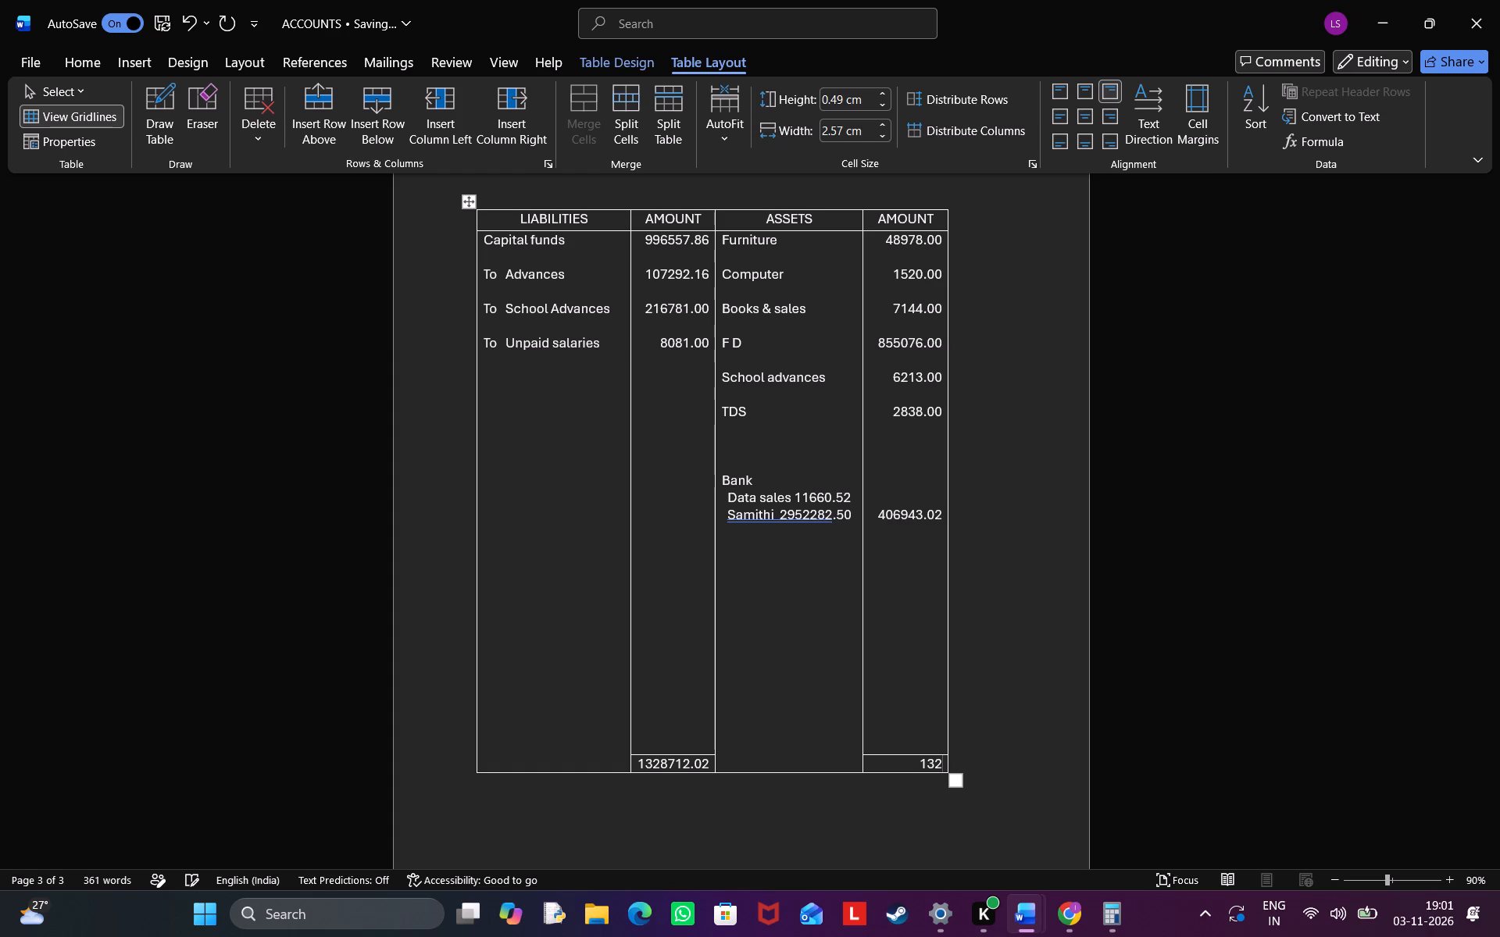
key(8)
key(7)
text(12.02)
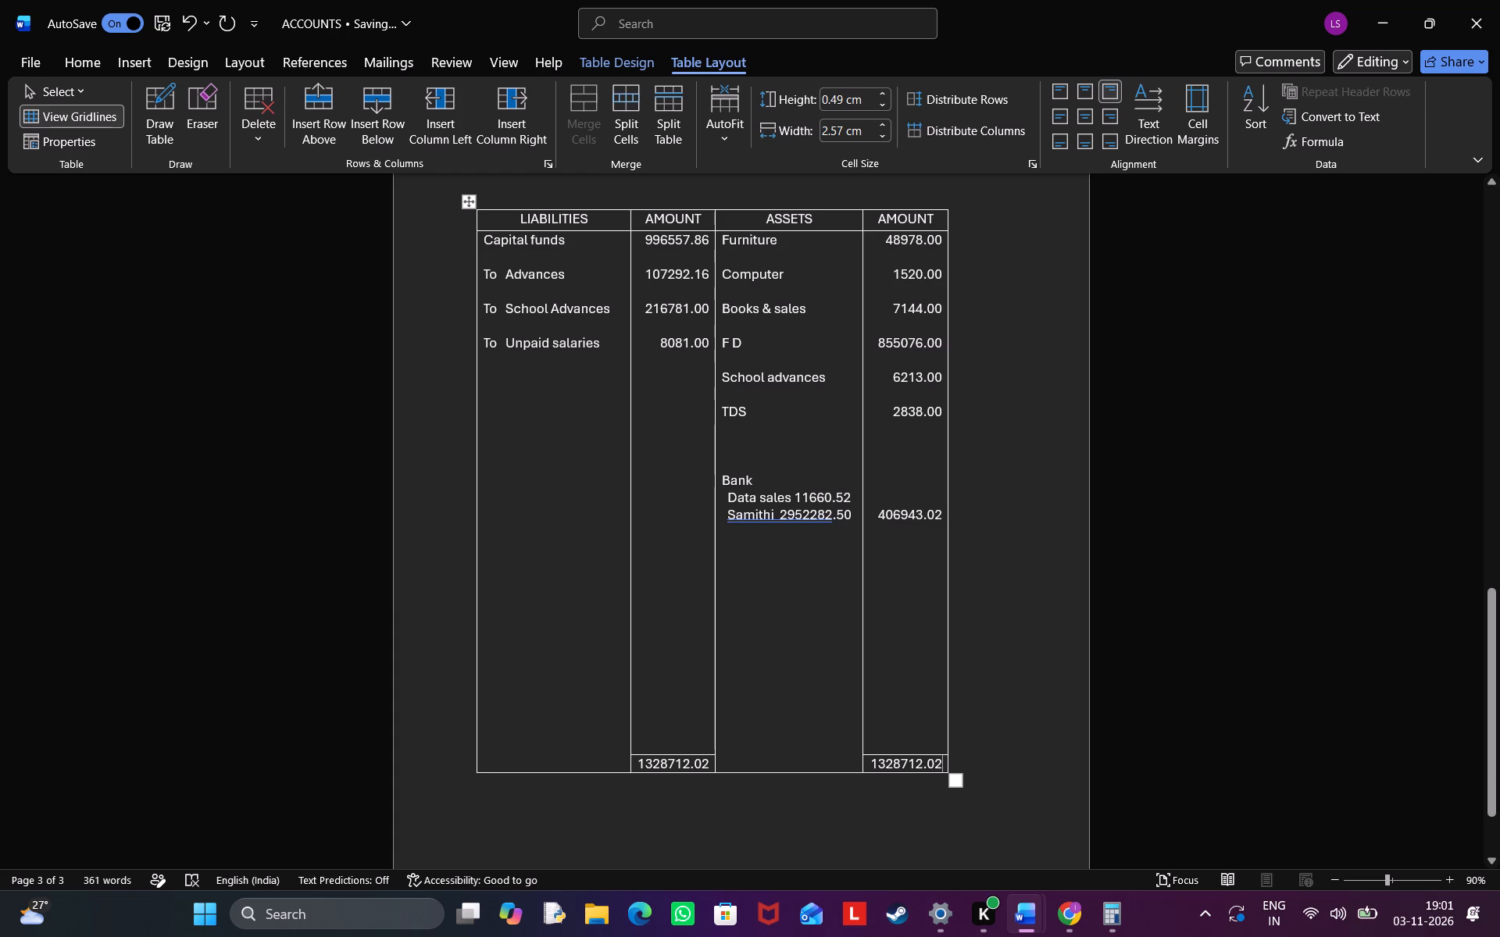
Make the total at the bottom of the liabilities AMOUNT column bold.
drag(638, 762, 709, 765)
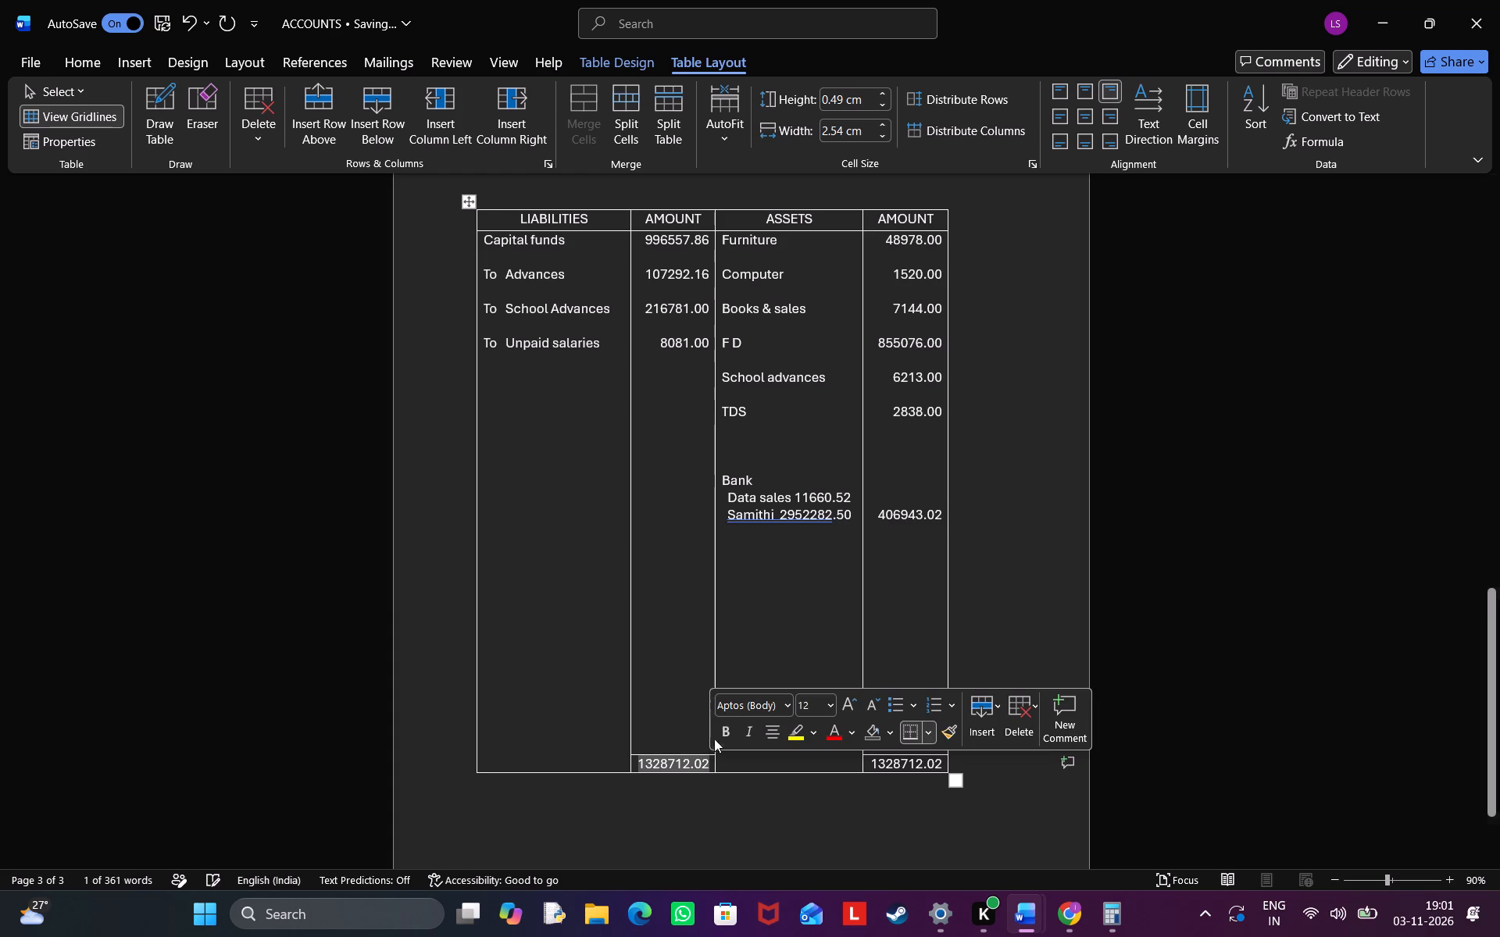
click(726, 729)
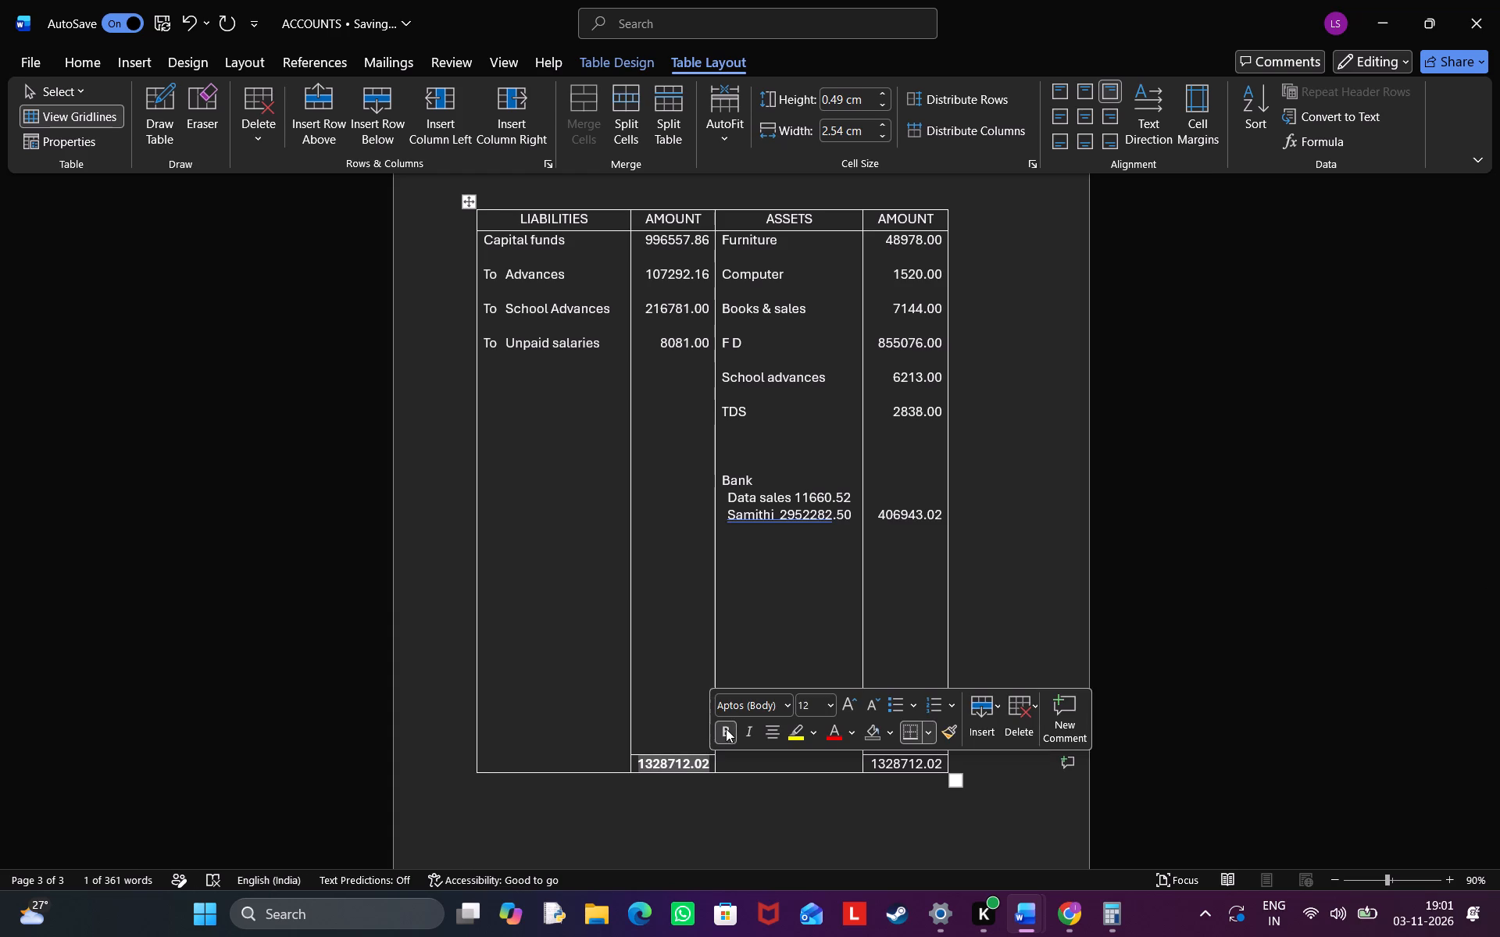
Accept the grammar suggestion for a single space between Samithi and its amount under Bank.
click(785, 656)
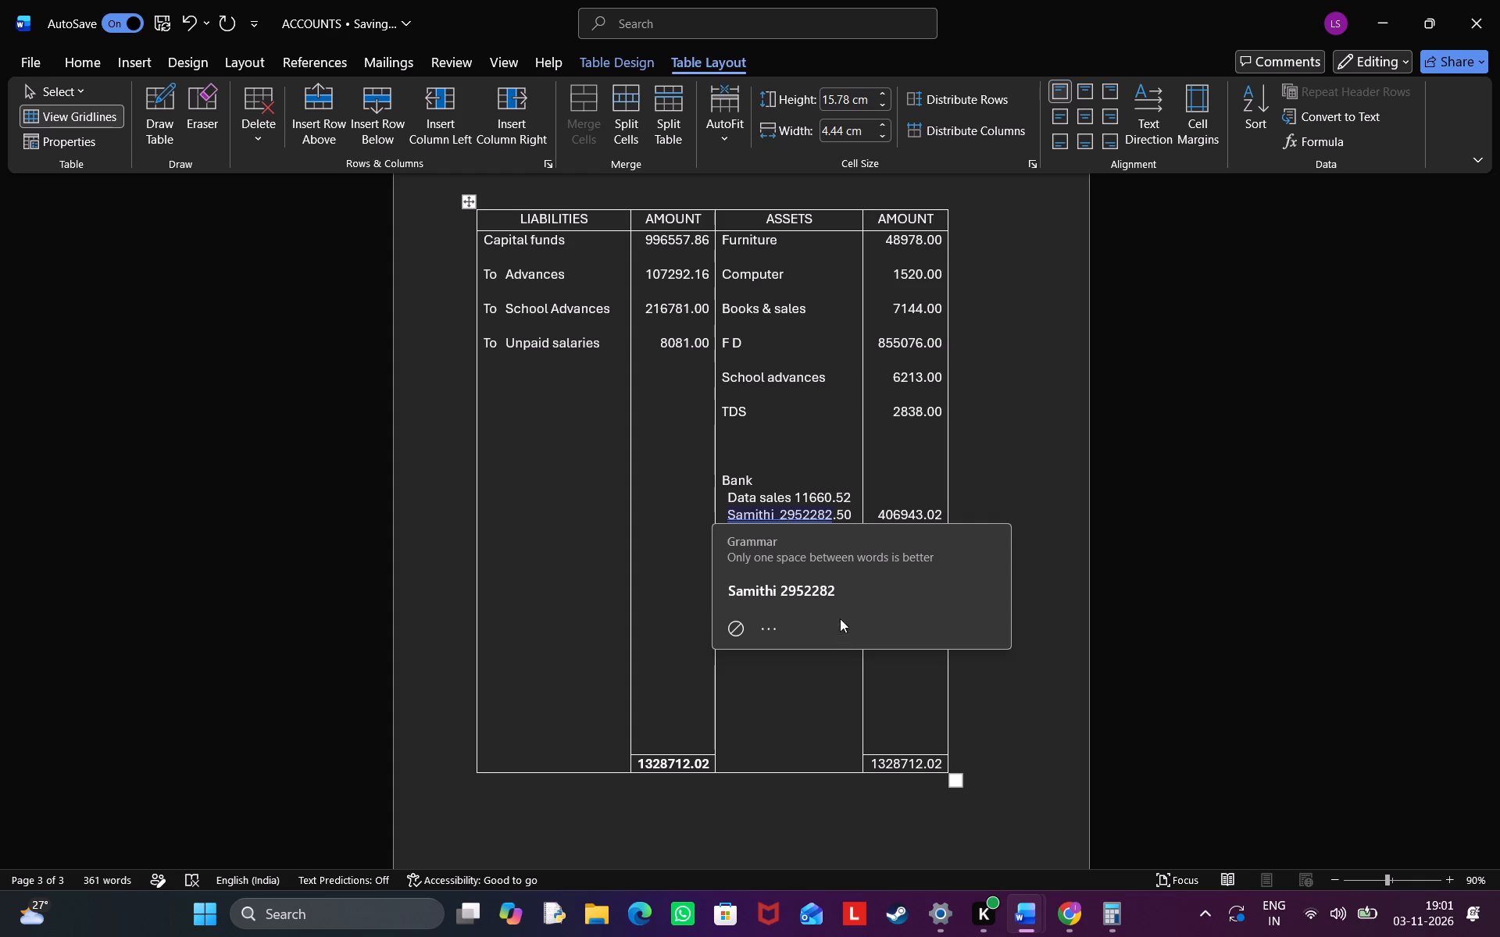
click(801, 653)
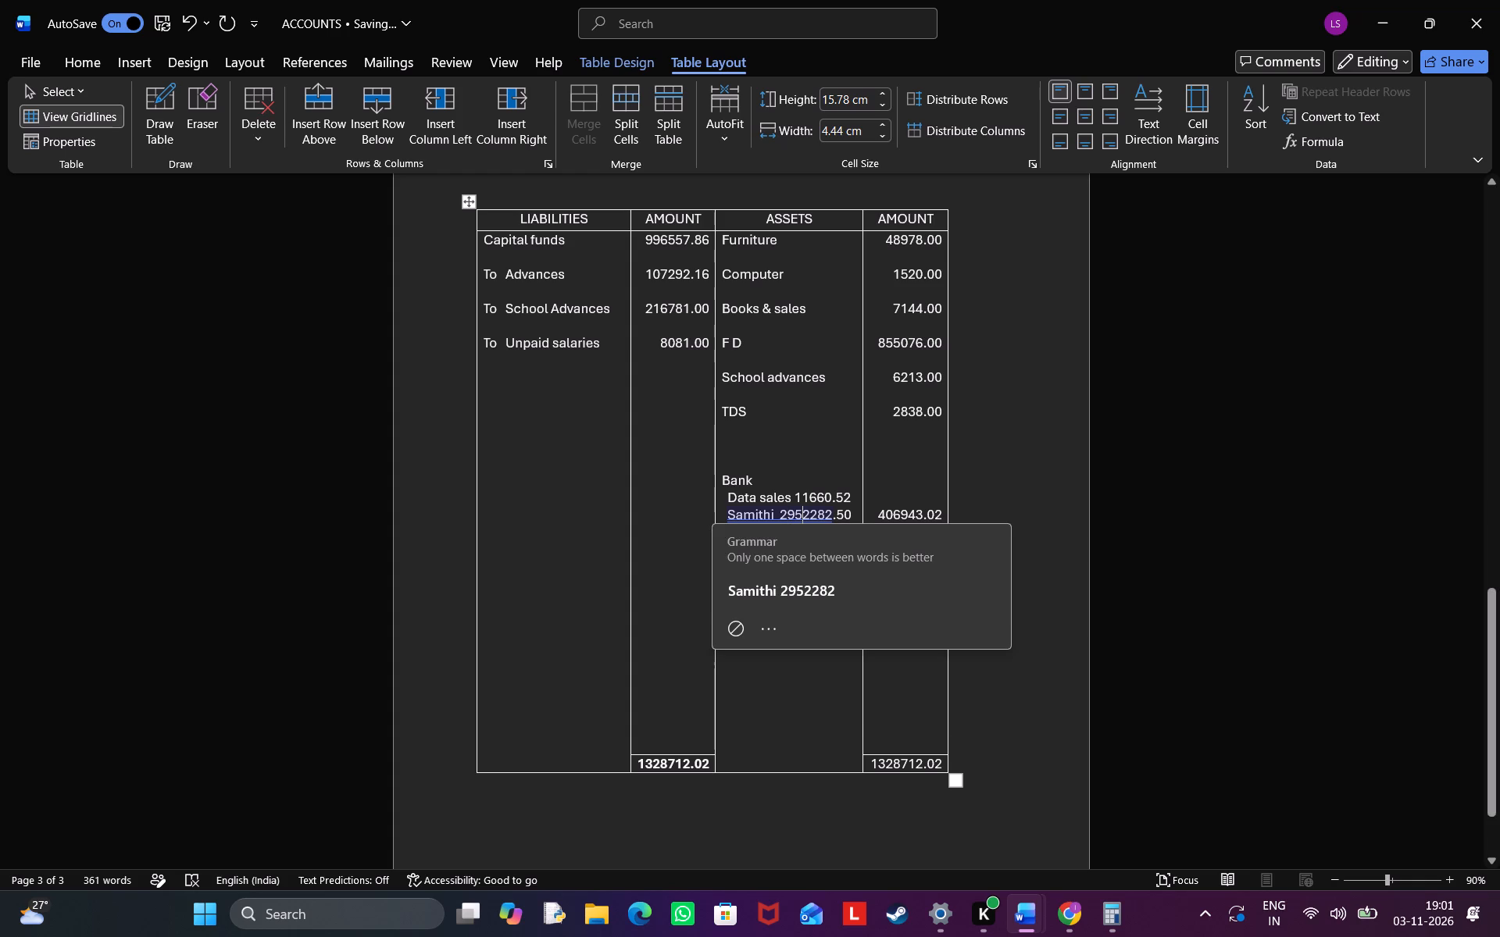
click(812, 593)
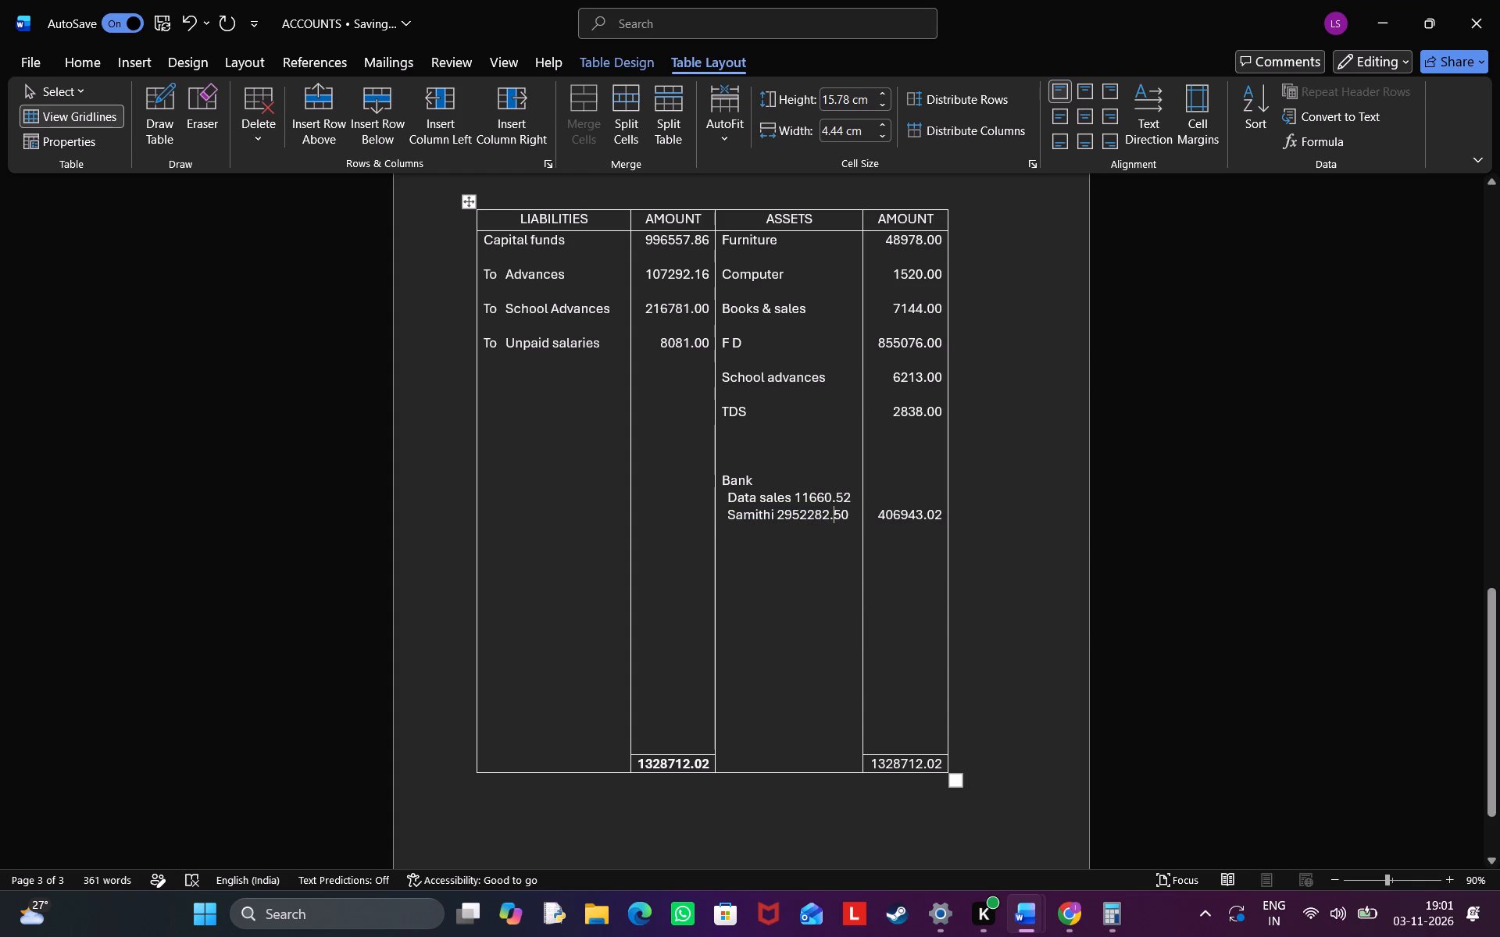
Make the total at the bottom of the assets AMOUNT column bold.
drag(875, 762, 891, 763)
drag(891, 763, 909, 764)
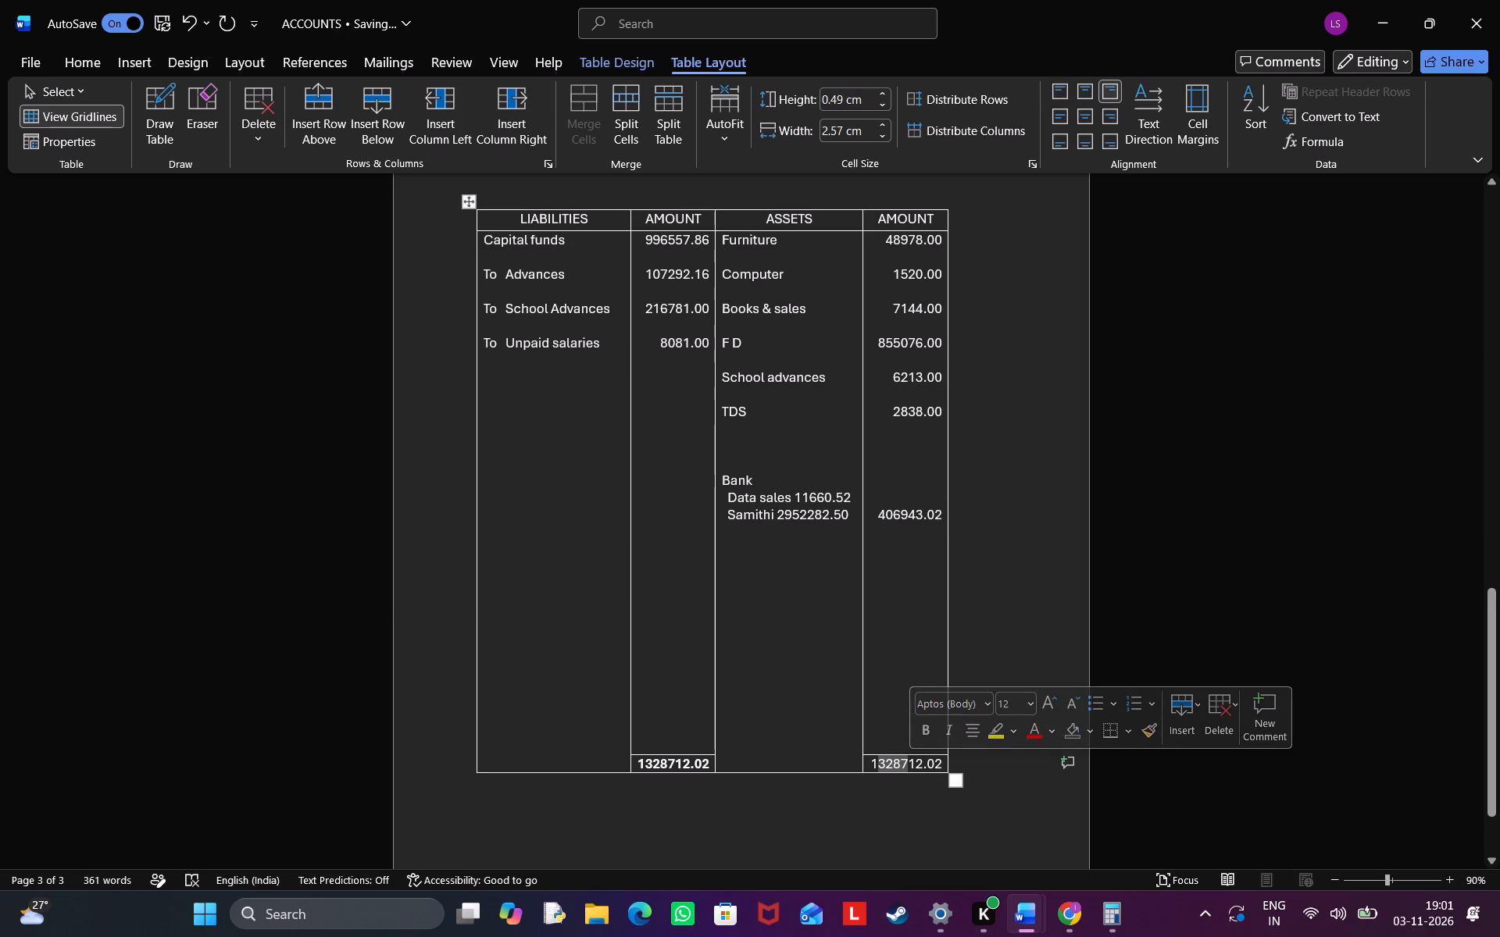
drag(873, 761, 928, 764)
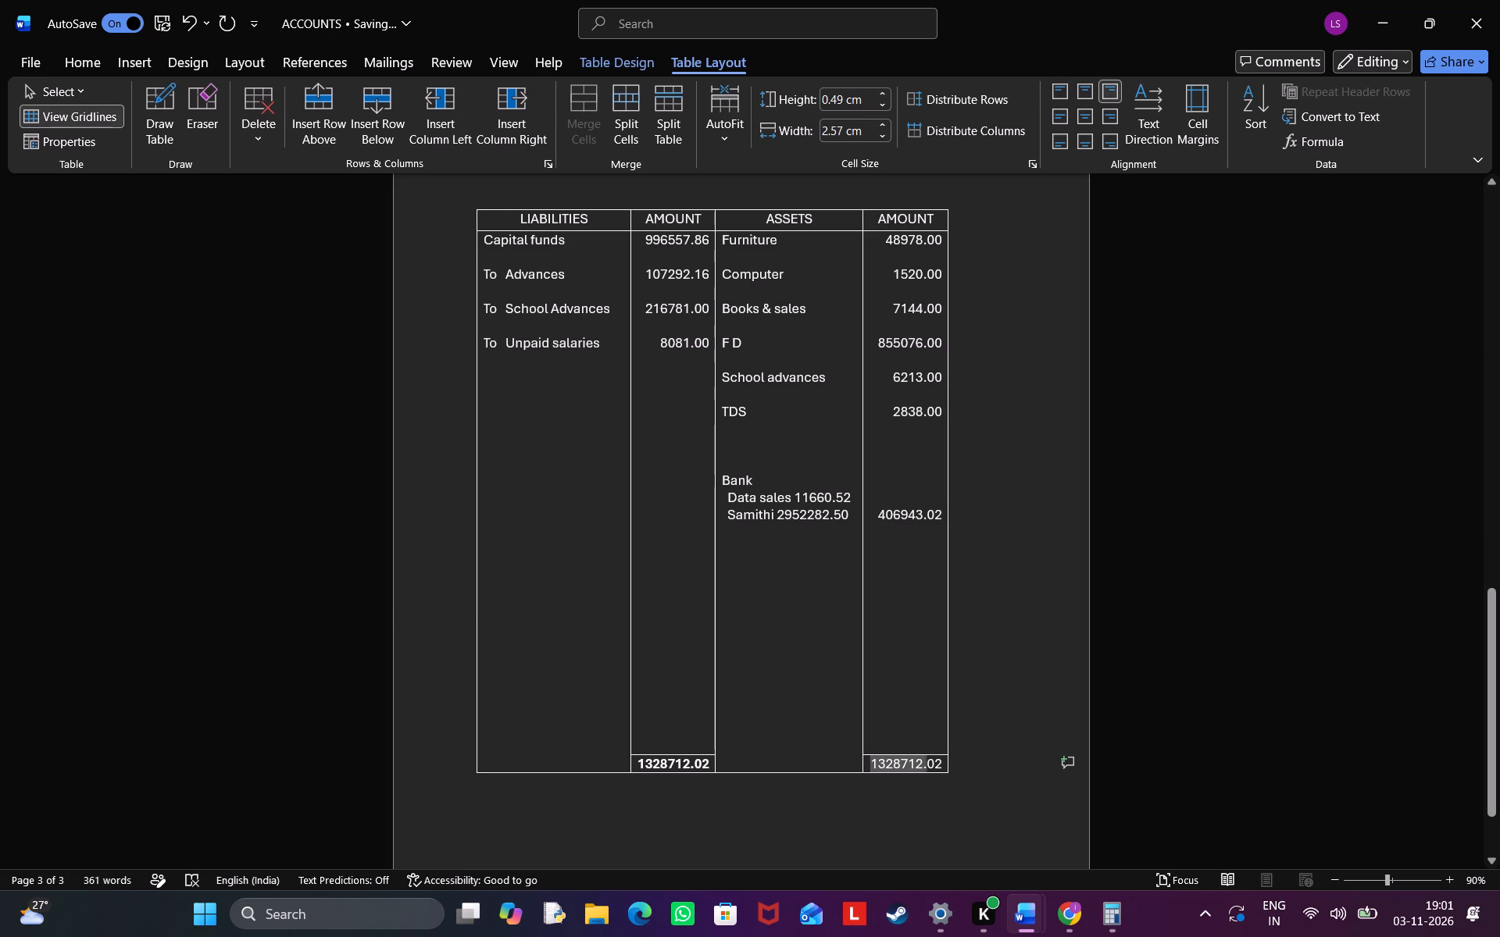
drag(928, 764, 941, 764)
click(964, 722)
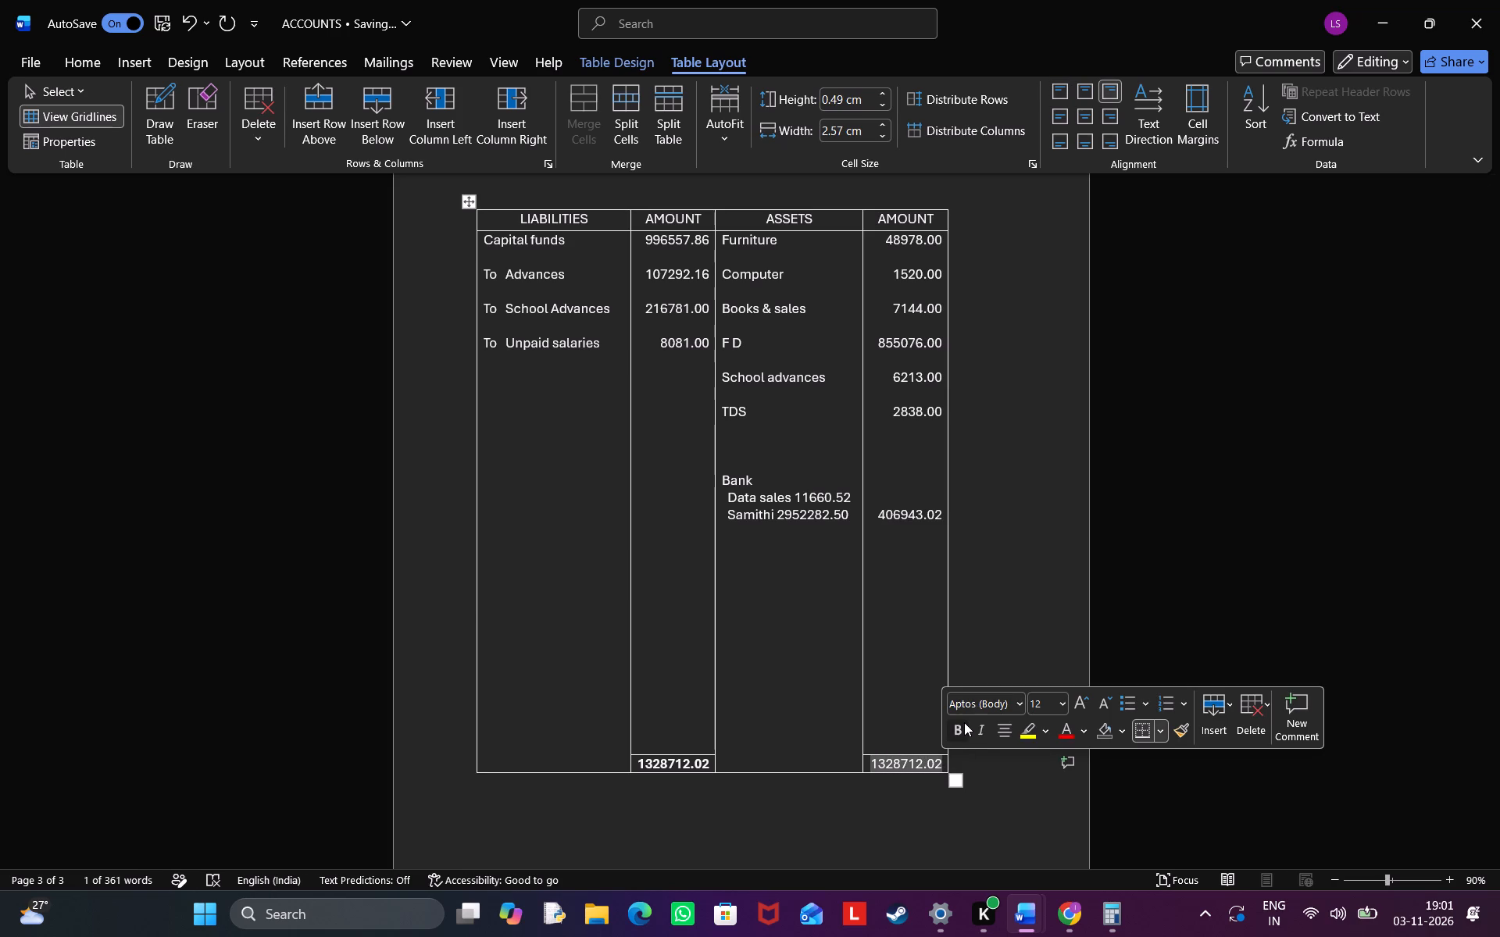
click(920, 698)
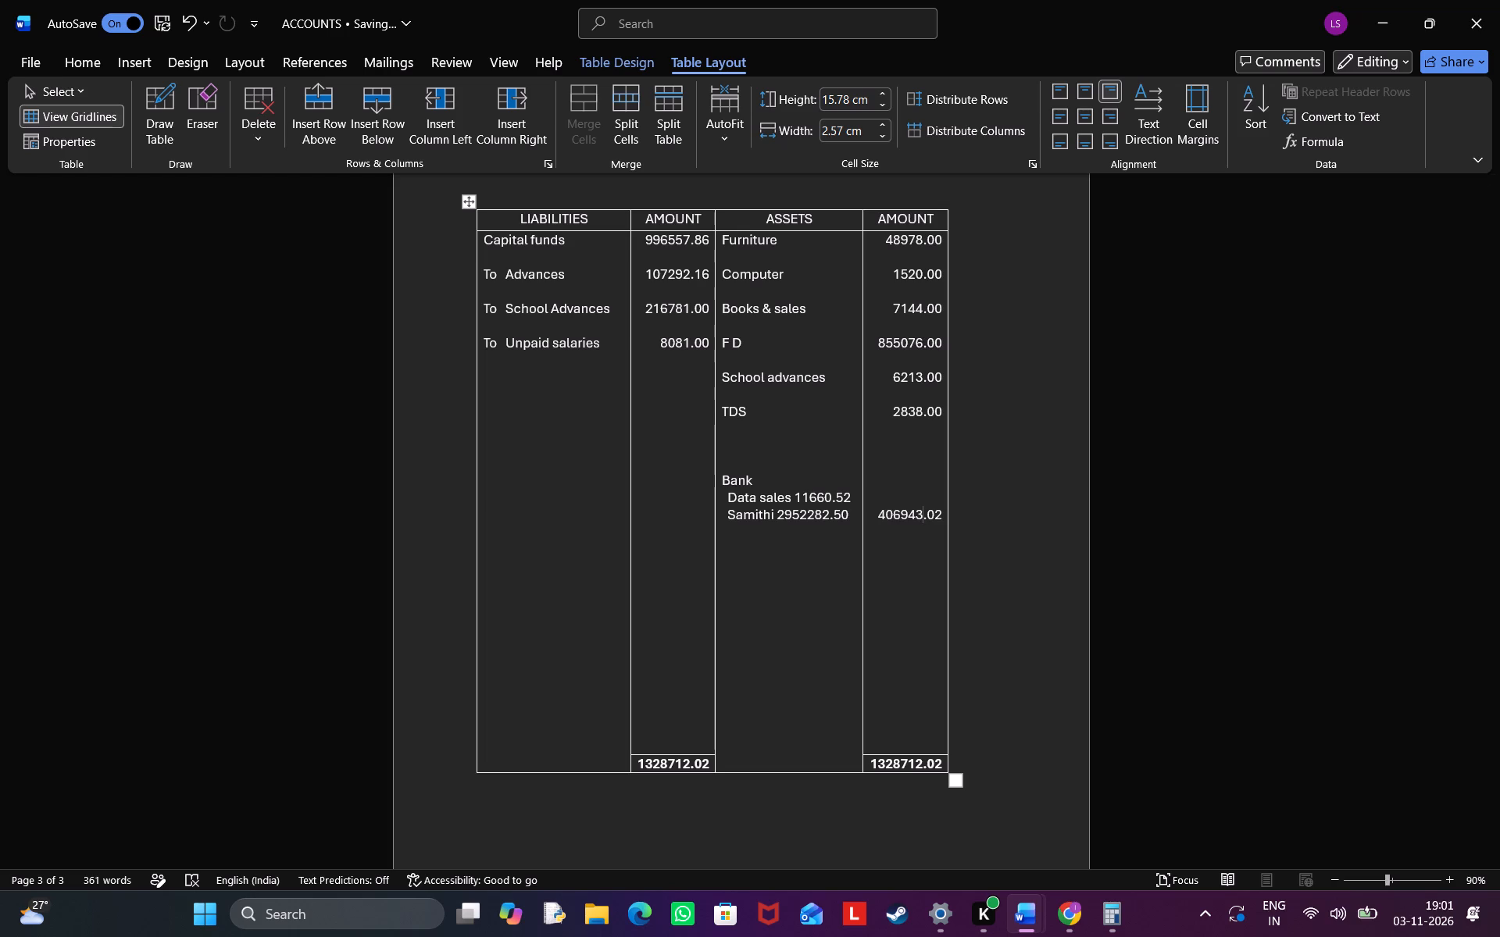
Correct the Samithi amount under Bank to 295282.50 and add an extra space before it.
click(813, 517)
key(BackSpace)
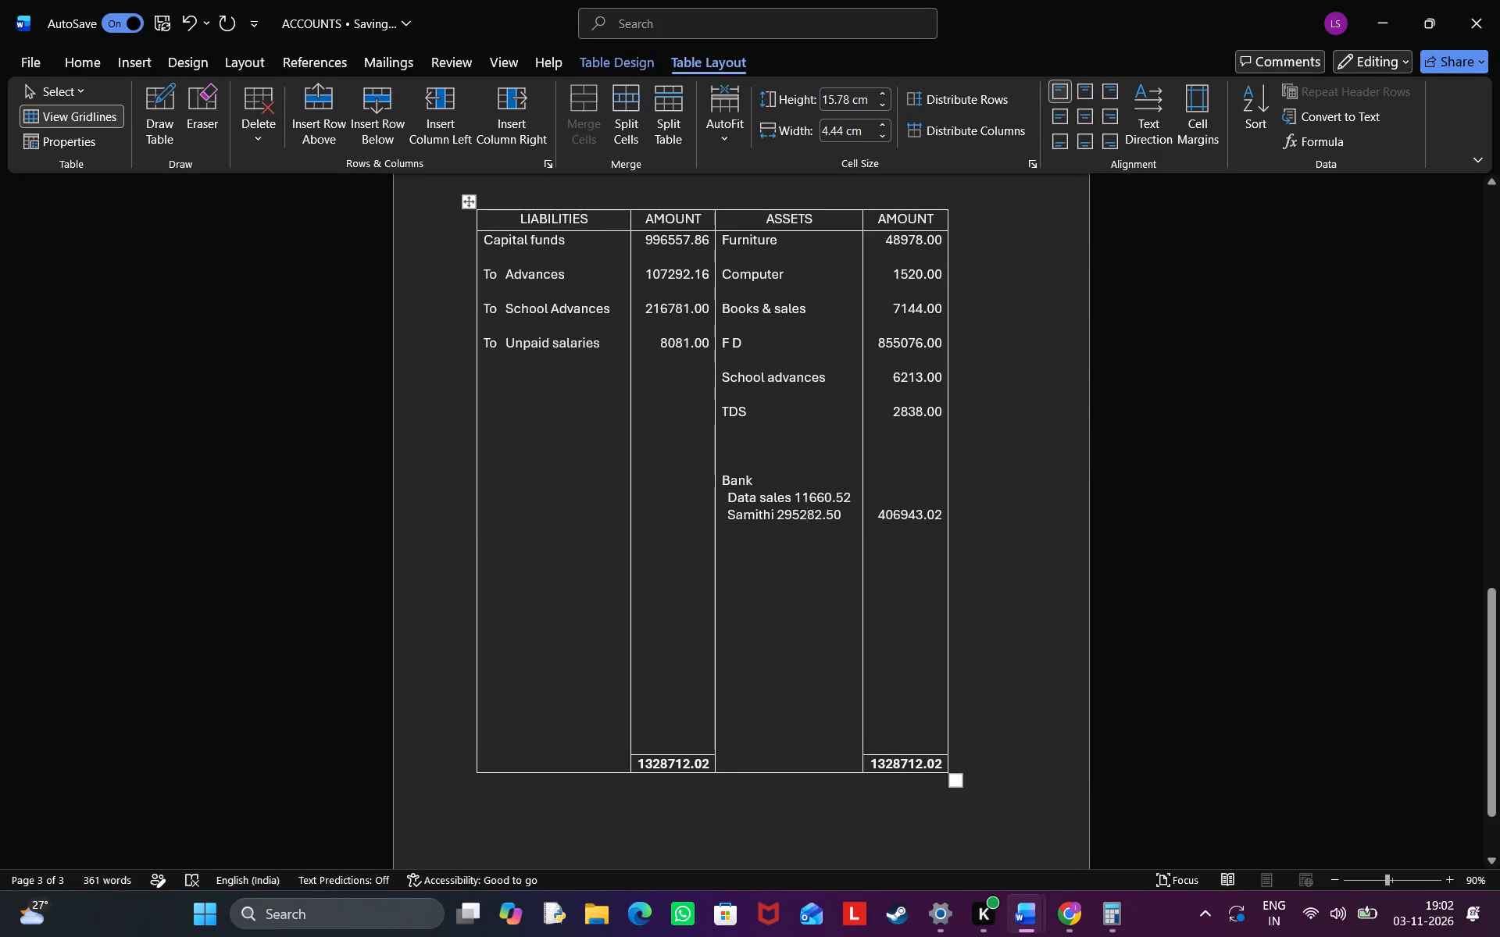
click(776, 513)
key(space)
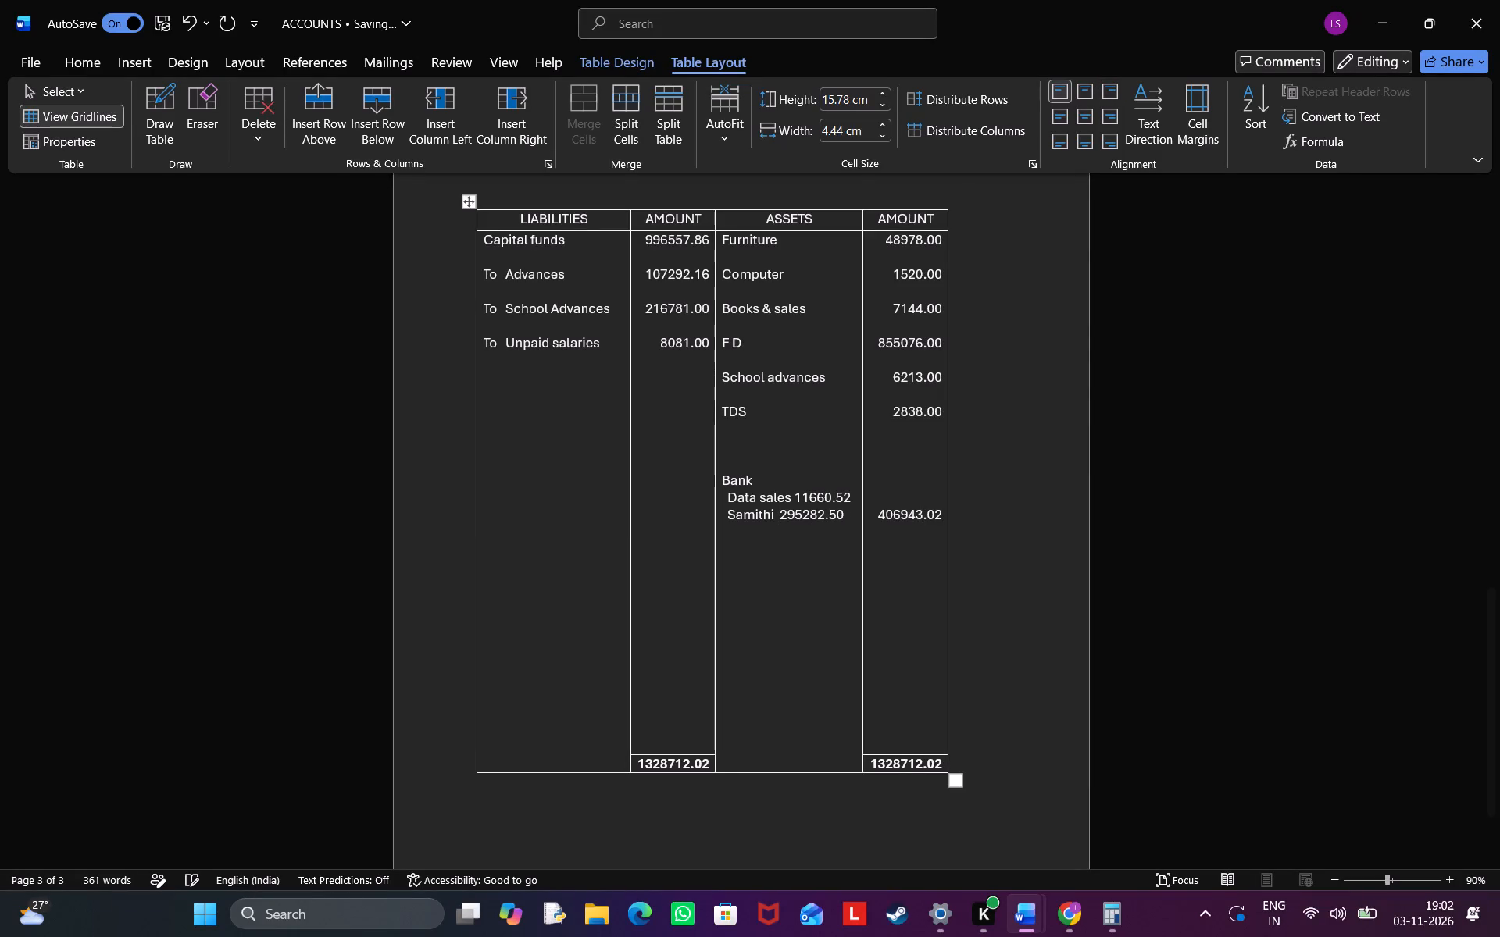
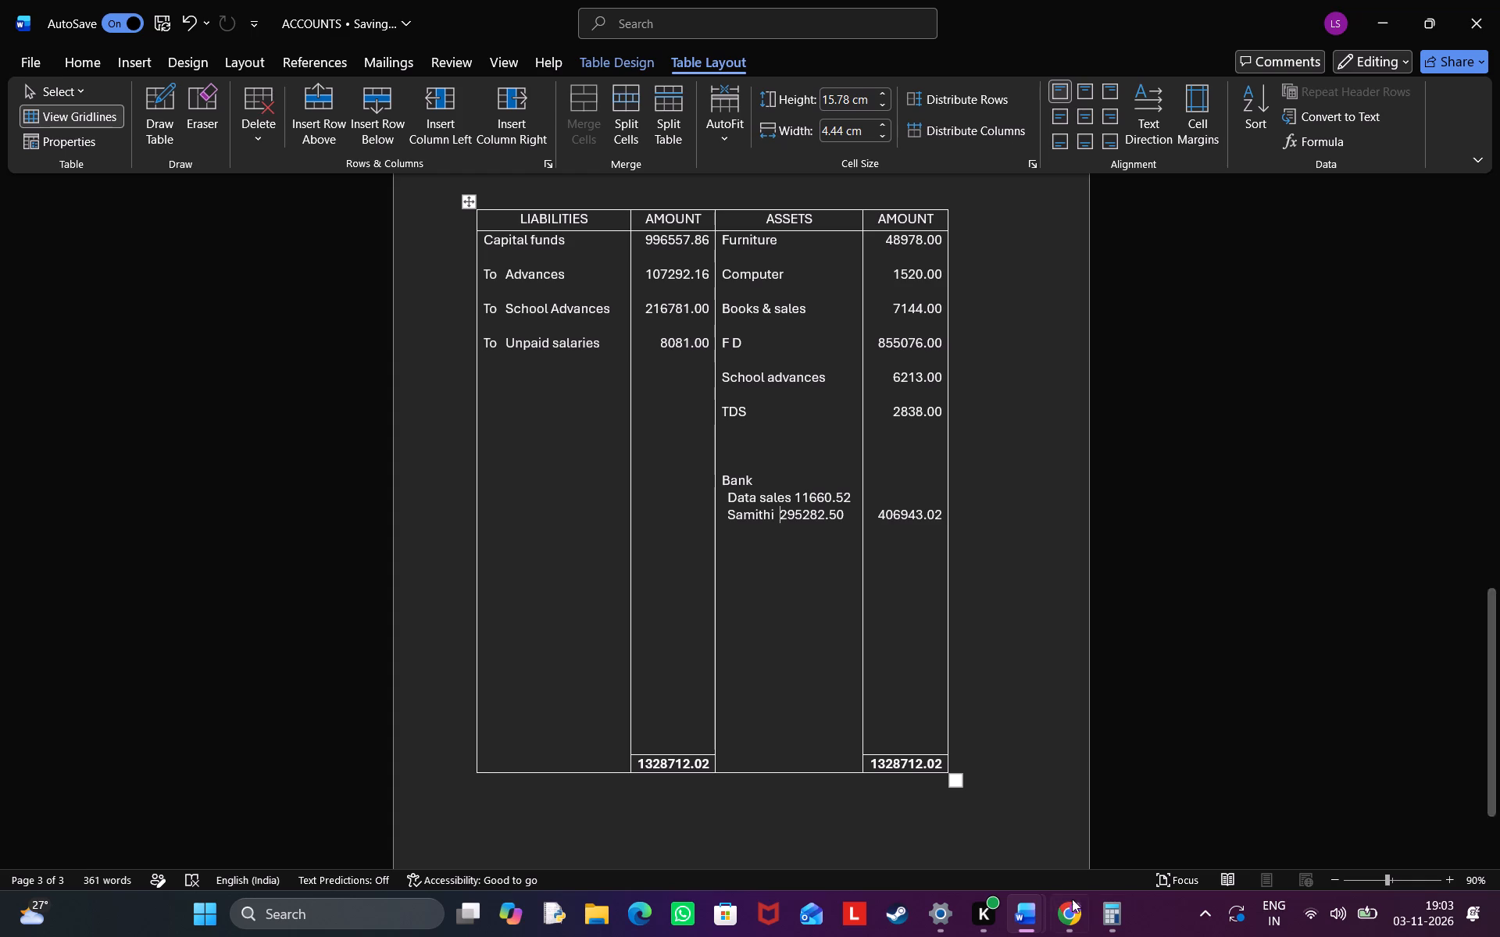
Switch to Calculator and add up the balance sheet's liabilities: 996557.86, 107292.16, 216781.00 and 8081.00.
click(1128, 931)
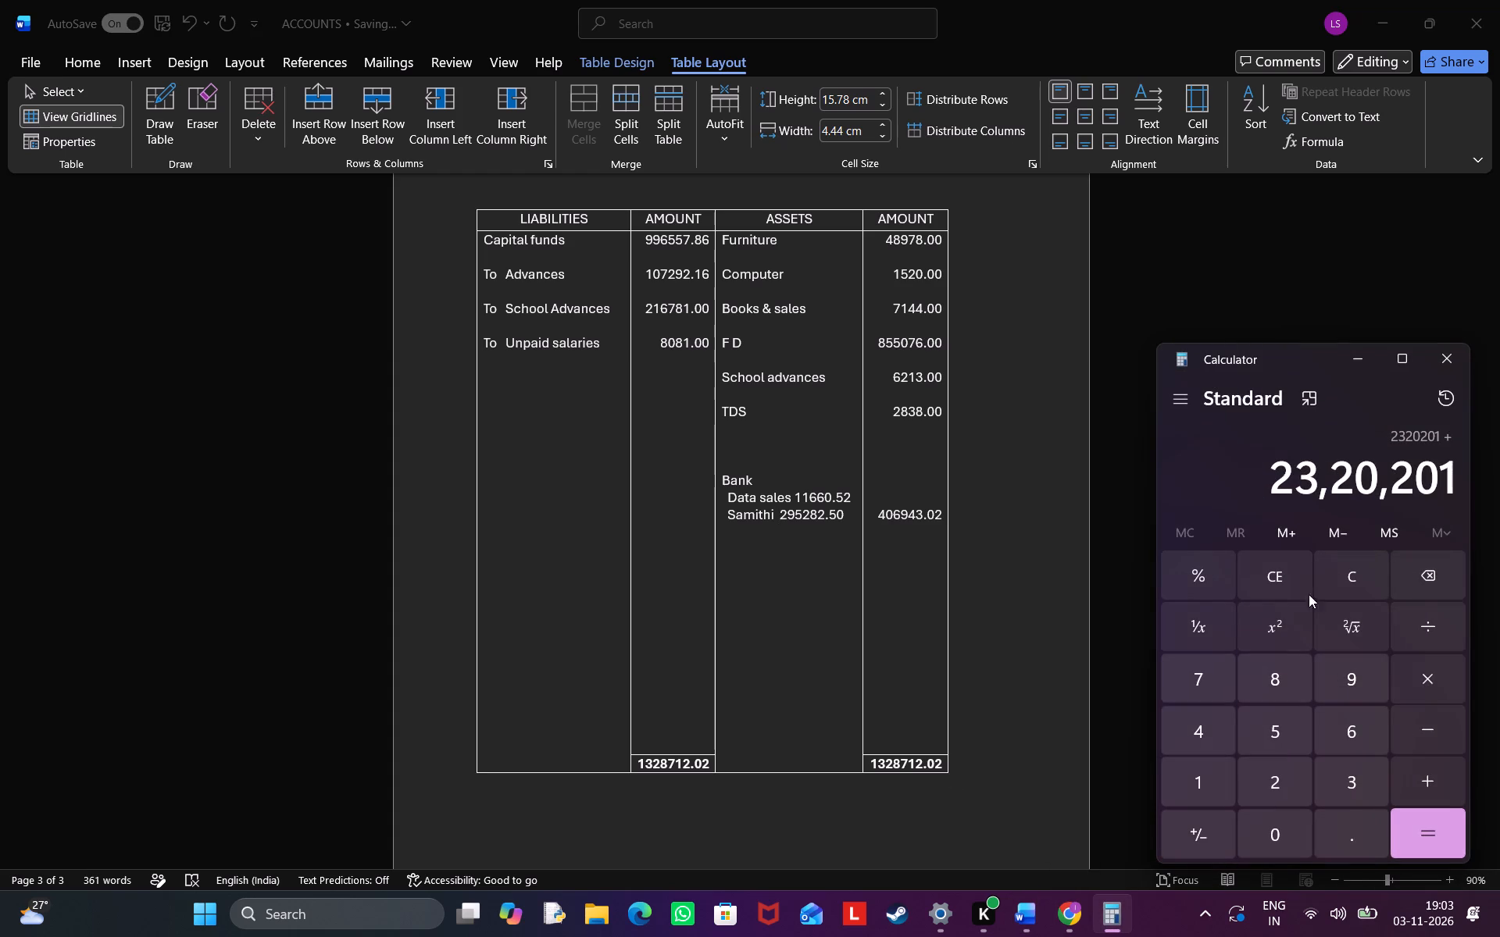
double_click(1380, 574)
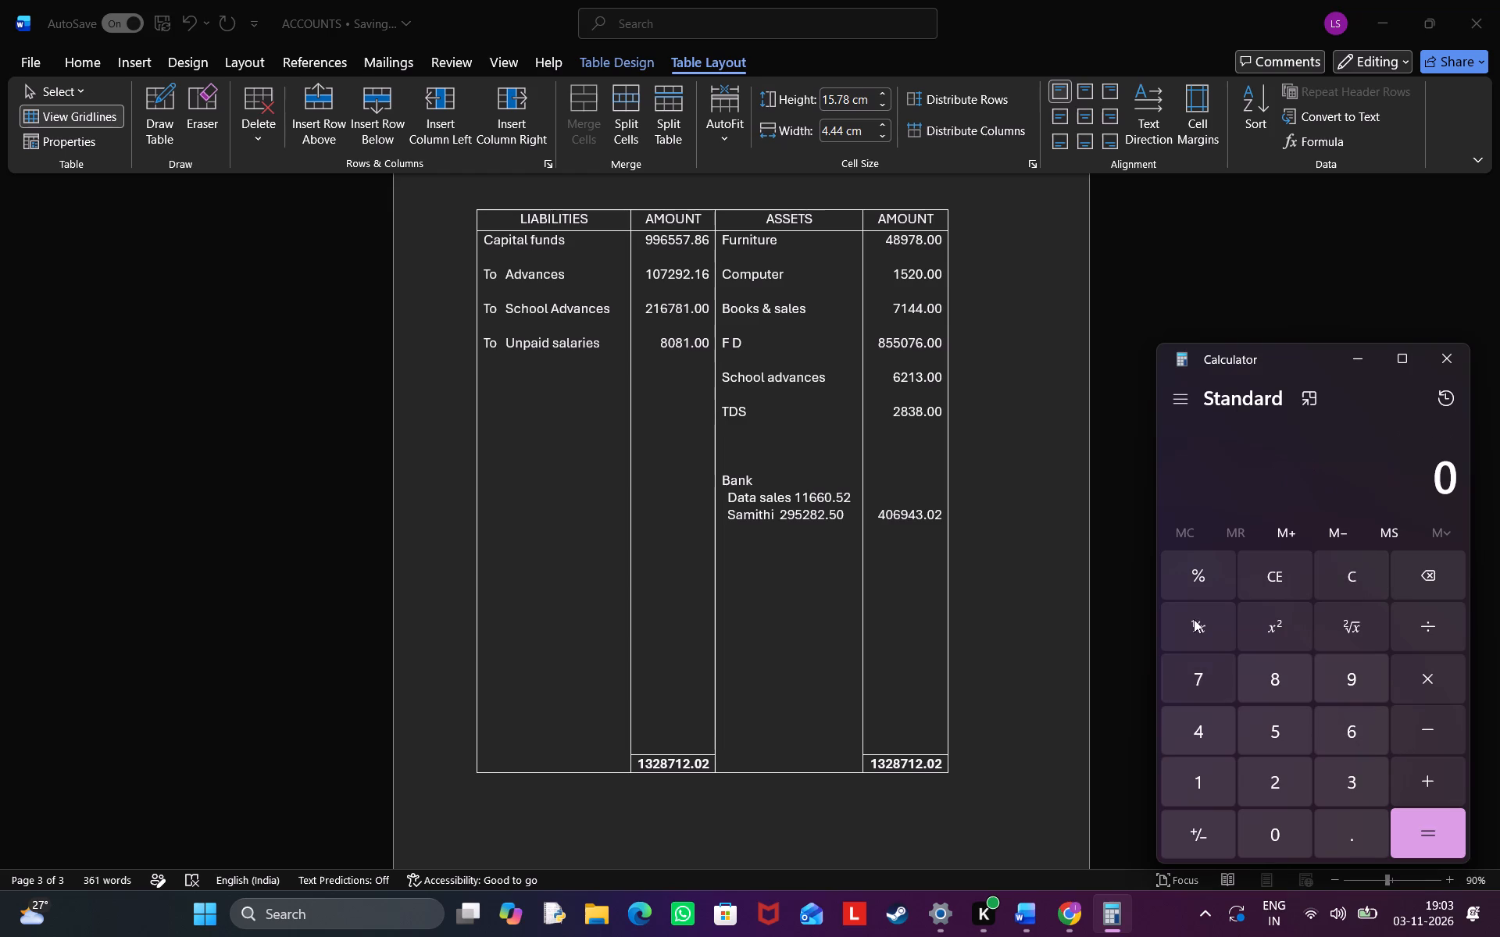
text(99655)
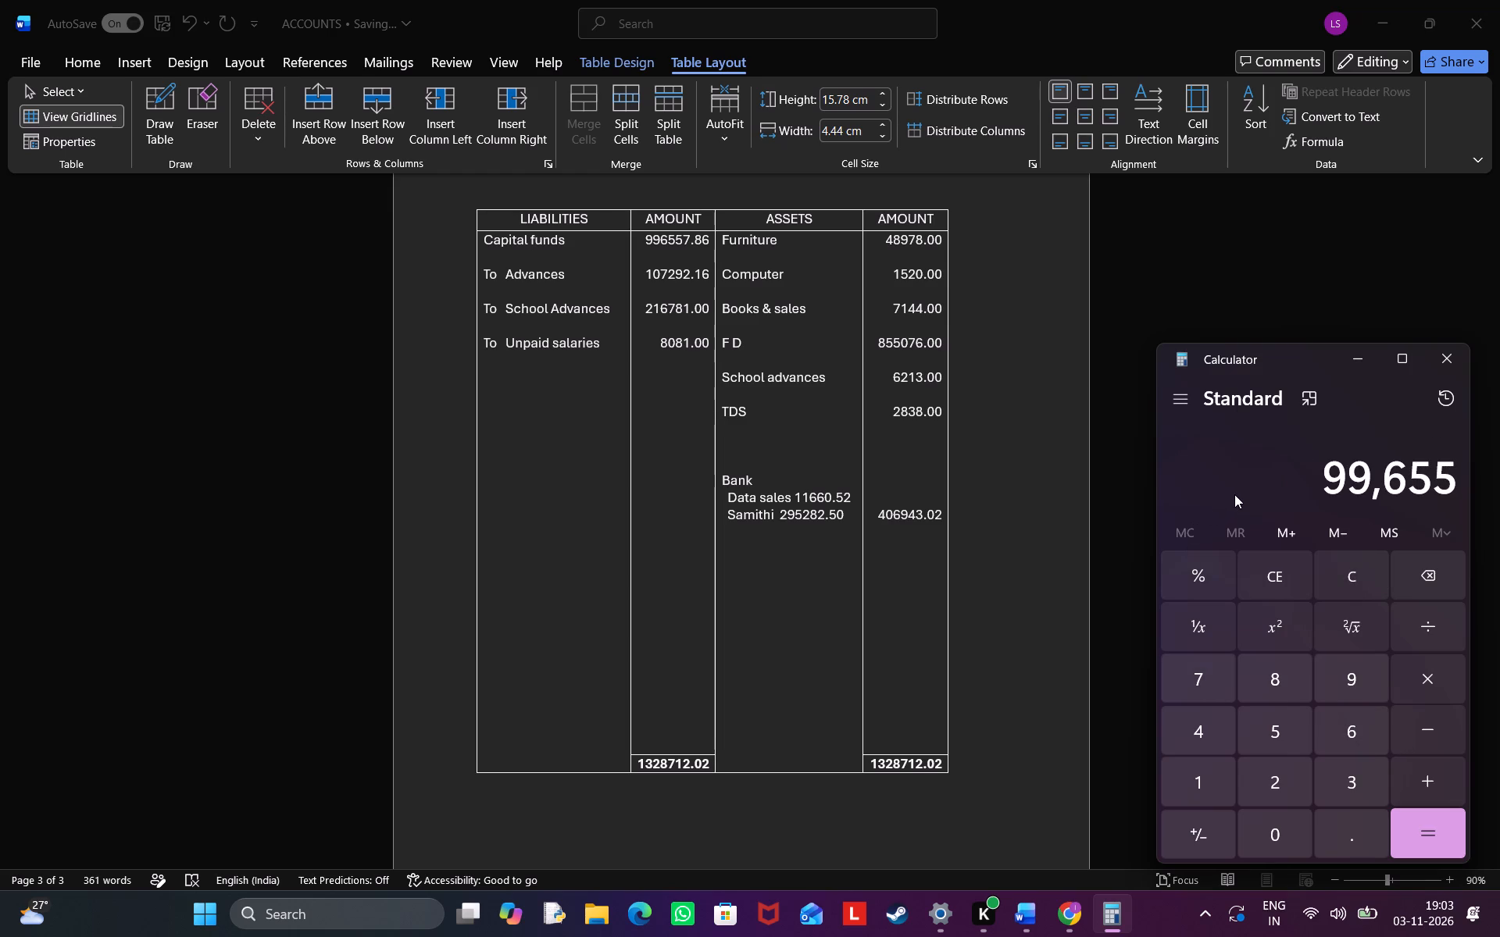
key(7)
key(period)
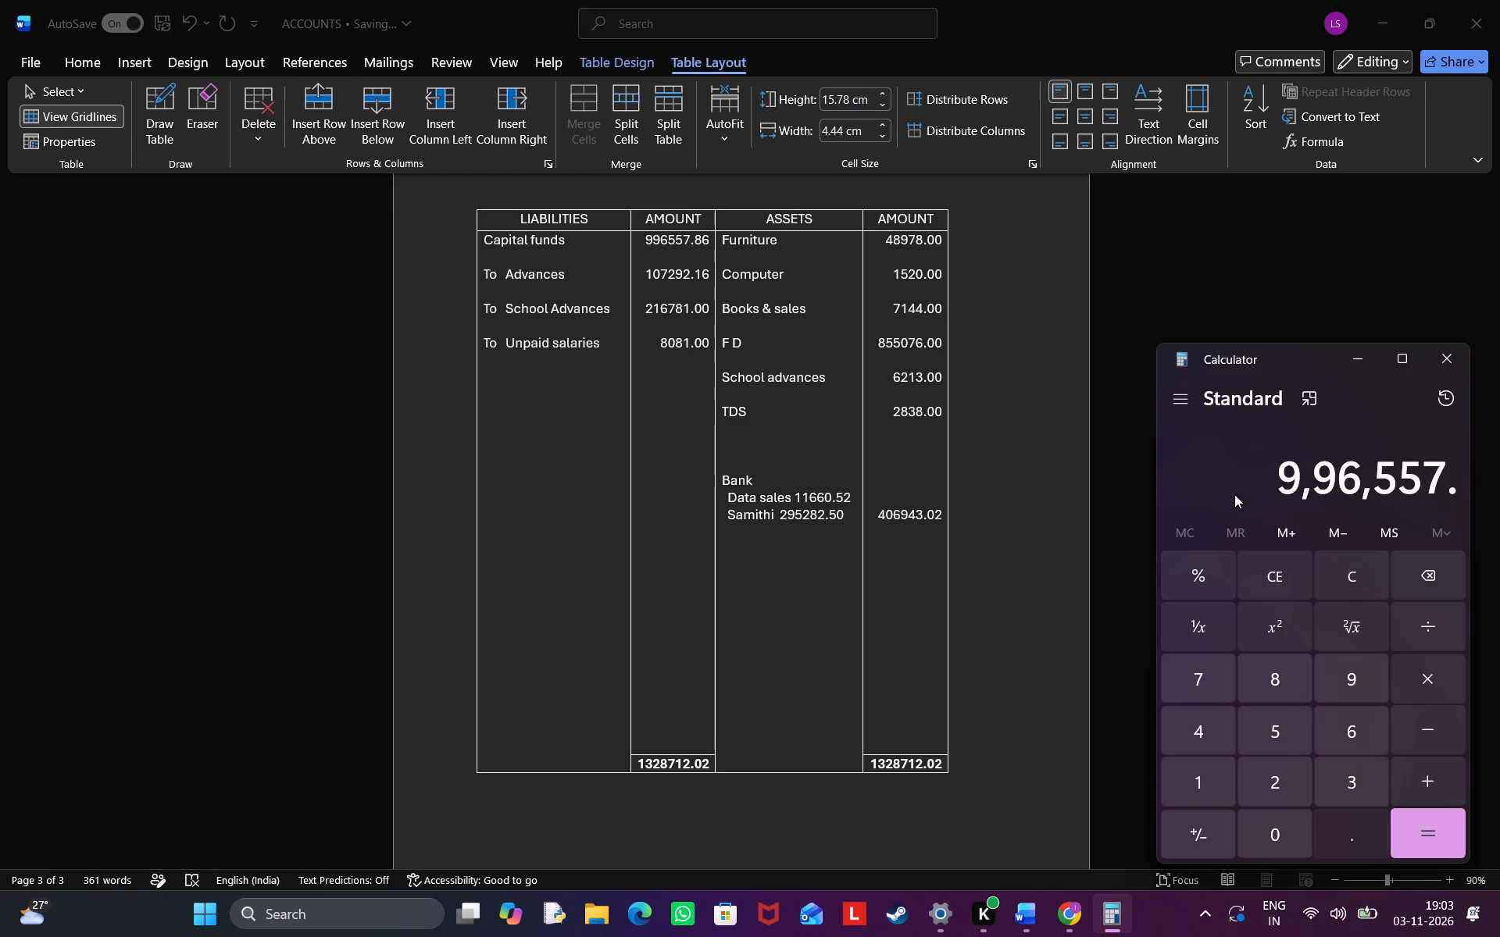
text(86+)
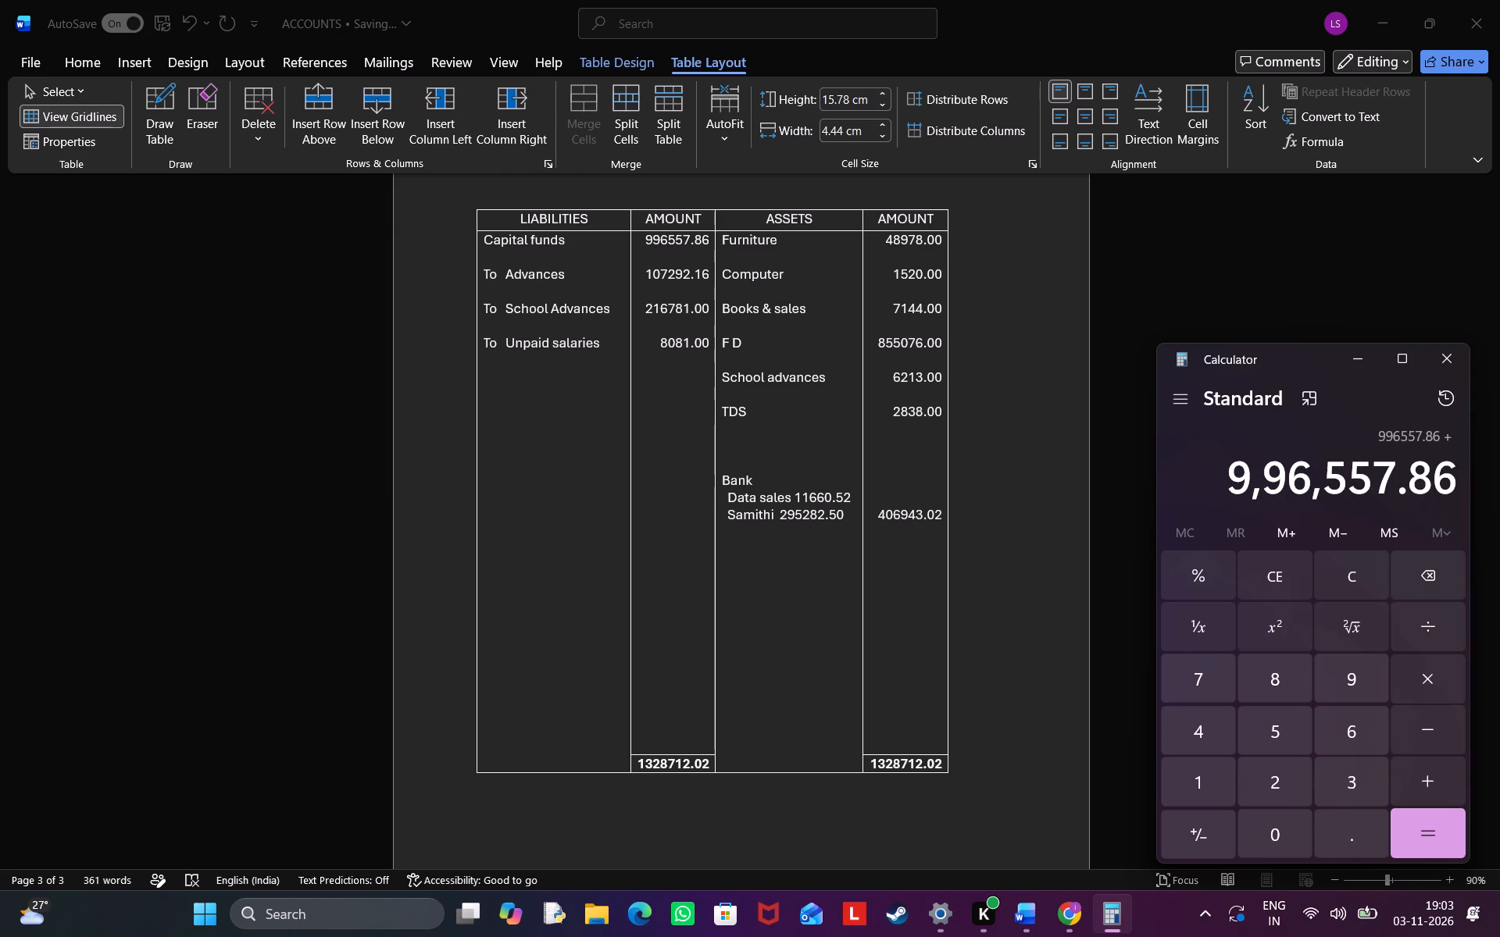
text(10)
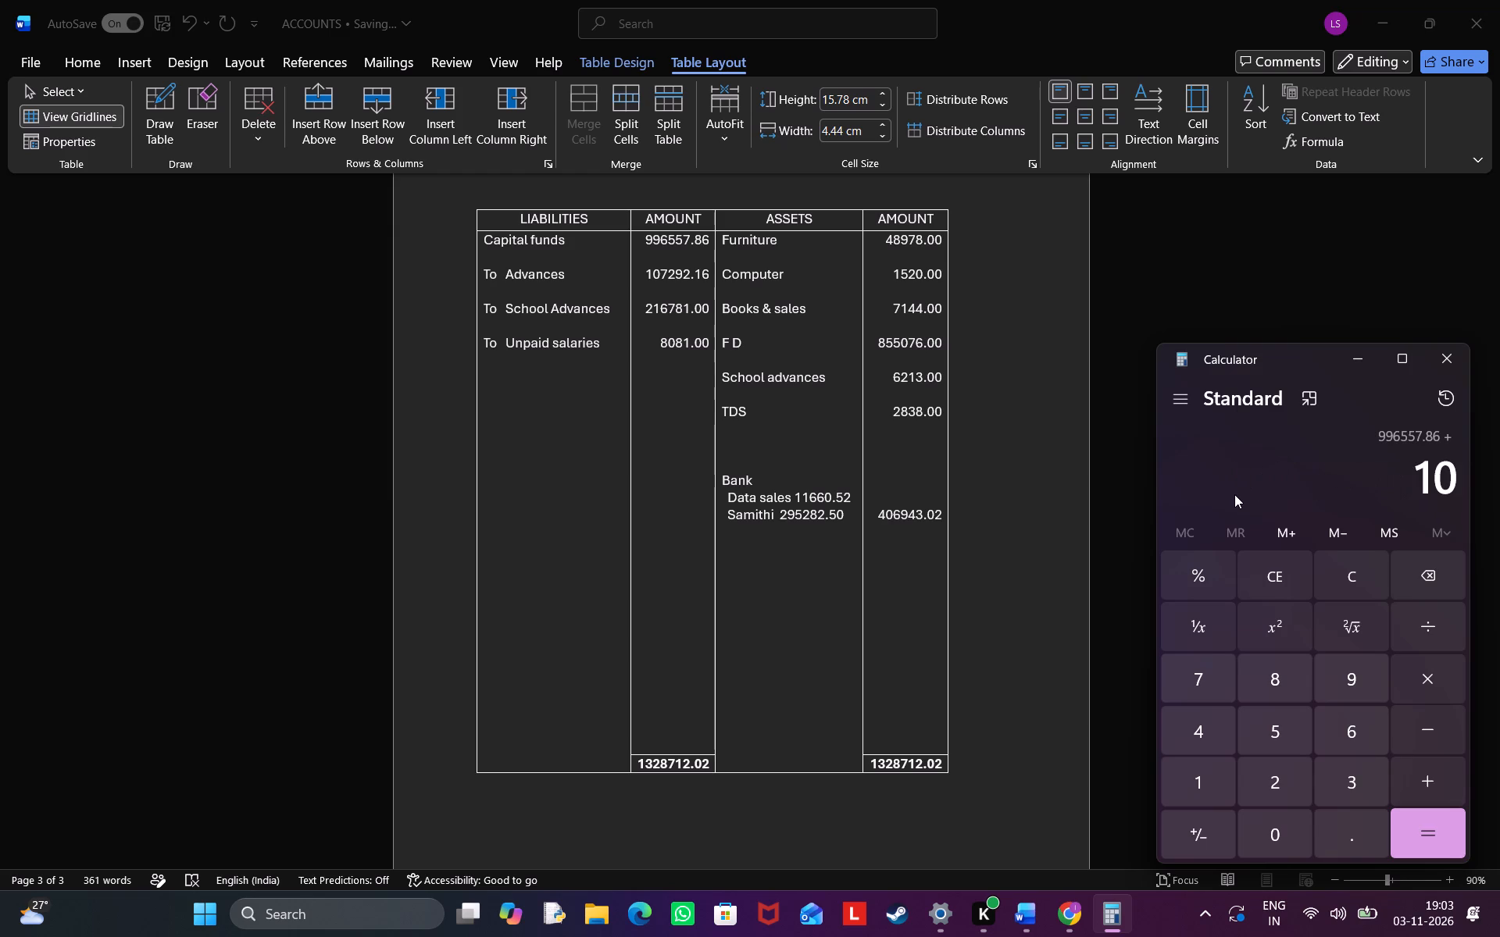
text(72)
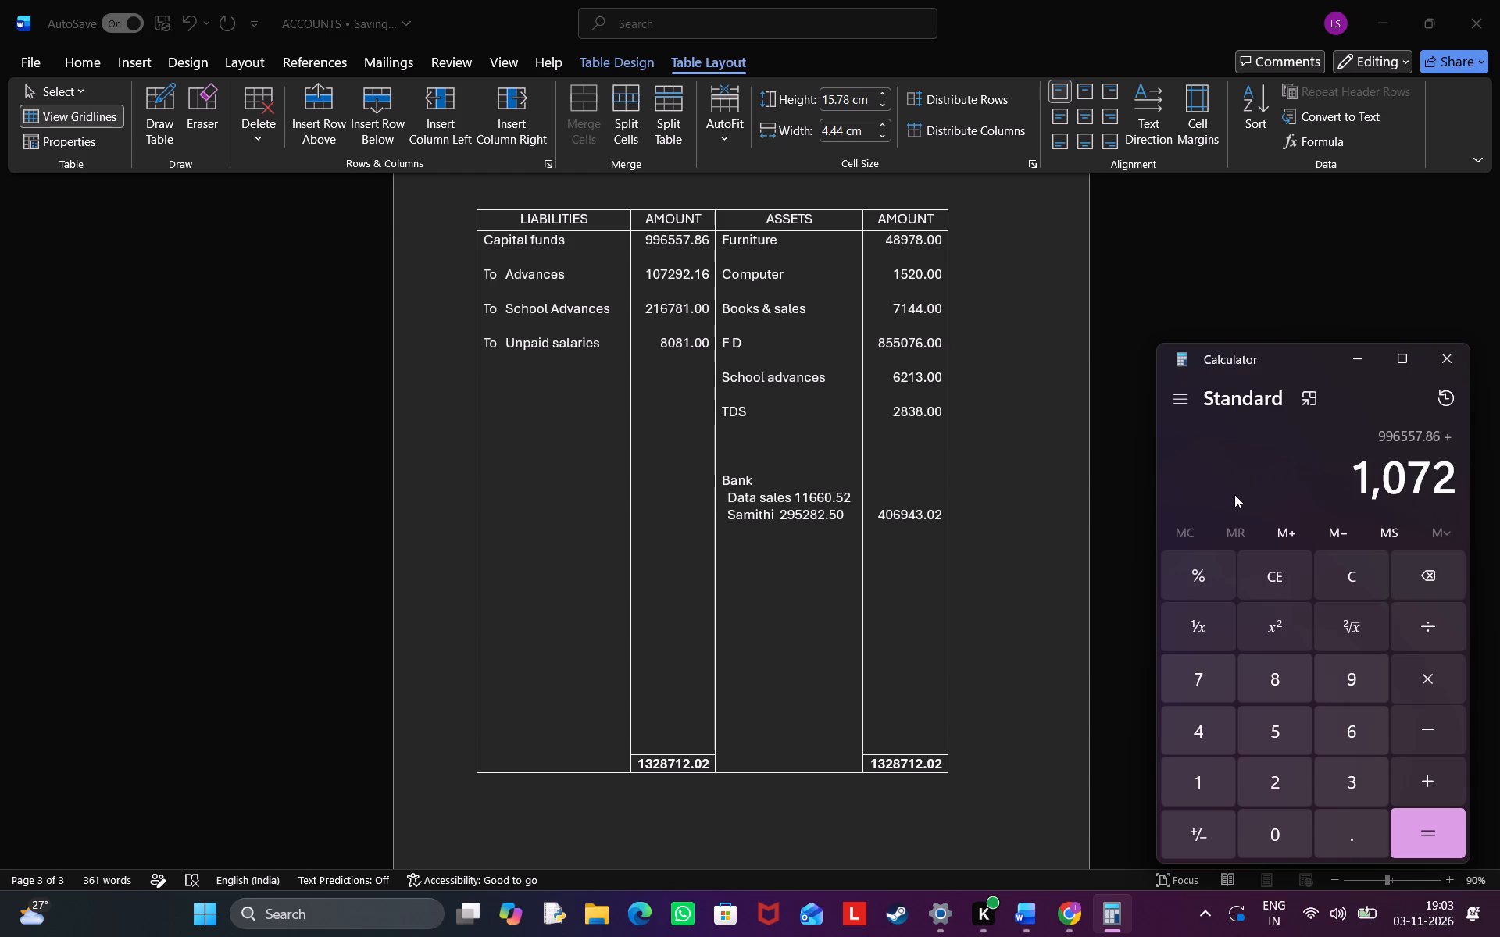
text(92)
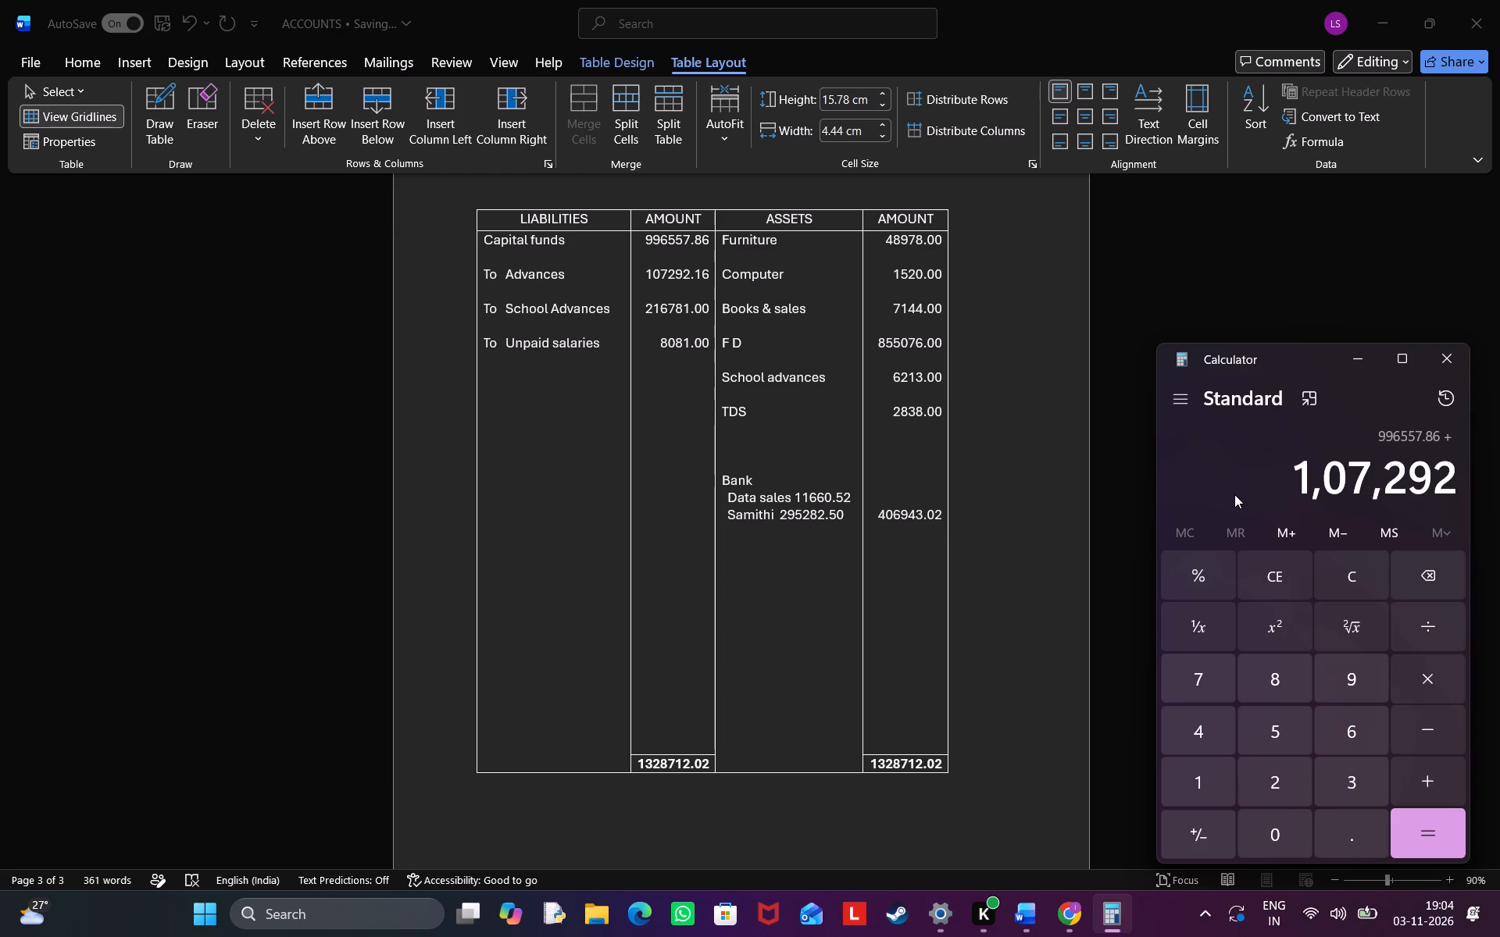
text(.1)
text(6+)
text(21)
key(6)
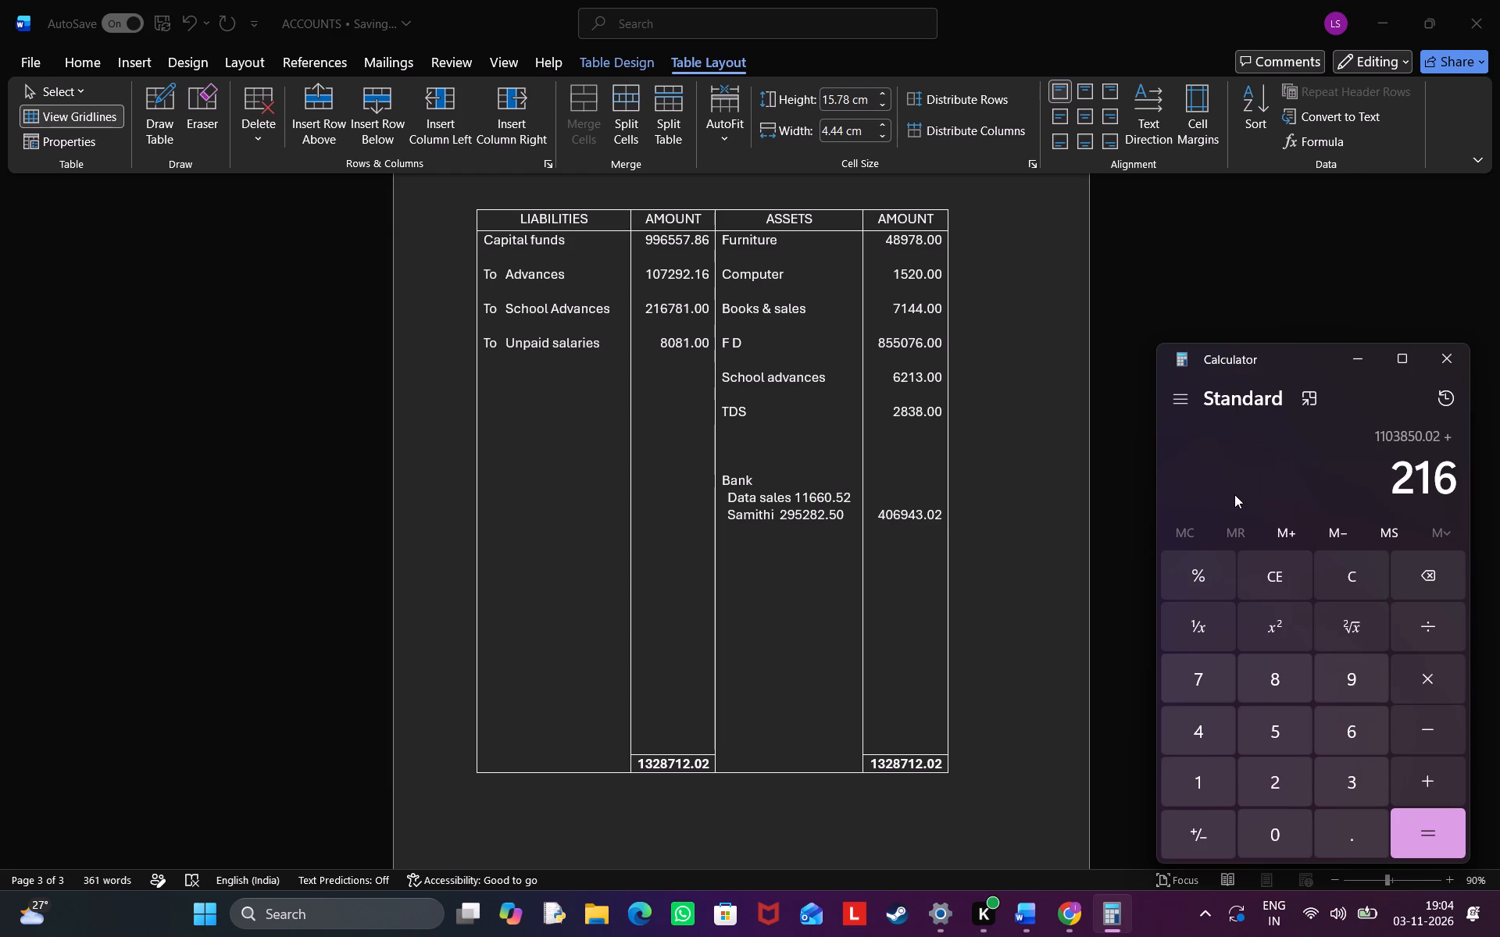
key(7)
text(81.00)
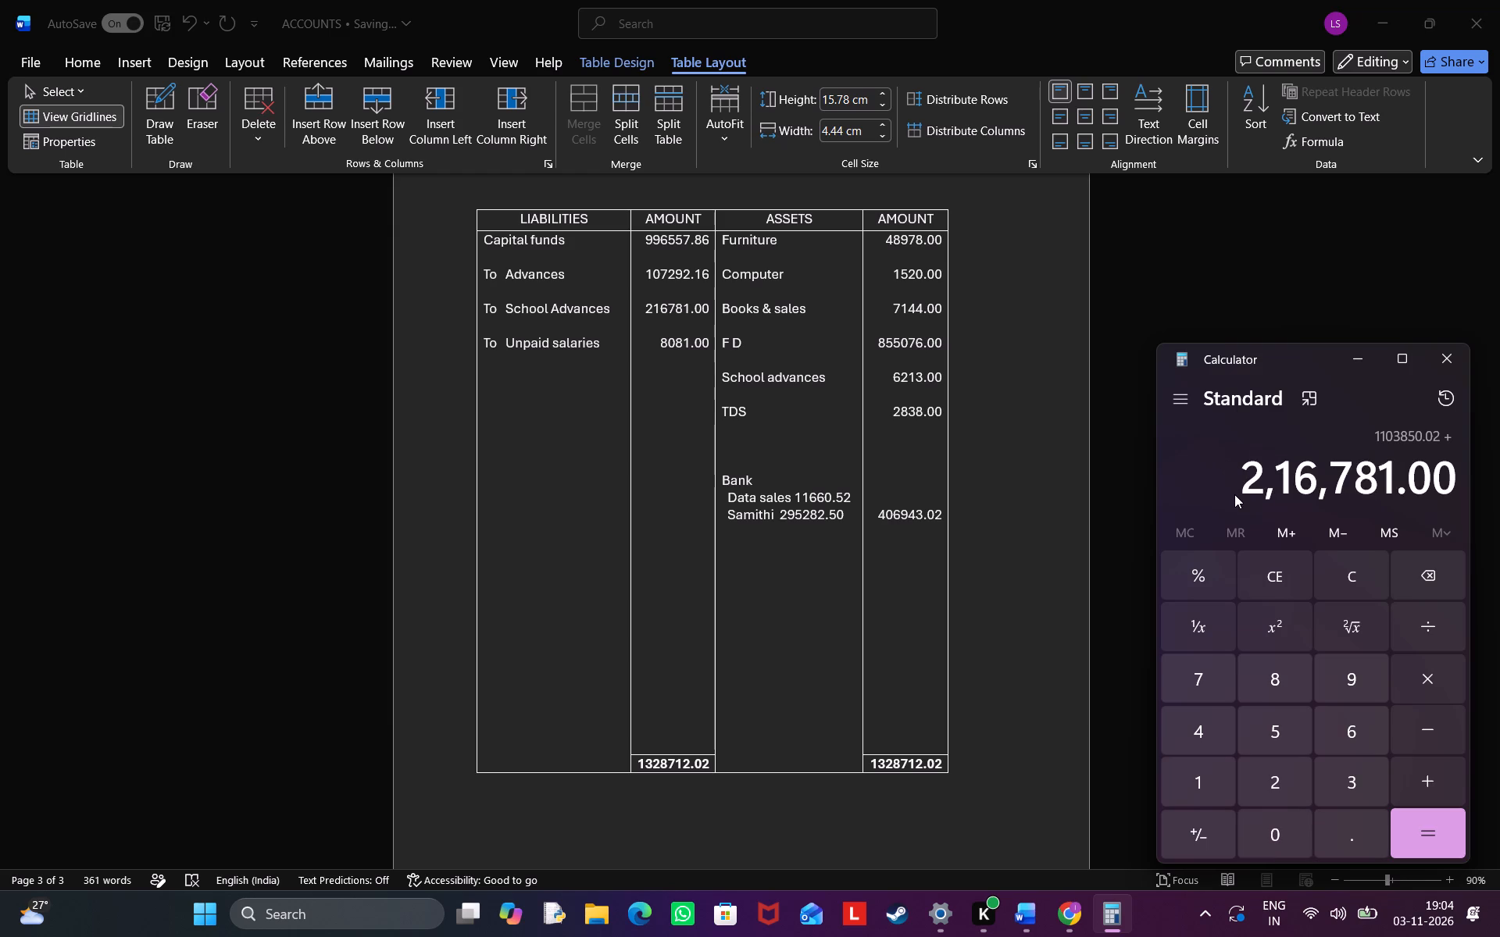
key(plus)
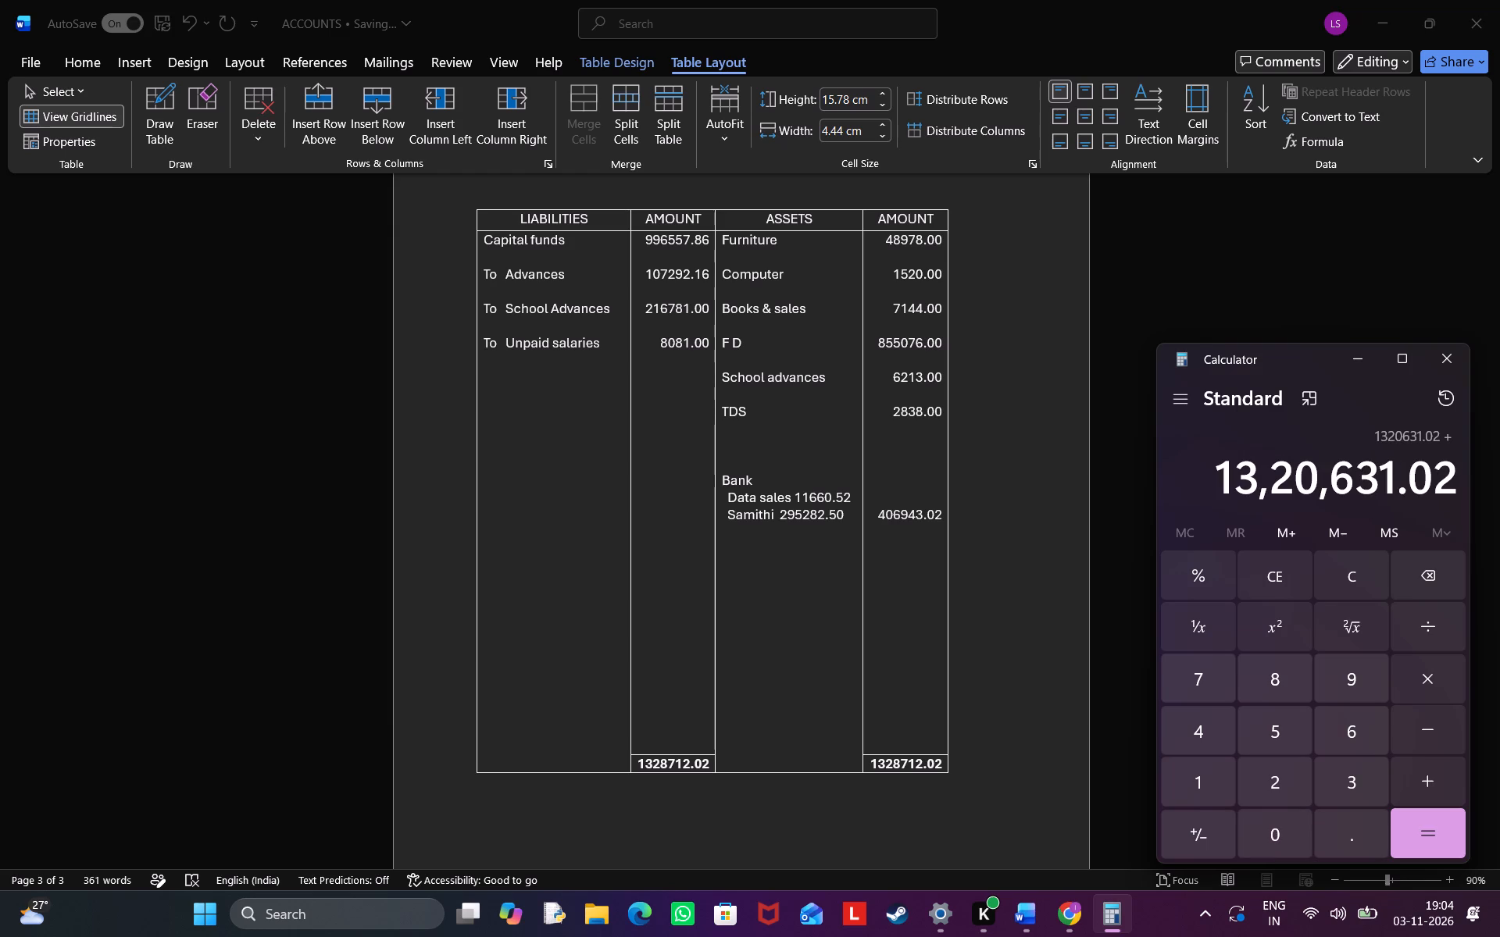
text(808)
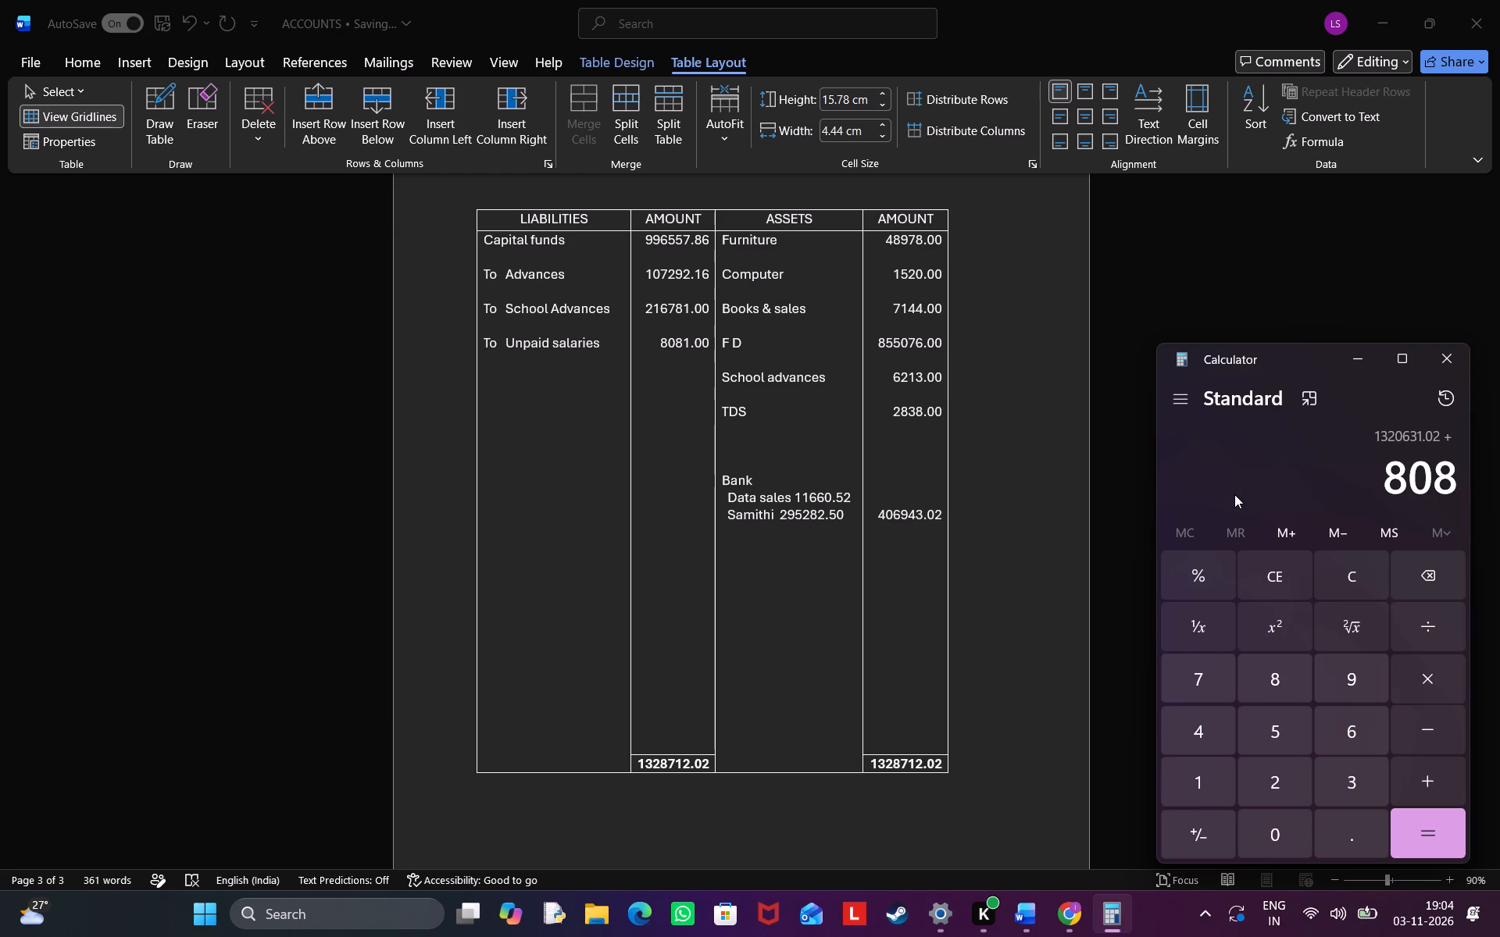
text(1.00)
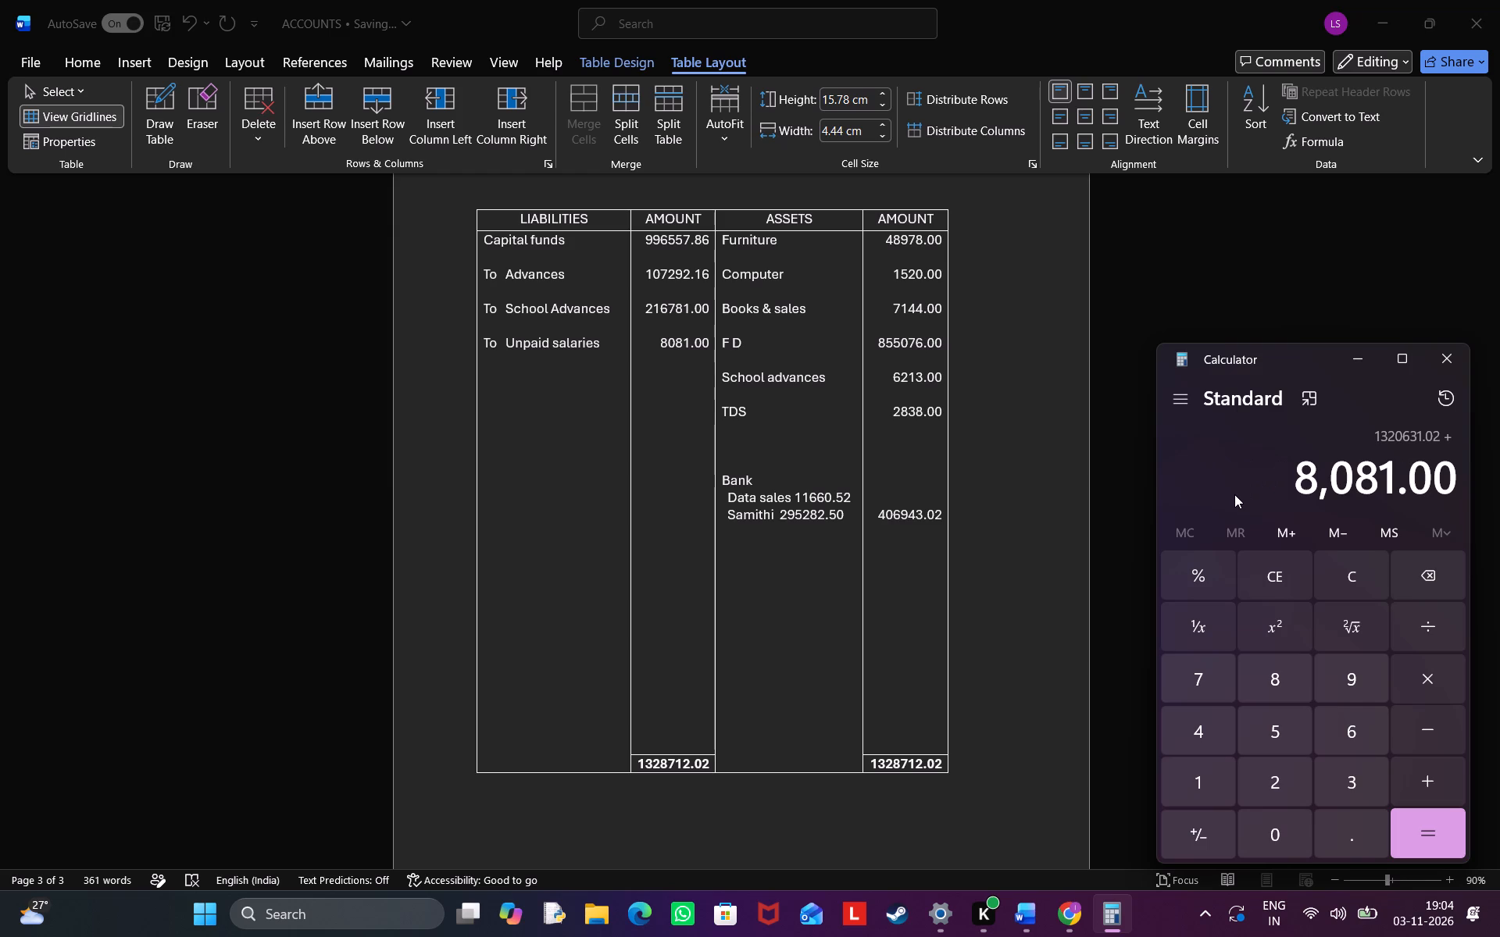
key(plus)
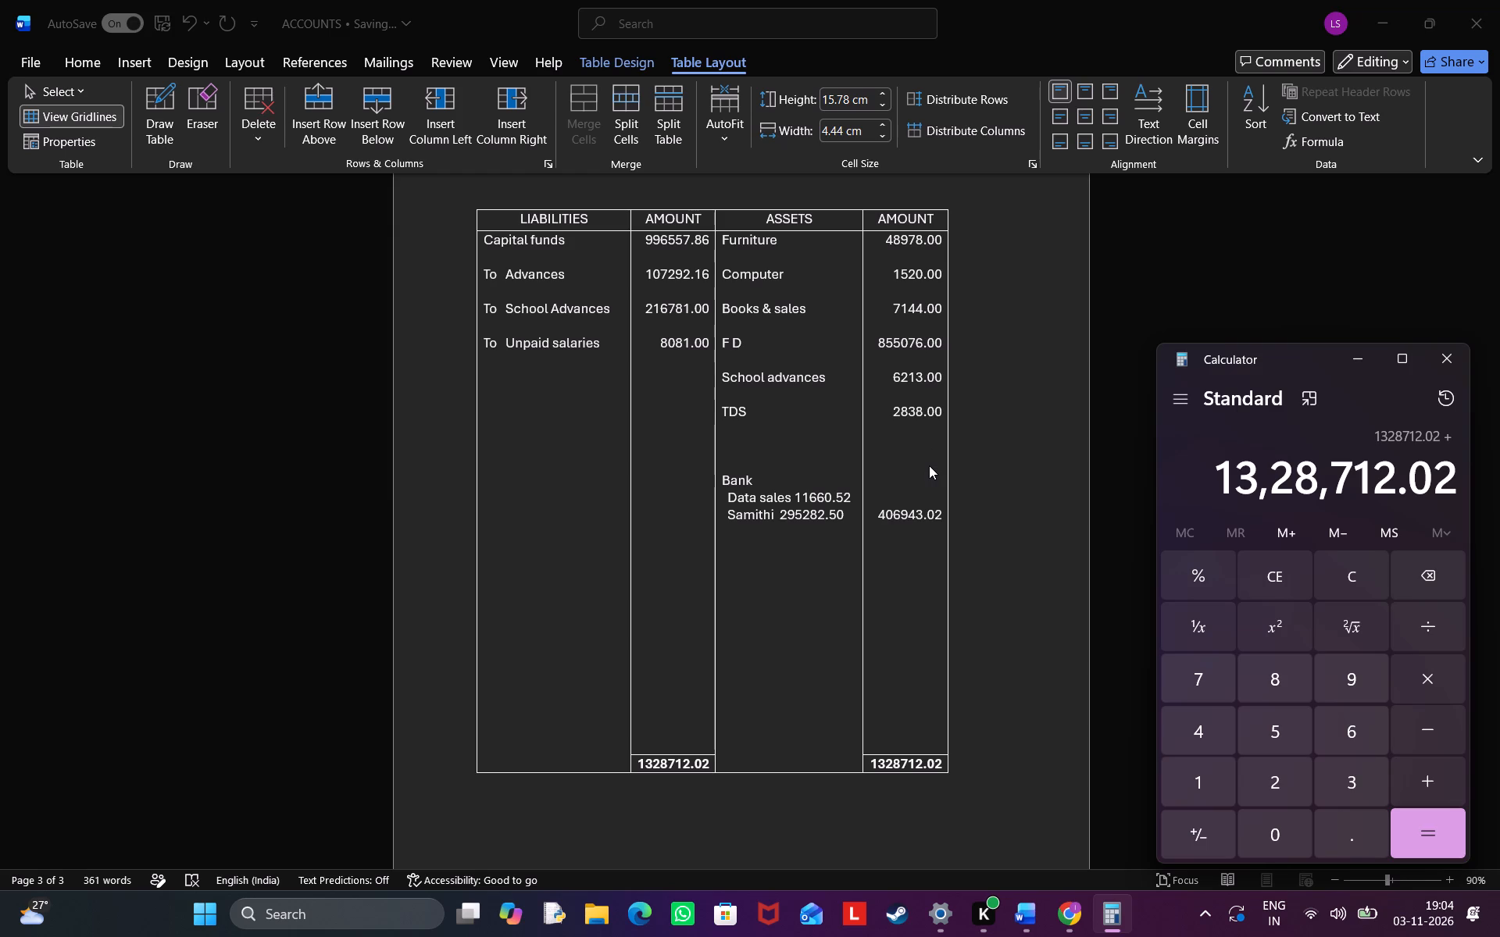
Clear the calculation, add up the assets 48978.00, 1520.00, 7144.00, 855076, 6213.00, 2838 and 406943.02, and close Calculator.
click(1355, 586)
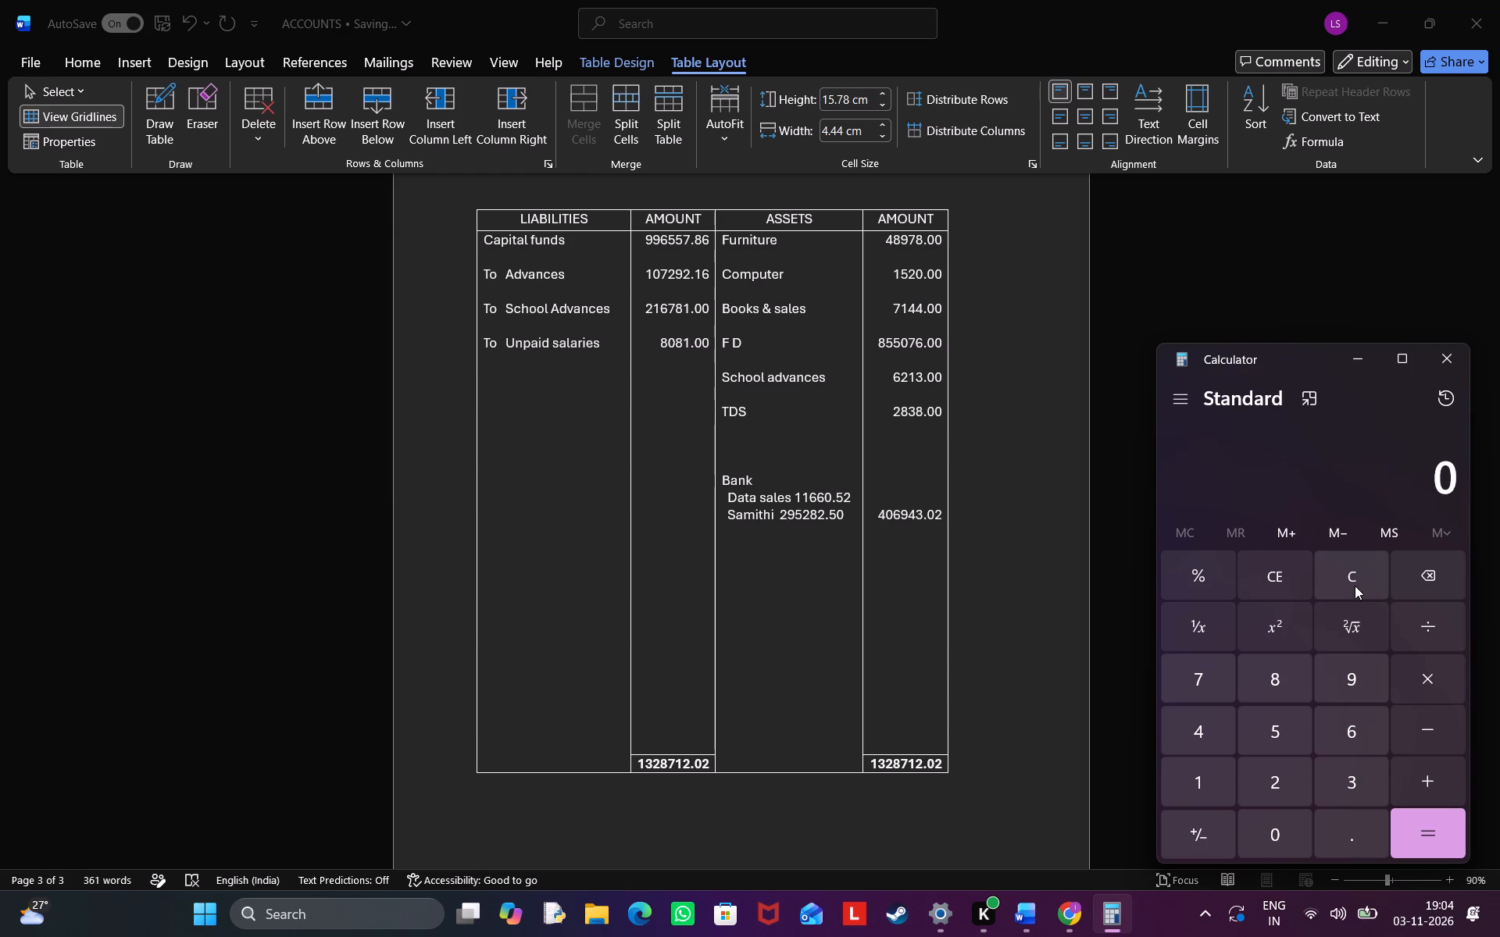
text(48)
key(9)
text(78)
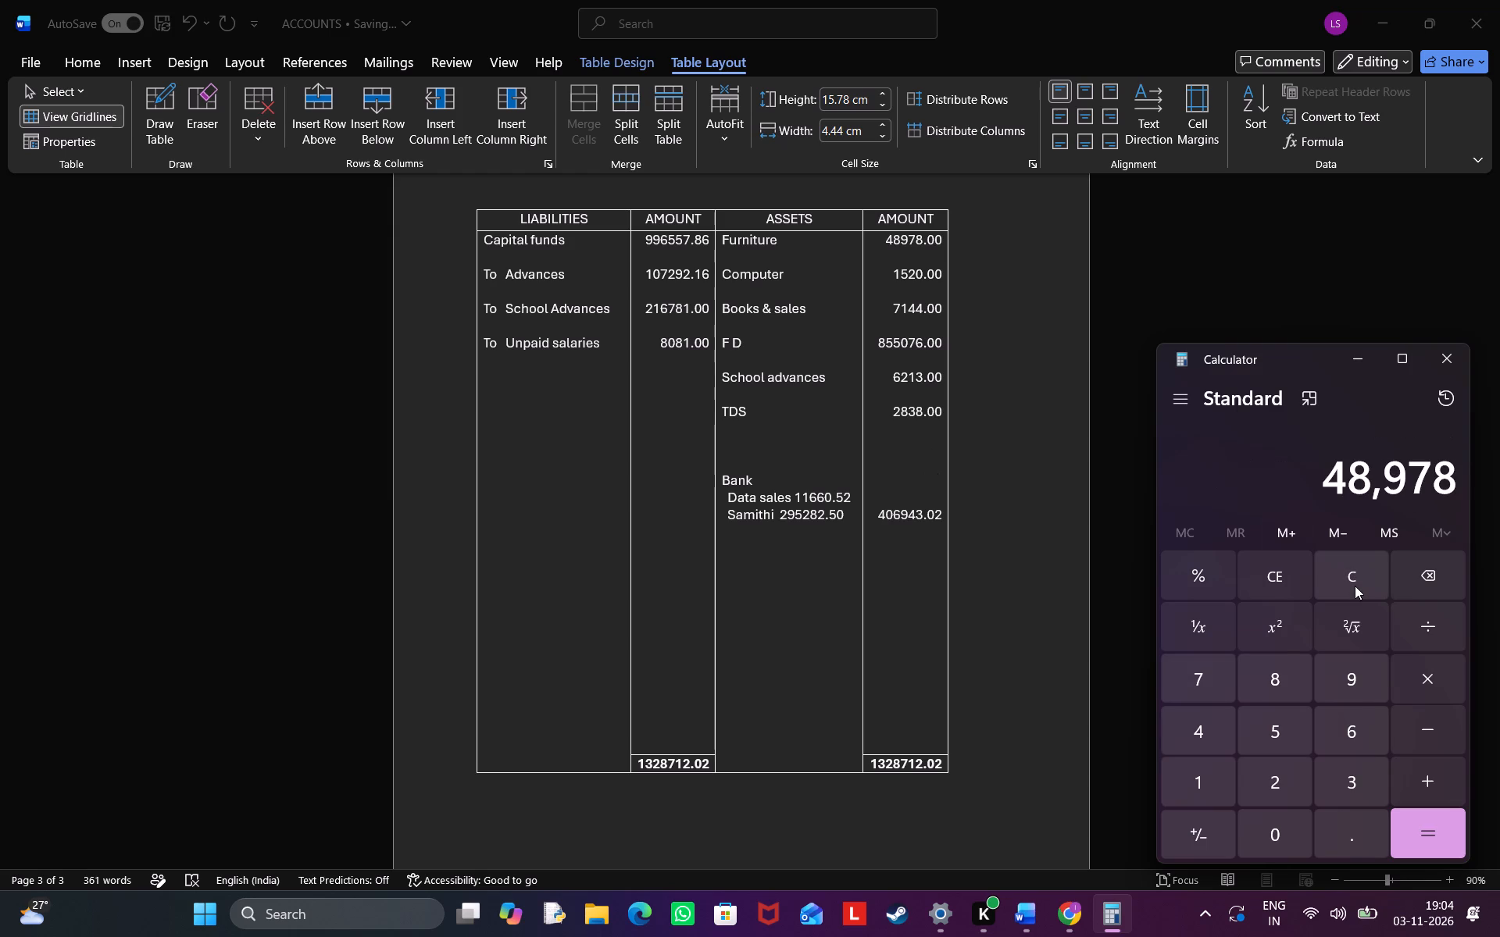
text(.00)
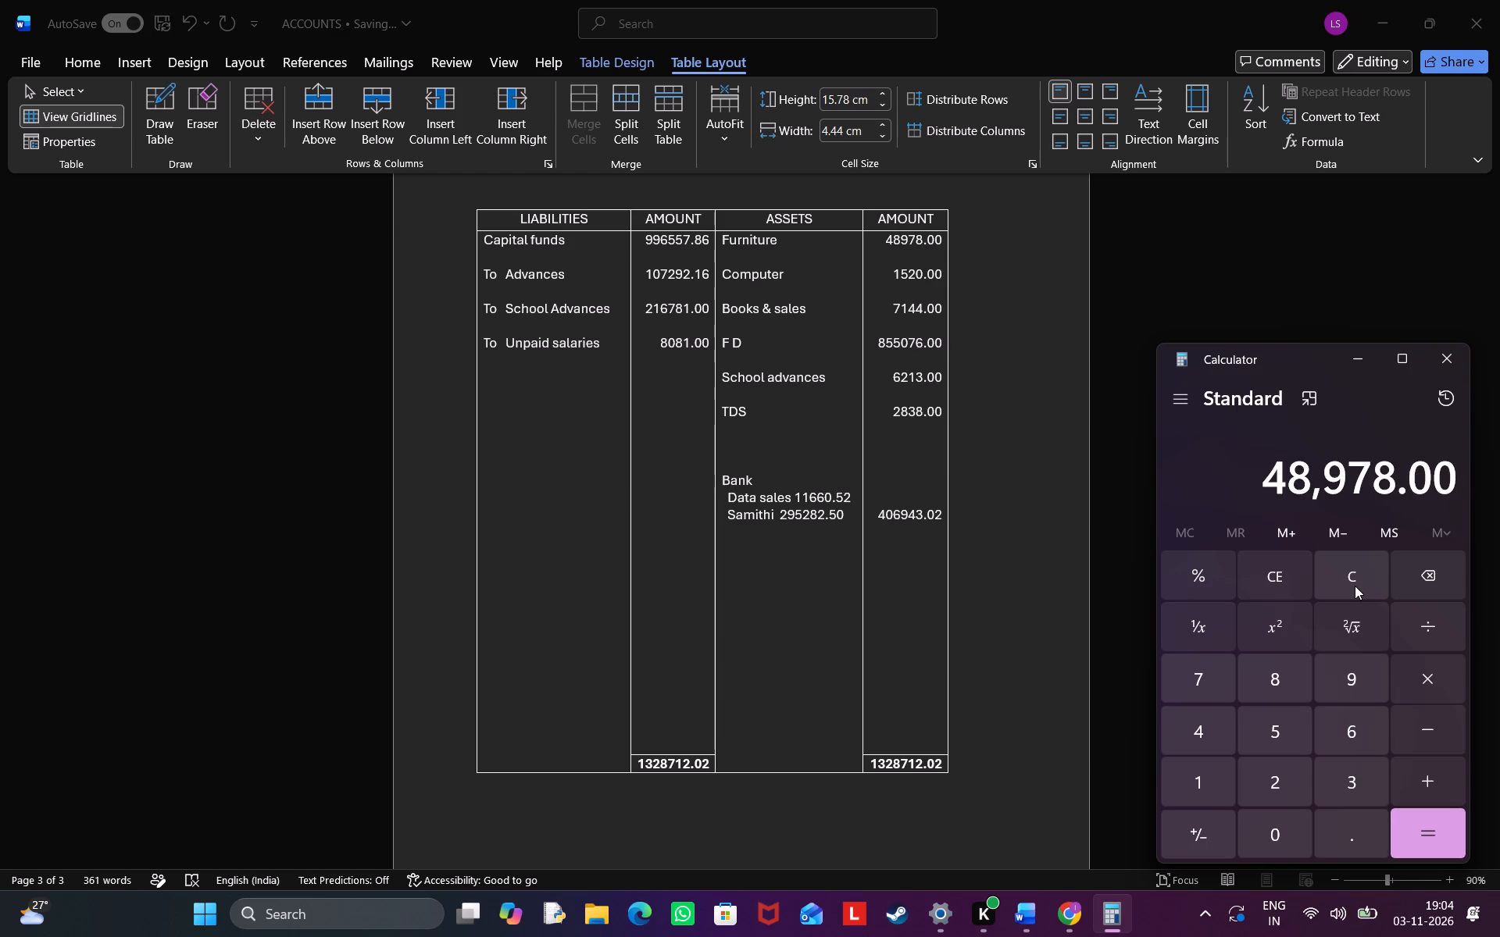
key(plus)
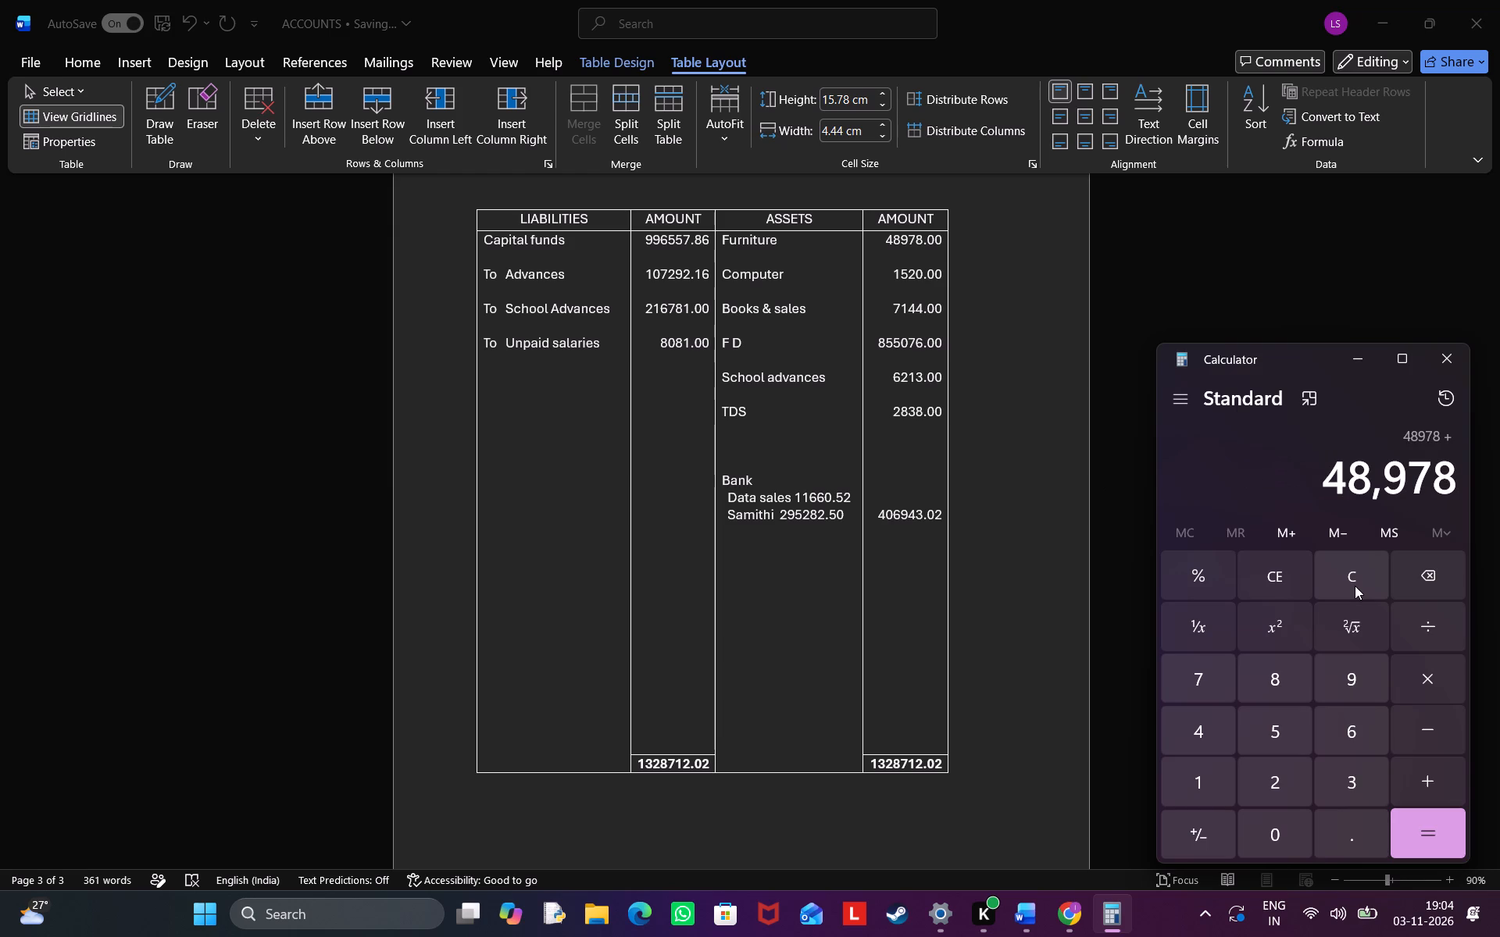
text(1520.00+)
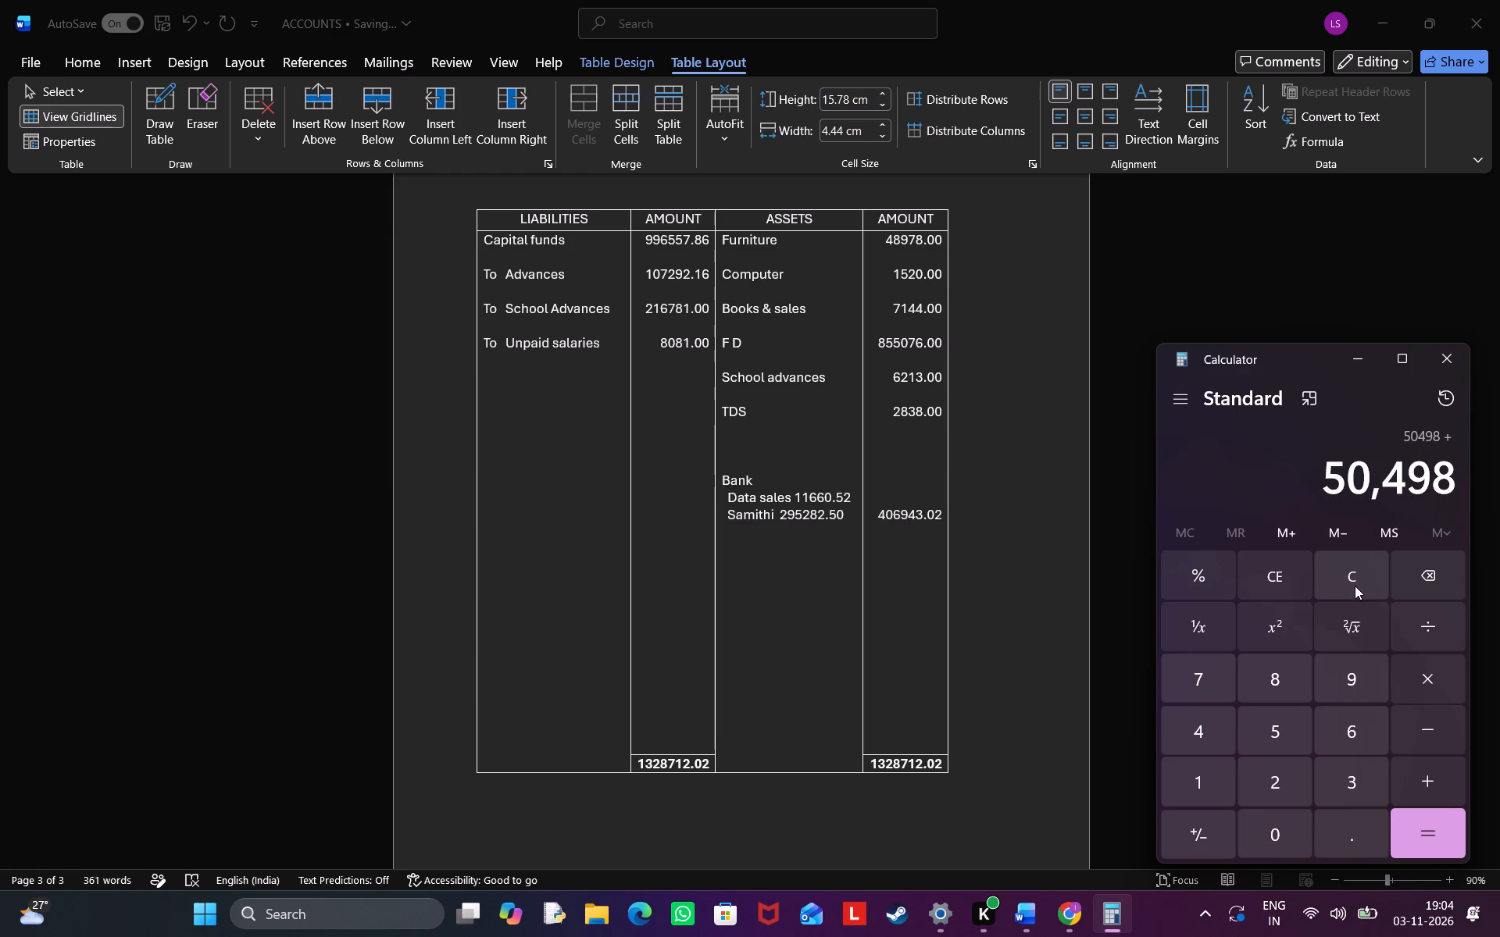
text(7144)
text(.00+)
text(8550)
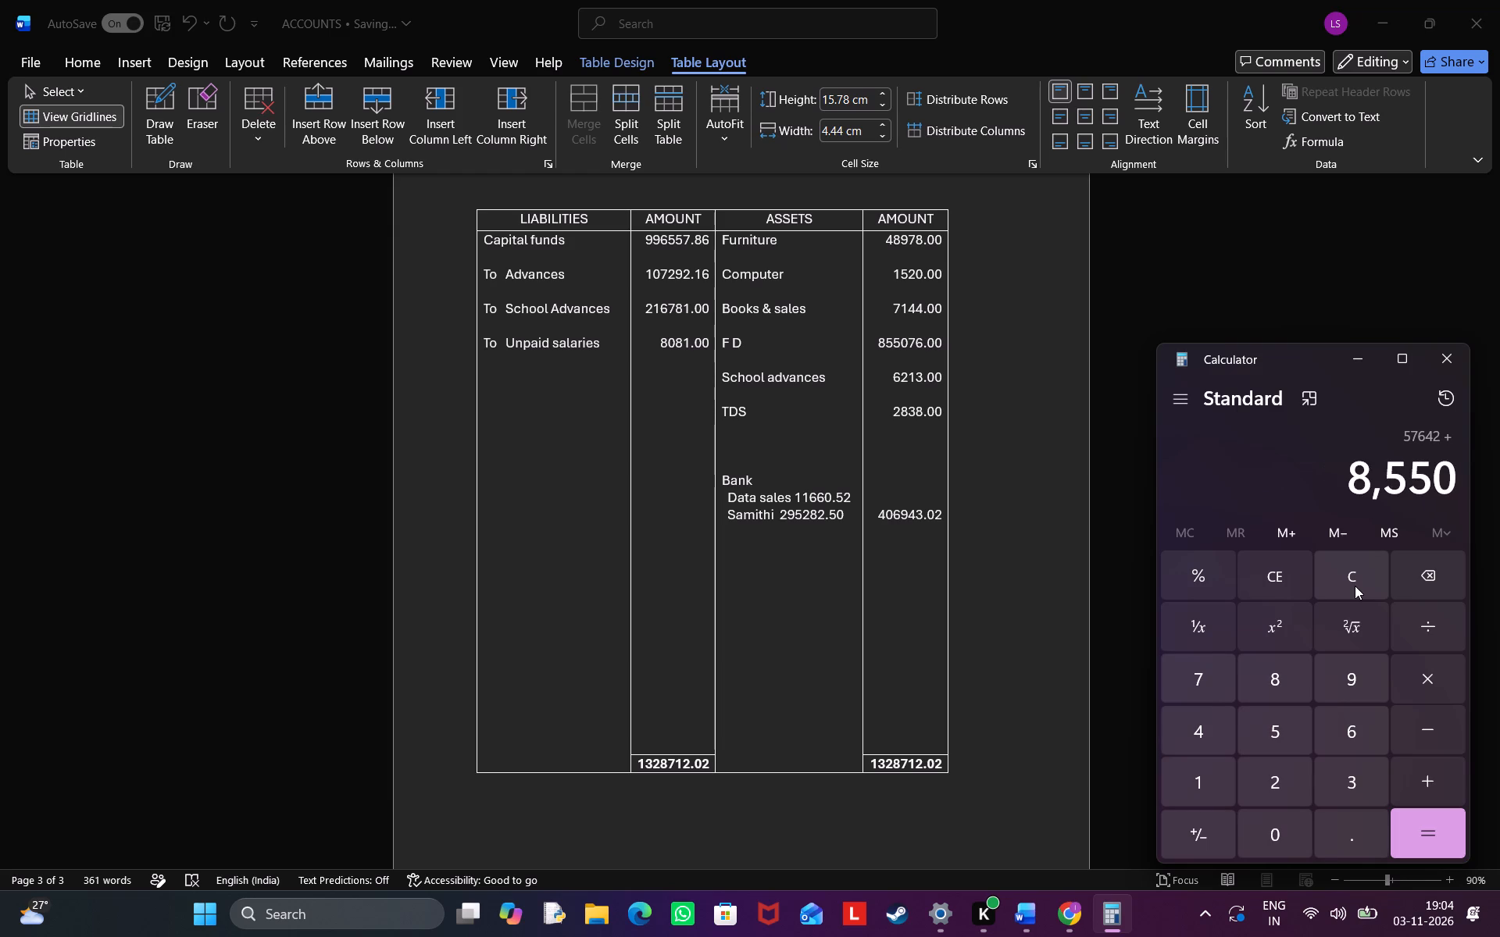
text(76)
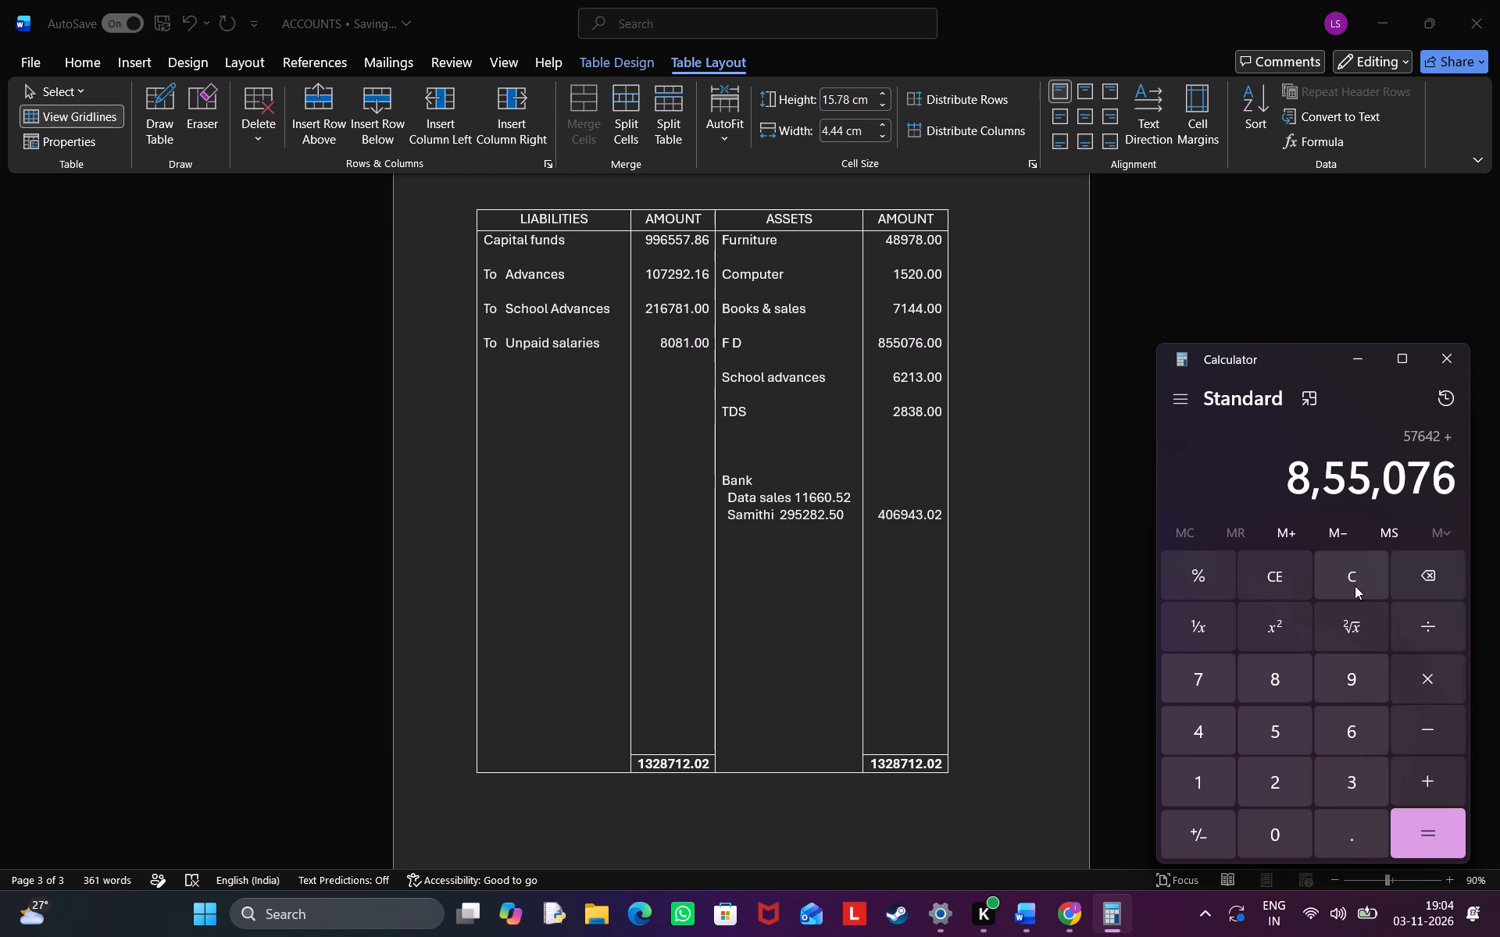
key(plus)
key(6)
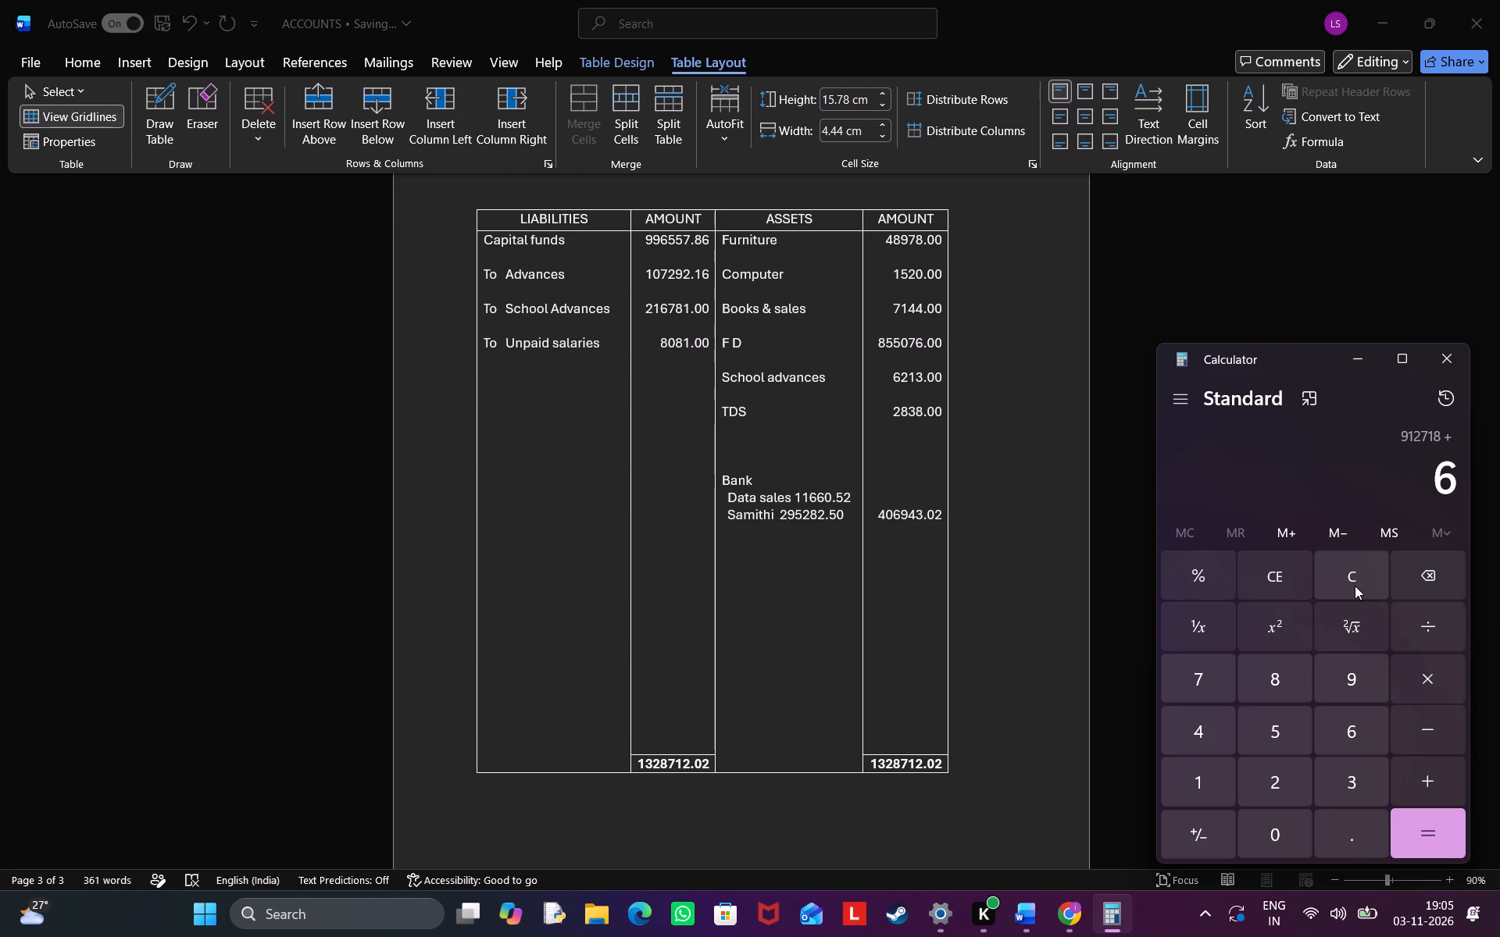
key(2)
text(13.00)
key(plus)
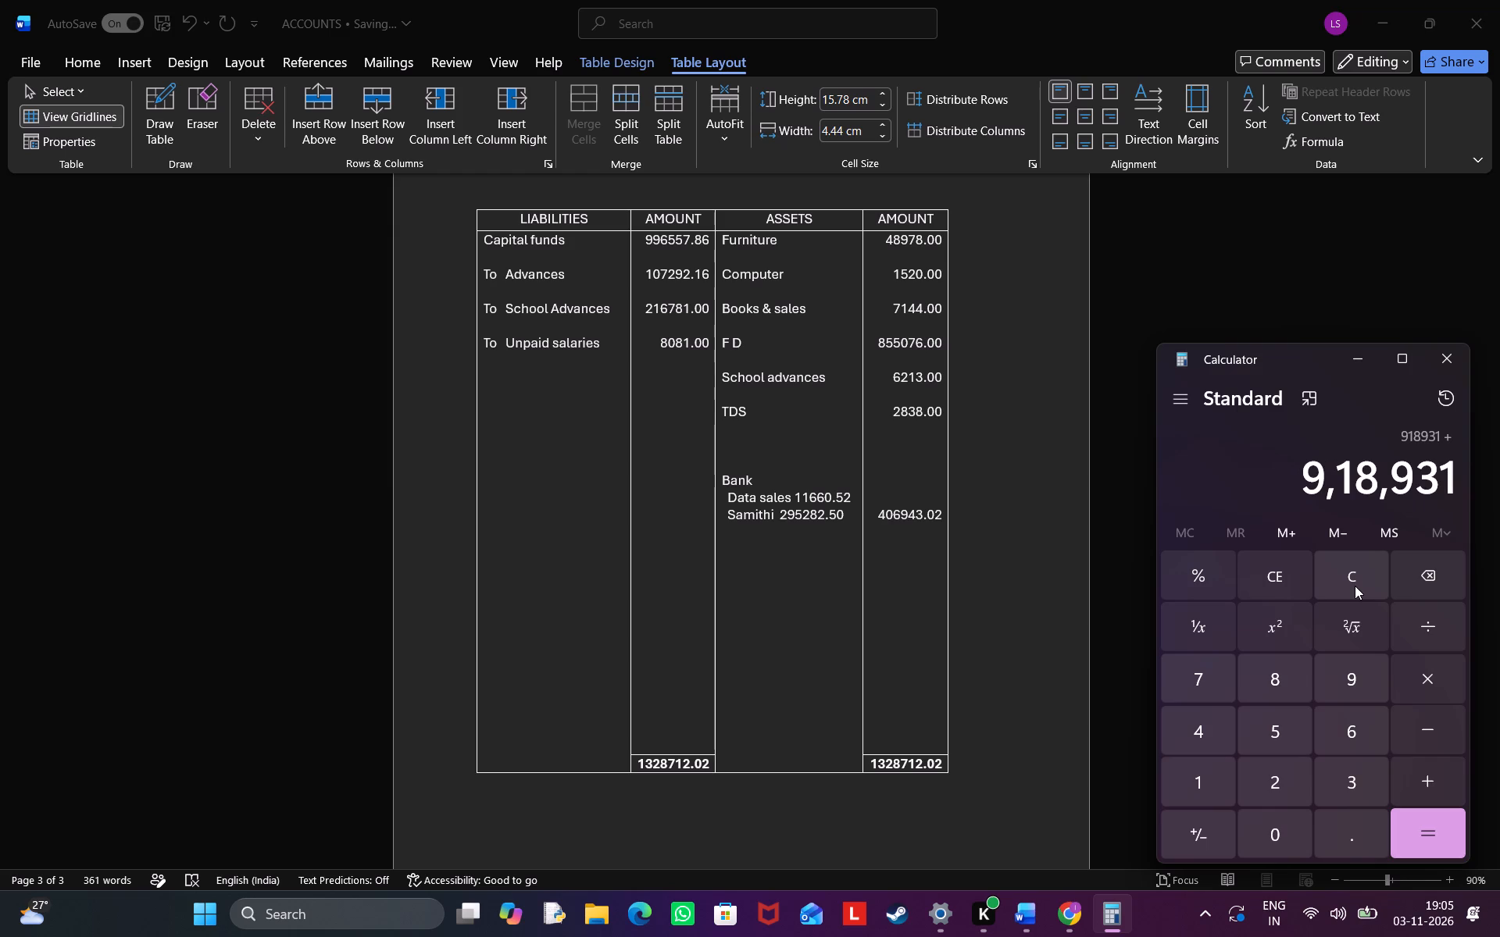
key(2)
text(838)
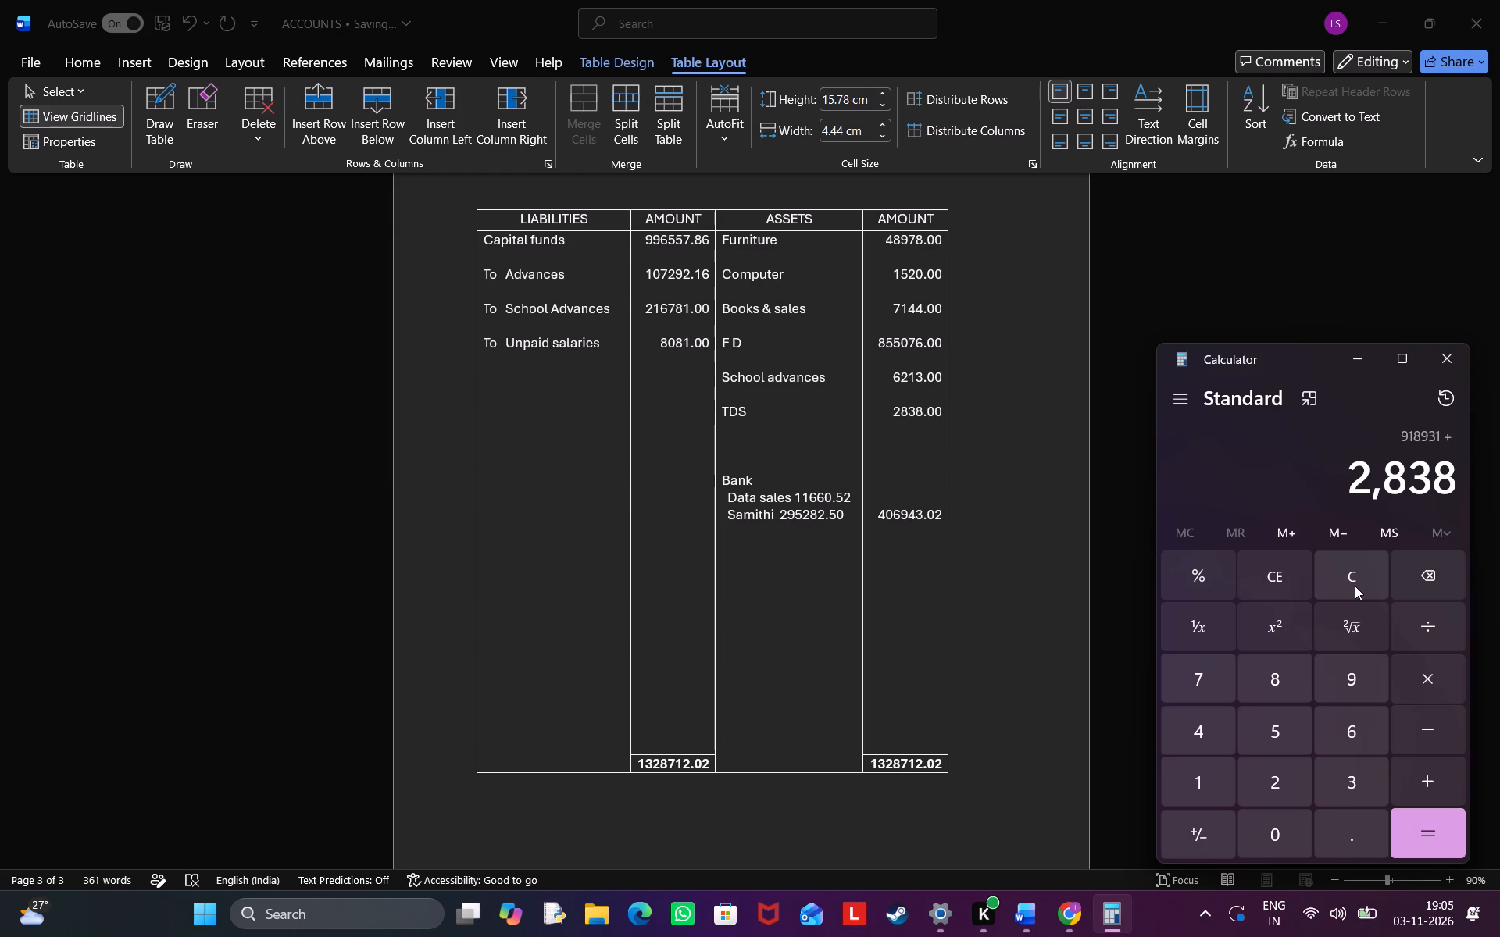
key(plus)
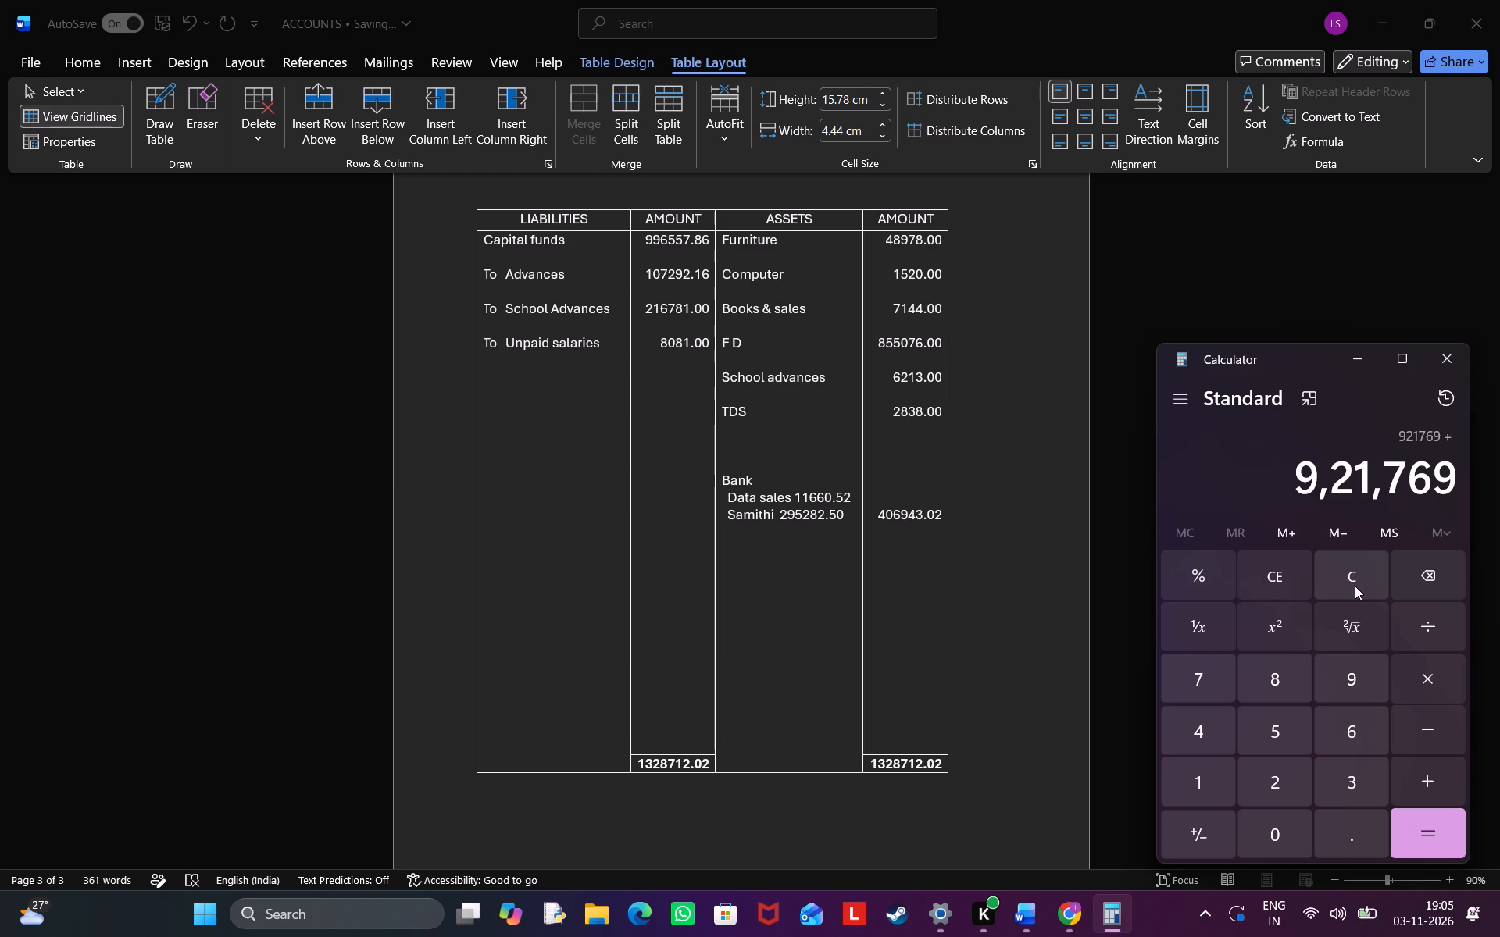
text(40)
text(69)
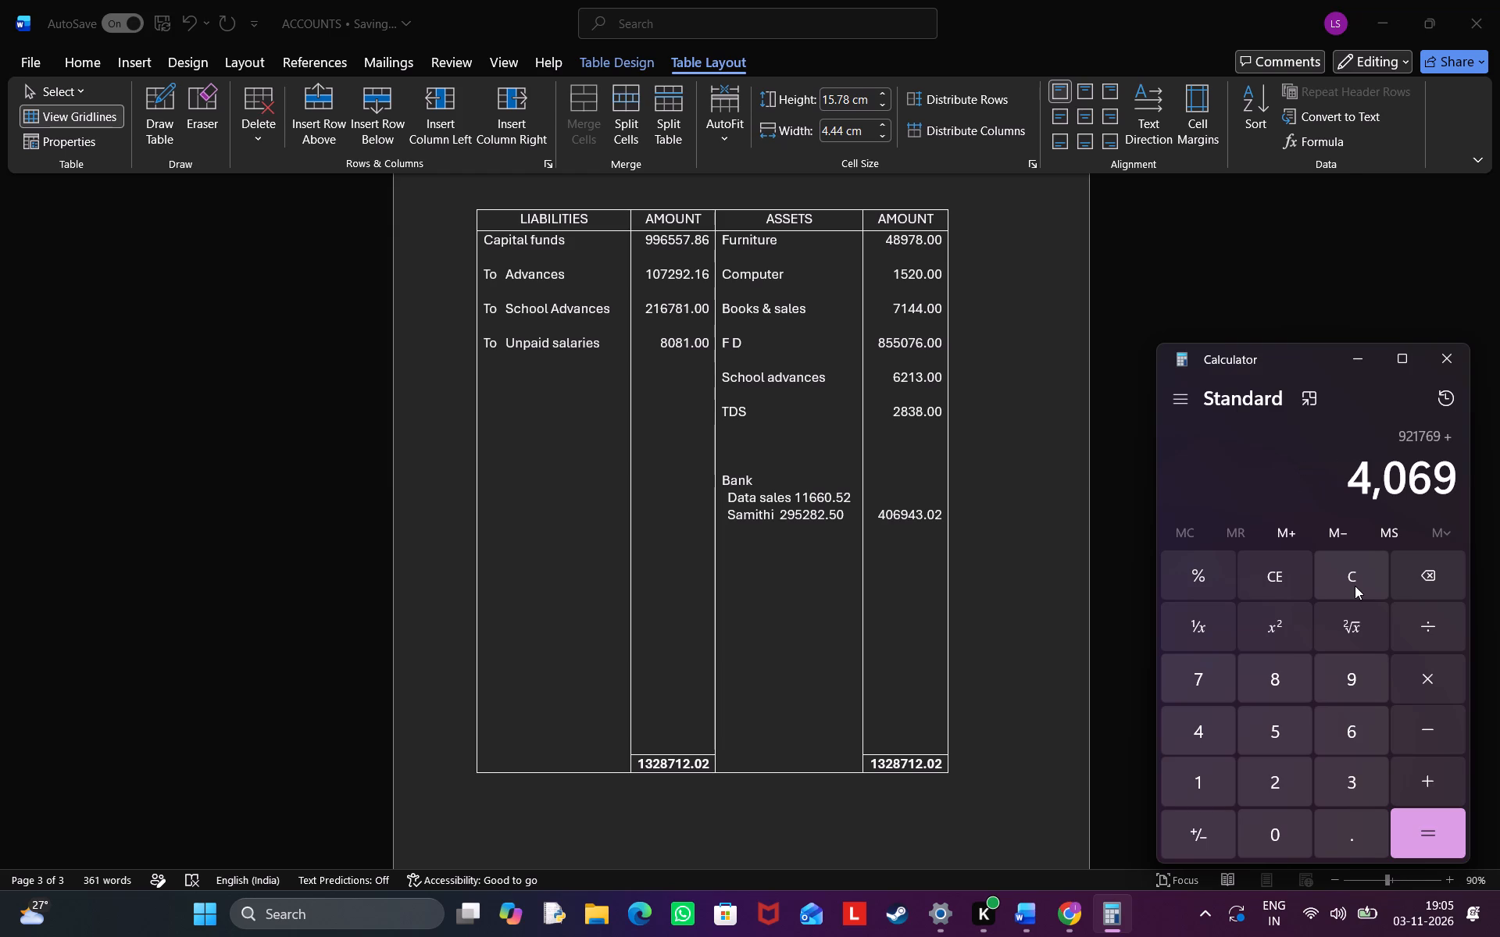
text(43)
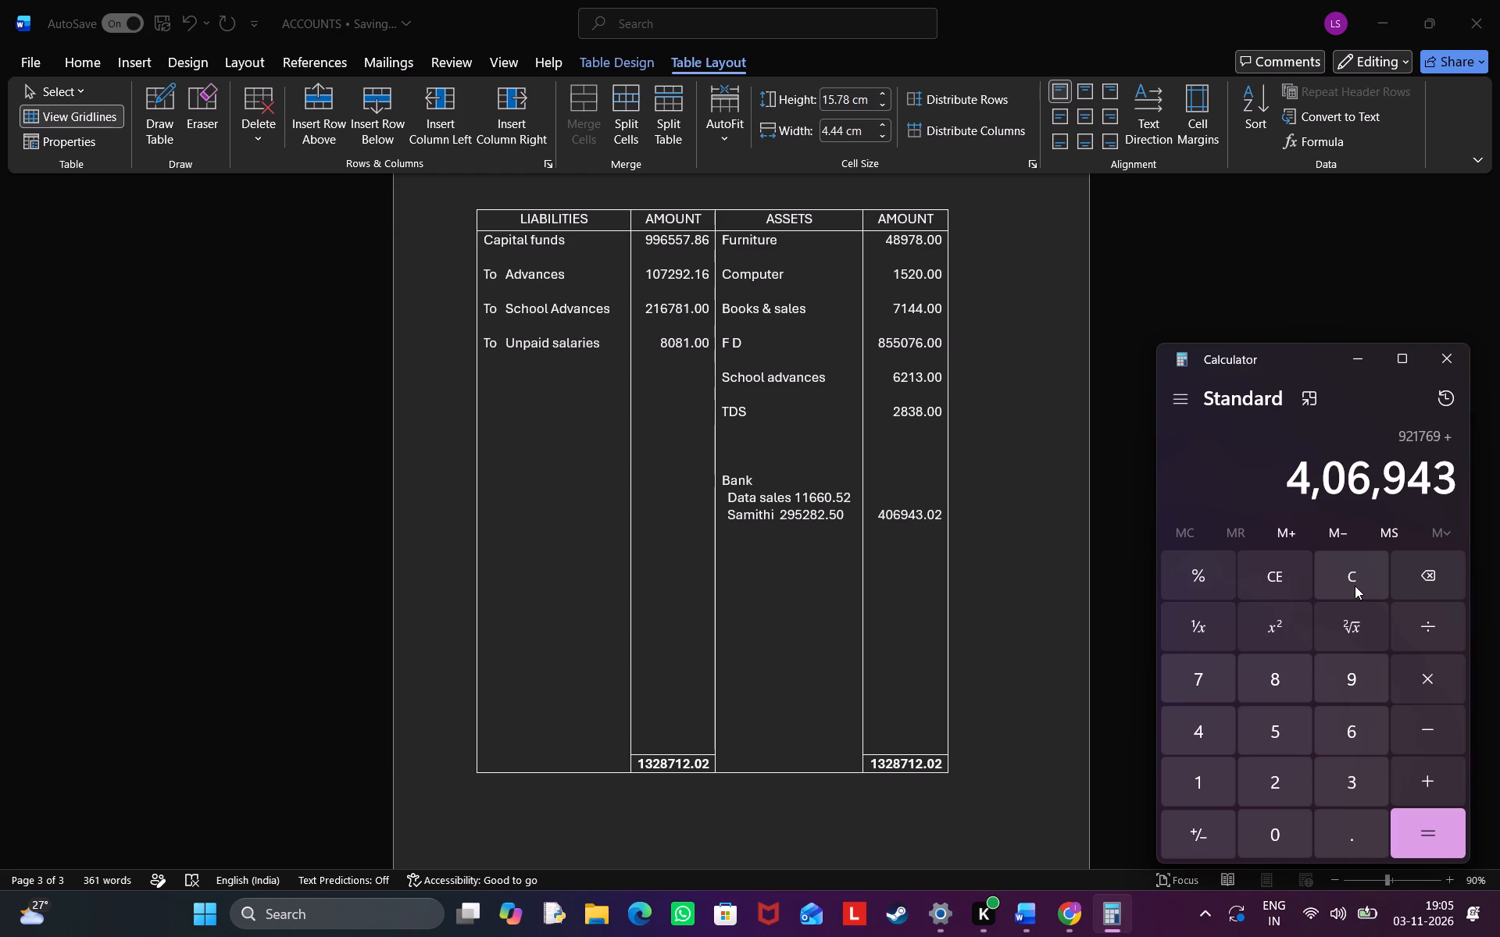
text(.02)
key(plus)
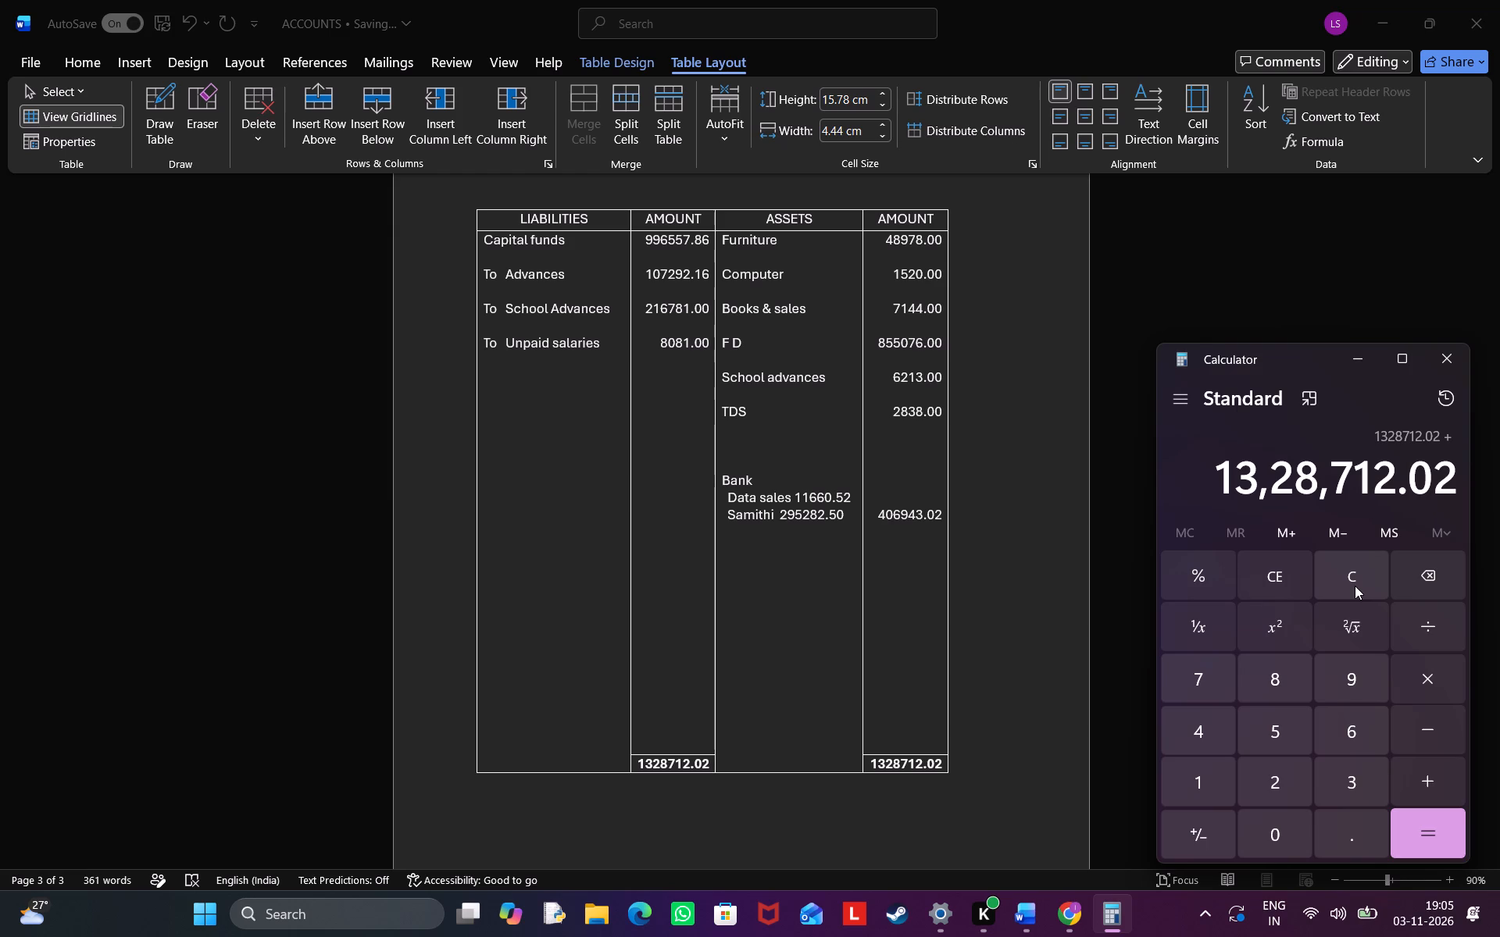
click(1442, 357)
Make the header row of the Income and Expenditure table bold, from EXPENDITURE through the last AMOUNT column.
scroll(1126, 408, up, 4)
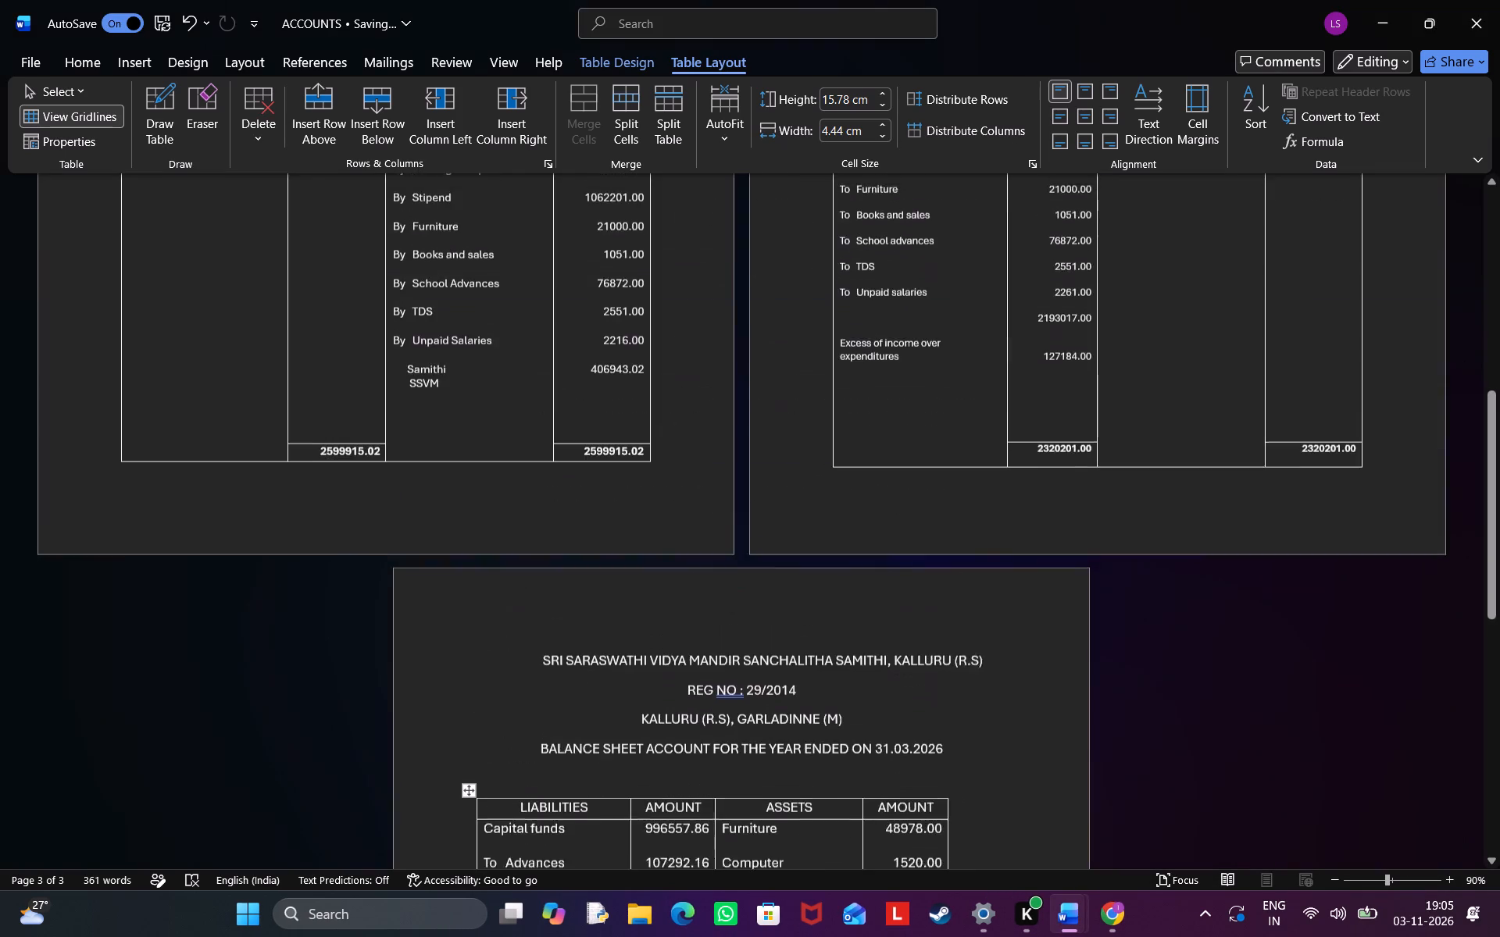
scroll(1126, 408, up, 4)
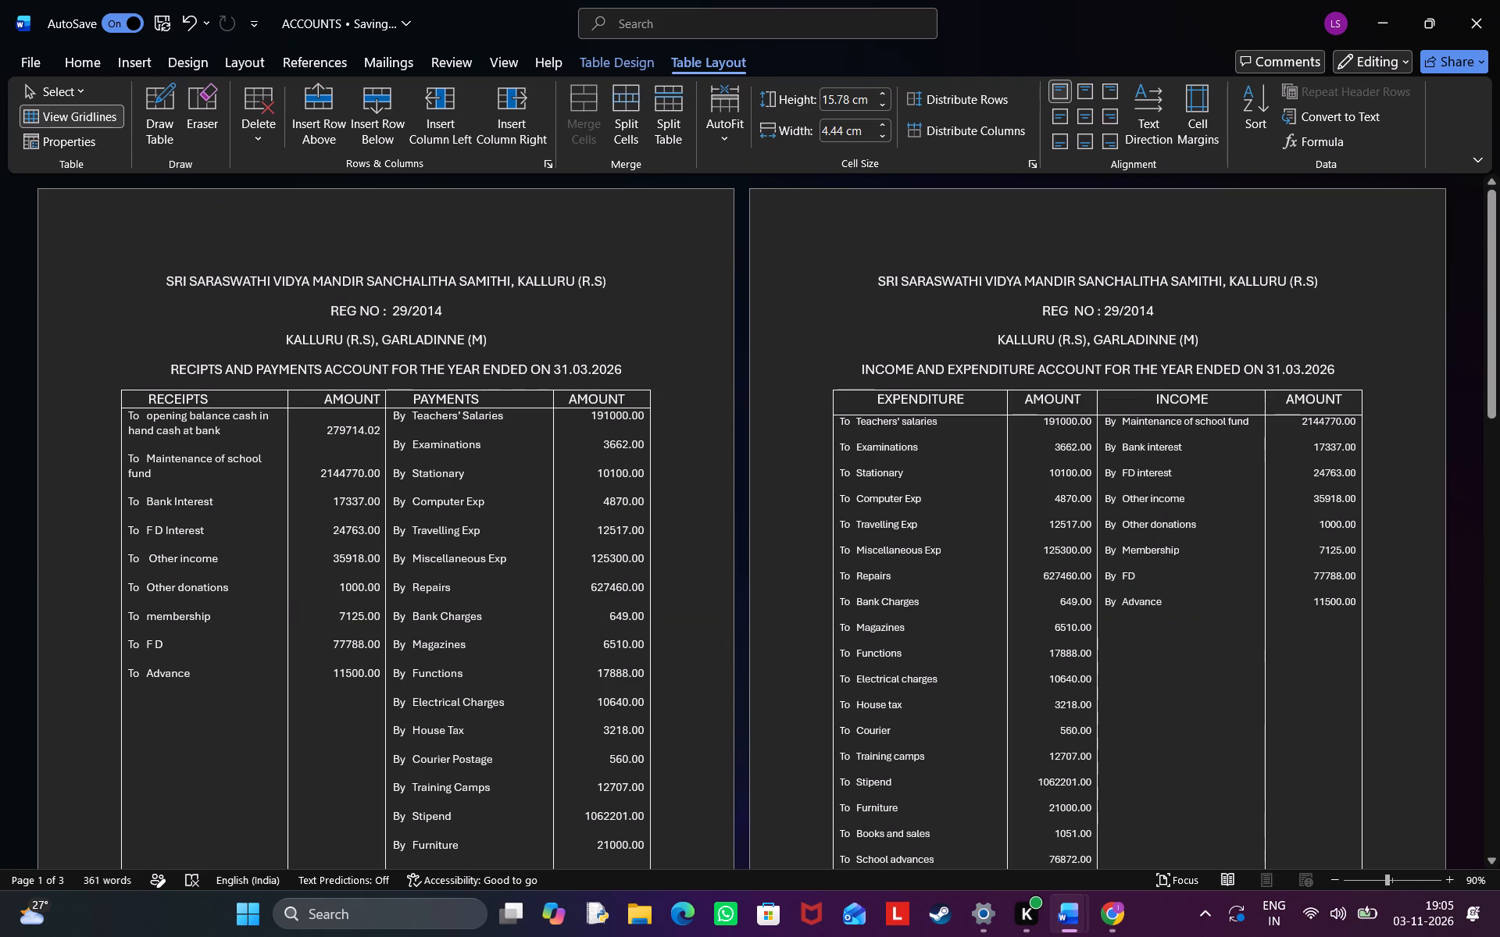
drag(1343, 399, 1198, 397)
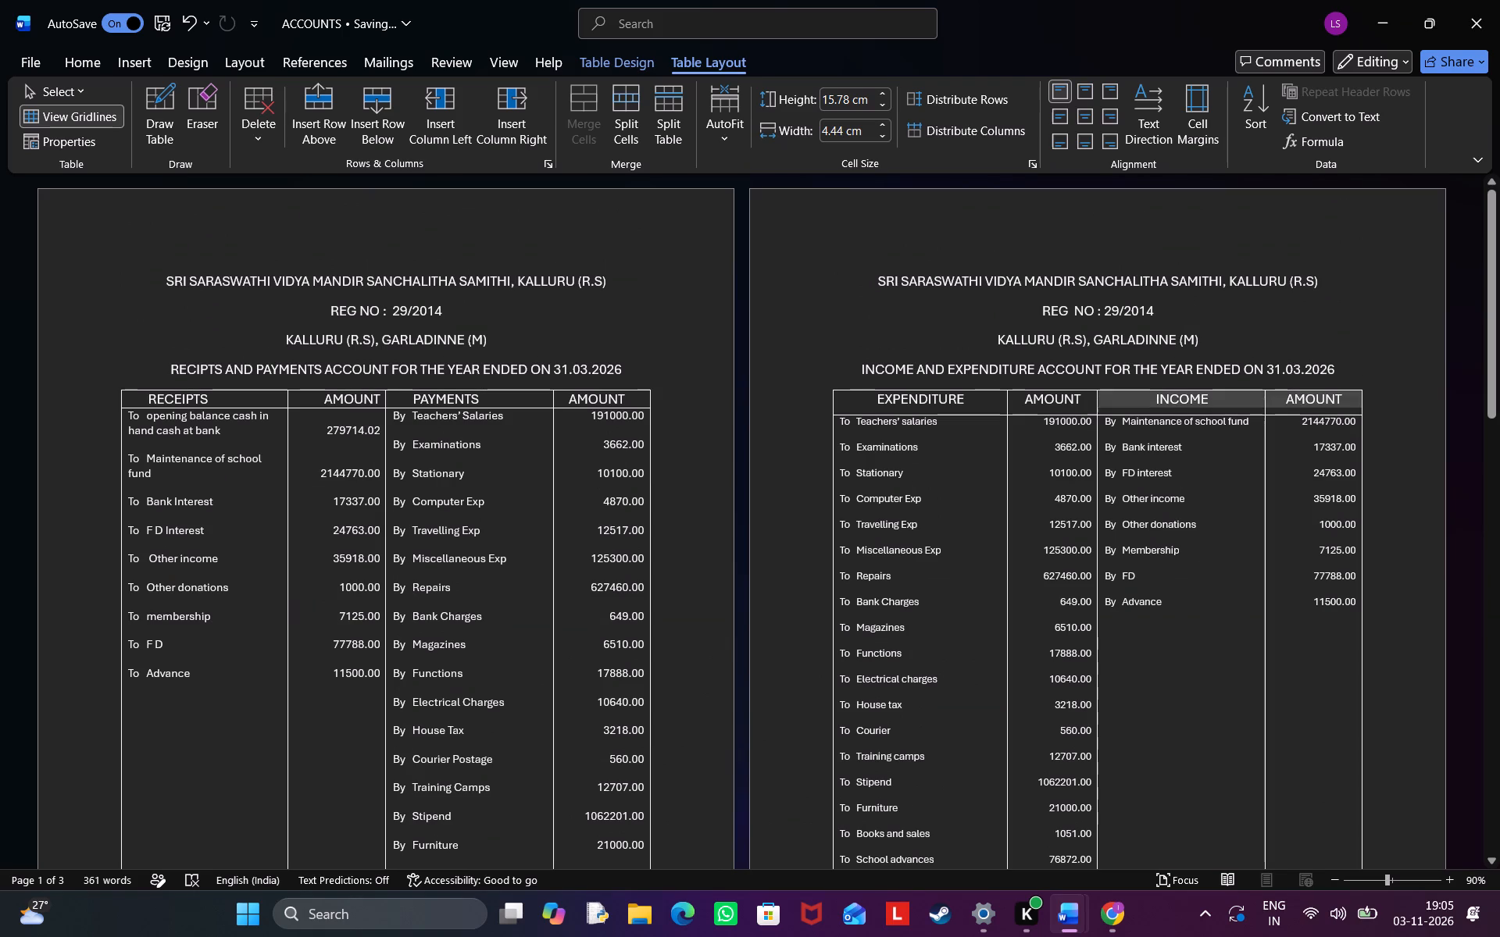
drag(1198, 397, 884, 411)
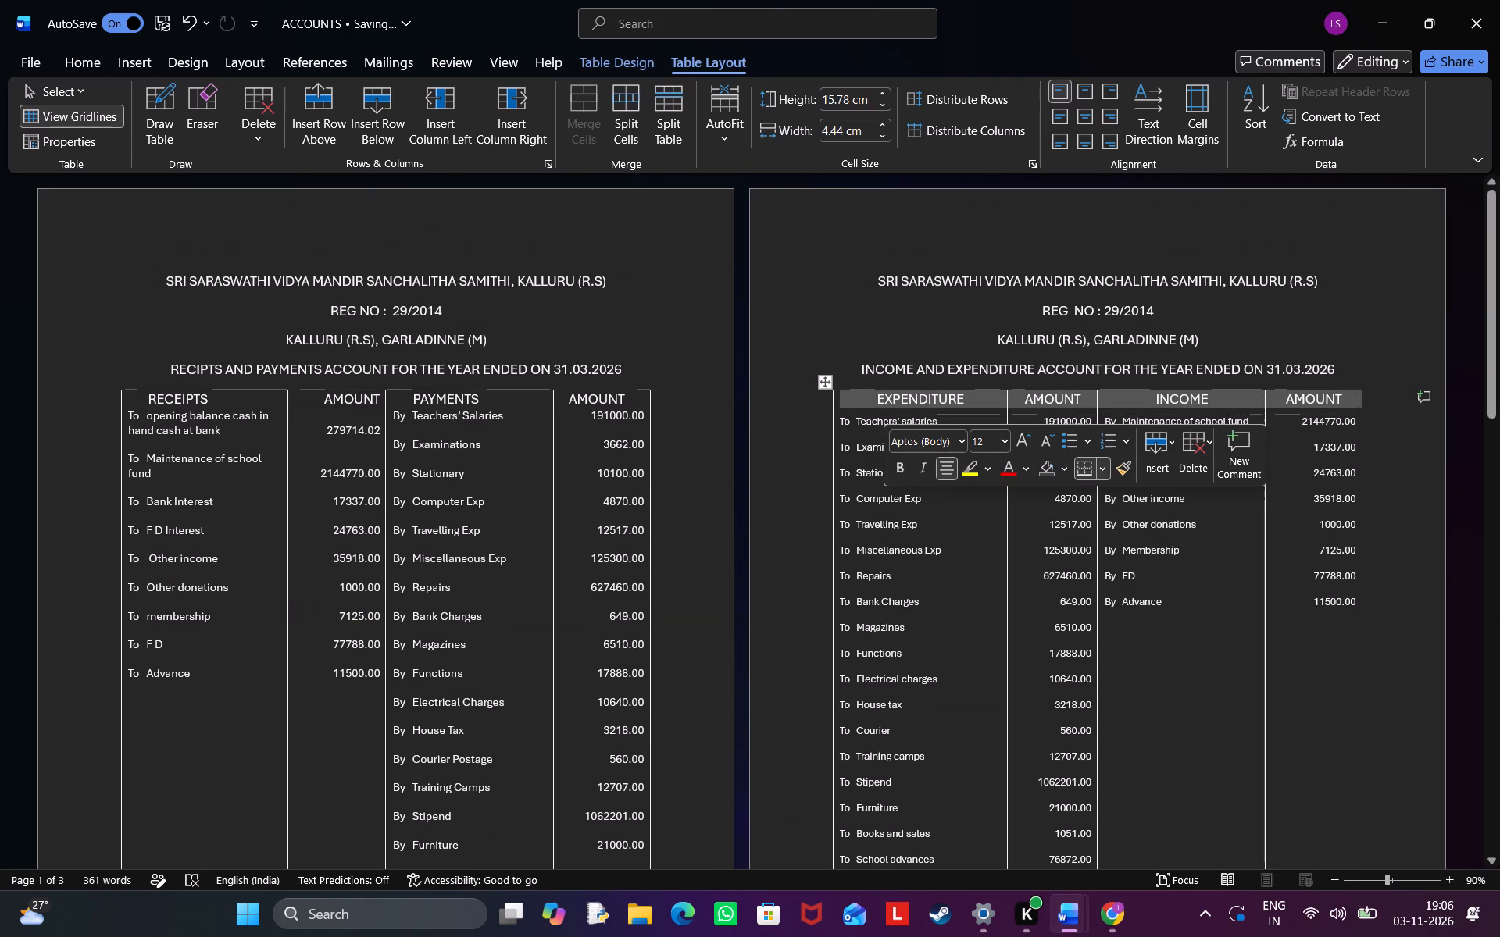
click(902, 479)
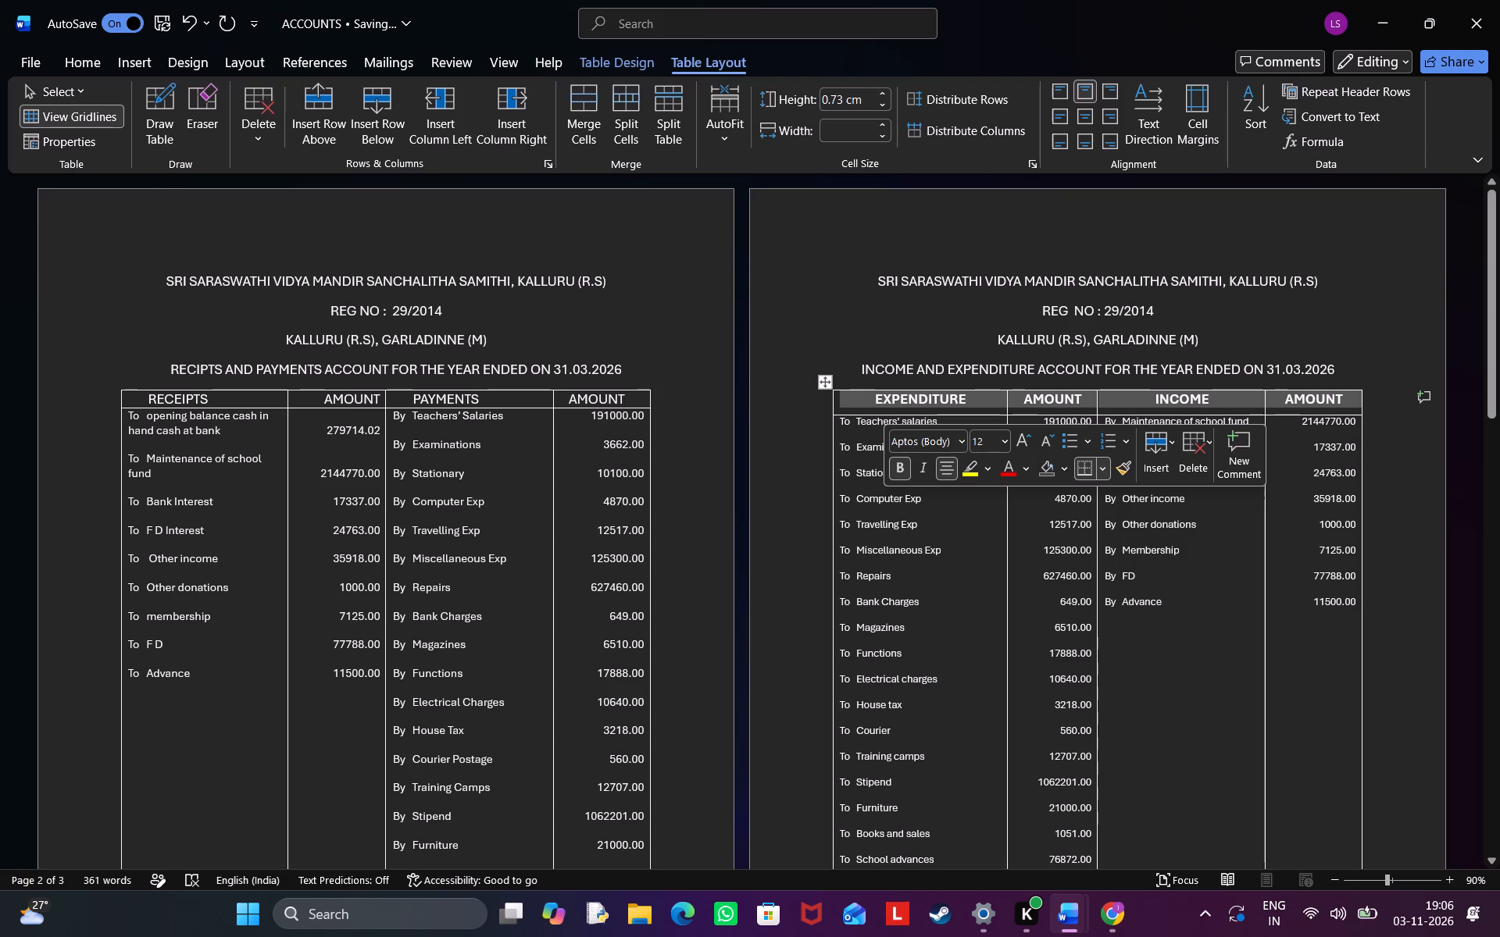
Make the header row of the Receipts and Payments table bold, from RECEIPTS through the last AMOUNT column.
drag(634, 401, 143, 397)
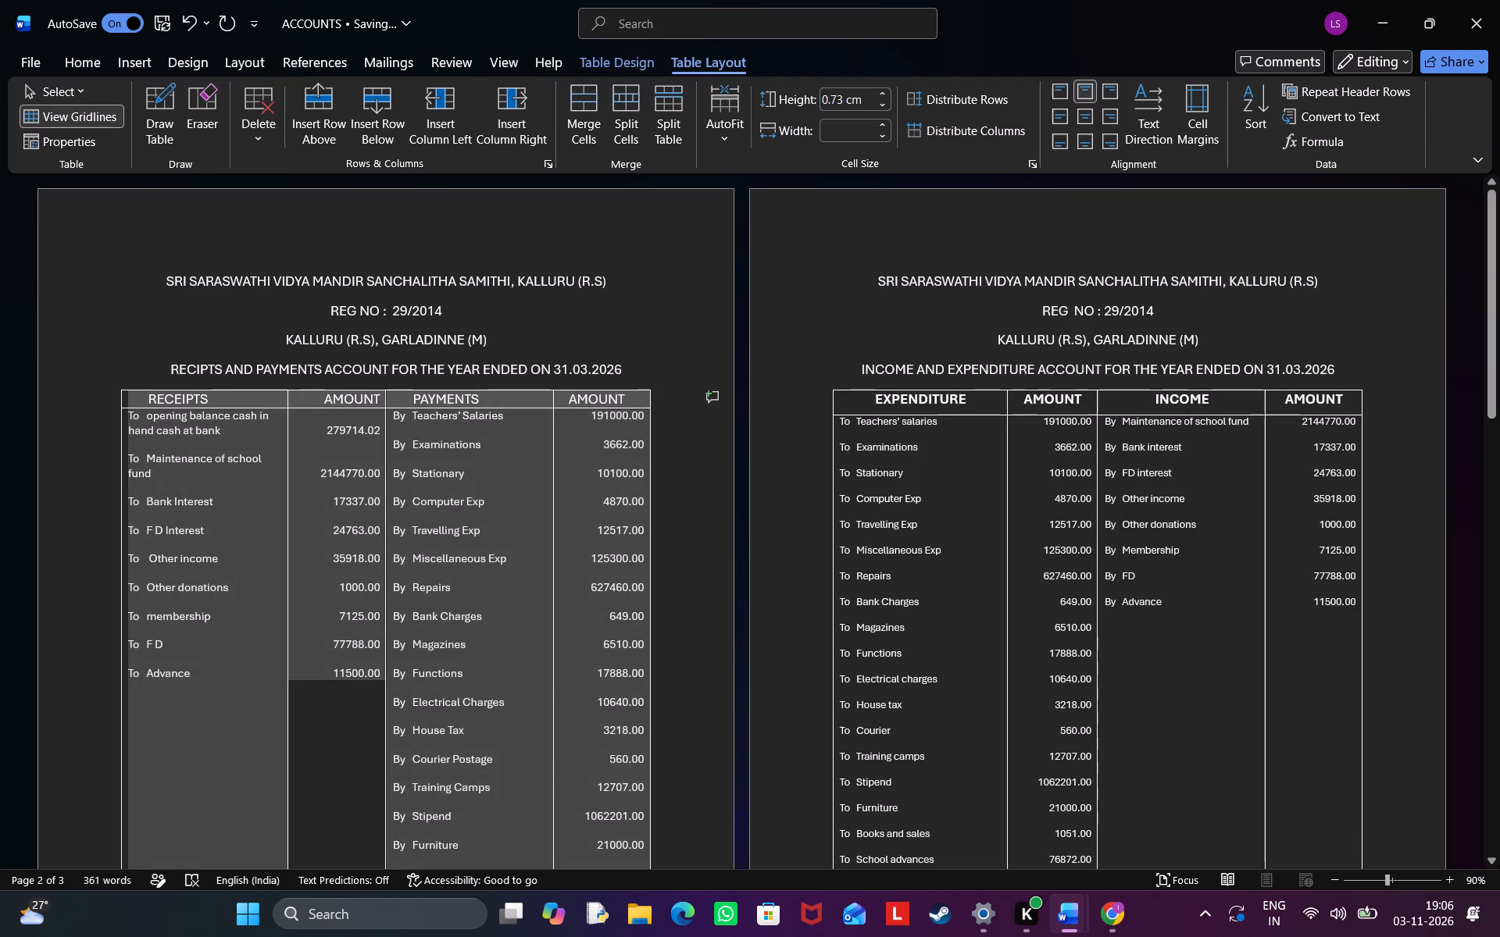
drag(143, 397, 115, 401)
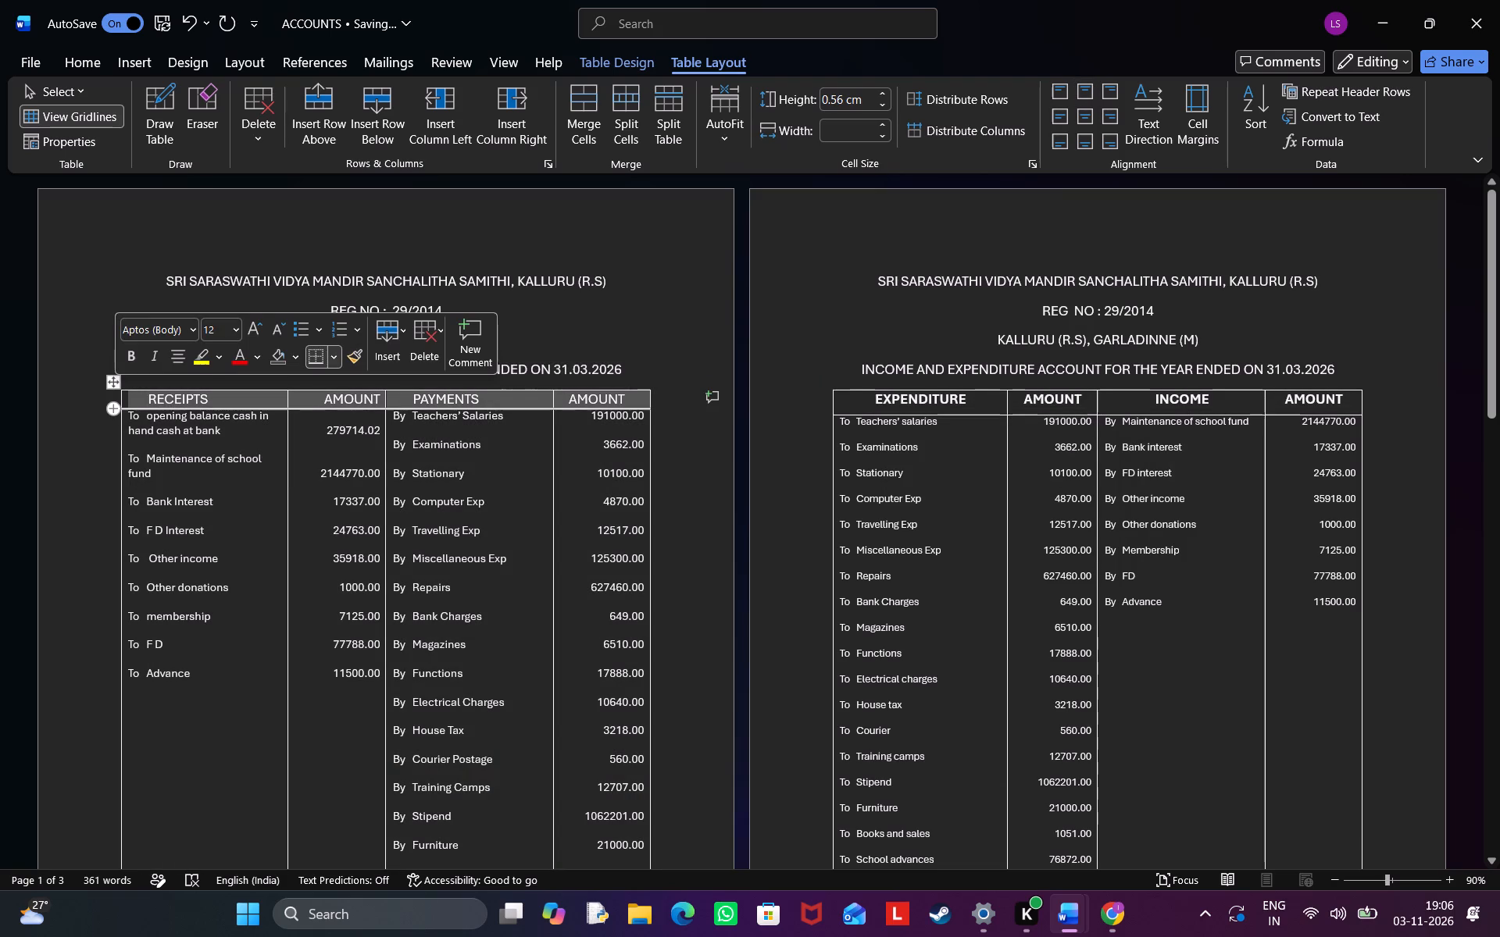
click(134, 356)
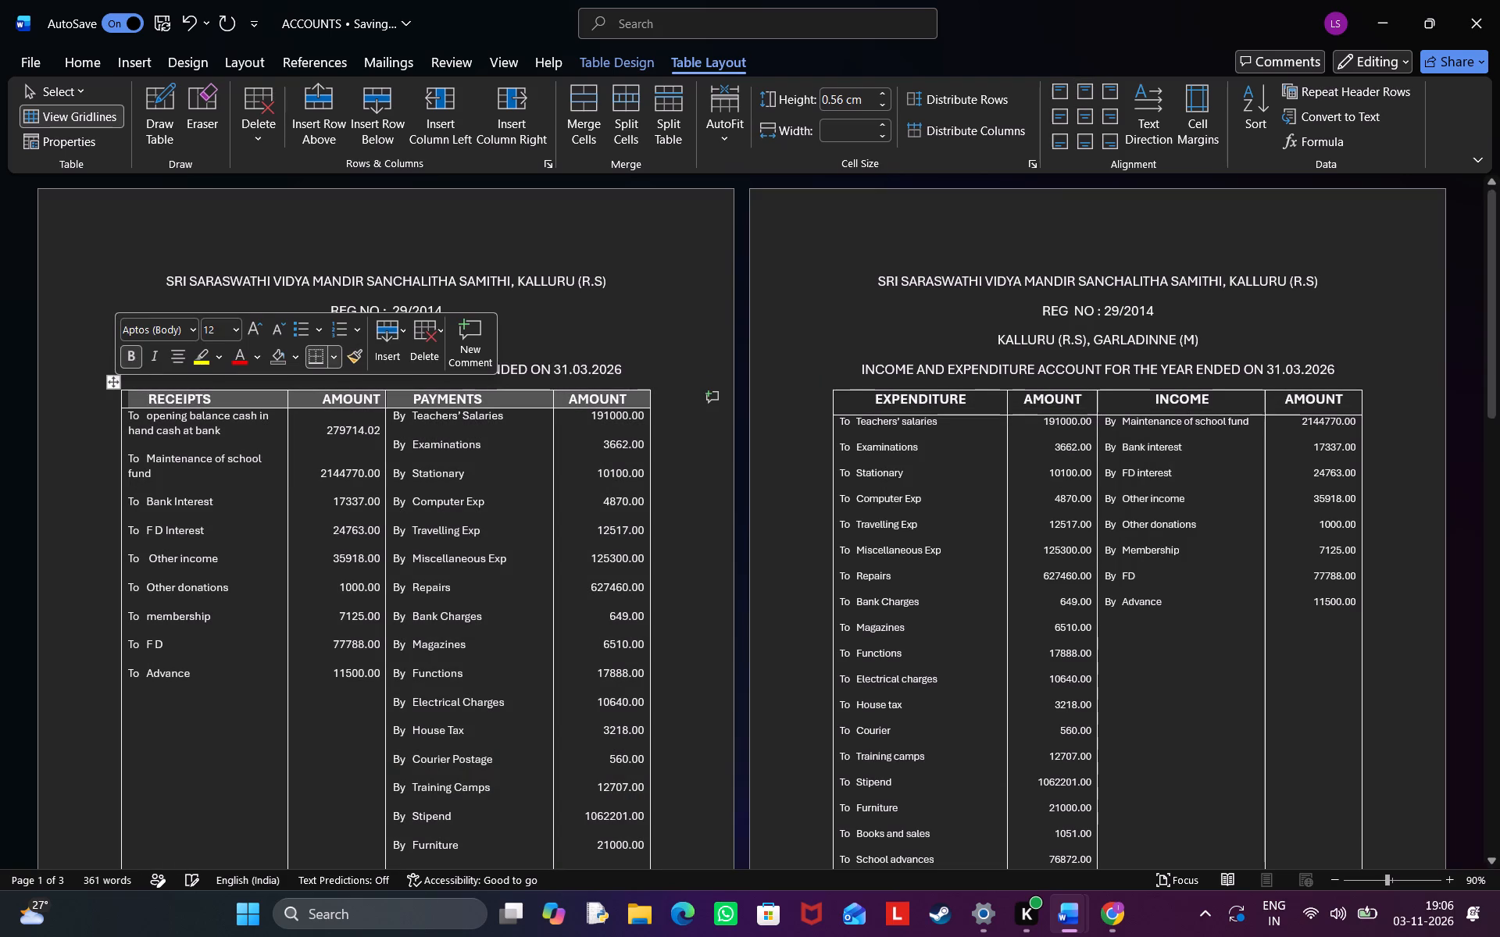
click(616, 305)
Make the balance sheet table's header row bold, from LIABILITIES through the last AMOUNT column.
scroll(616, 305, down, 5)
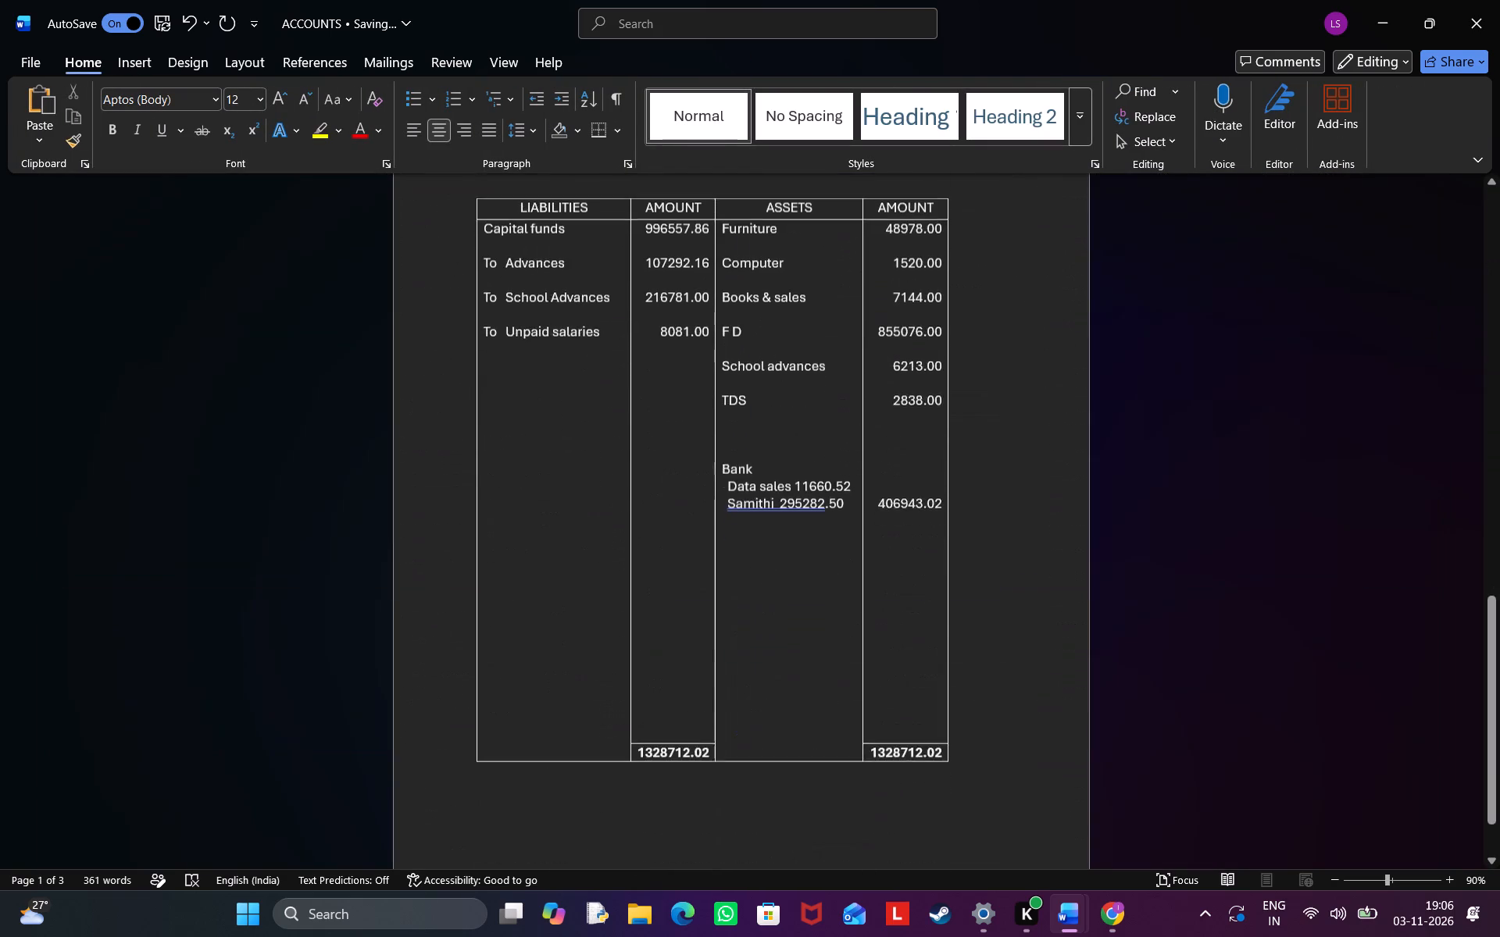
scroll(616, 305, up, 2)
scroll(616, 305, down, 1)
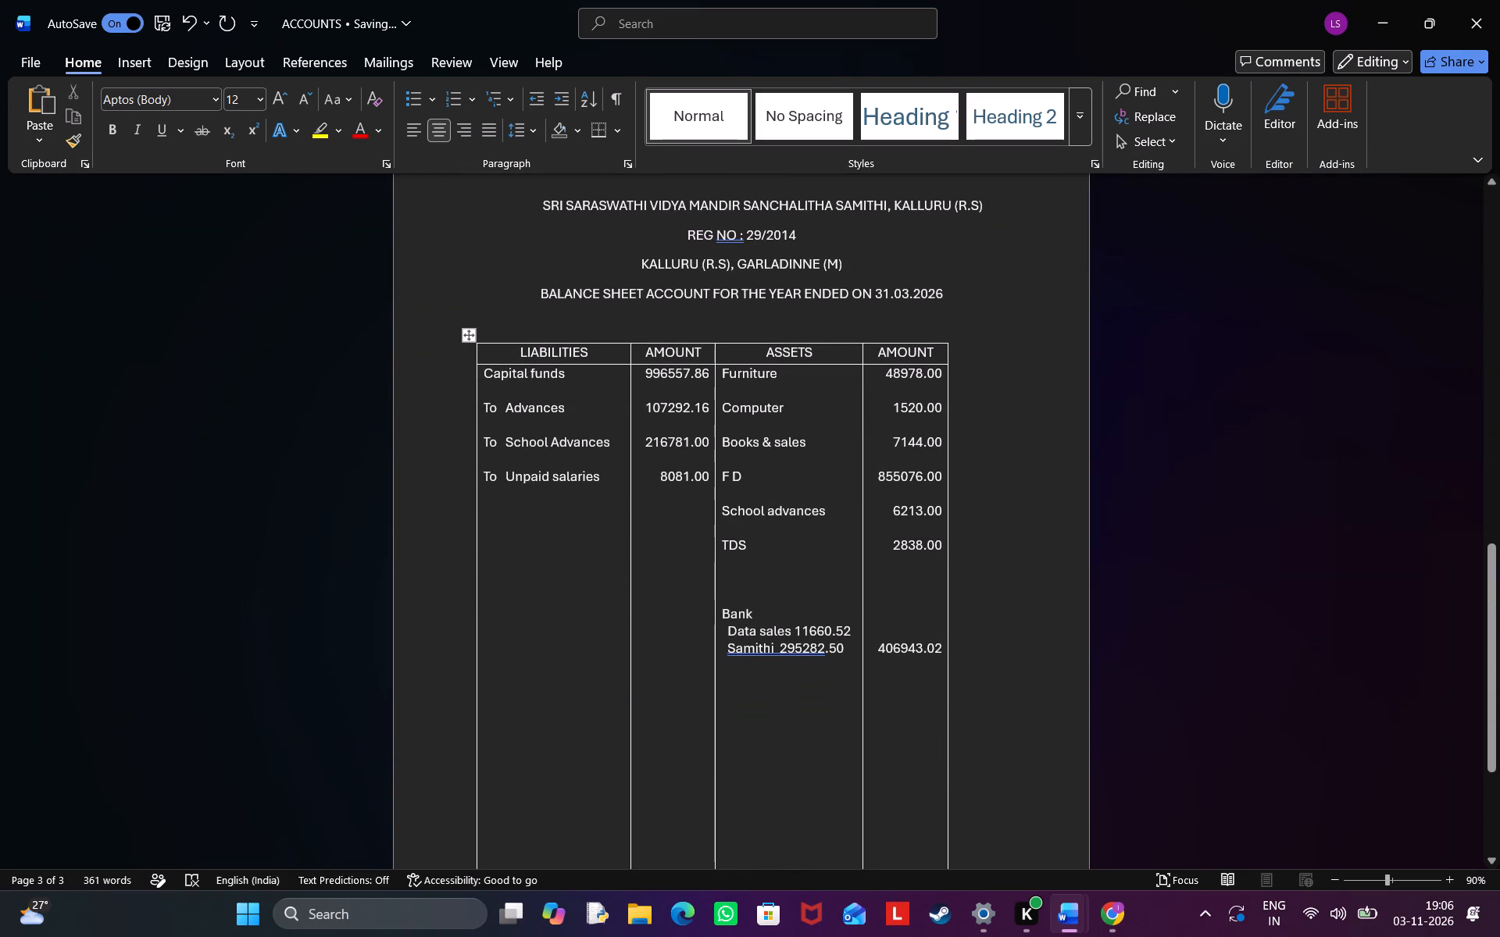
drag(934, 352, 562, 365)
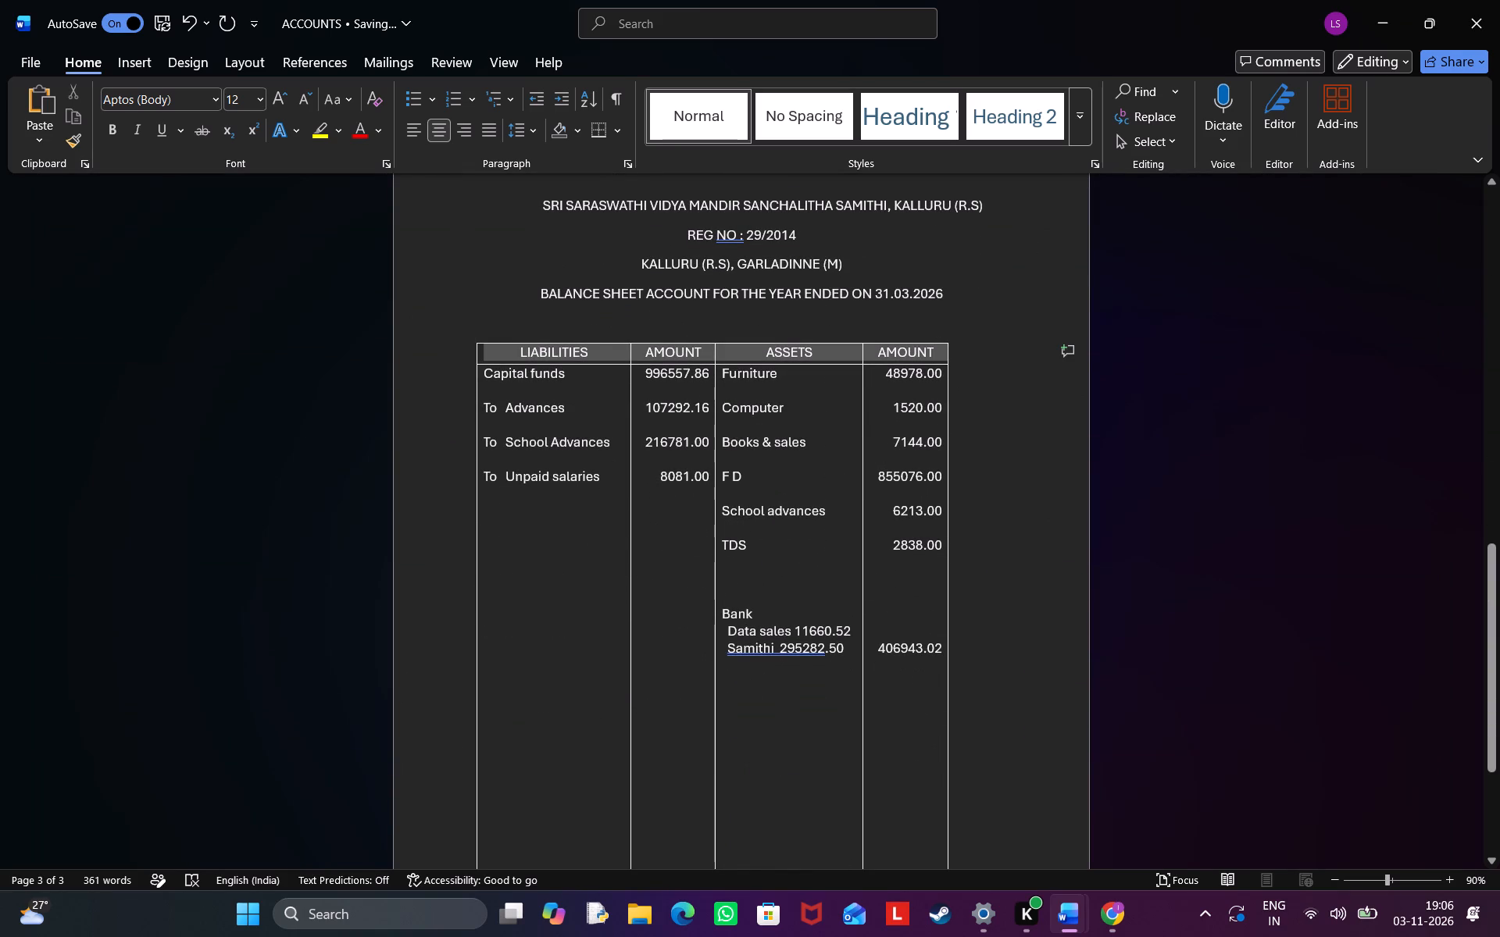
drag(562, 365, 567, 358)
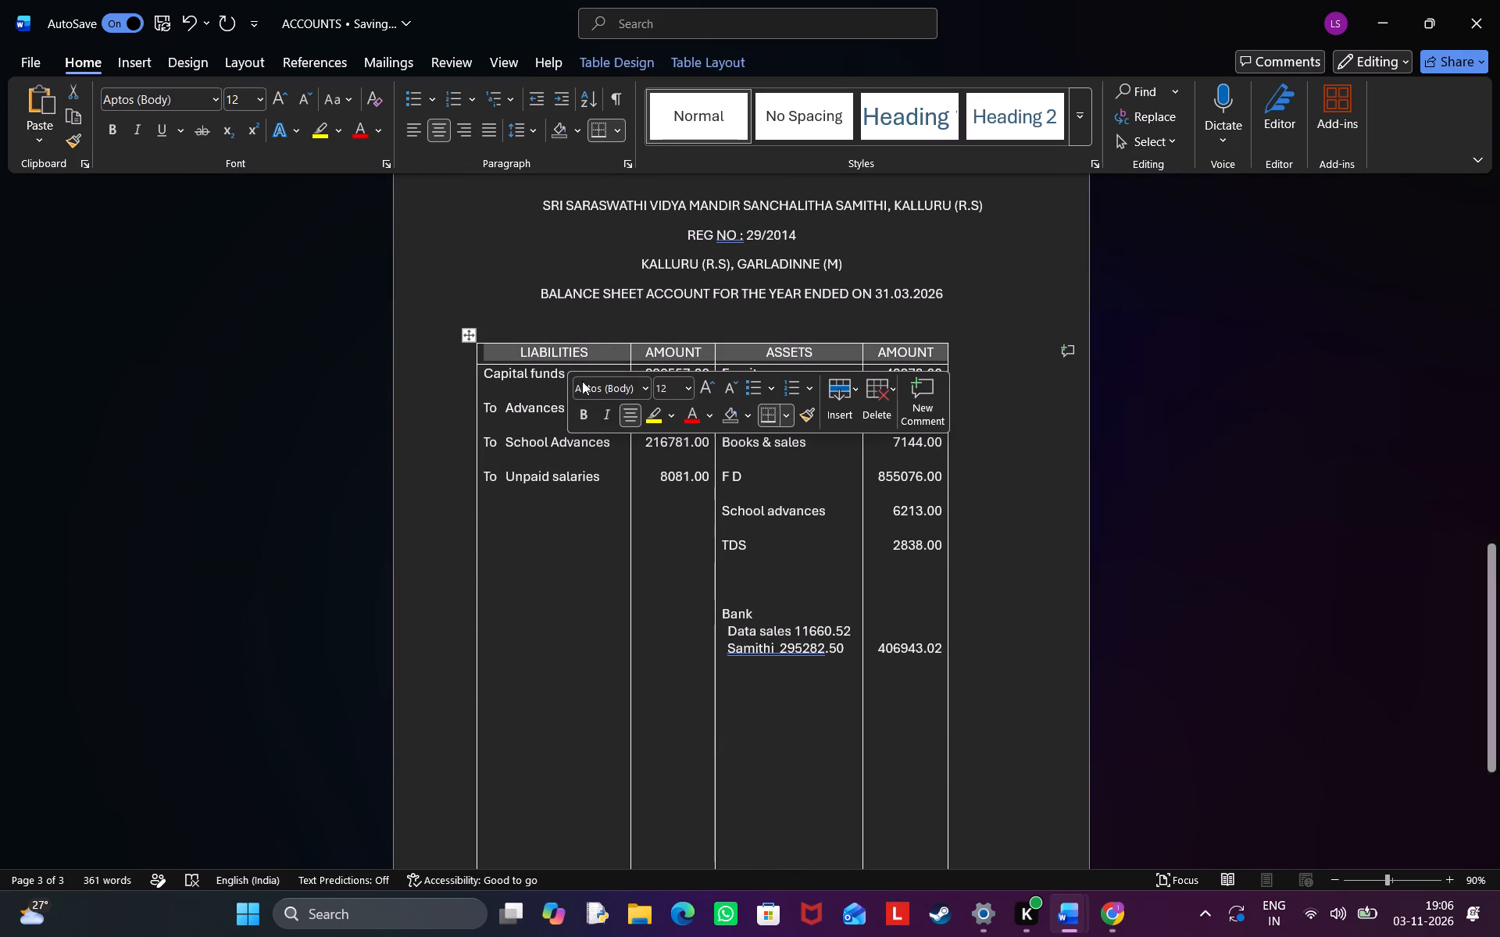
click(584, 416)
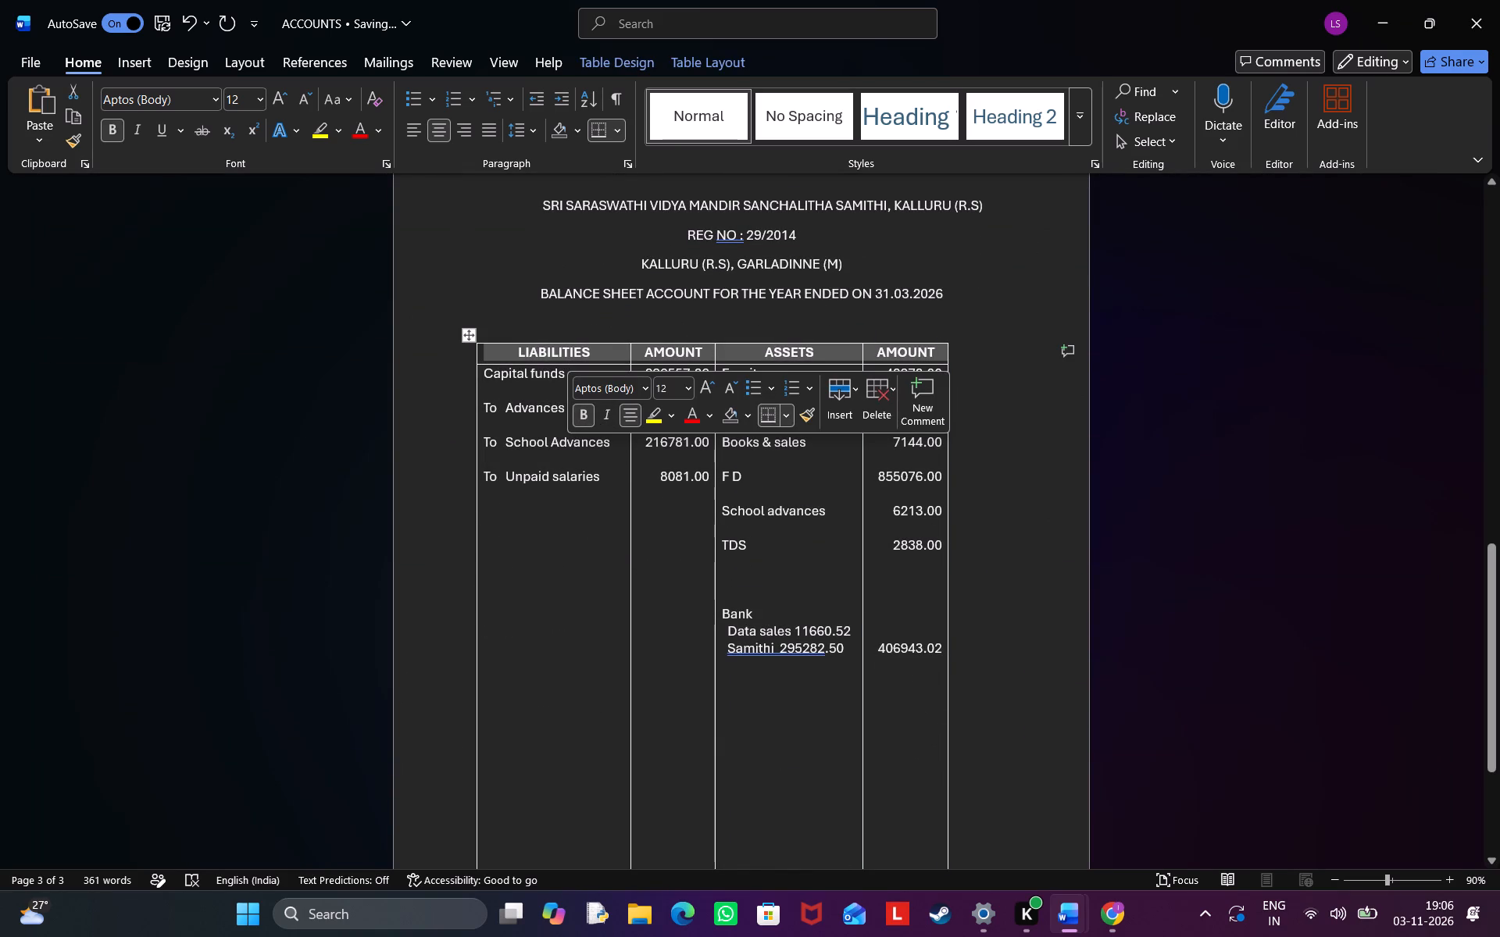
click(1048, 323)
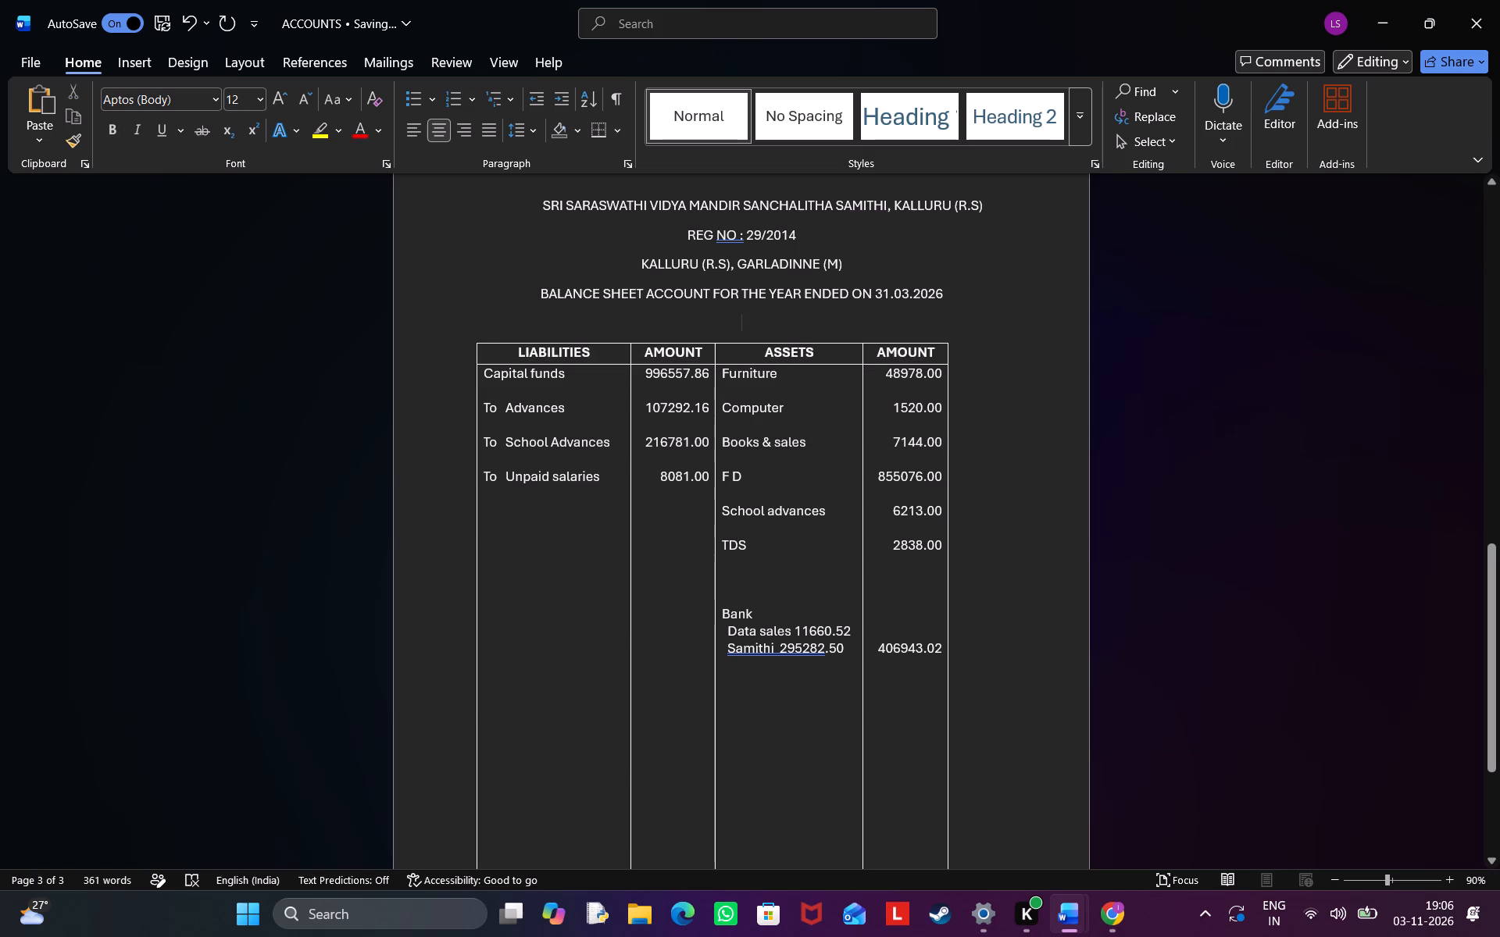
Set the font size of the expenditure-side total in the Income and Expenditure table to 10.
scroll(1048, 323, up, 3)
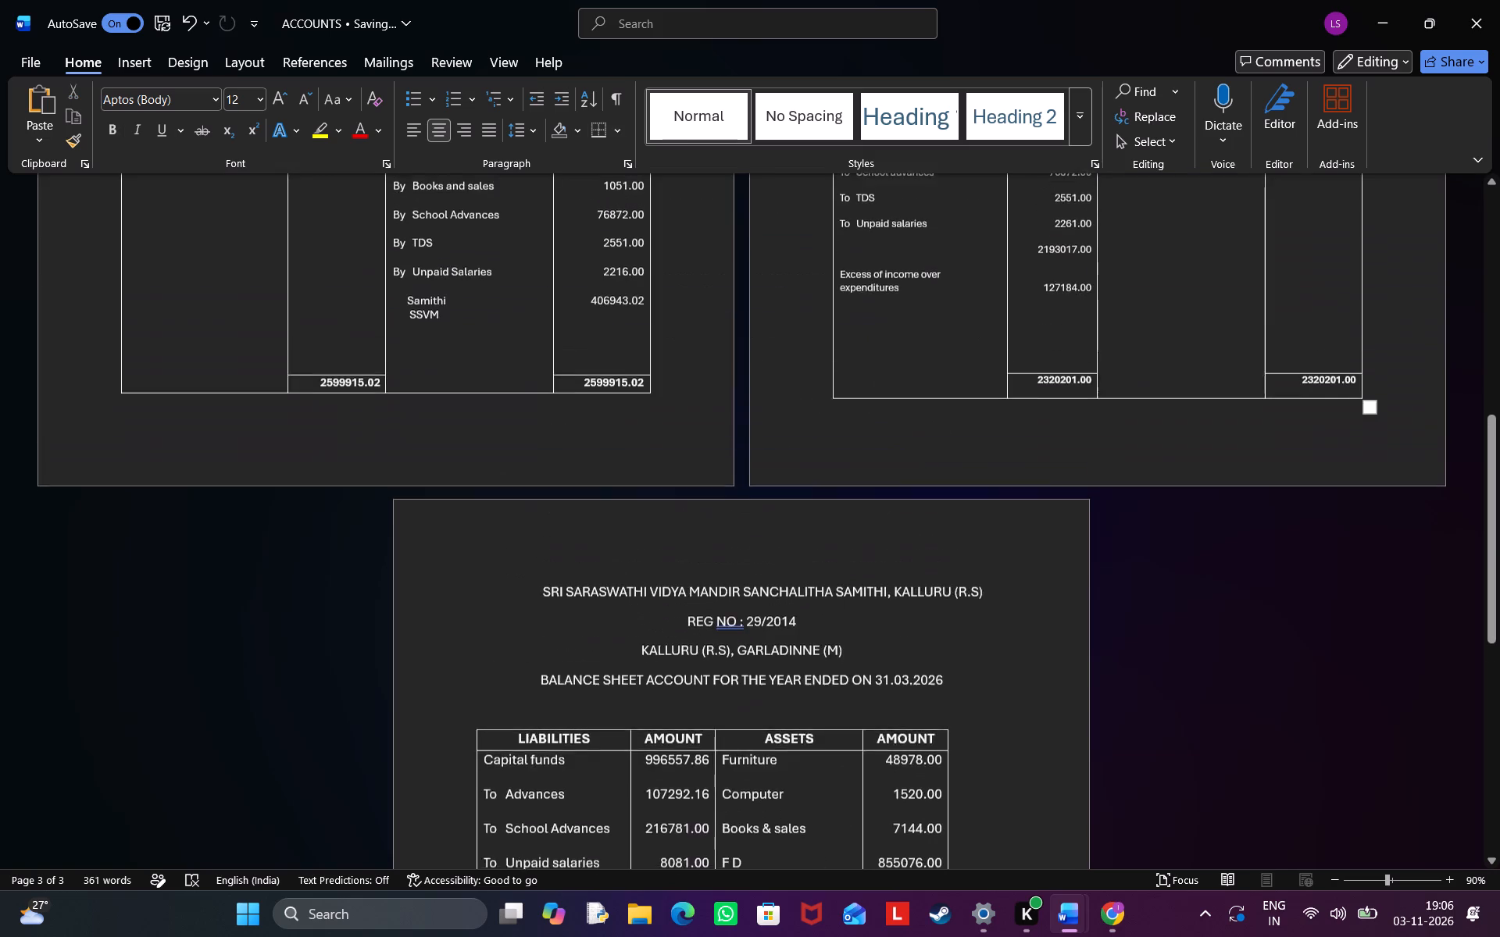
scroll(1048, 323, up, 4)
scroll(1048, 323, down, 3)
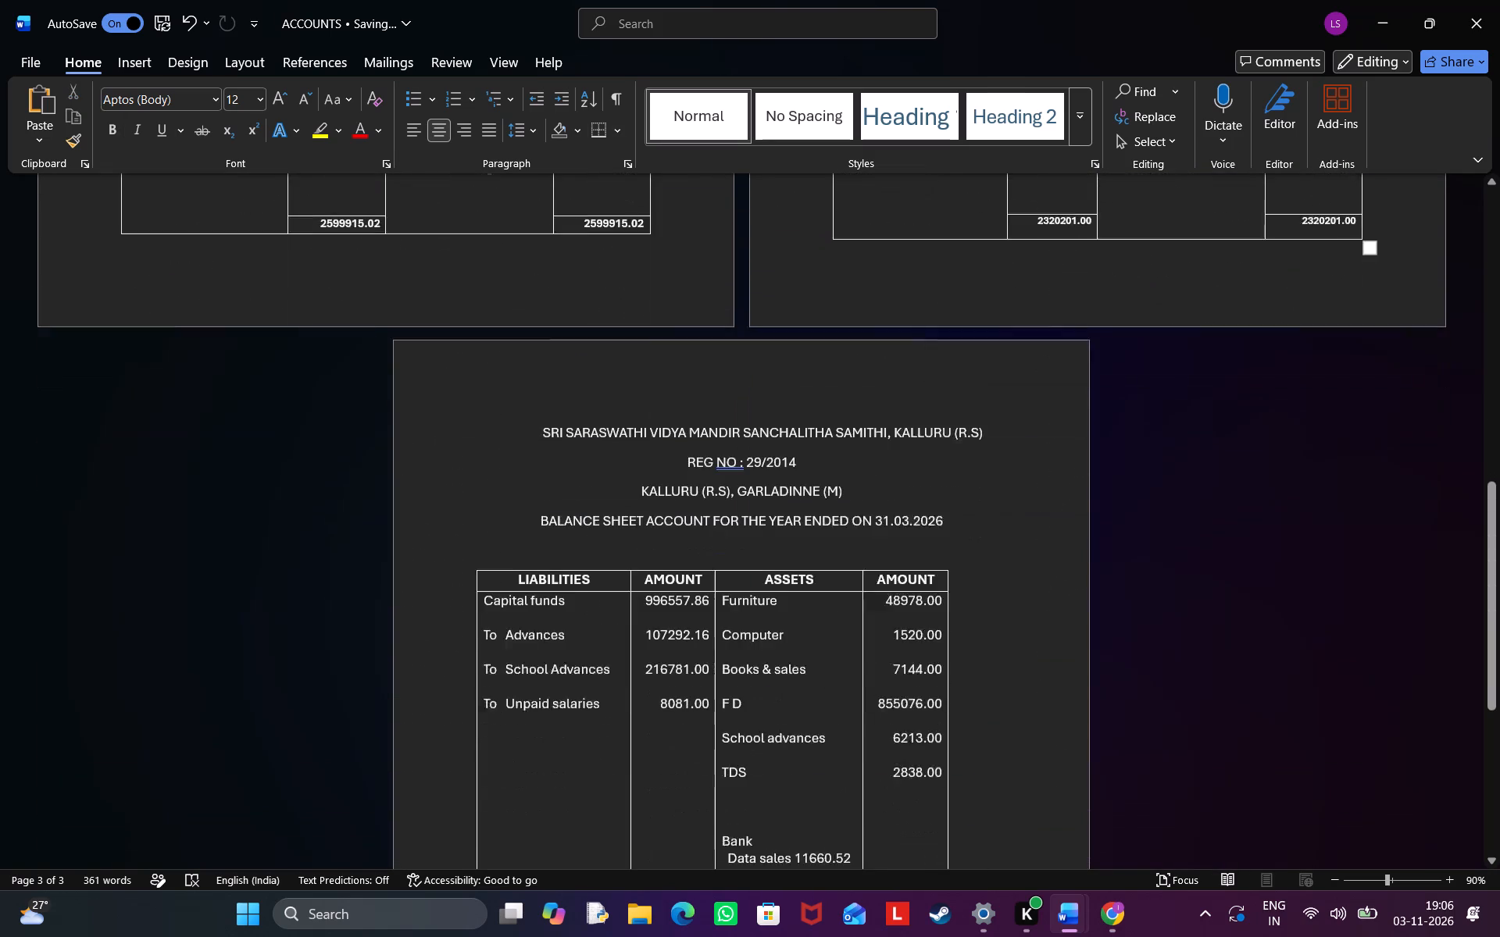
scroll(1048, 323, down, 1)
scroll(1048, 323, up, 1)
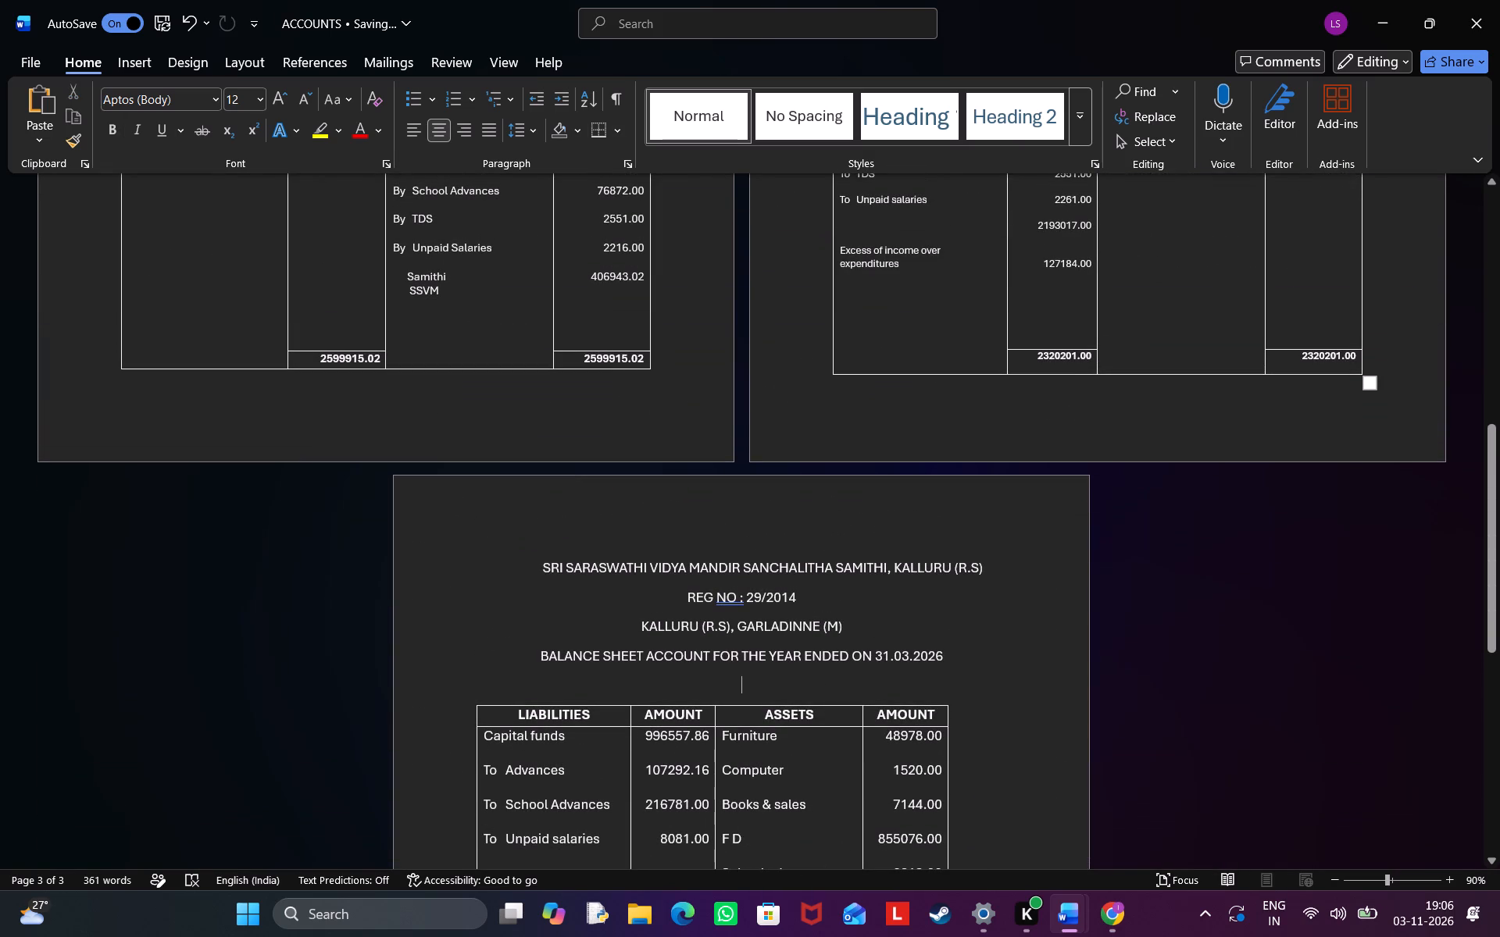
drag(1027, 354, 1095, 359)
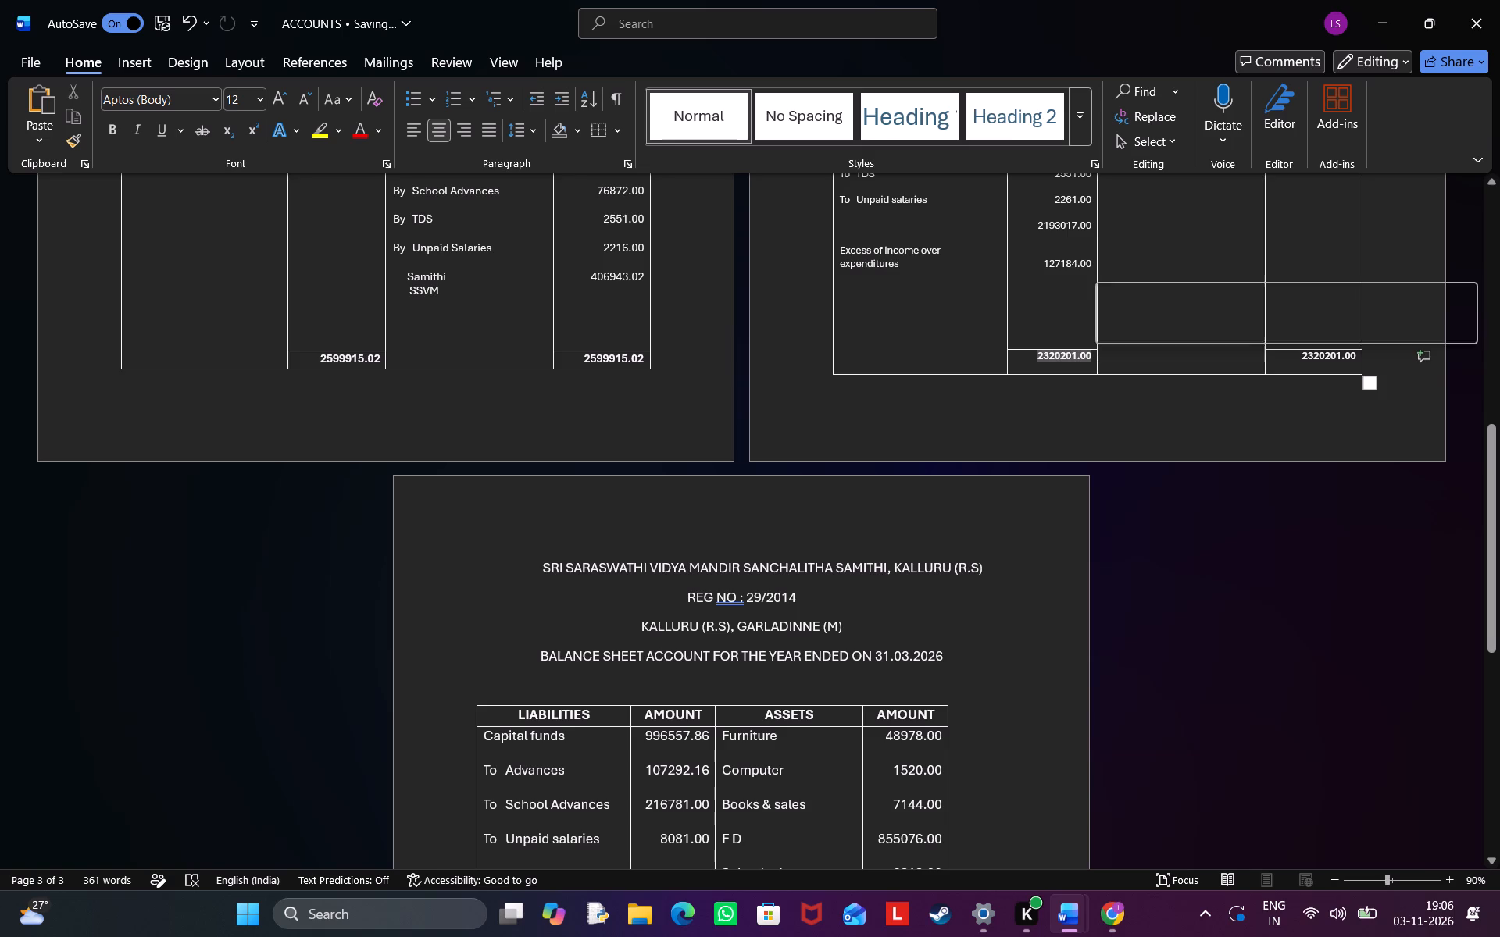
click(1218, 300)
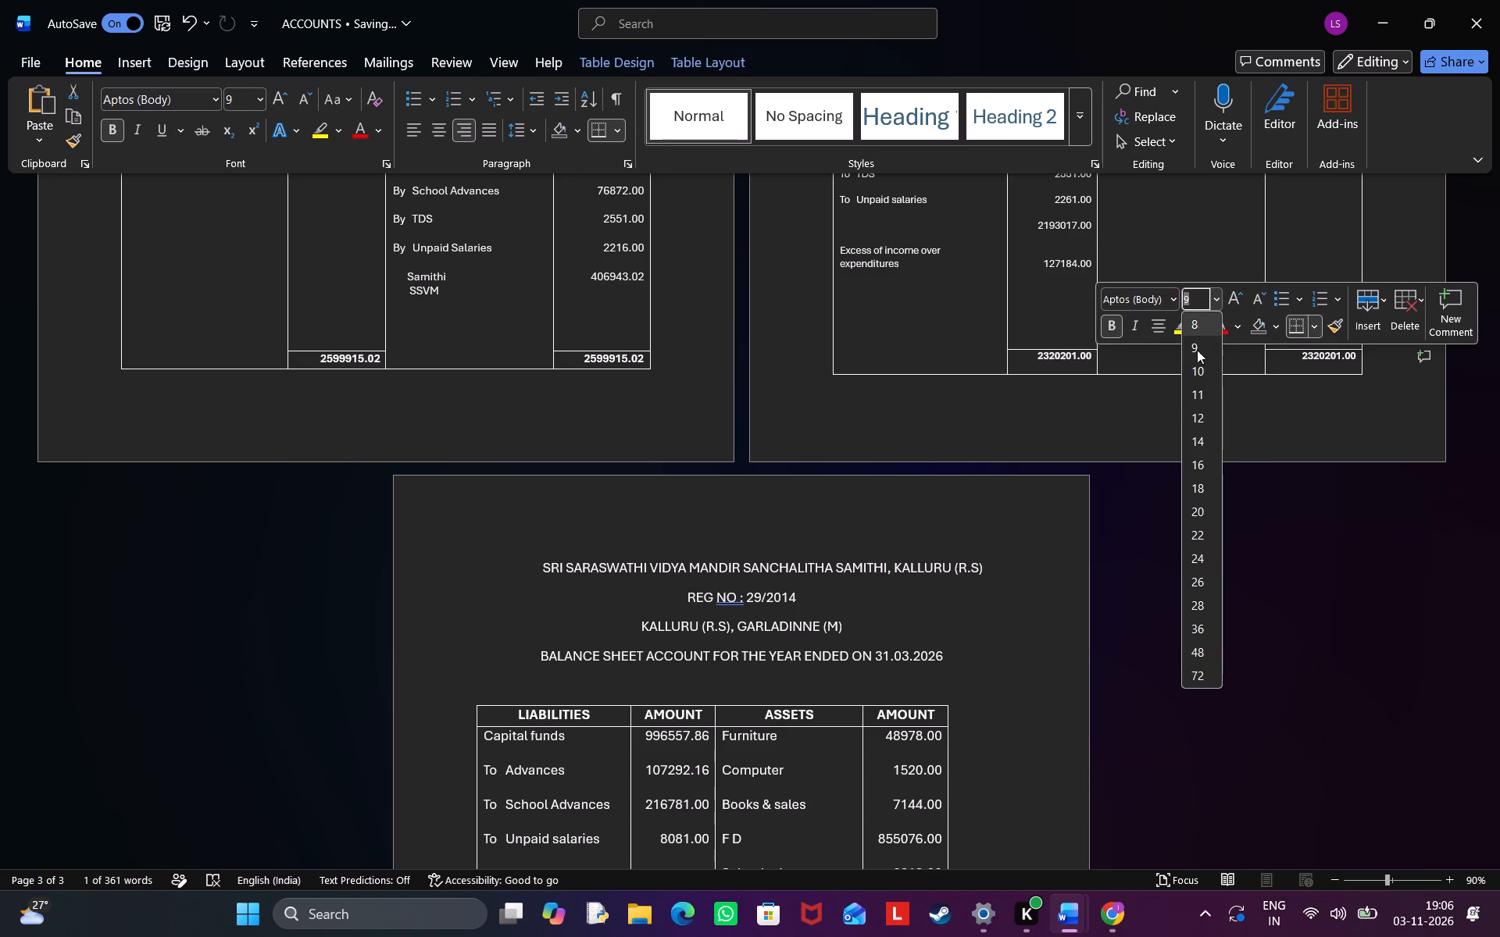
click(1199, 365)
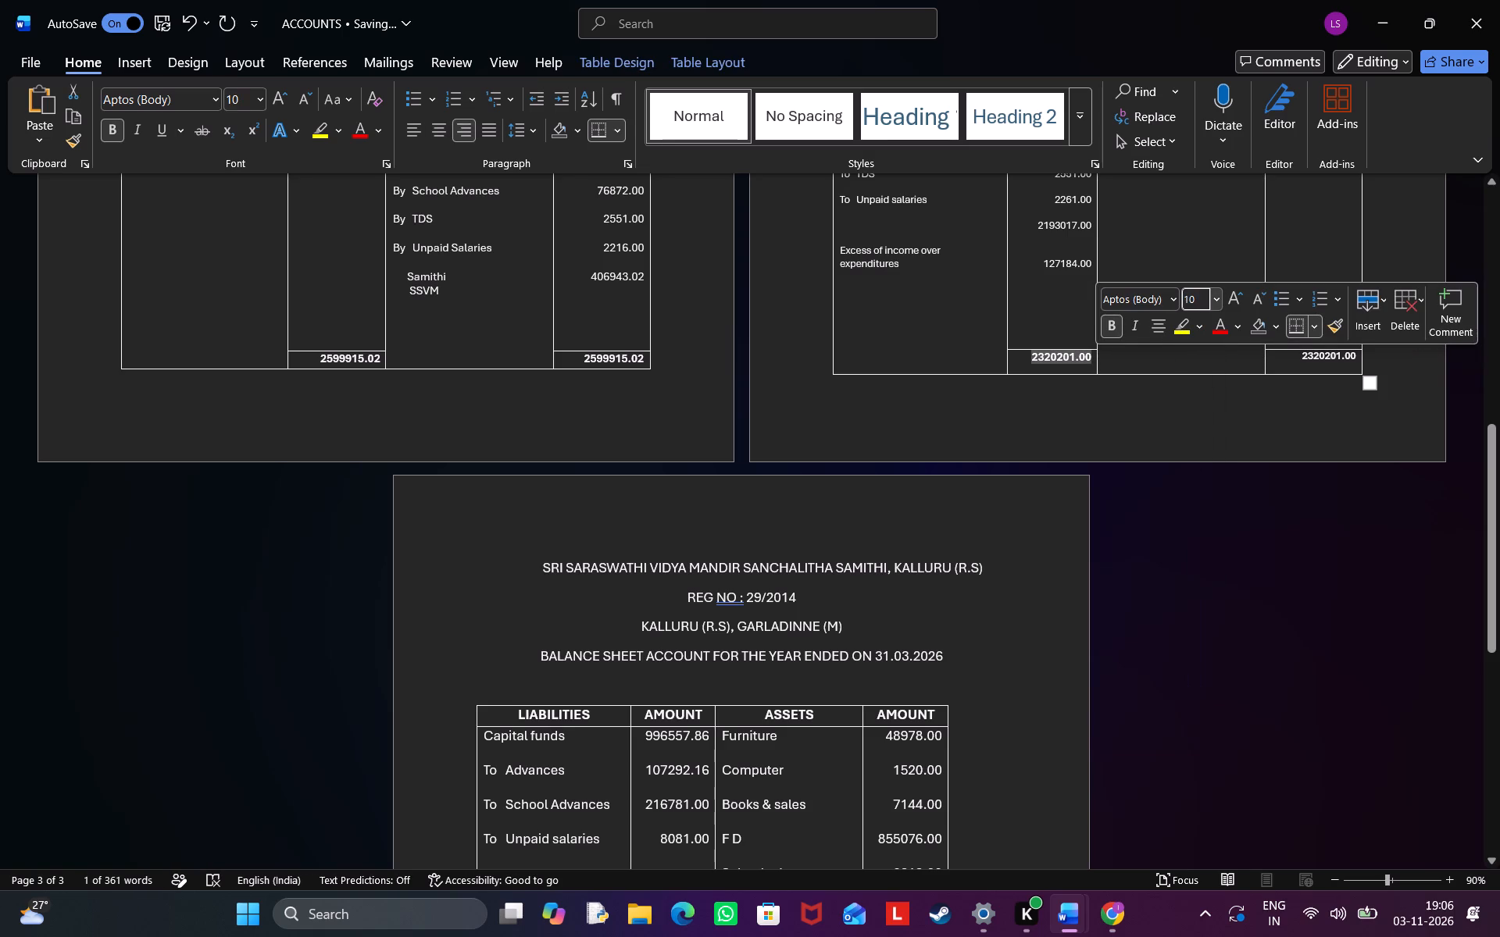
click(1216, 421)
Set the font size of the income-side total in the Income and Expenditure table to 10.
drag(1297, 358, 1314, 358)
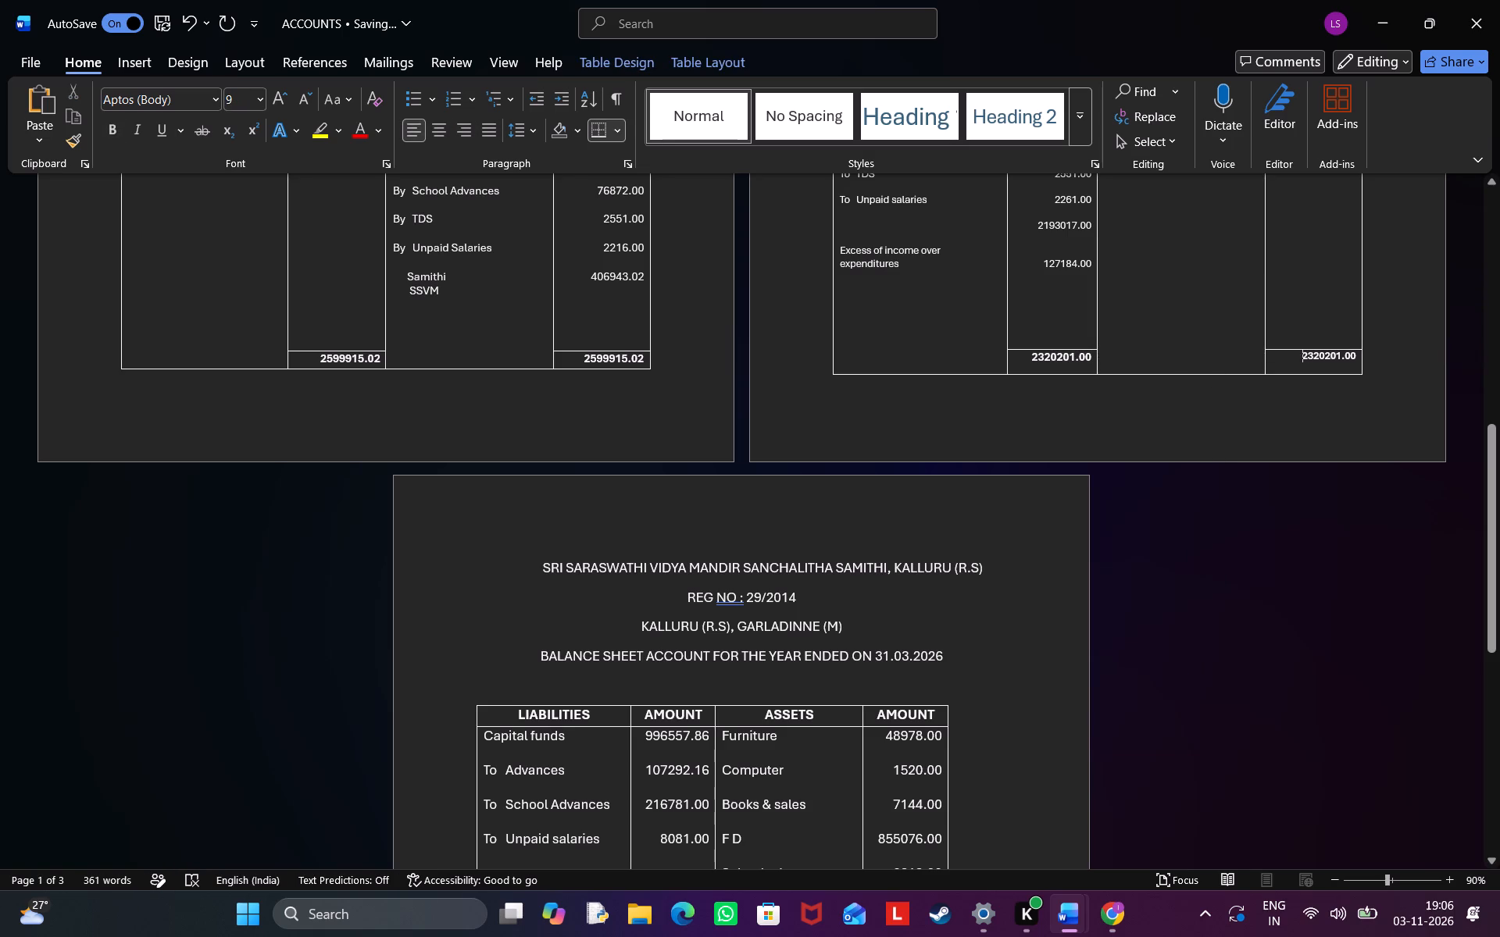
drag(1314, 358, 1354, 352)
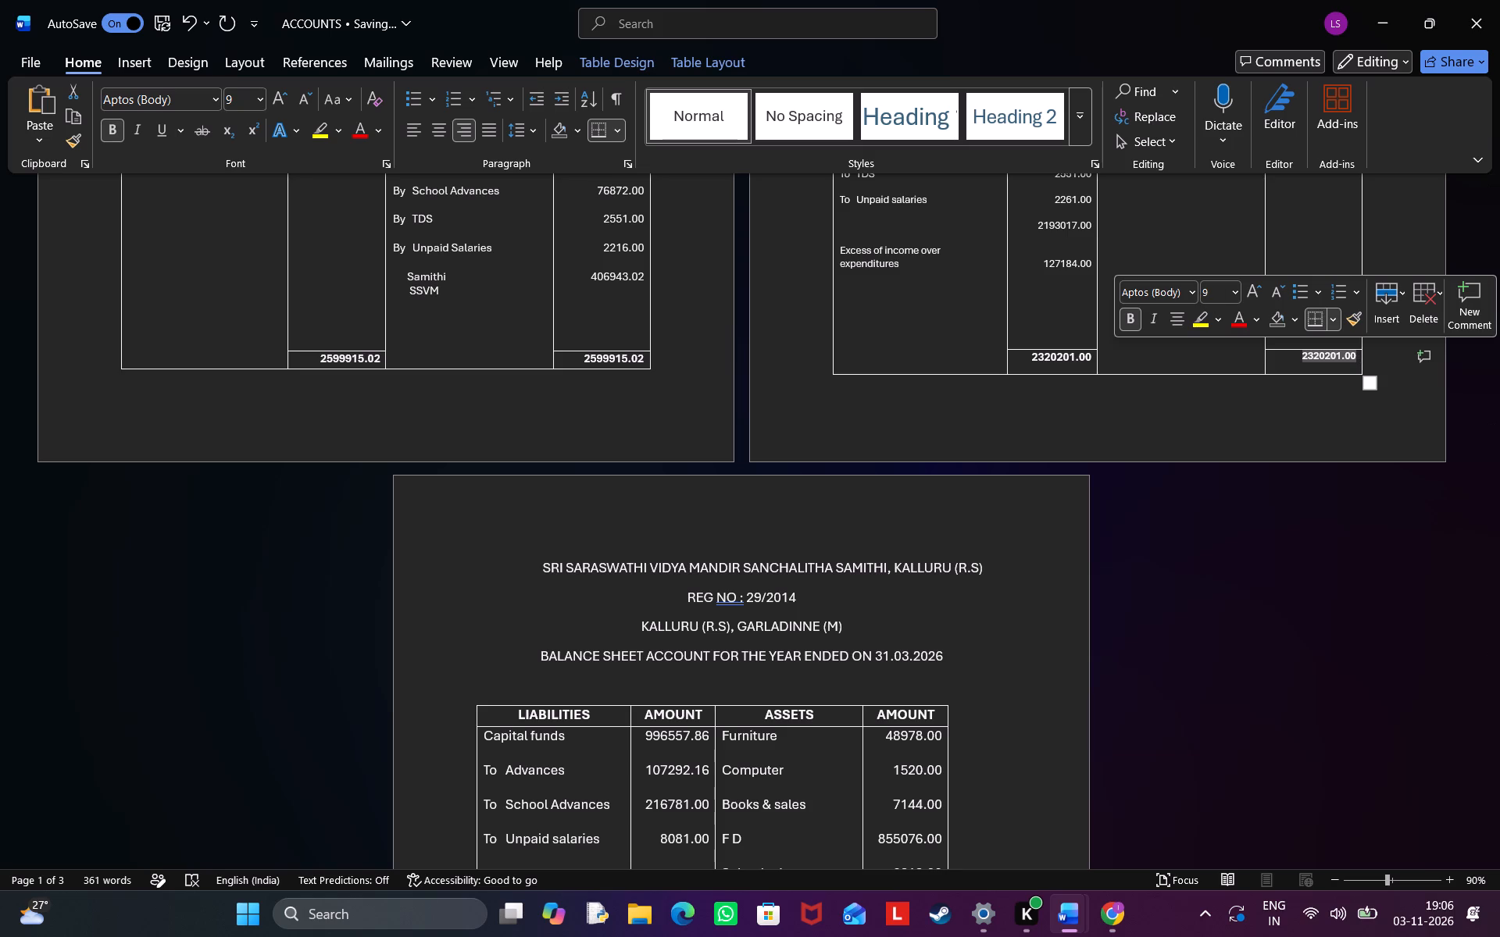
click(1237, 290)
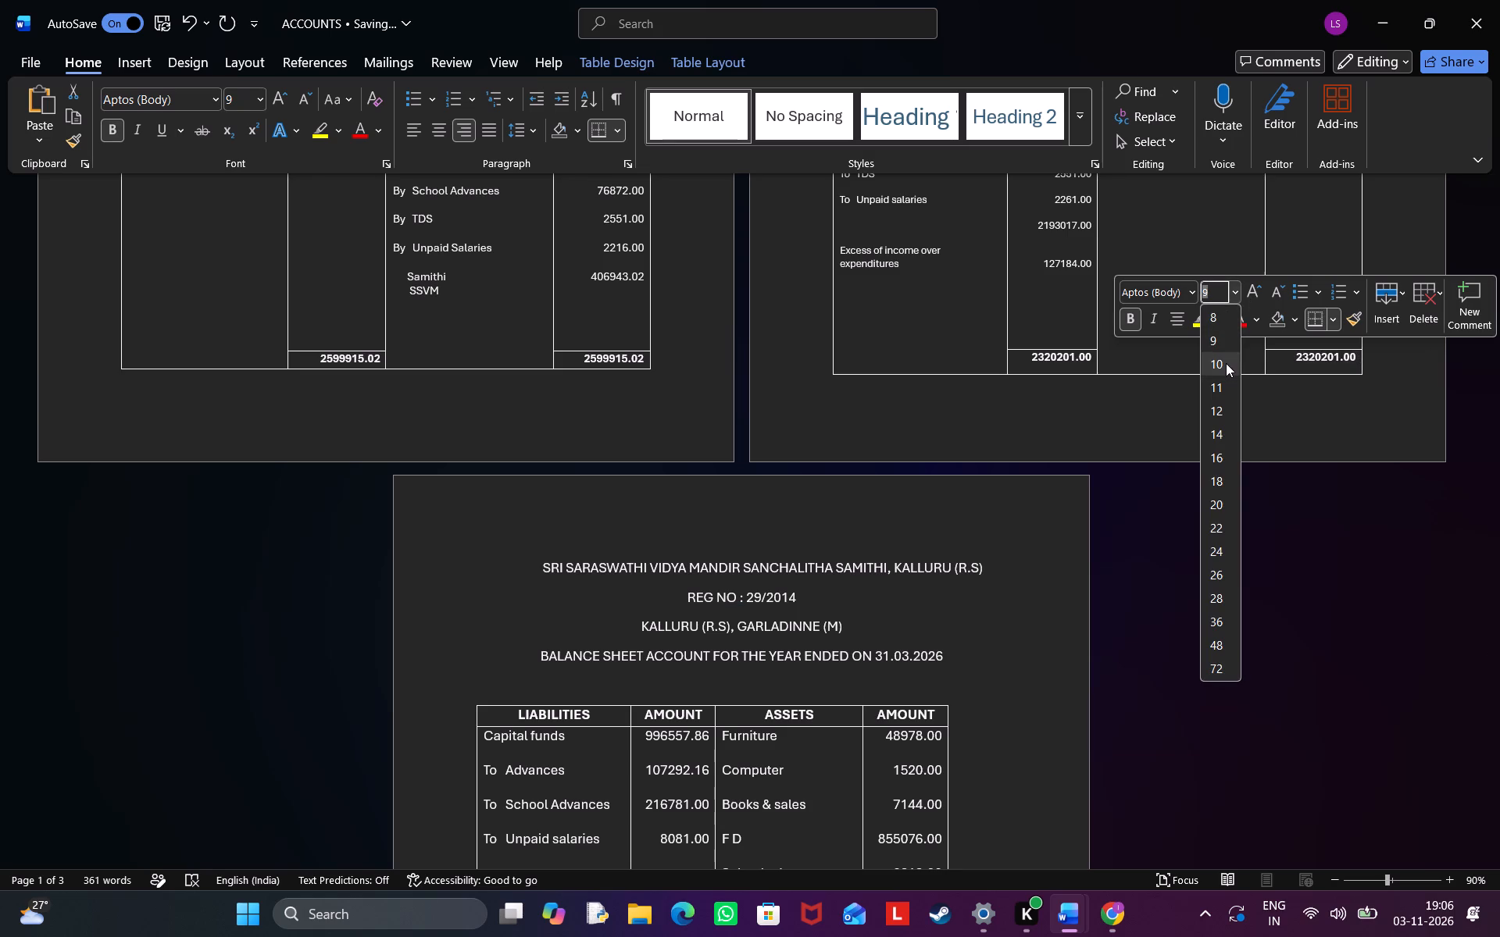
click(1226, 363)
click(1217, 400)
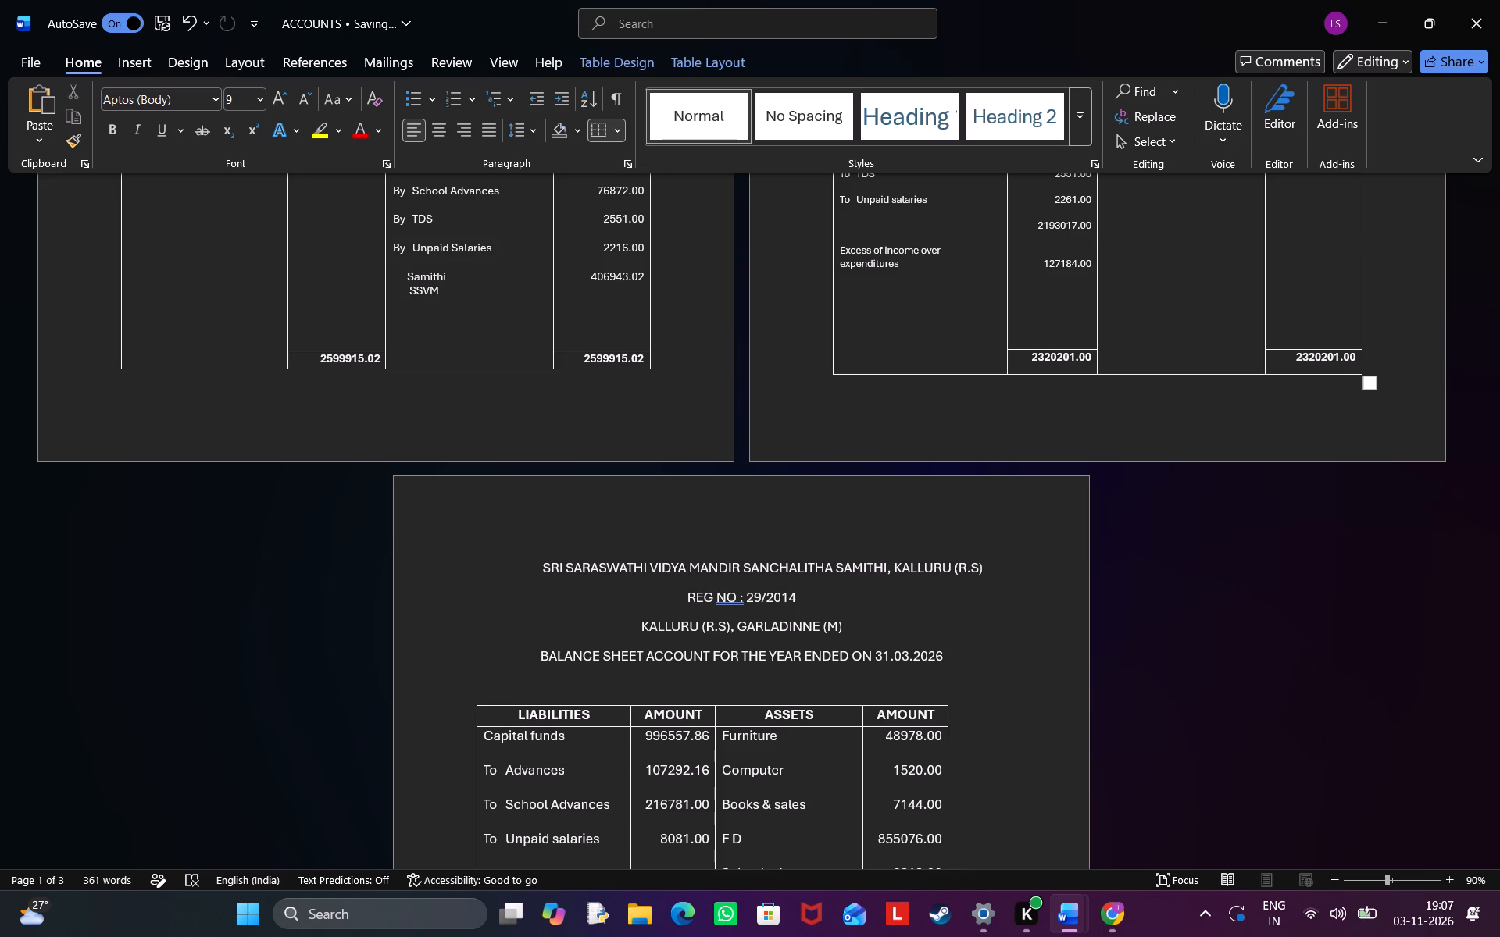
Print all pages of the document with Microsoft Print to PDF, saving the file as accounts in the school folder.
scroll(1217, 400, down, 2)
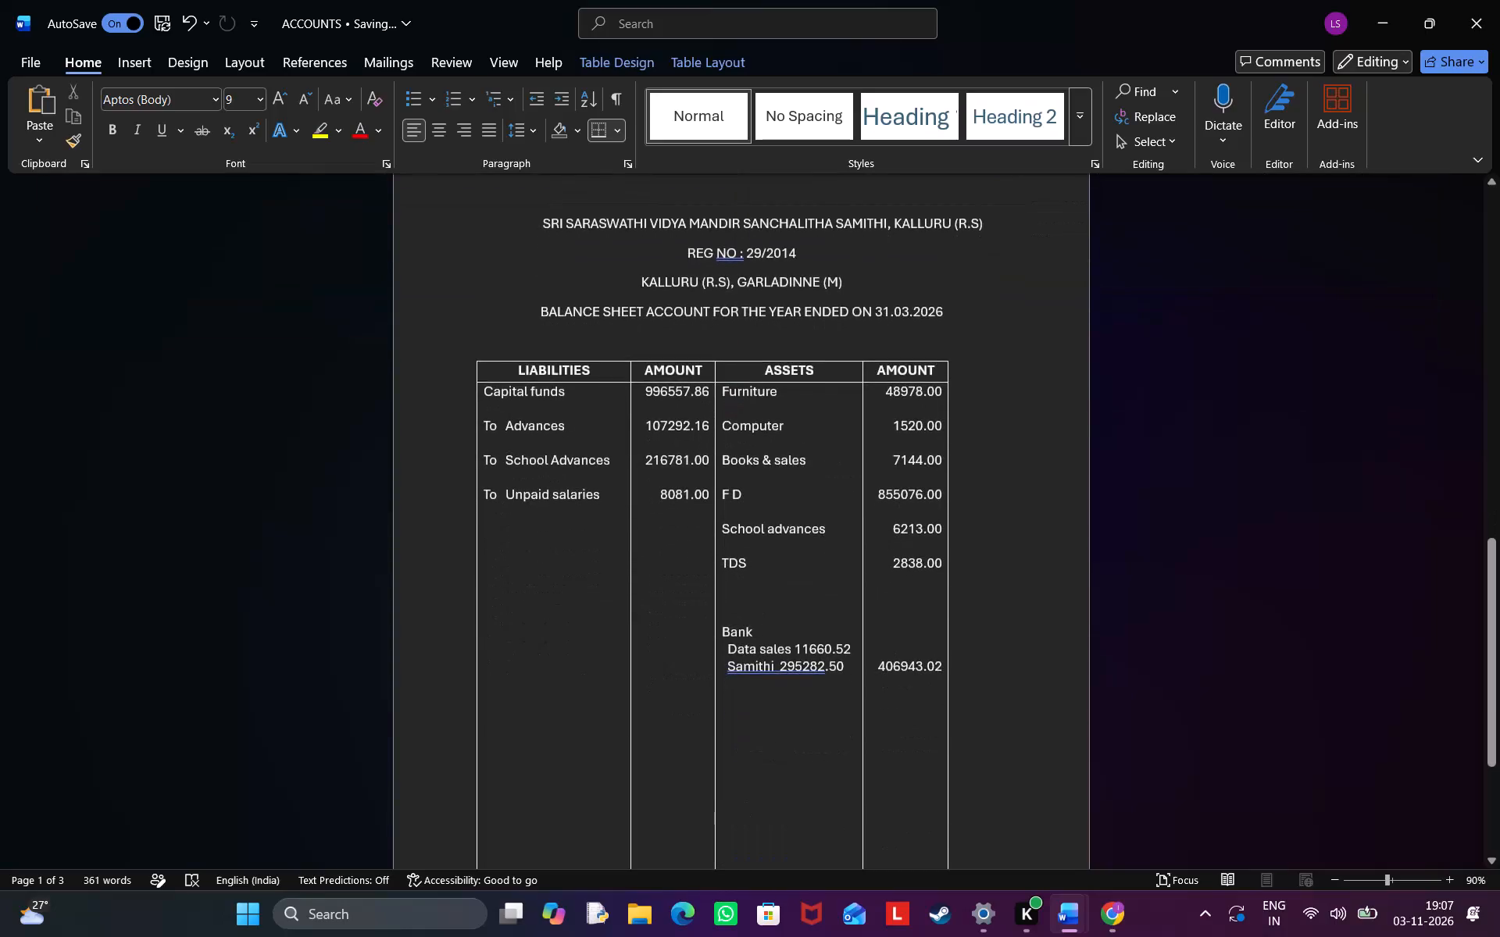
scroll(1217, 400, down, 3)
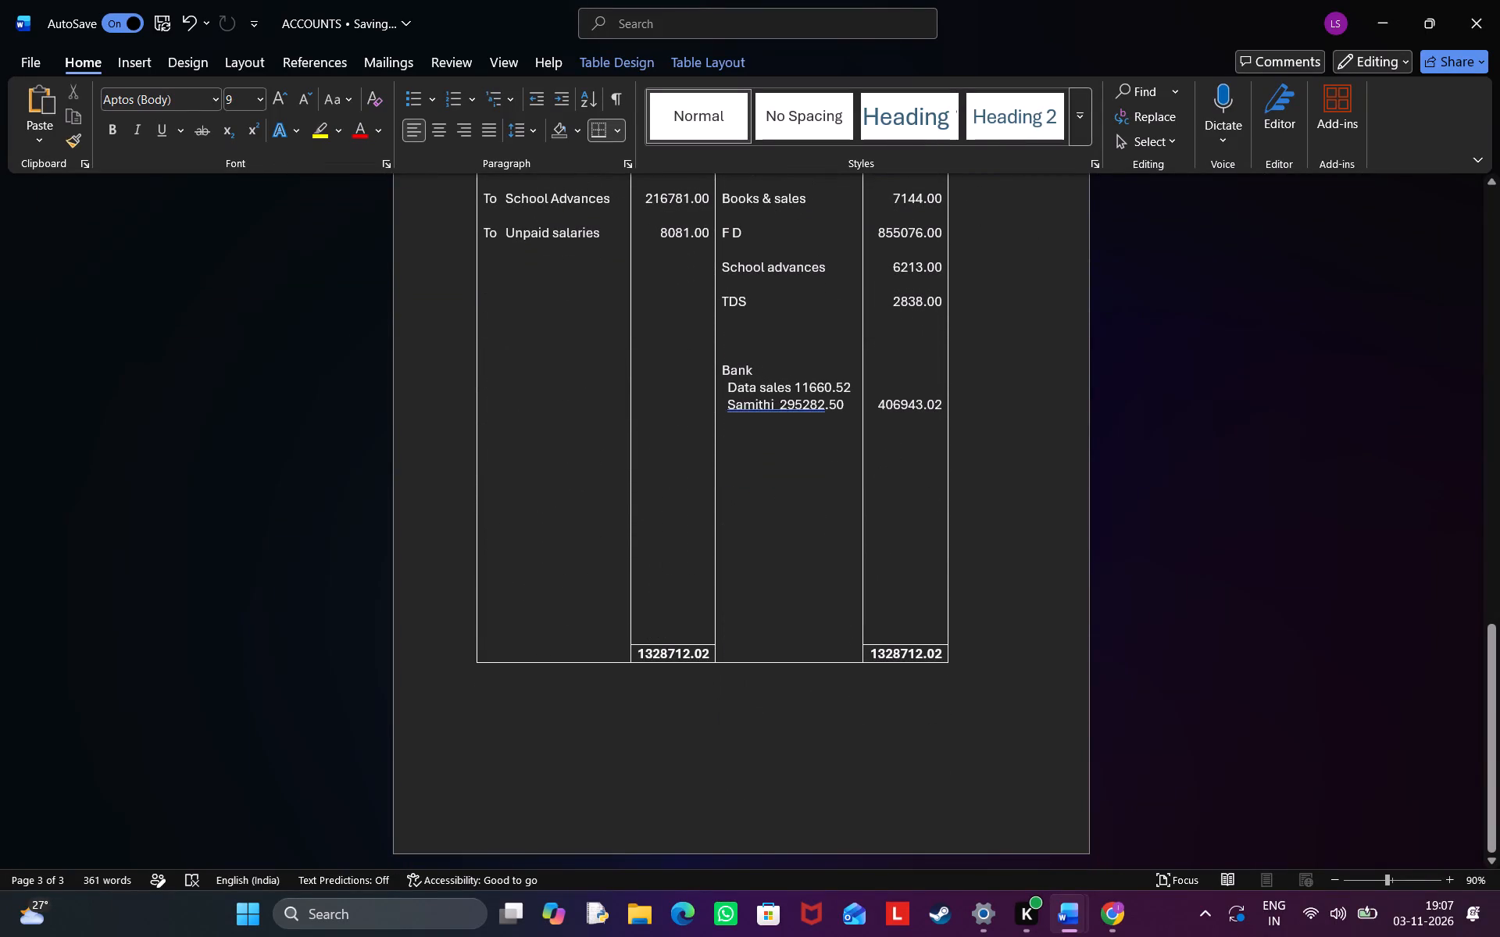
key(ctrl+p)
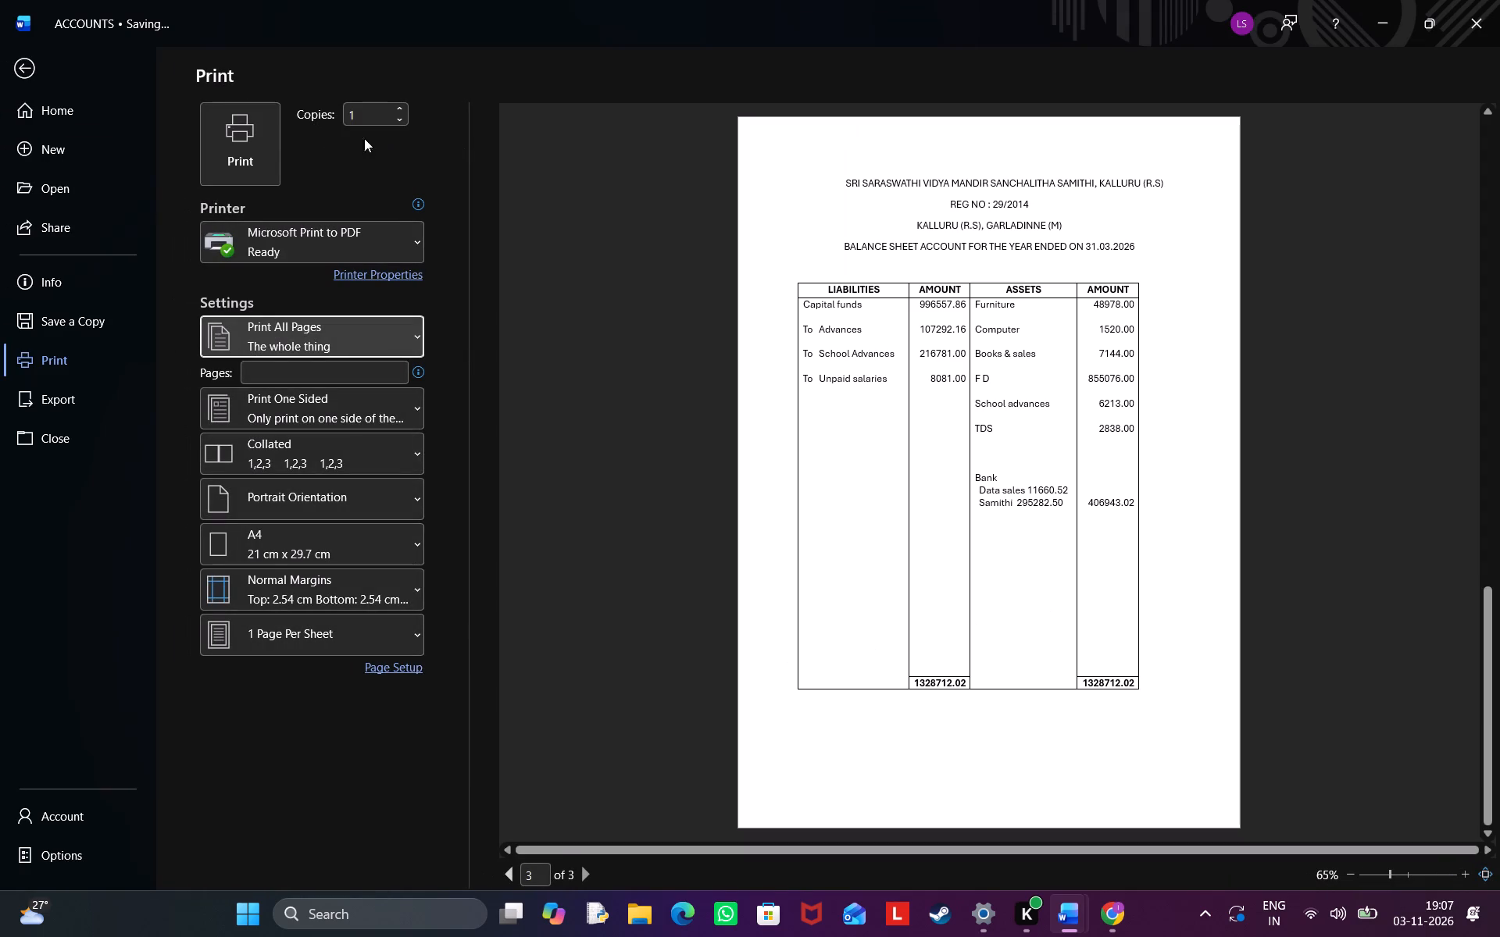
click(259, 152)
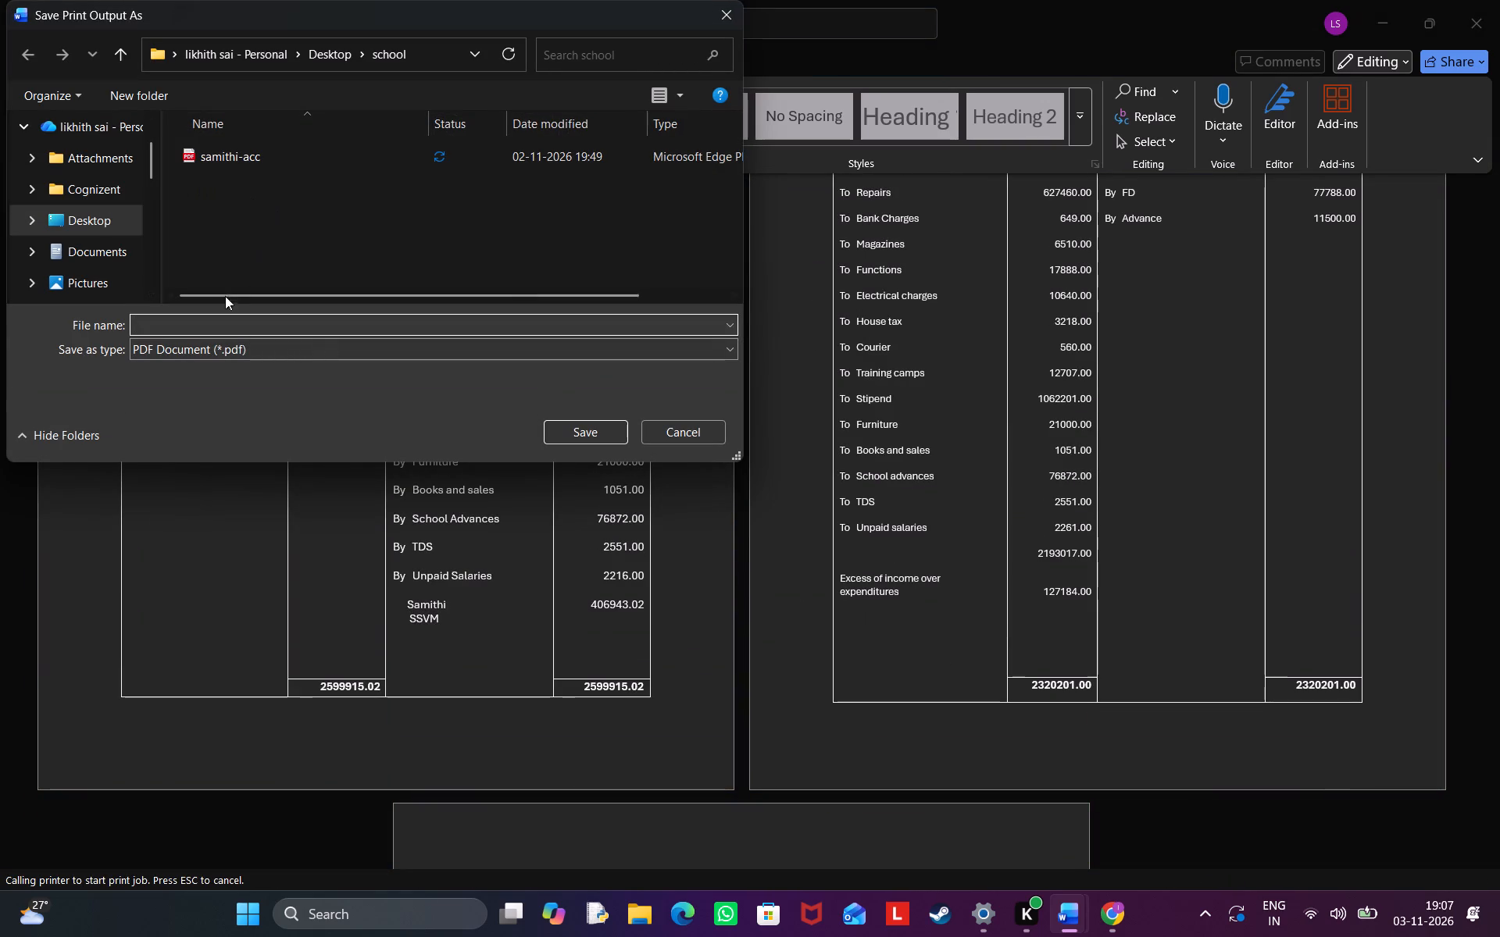
text(accounts)
click(579, 437)
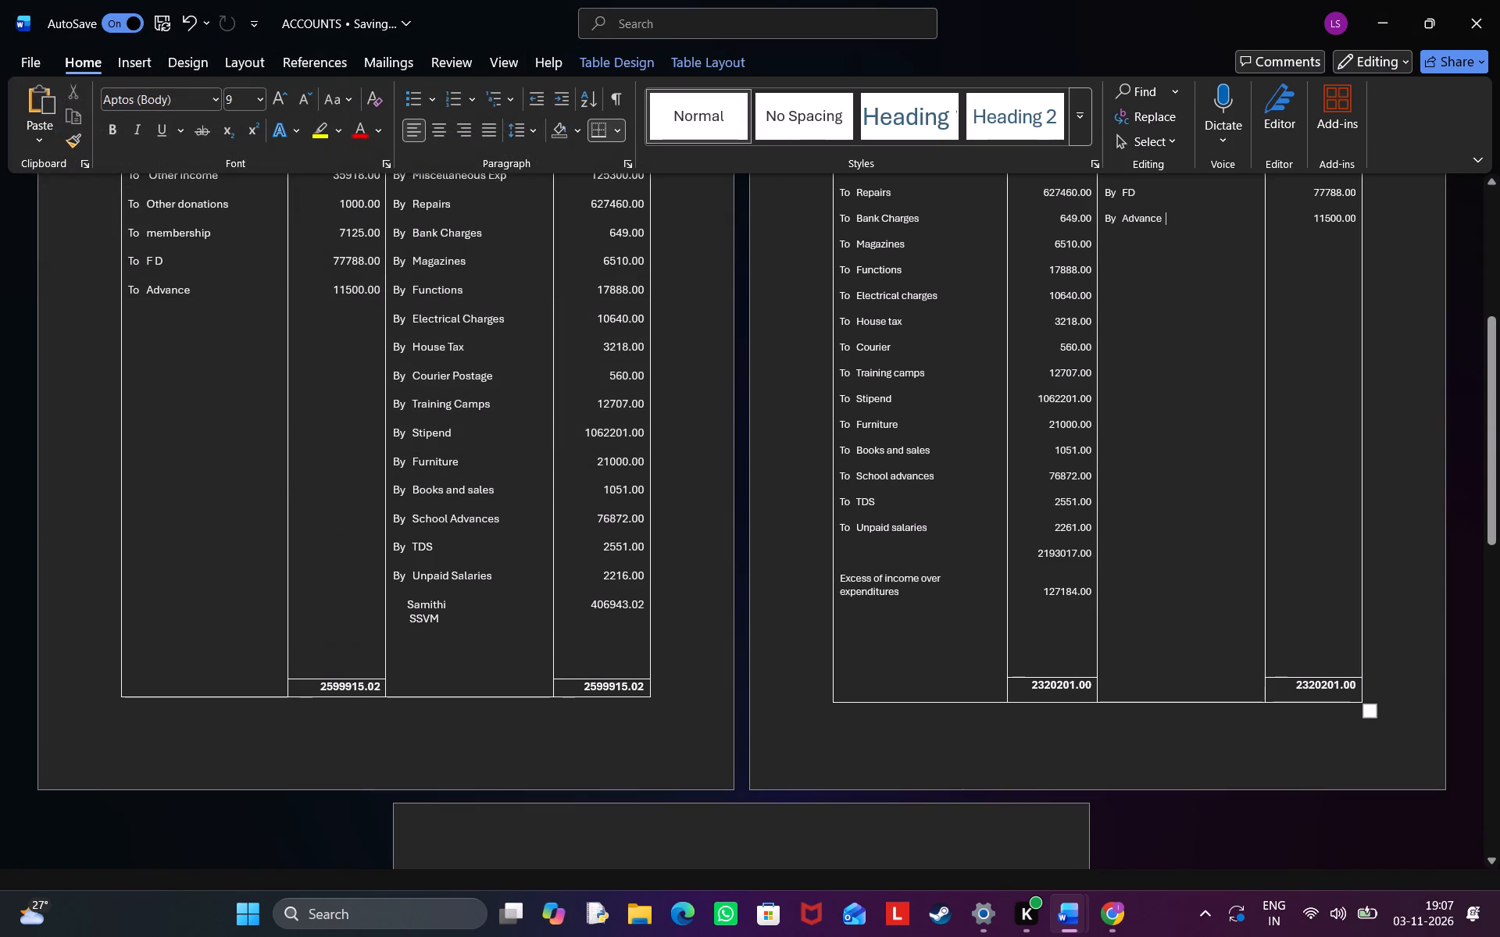
Open File Explorer, and switch to WhatsApp.
click(651, 909)
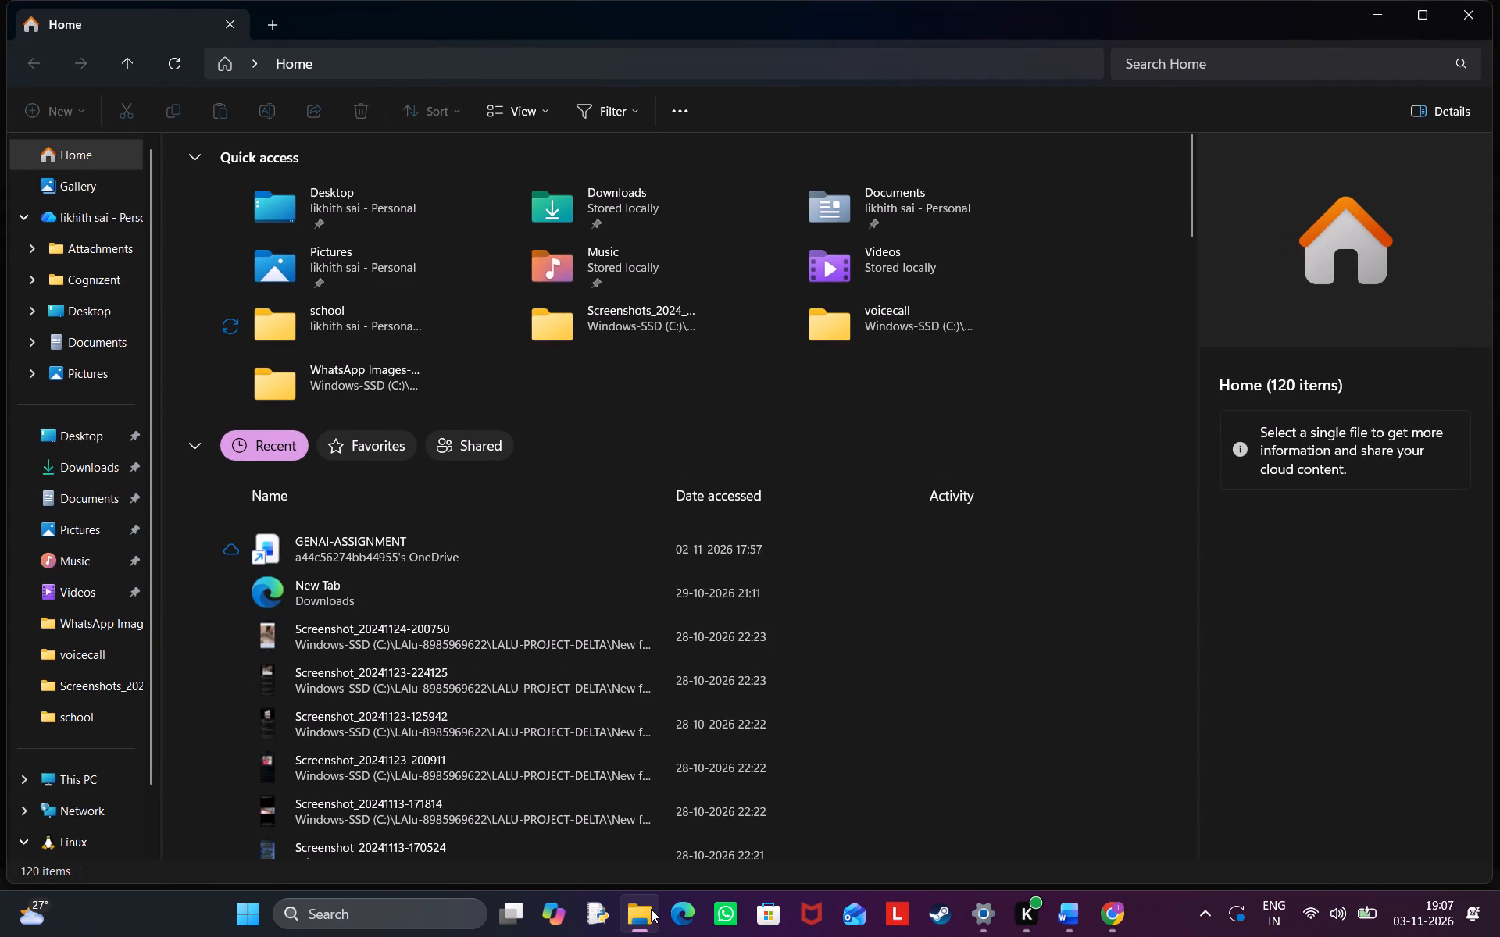
click(742, 915)
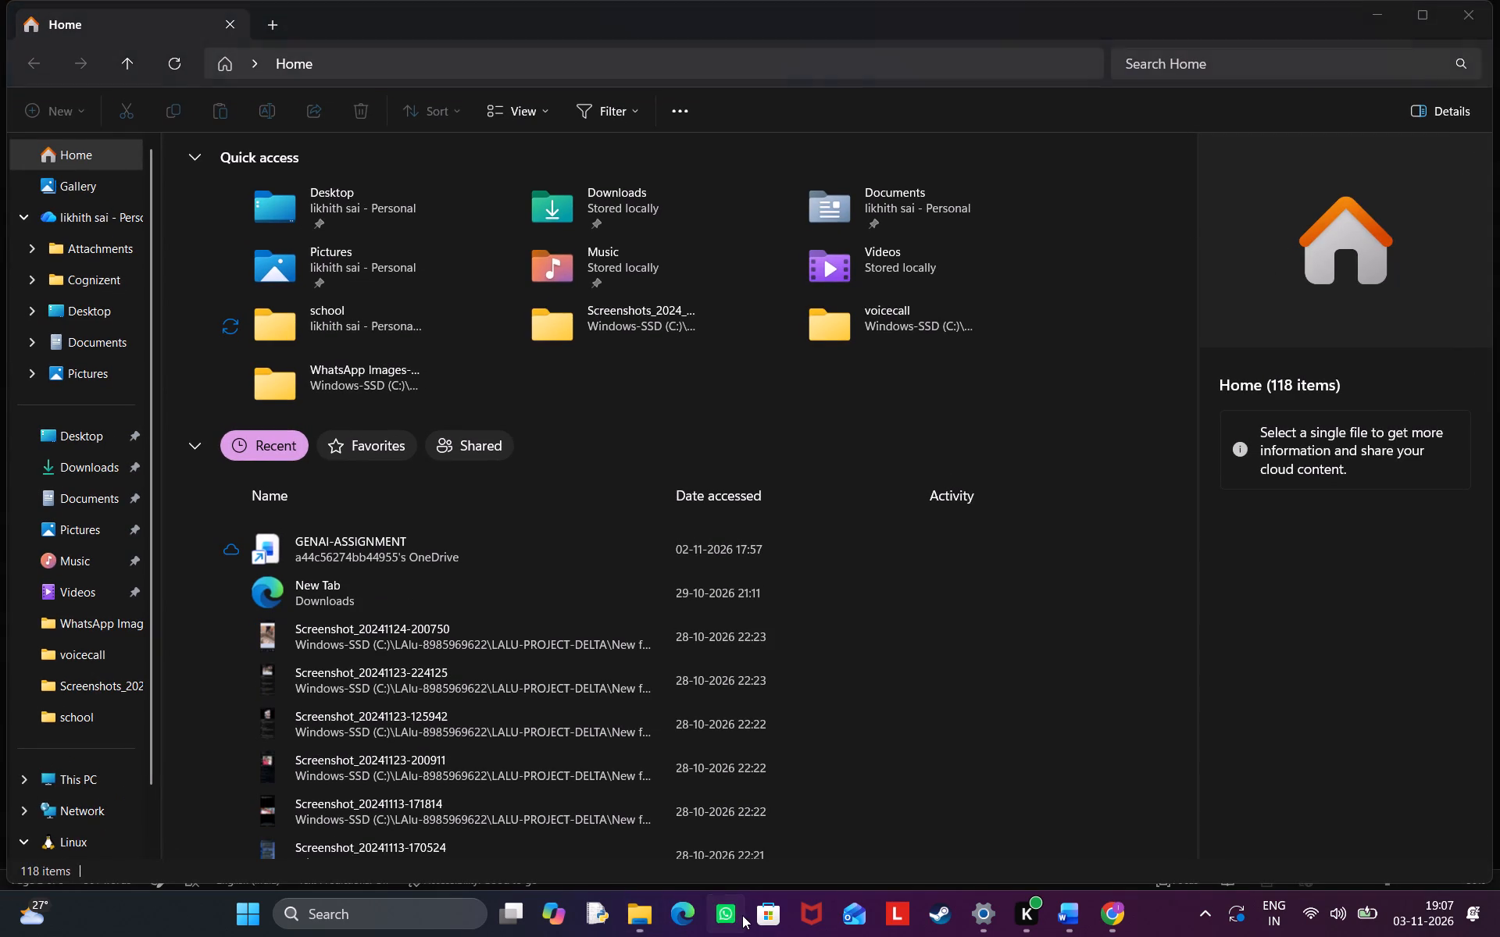
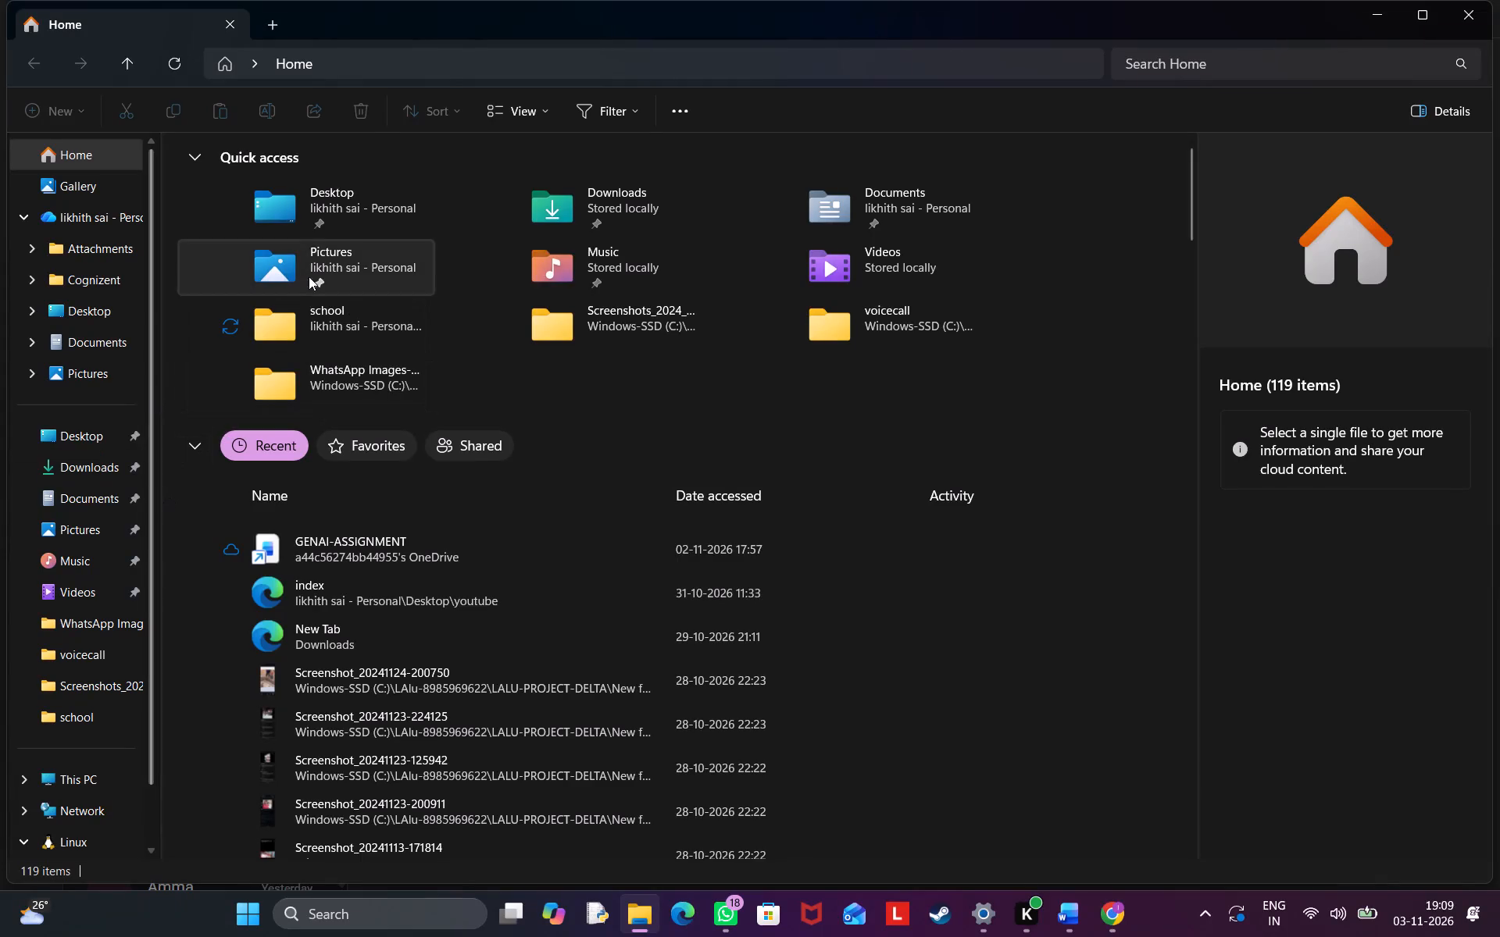
Open the school folder on the Desktop in File Explorer and select the accounts PDF.
click(91, 477)
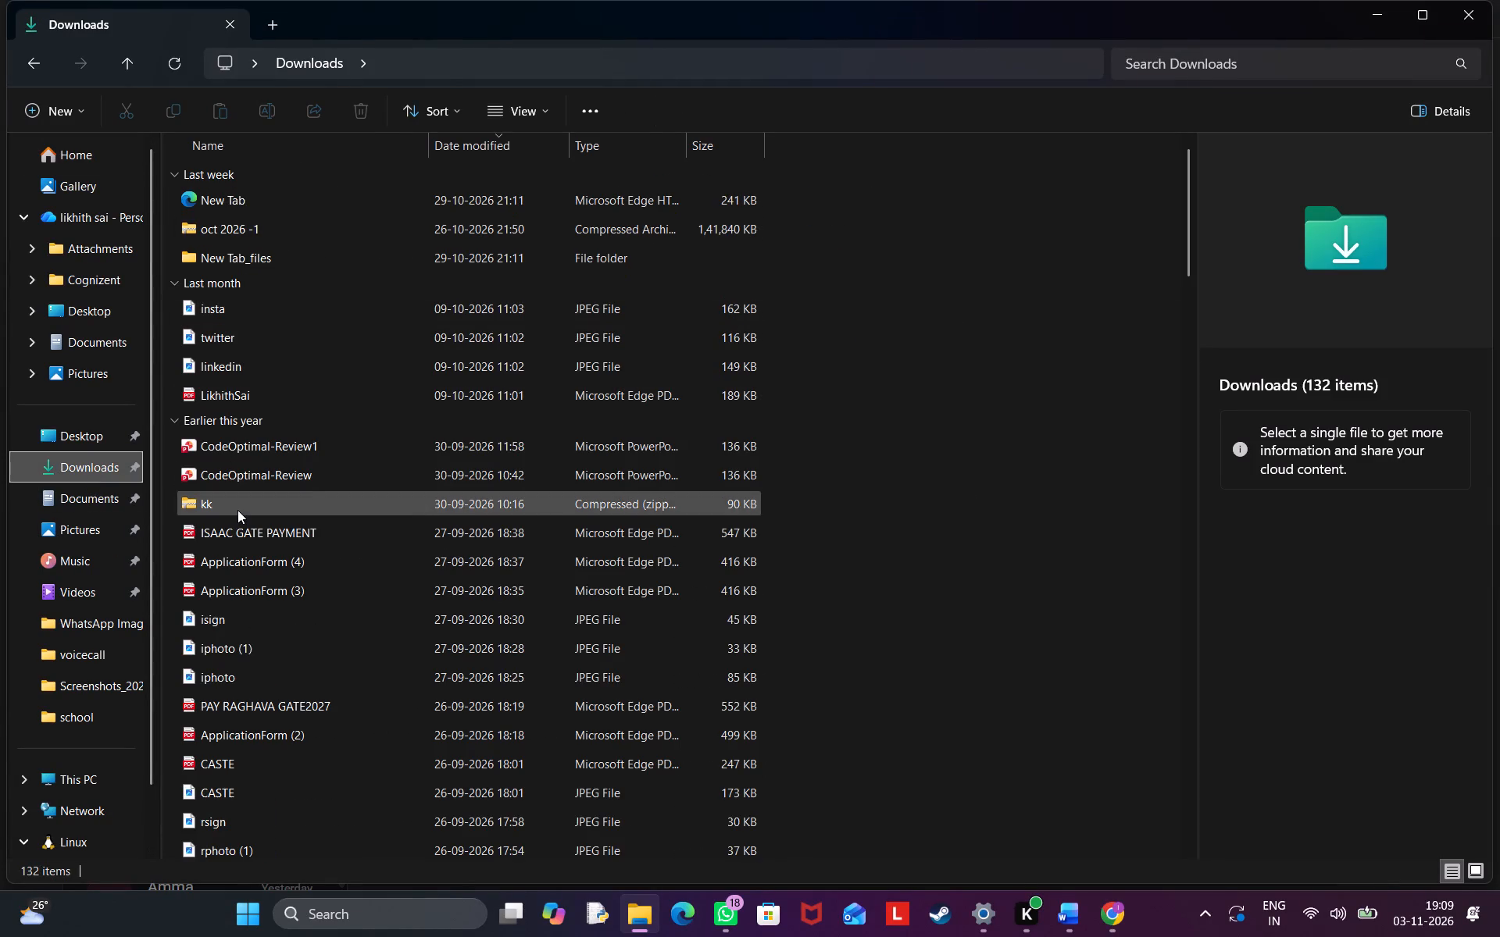
click(89, 440)
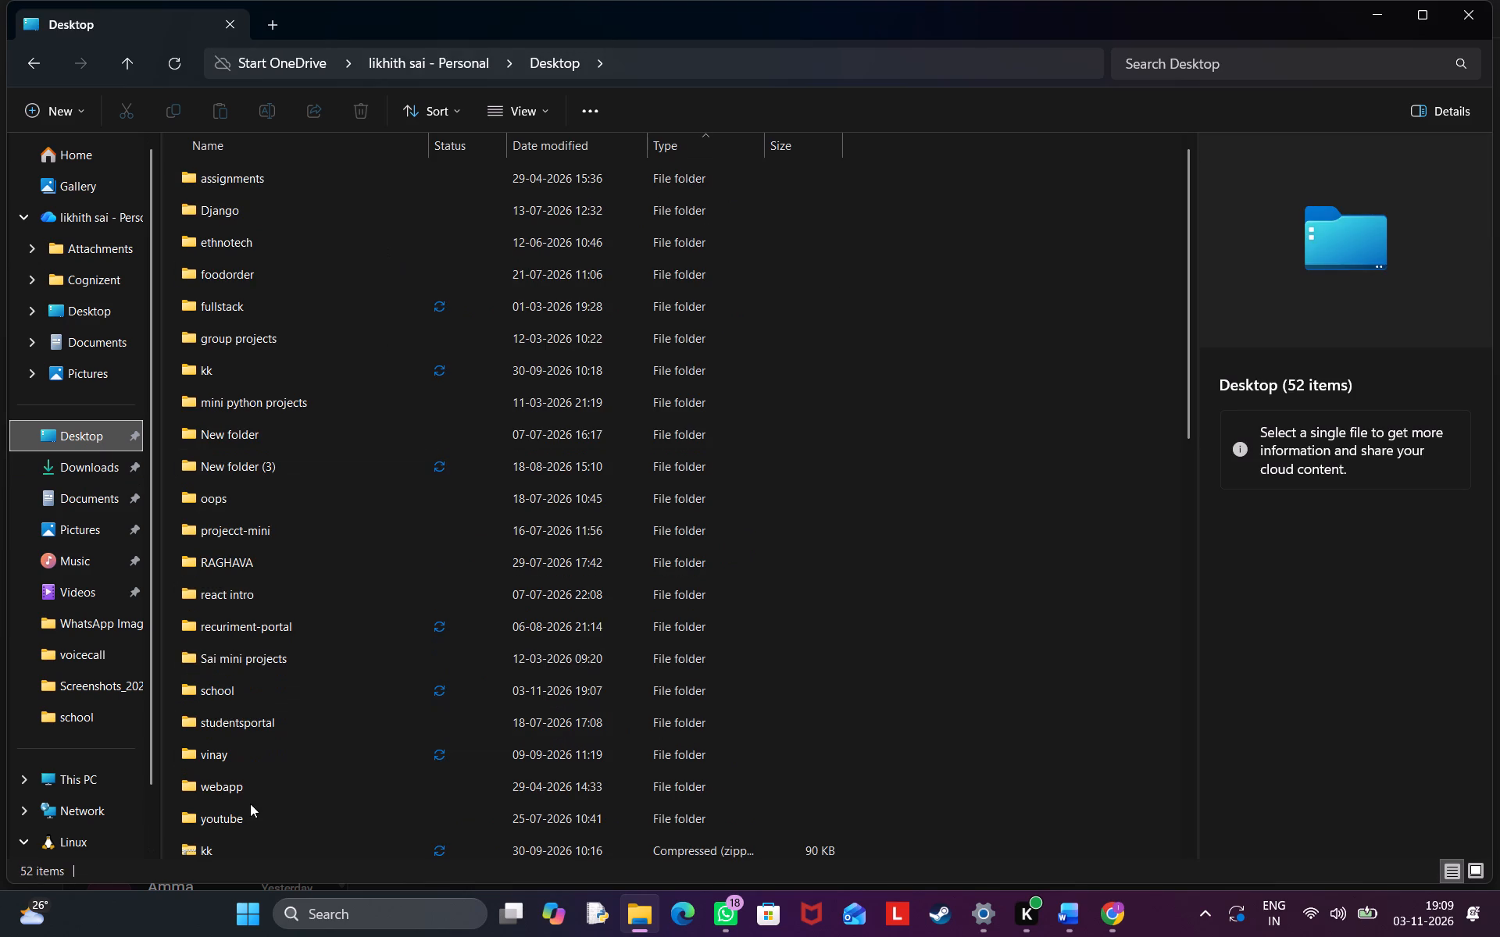
scroll(250, 803, down, 1)
scroll(250, 803, up, 1)
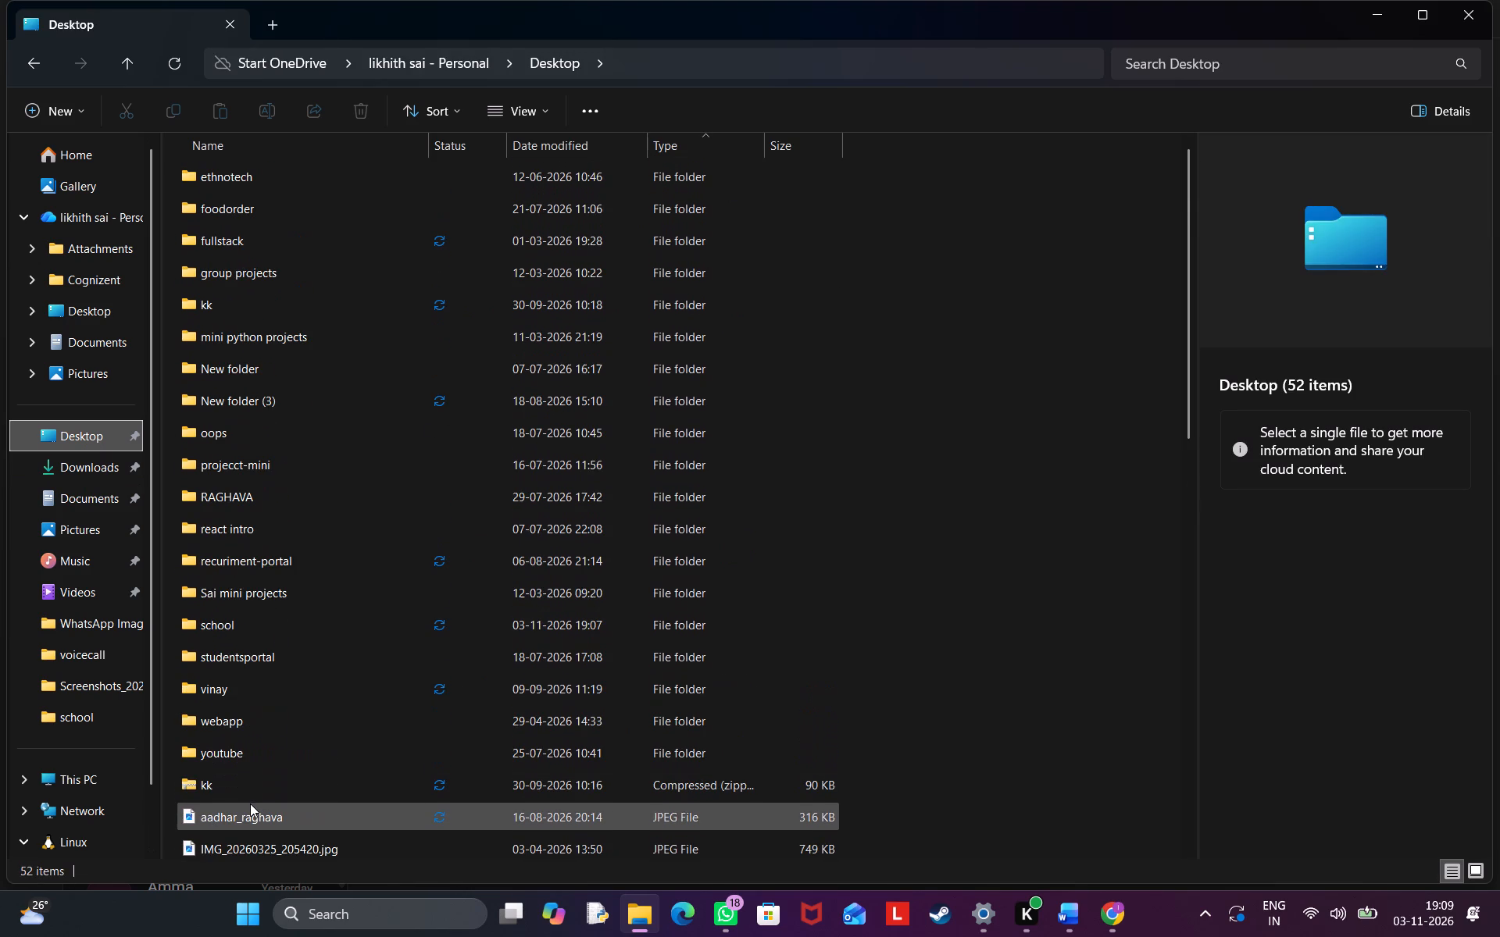
scroll(250, 803, up, 5)
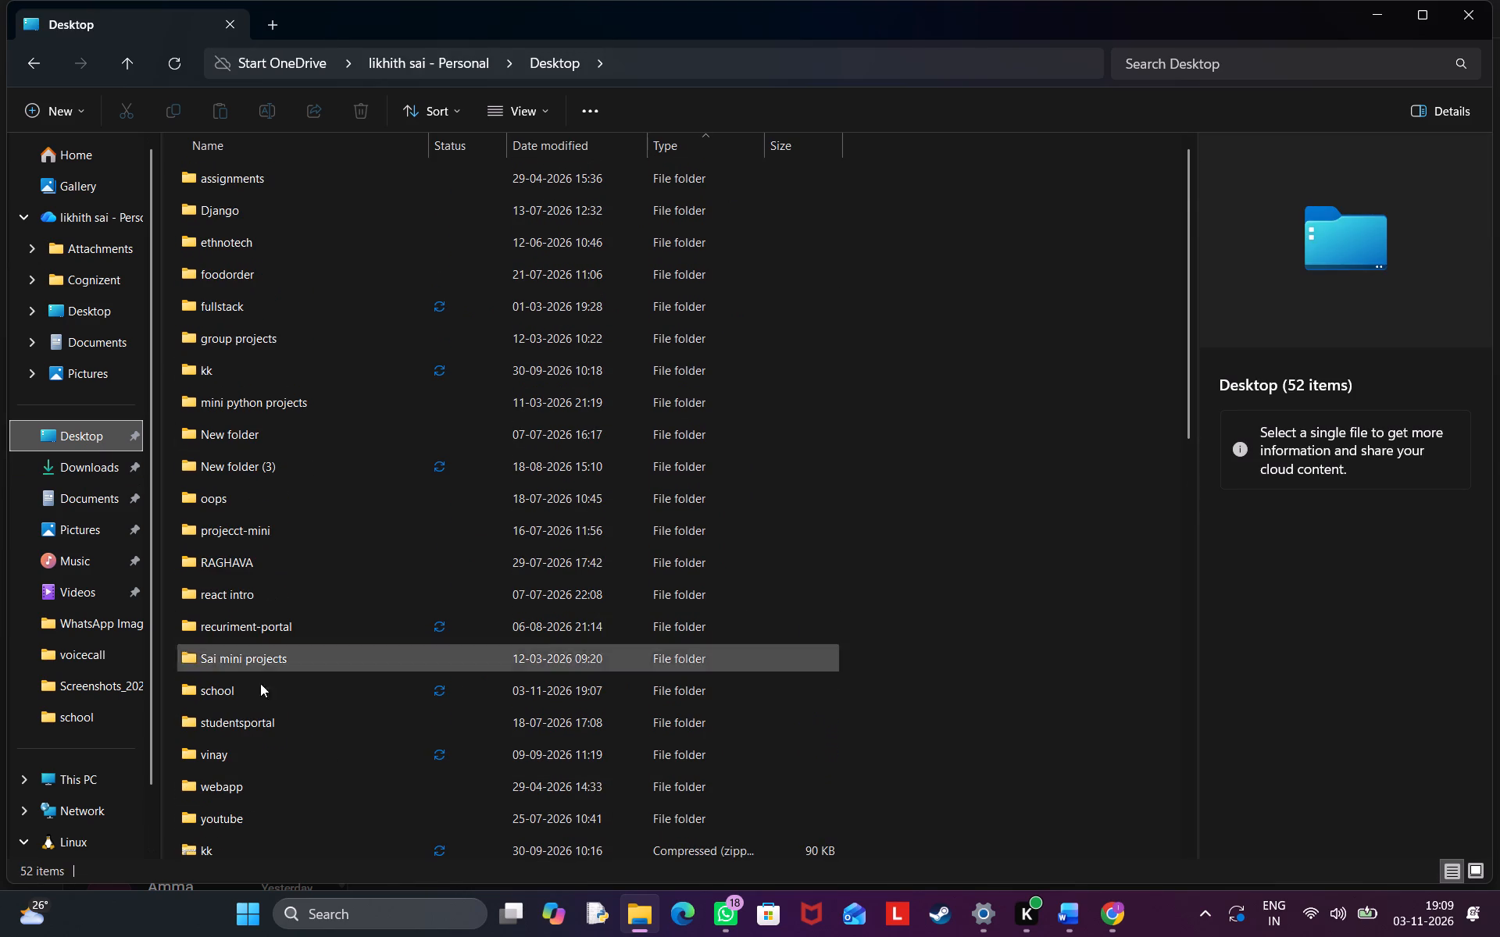
double_click(329, 686)
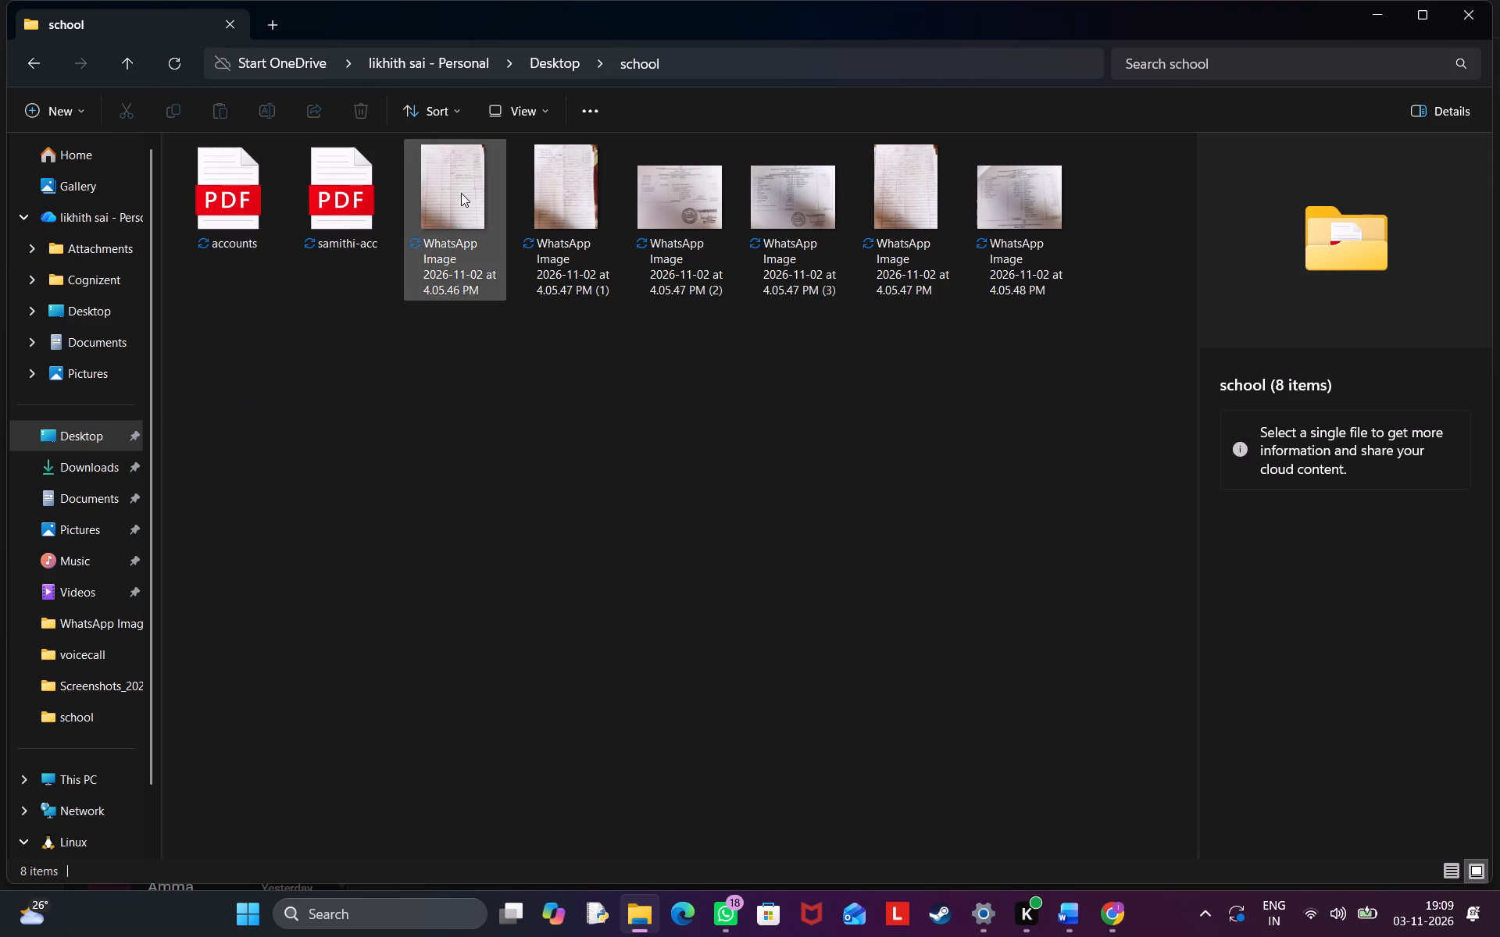
click(249, 210)
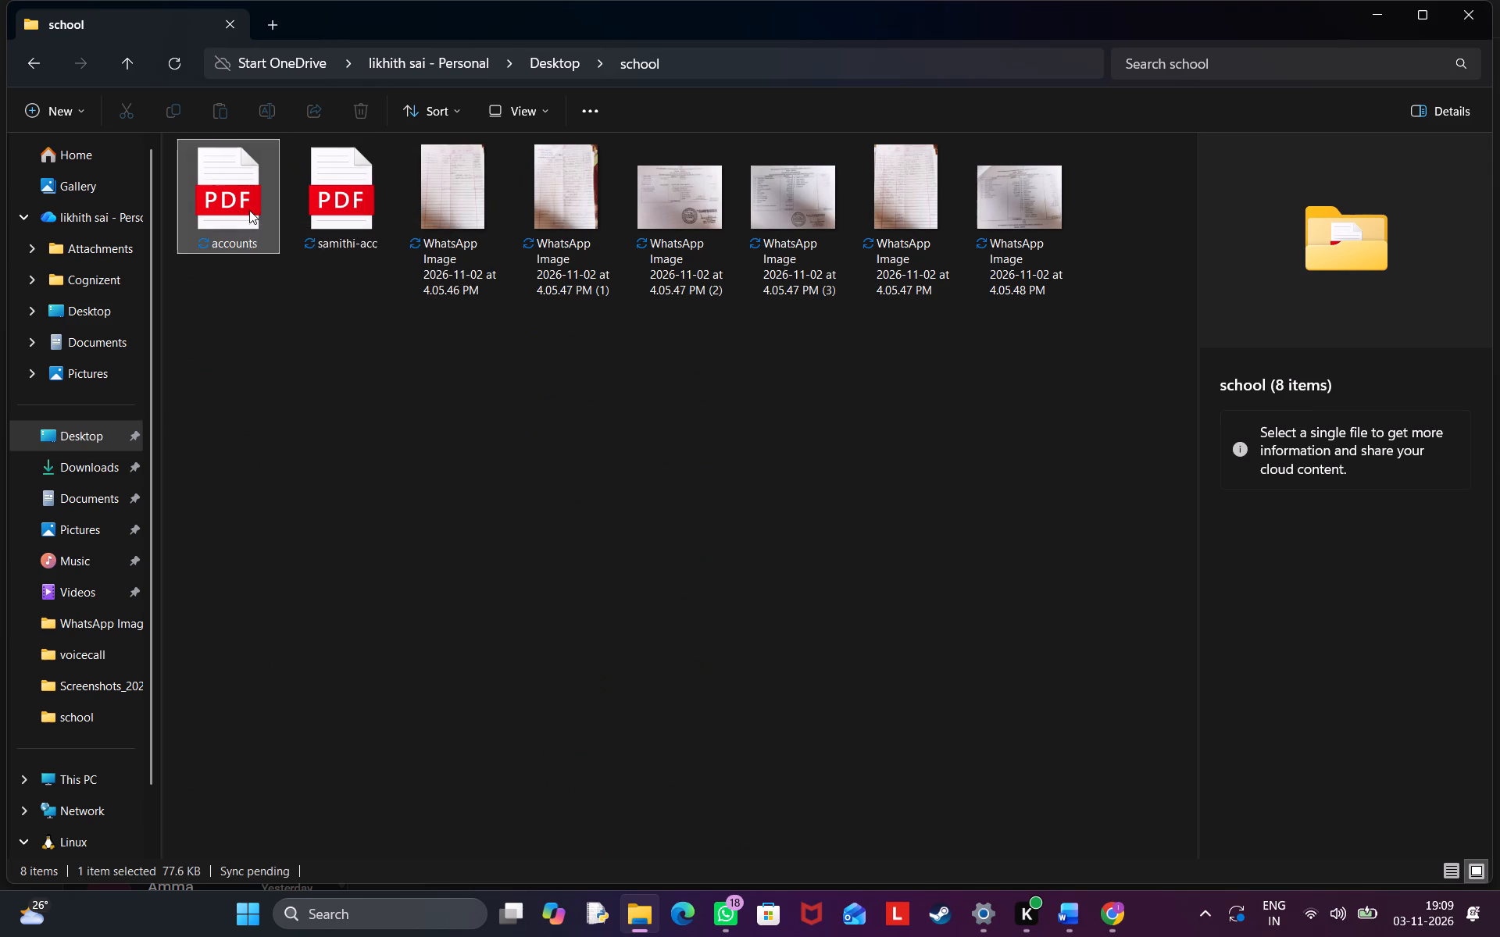